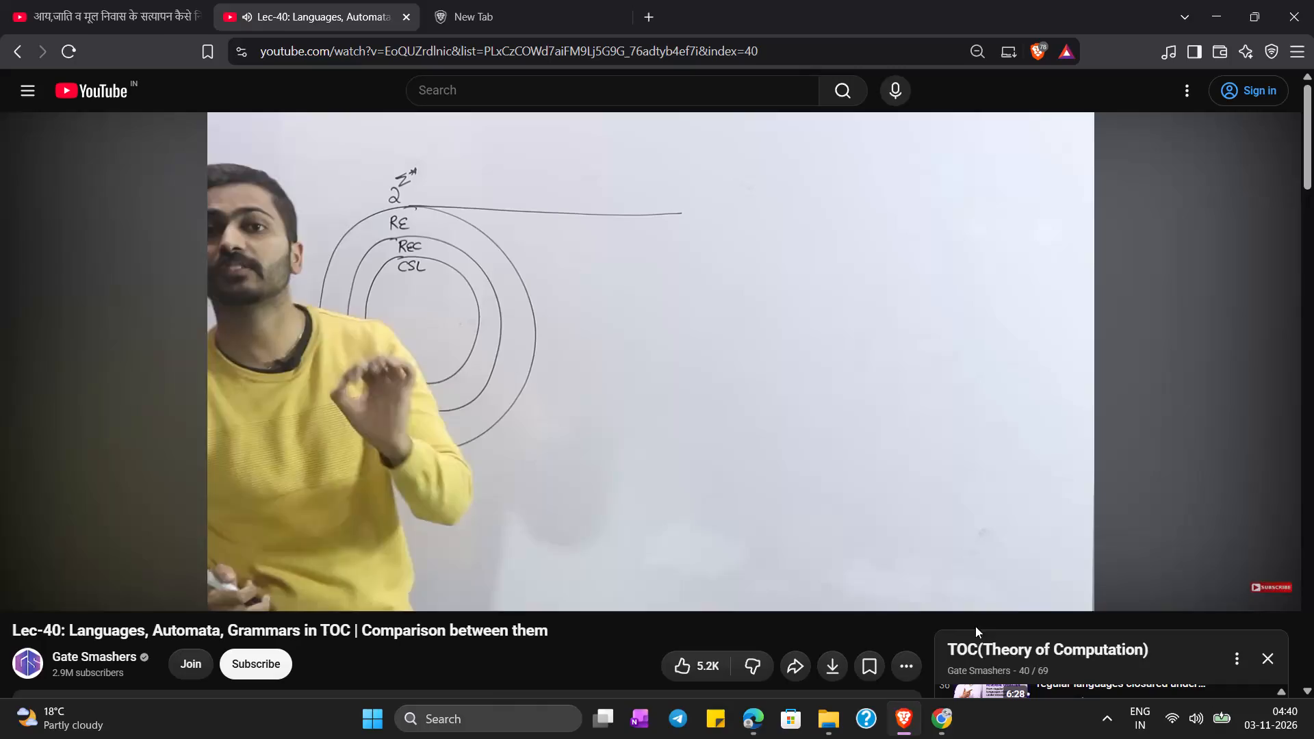
Pause the lecture video.
{"action": "left_click", "coordinate": [836, 479]}
{"action": "left_click", "coordinate": [943, 716]}
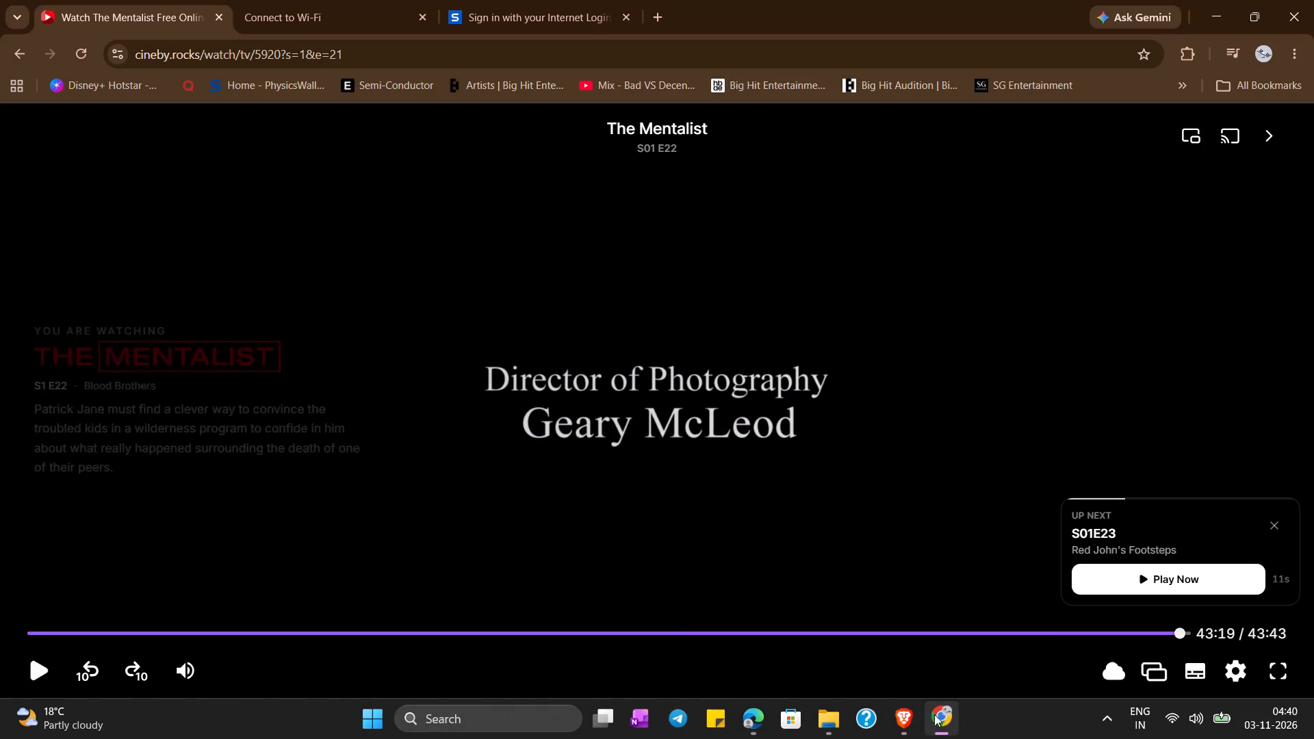
{"action": "left_click", "coordinate": [947, 721]}
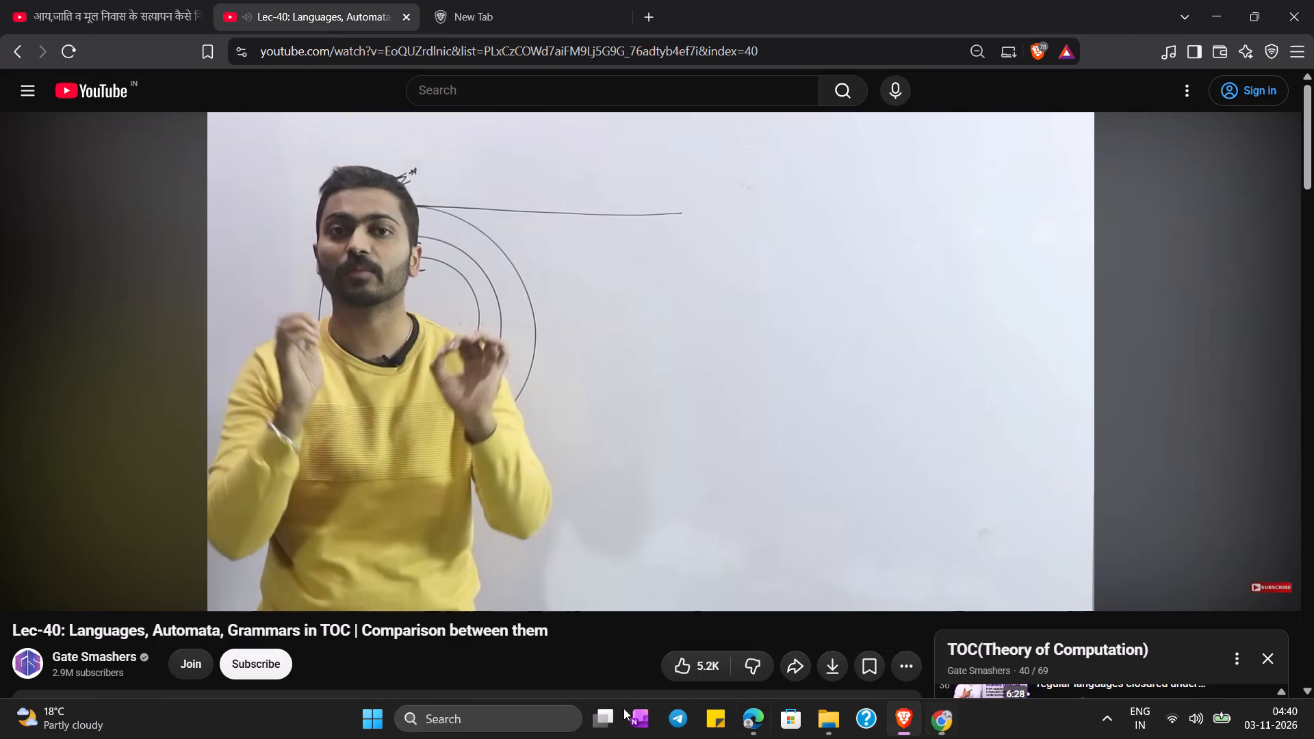
Find and launch Adobe Illustrator 2026.
{"action": "left_click", "coordinate": [500, 721]}
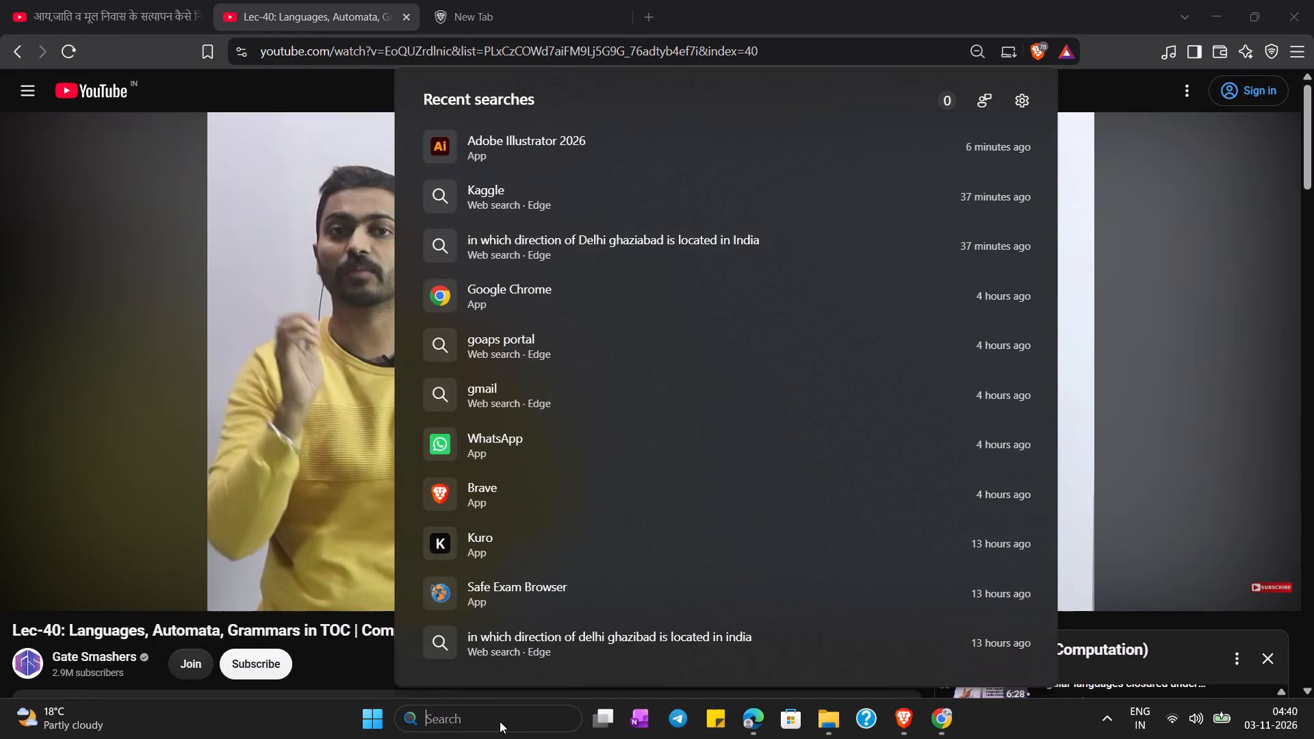
{"action": "key", "text": "a"}
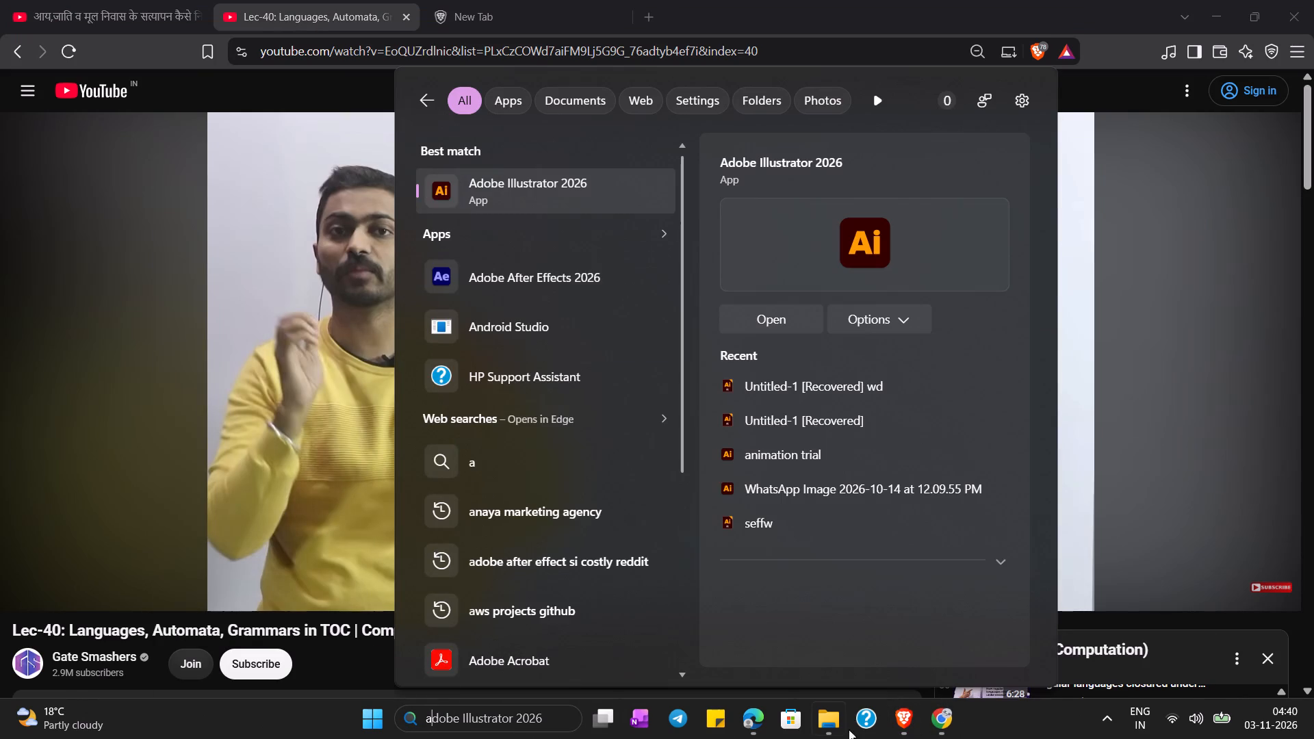
{"action": "left_click", "coordinate": [565, 216]}
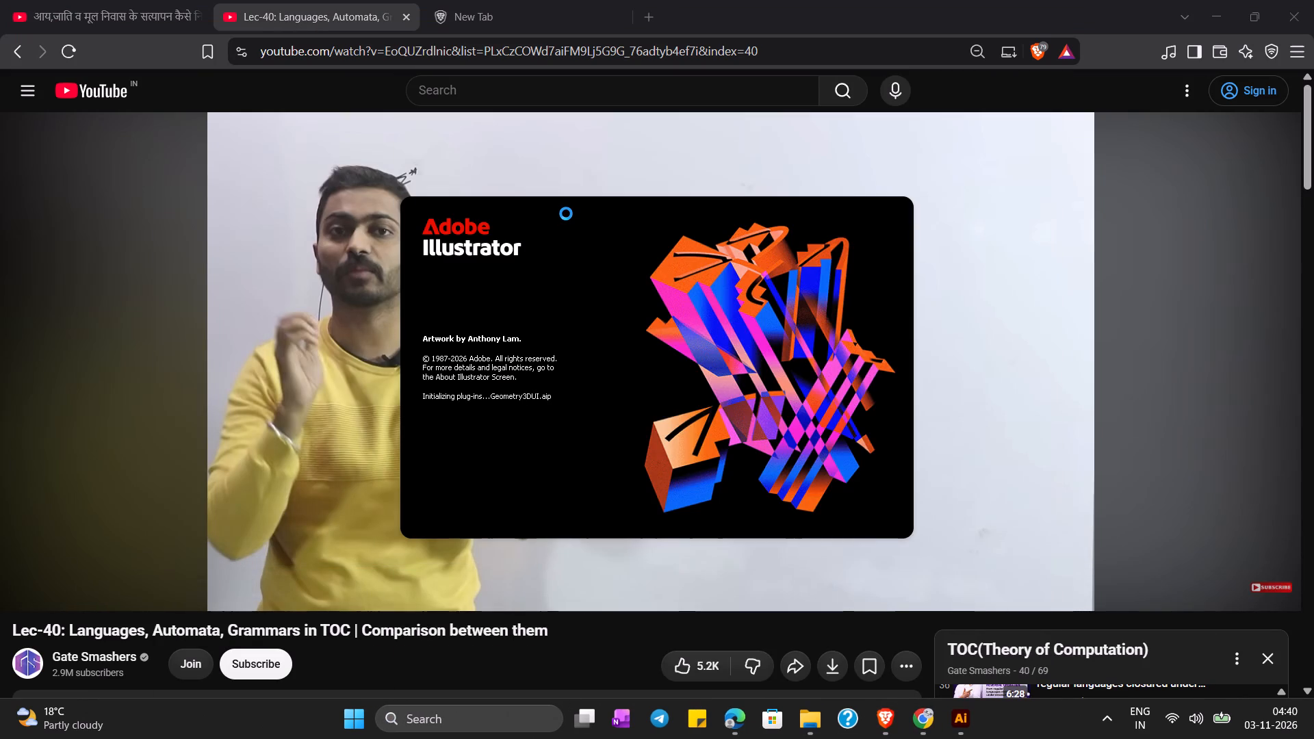
Switch to Microsoft Edge and show the Formulas and Functions section on the Orveta Workspace page.
{"action": "left_click", "coordinate": [731, 709]}
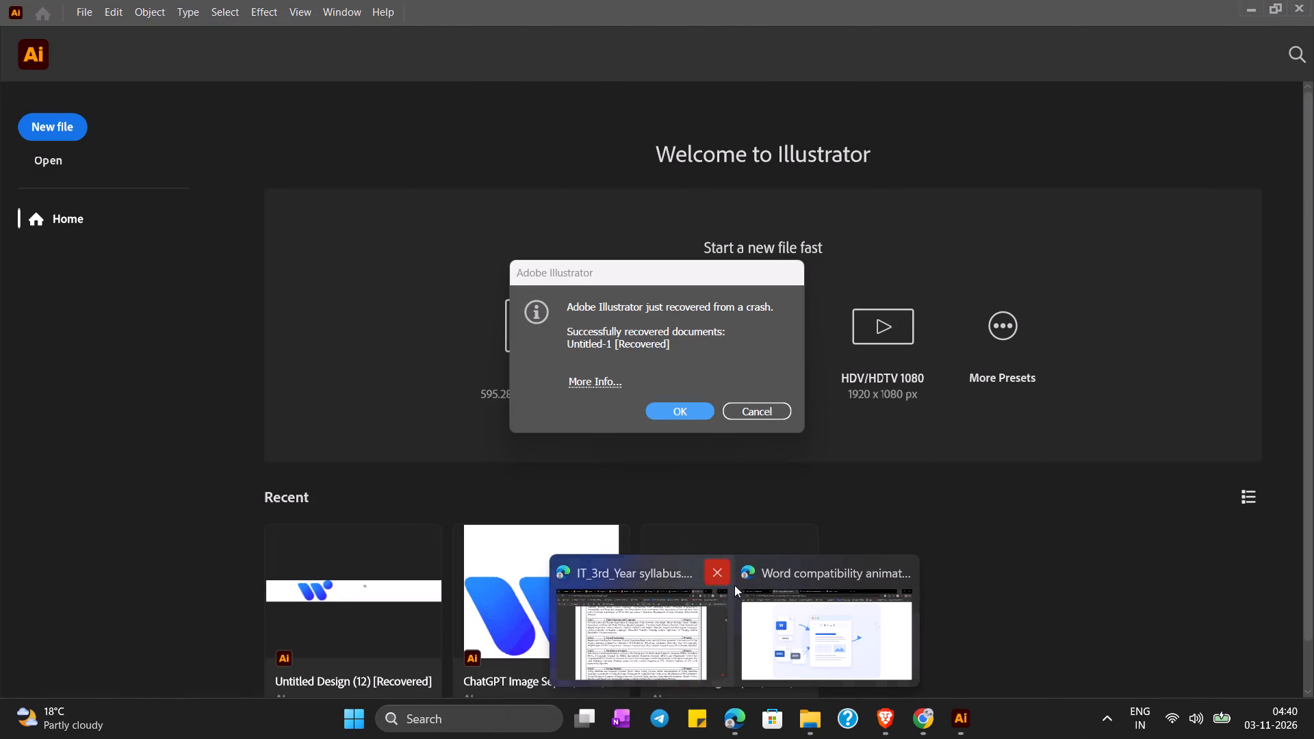
{"action": "left_click", "coordinate": [765, 610]}
{"action": "left_click", "coordinate": [519, 0]}
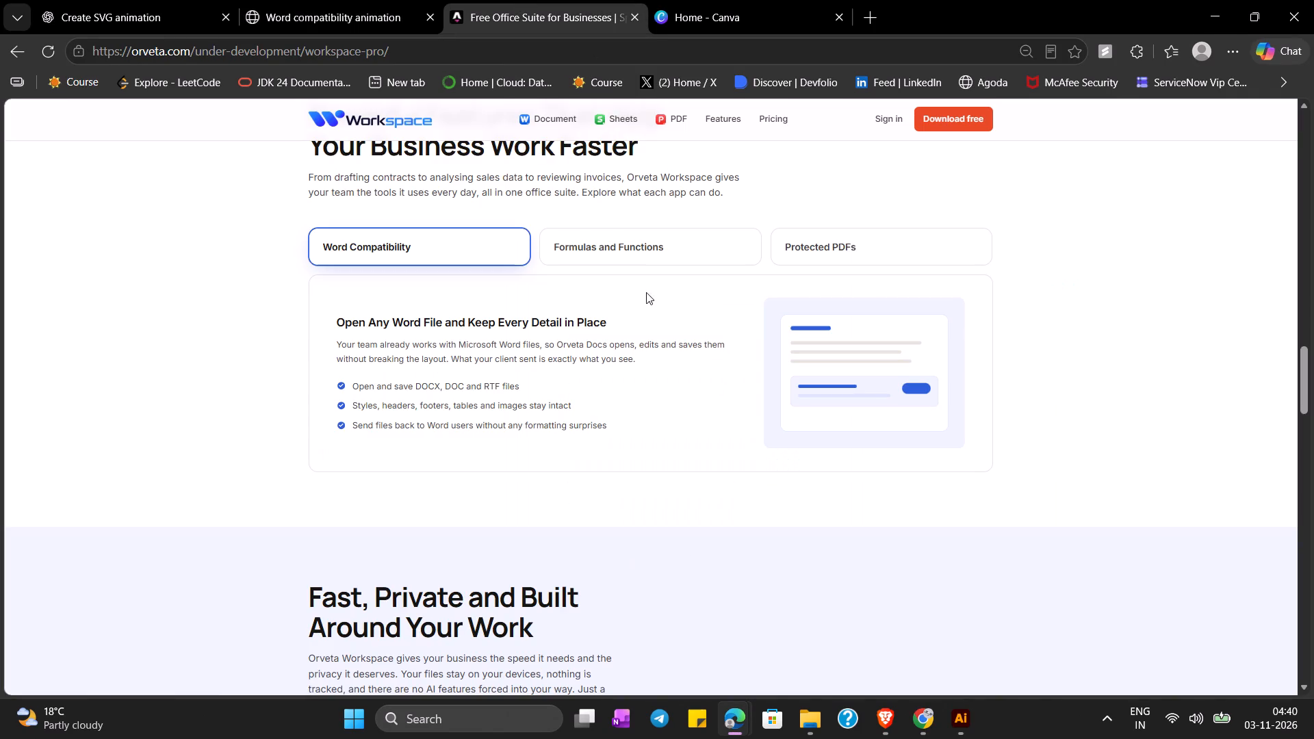
{"action": "left_click", "coordinate": [633, 245]}
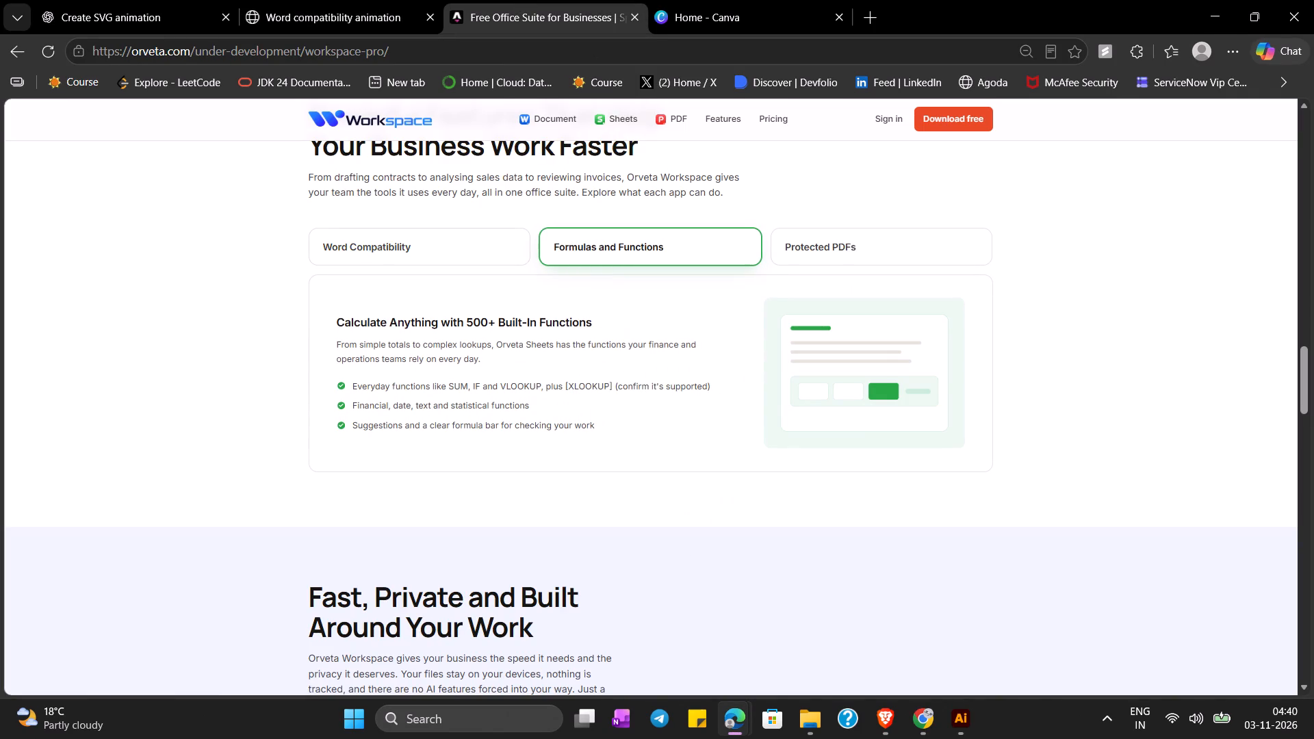
{"action": "key", "text": "Print"}
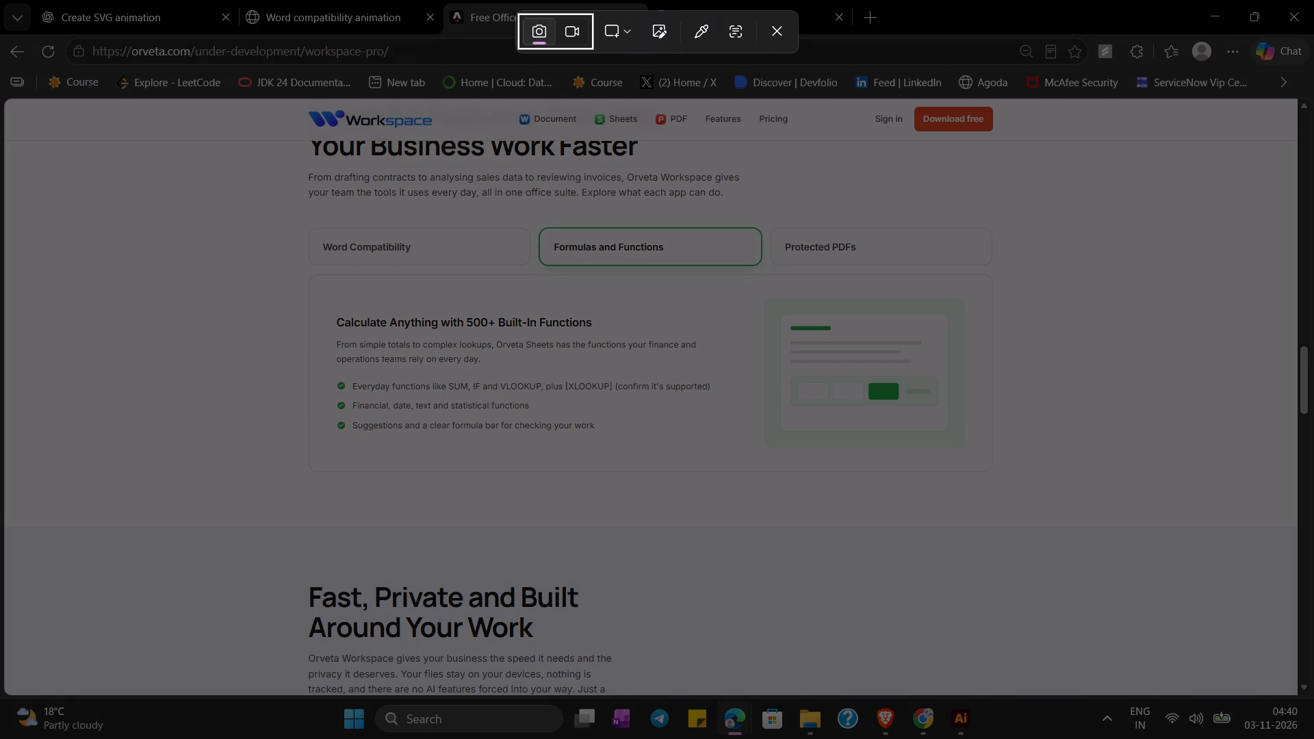
{"action": "left_click", "coordinate": [786, 28]}
{"action": "scroll", "coordinate": [748, 224], "scroll_direction": "up", "scroll_amount": 2}
{"action": "scroll", "coordinate": [745, 228], "scroll_direction": "down", "scroll_amount": 1}
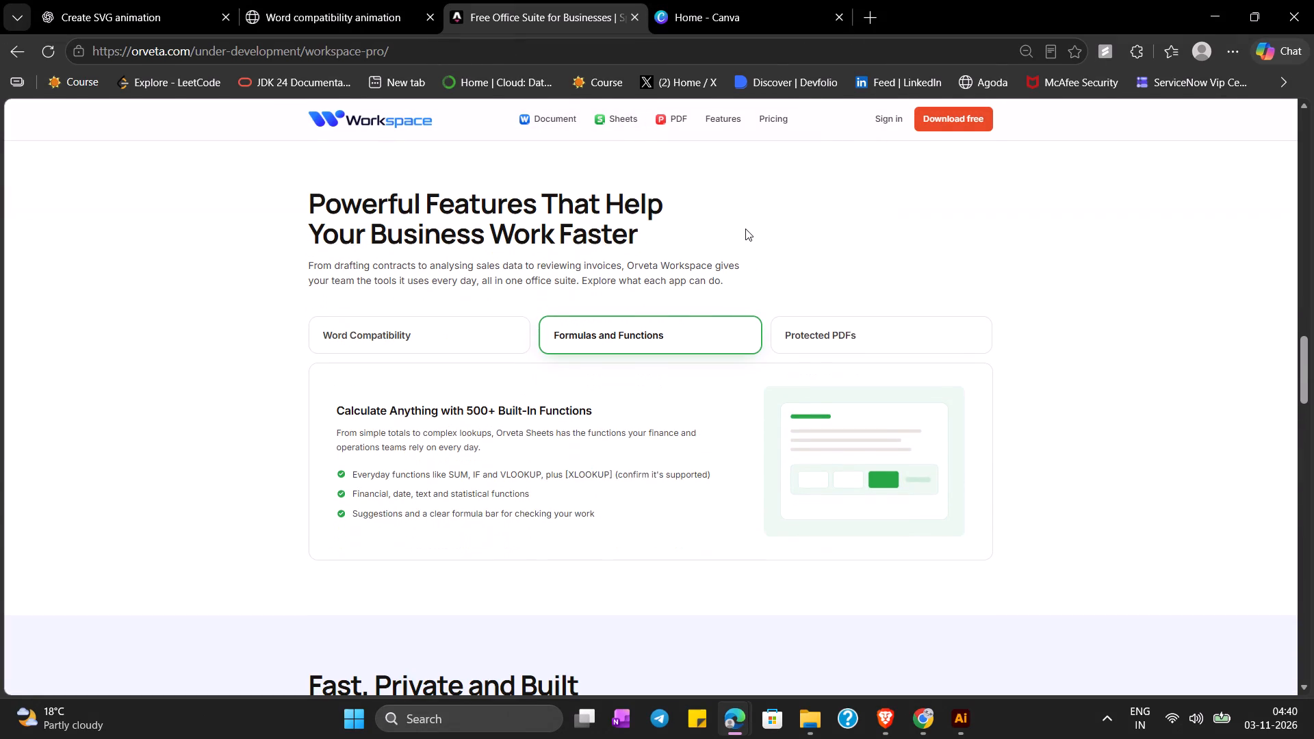
{"action": "key", "text": "Print"}
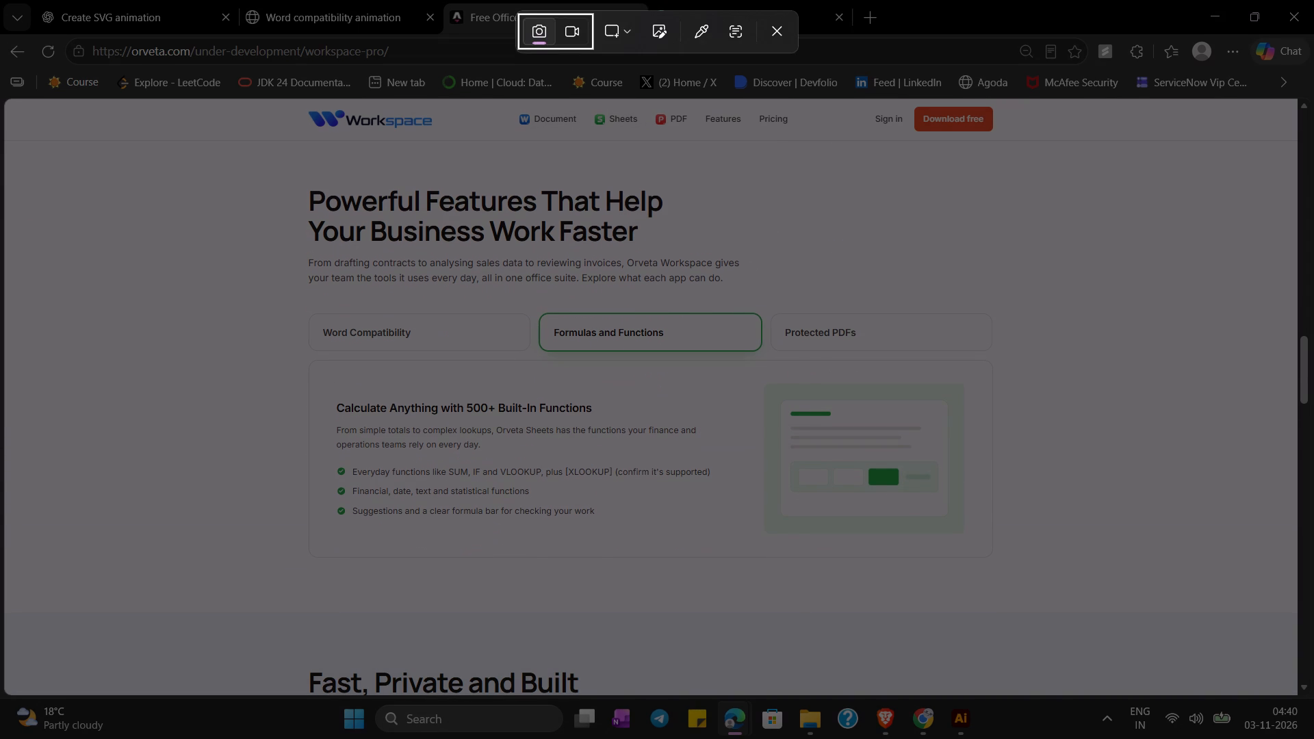
{"action": "left_click_drag", "start_coordinate": [287, 174], "coordinate": [1025, 570]}
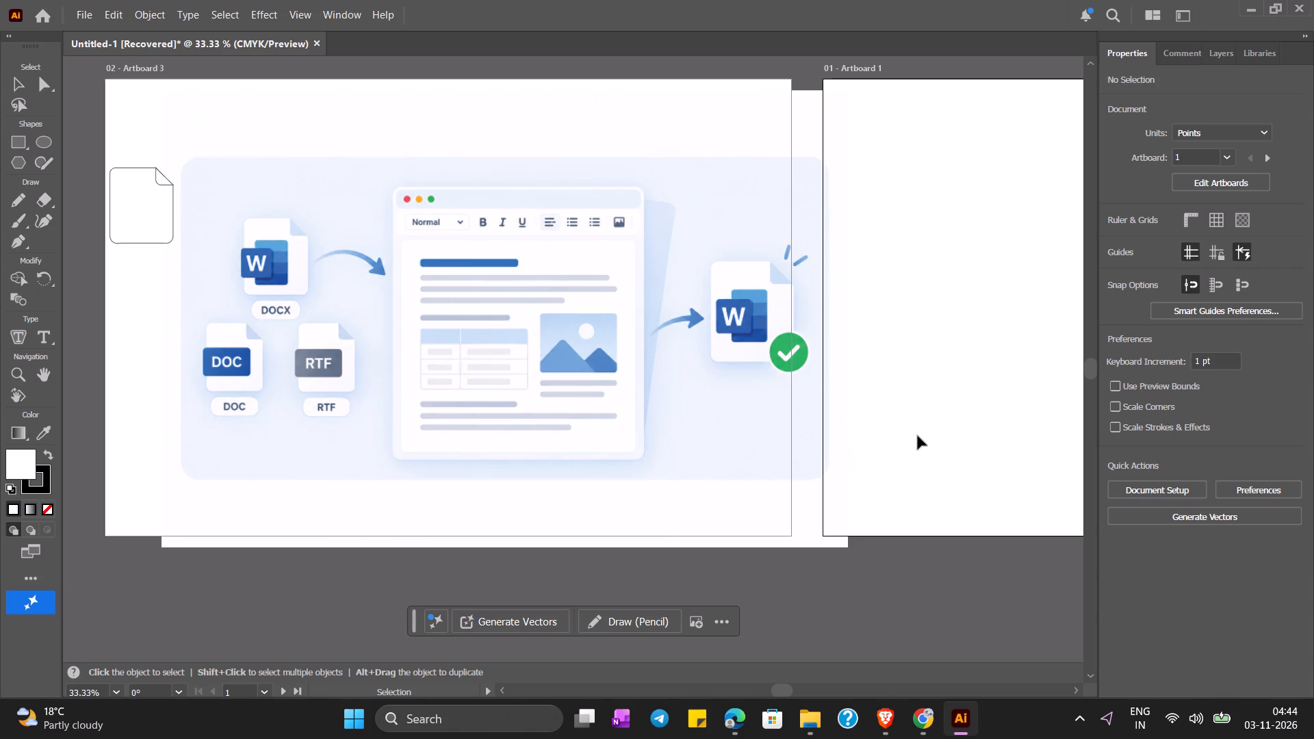
{"action": "left_click", "coordinate": [140, 227]}
{"action": "left_click", "coordinate": [140, 227]}
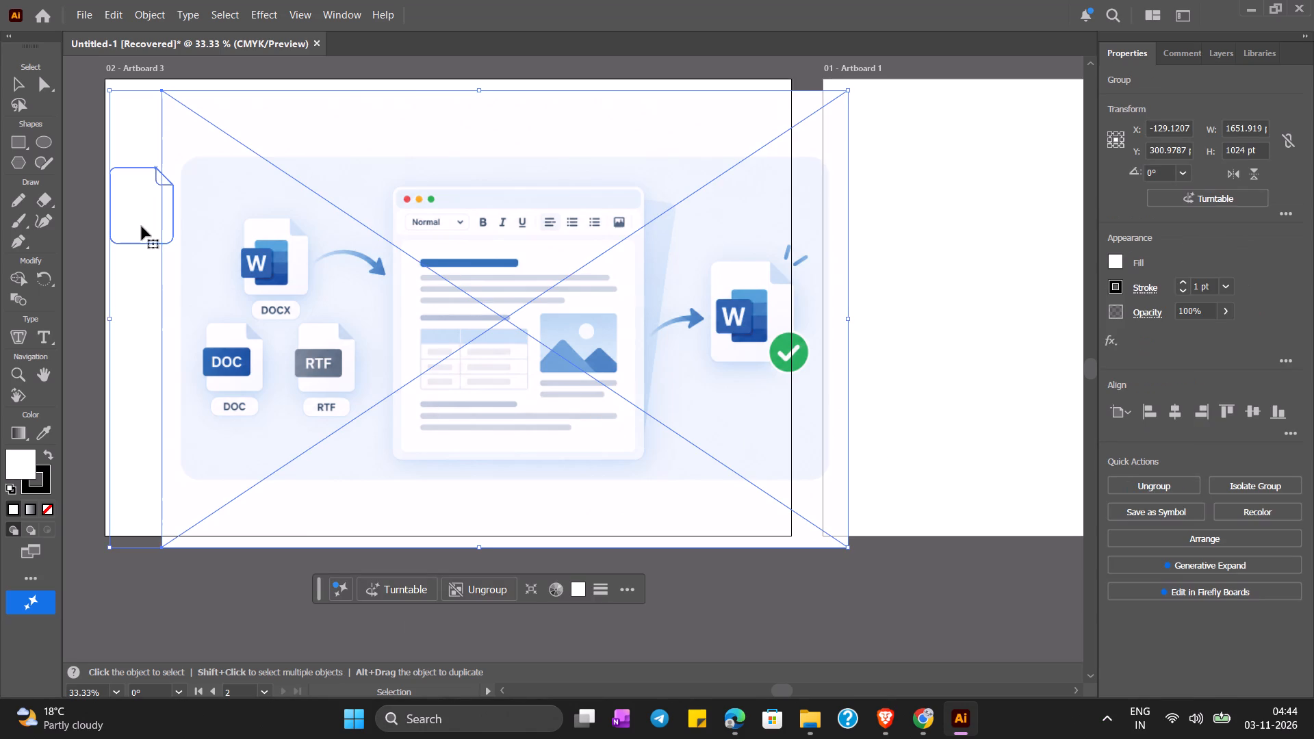
{"action": "left_click", "coordinate": [753, 616]}
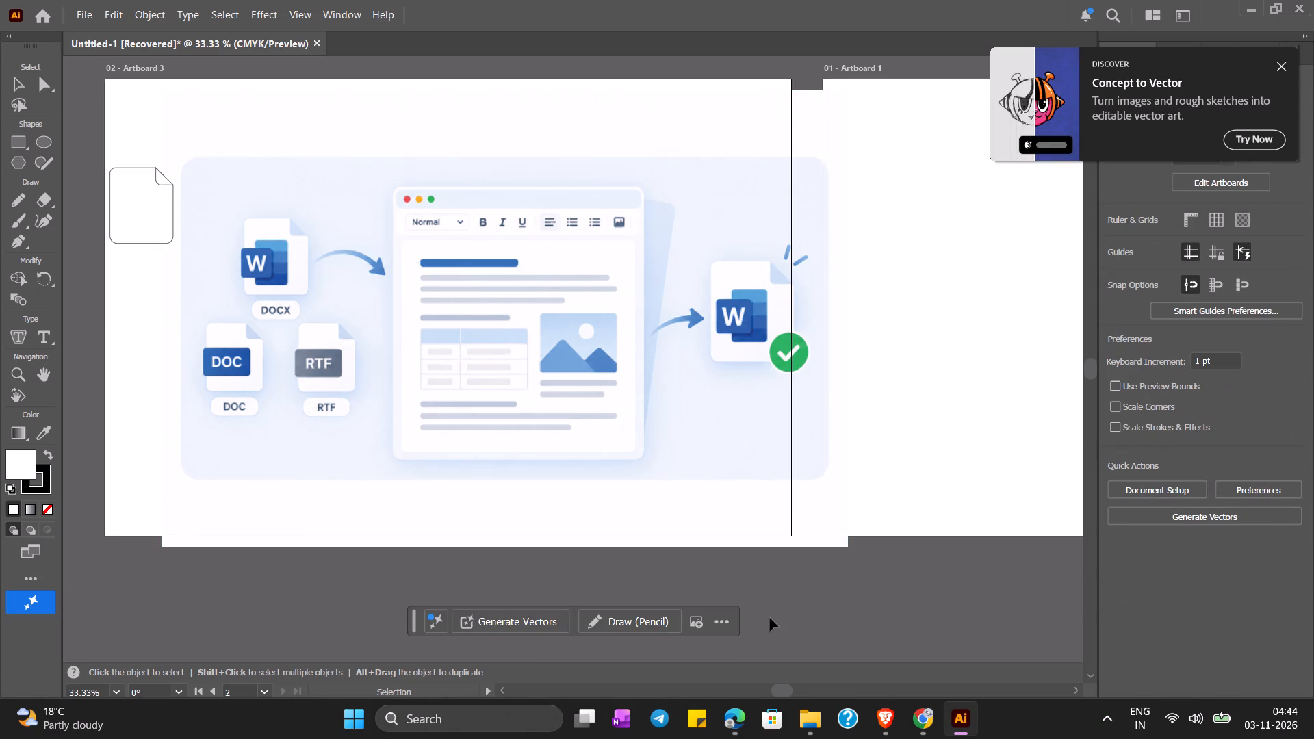
{"action": "left_click", "coordinate": [155, 225]}
{"action": "left_click_drag", "start_coordinate": [145, 217], "coordinate": [148, 259]}
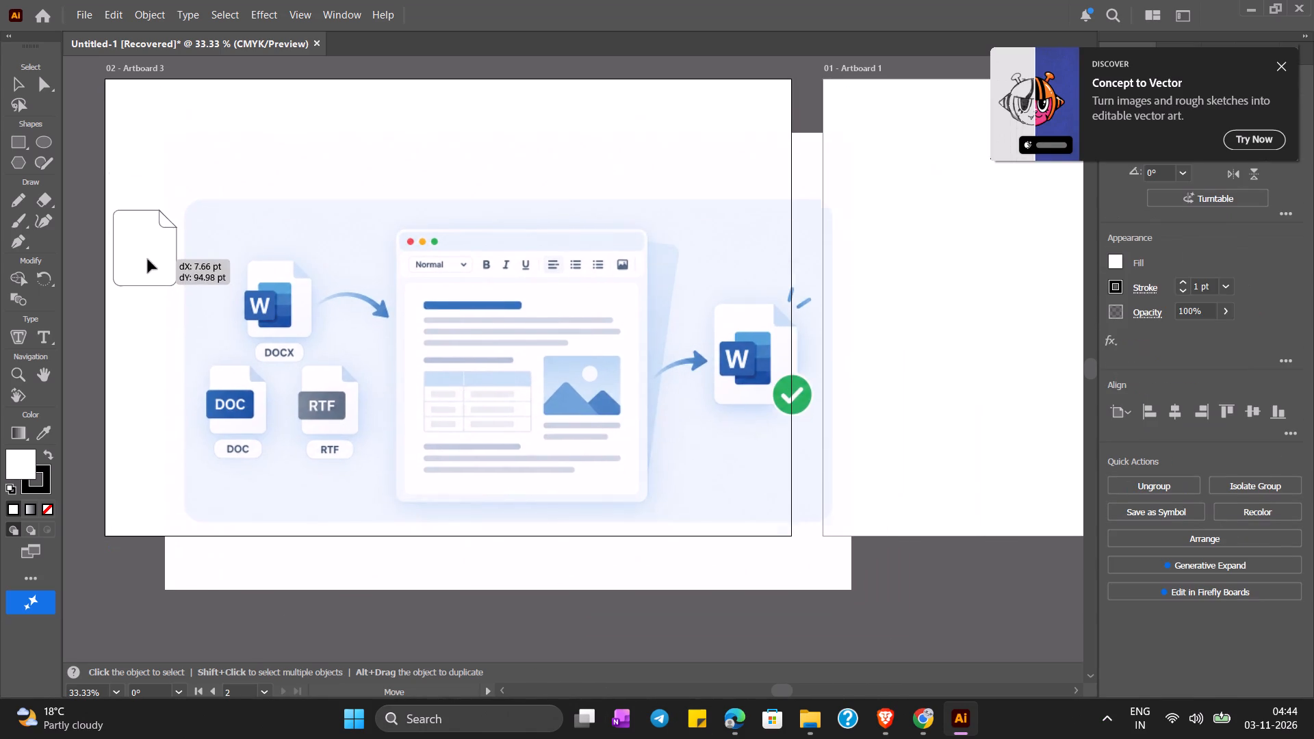
{"action": "left_click_drag", "start_coordinate": [148, 259], "coordinate": [149, 259]}
{"action": "double_click", "coordinate": [146, 242]}
{"action": "left_click_drag", "start_coordinate": [146, 242], "coordinate": [802, 299]}
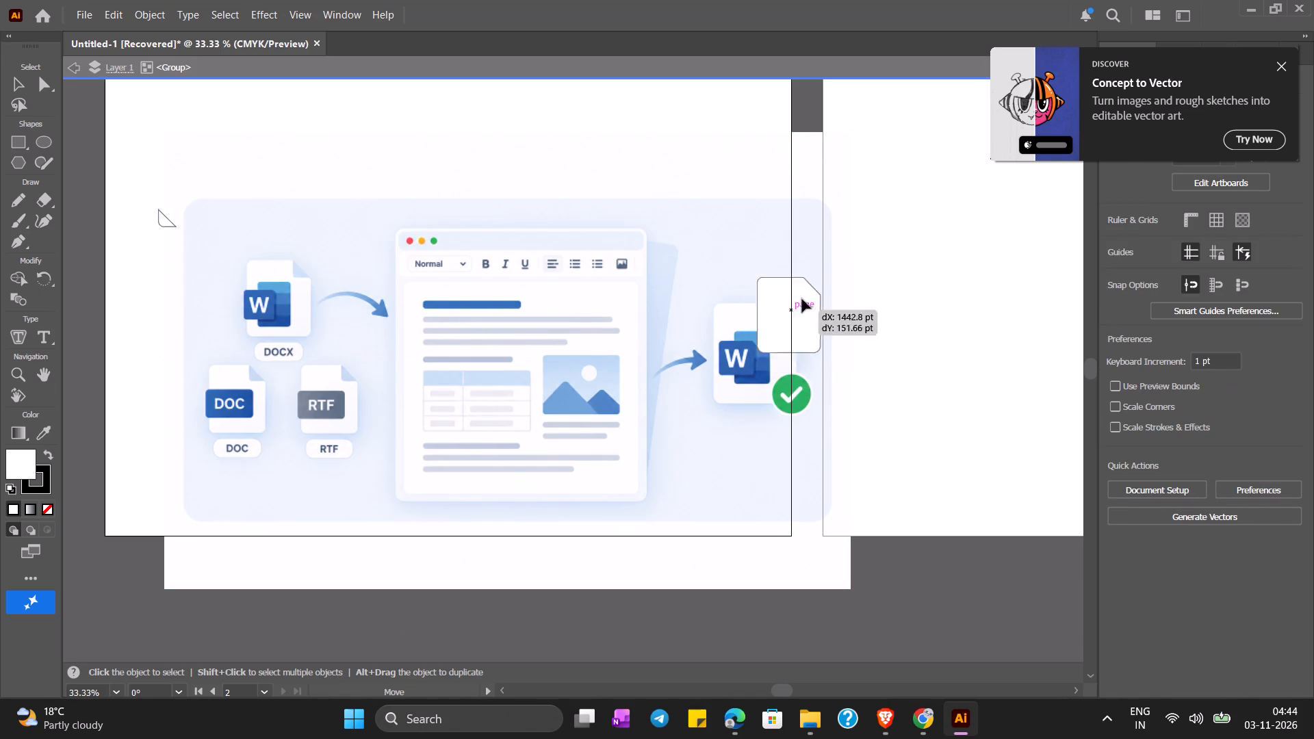
{"action": "left_click_drag", "start_coordinate": [802, 299], "coordinate": [913, 264]}
{"action": "left_click_drag", "start_coordinate": [163, 220], "coordinate": [508, 304]}
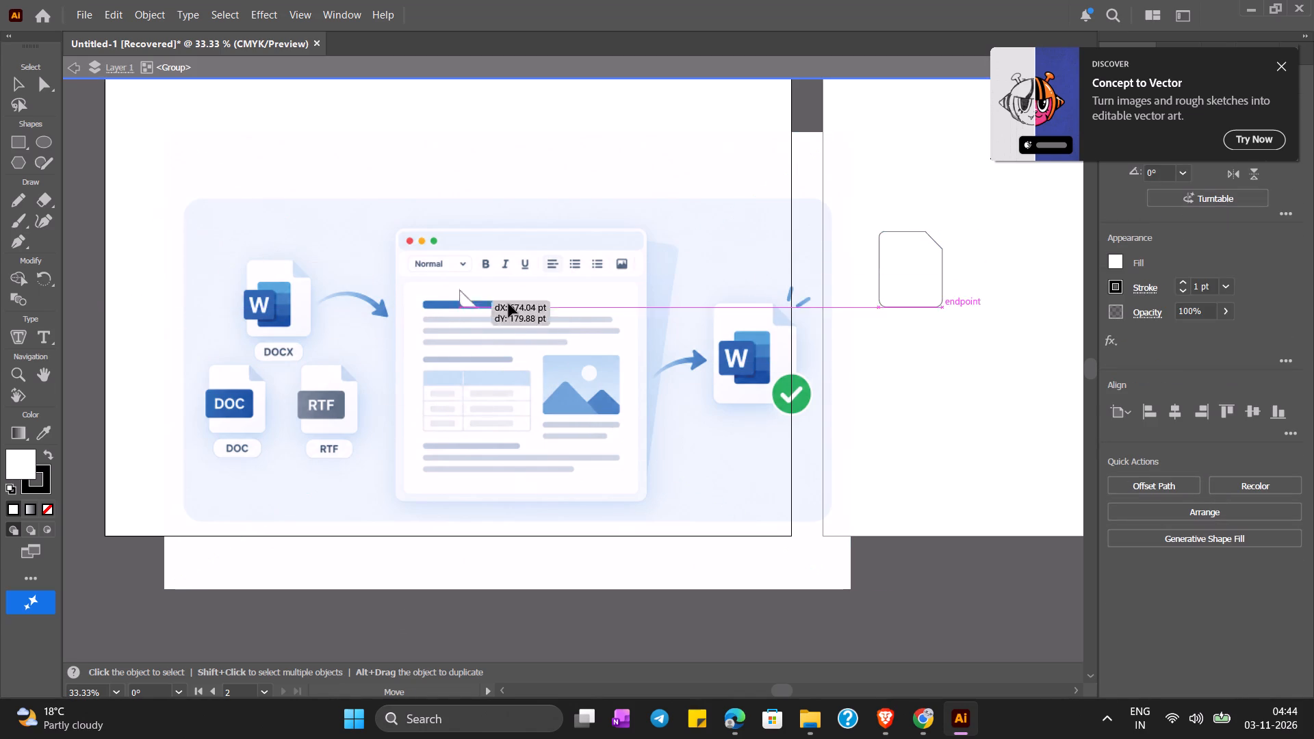
{"action": "left_click_drag", "start_coordinate": [508, 304], "coordinate": [929, 243]}
Move the document-conversion reference image so it lines up with Artboard 3.
{"action": "left_click_drag", "start_coordinate": [643, 317], "coordinate": [578, 253]}
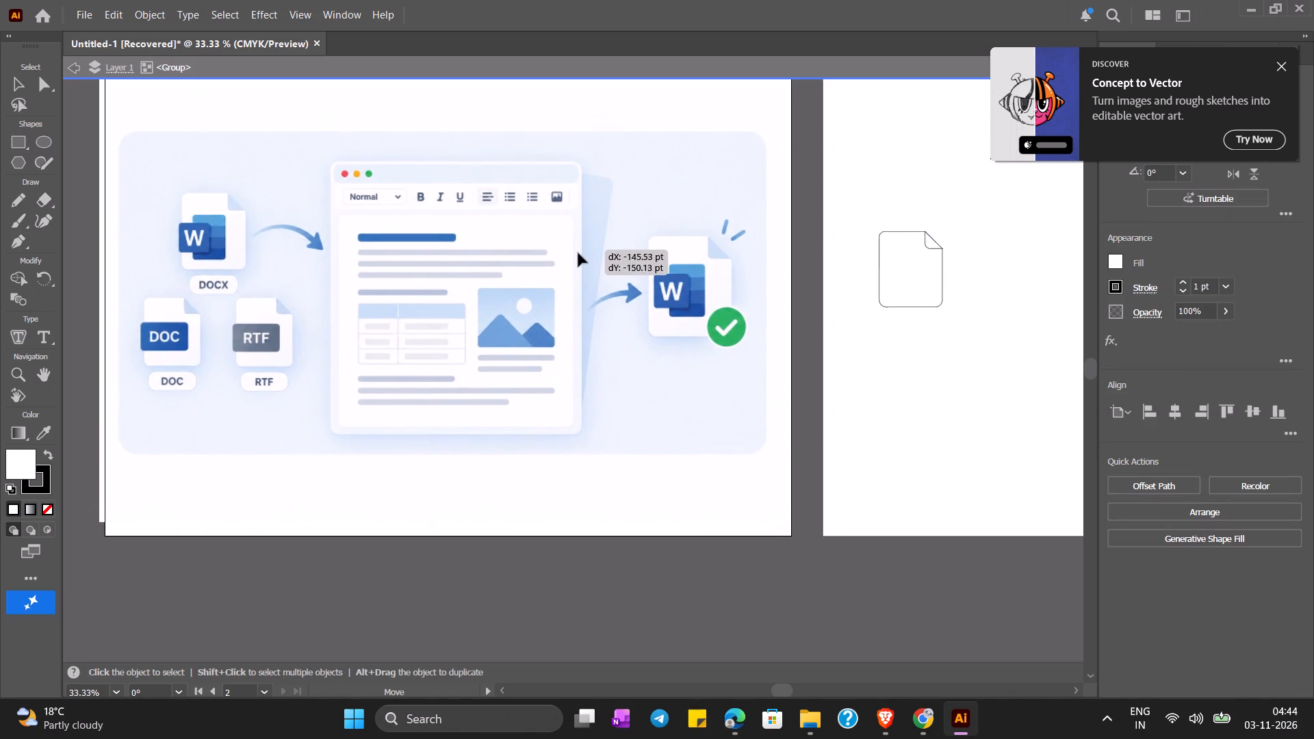
{"action": "left_click_drag", "start_coordinate": [578, 253], "coordinate": [580, 260]}
Group the page outline with its folded corner on Artboard 1.
{"action": "key", "text": "ctrl+minus"}
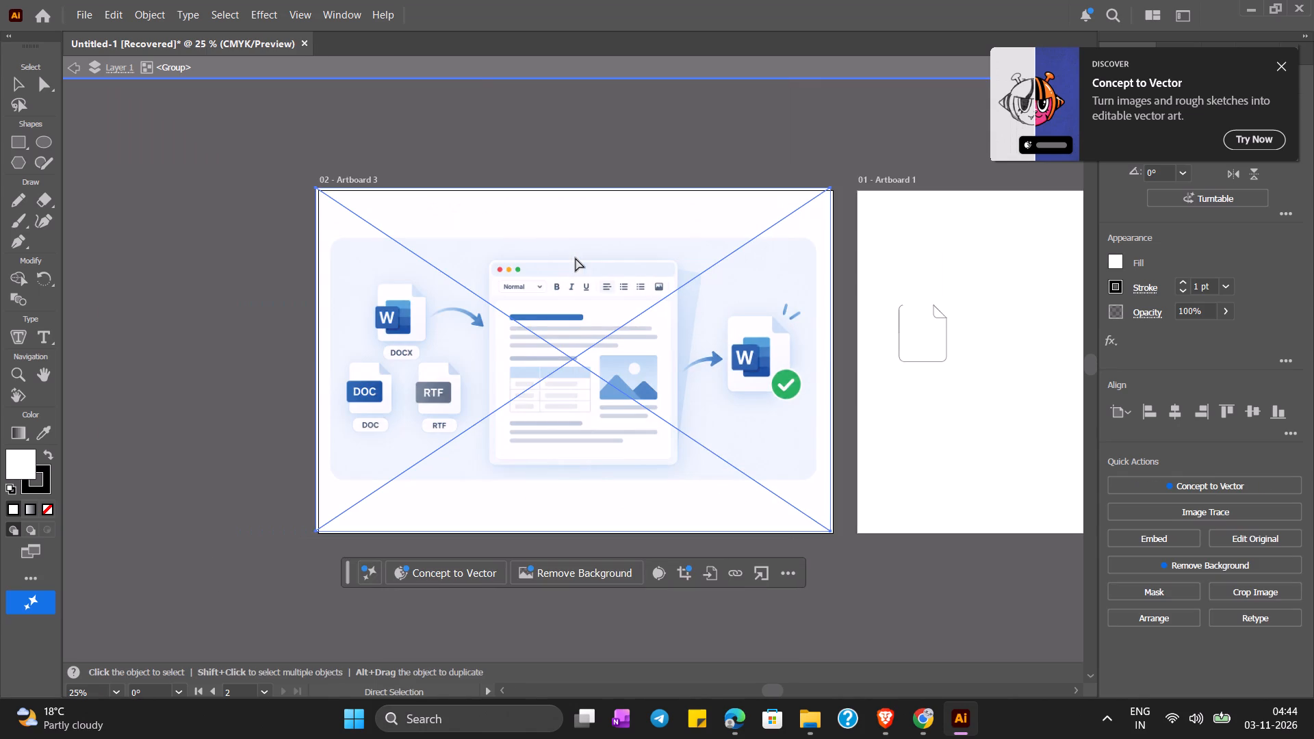
{"action": "scroll", "coordinate": [576, 258], "scroll_direction": "left", "scroll_amount": 3}
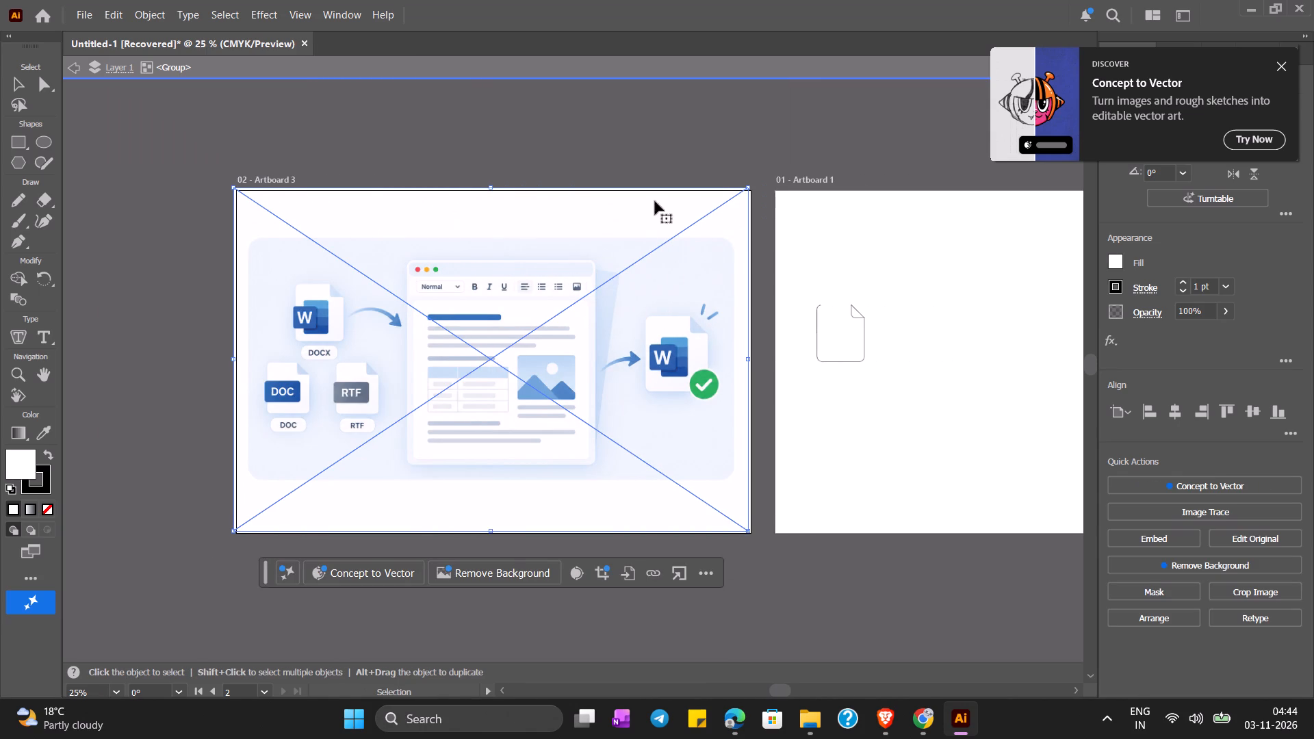
{"action": "key", "text": "ctrl+plus"}
{"action": "key", "text": "ctrl+plus"}
{"action": "scroll", "coordinate": [913, 437], "scroll_direction": "left", "scroll_amount": 5}
{"action": "left_click_drag", "start_coordinate": [994, 426], "coordinate": [804, 240]}
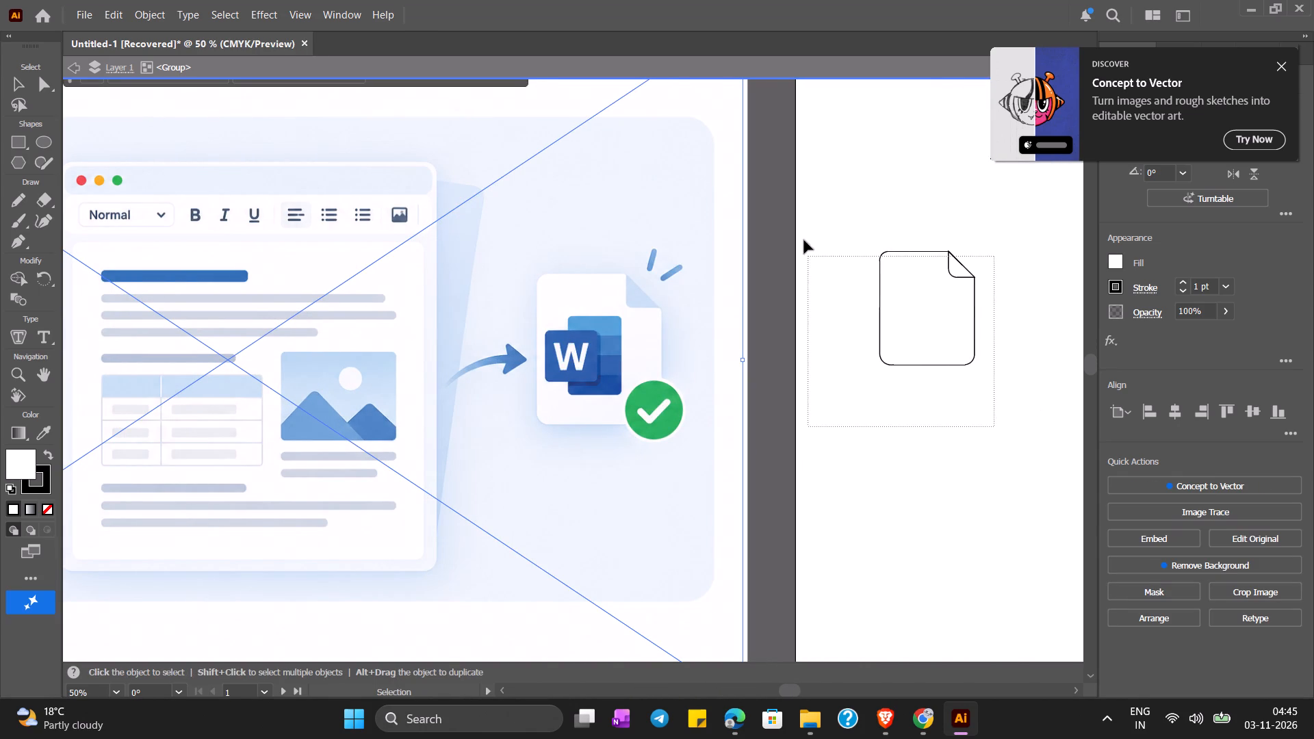
{"action": "left_click_drag", "start_coordinate": [804, 240], "coordinate": [816, 218]}
{"action": "left_click", "coordinate": [1033, 410]}
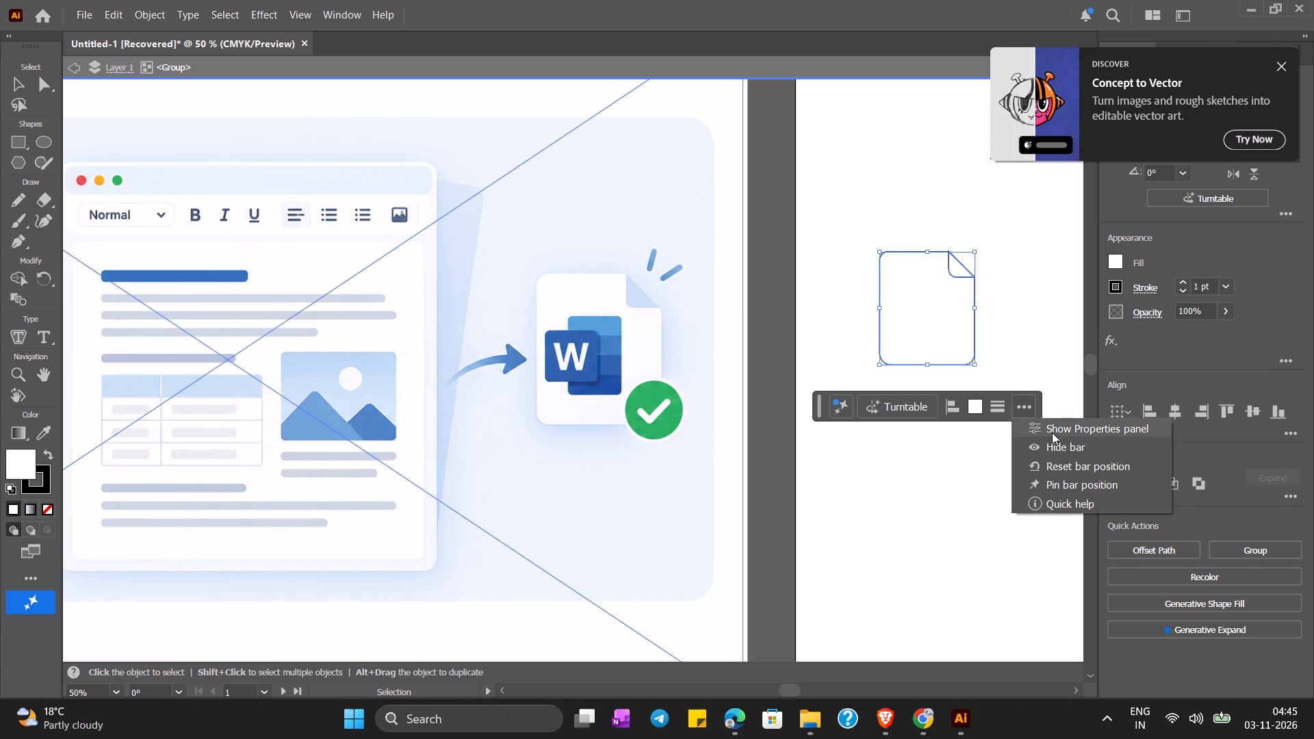
{"action": "right_click", "coordinate": [942, 298]}
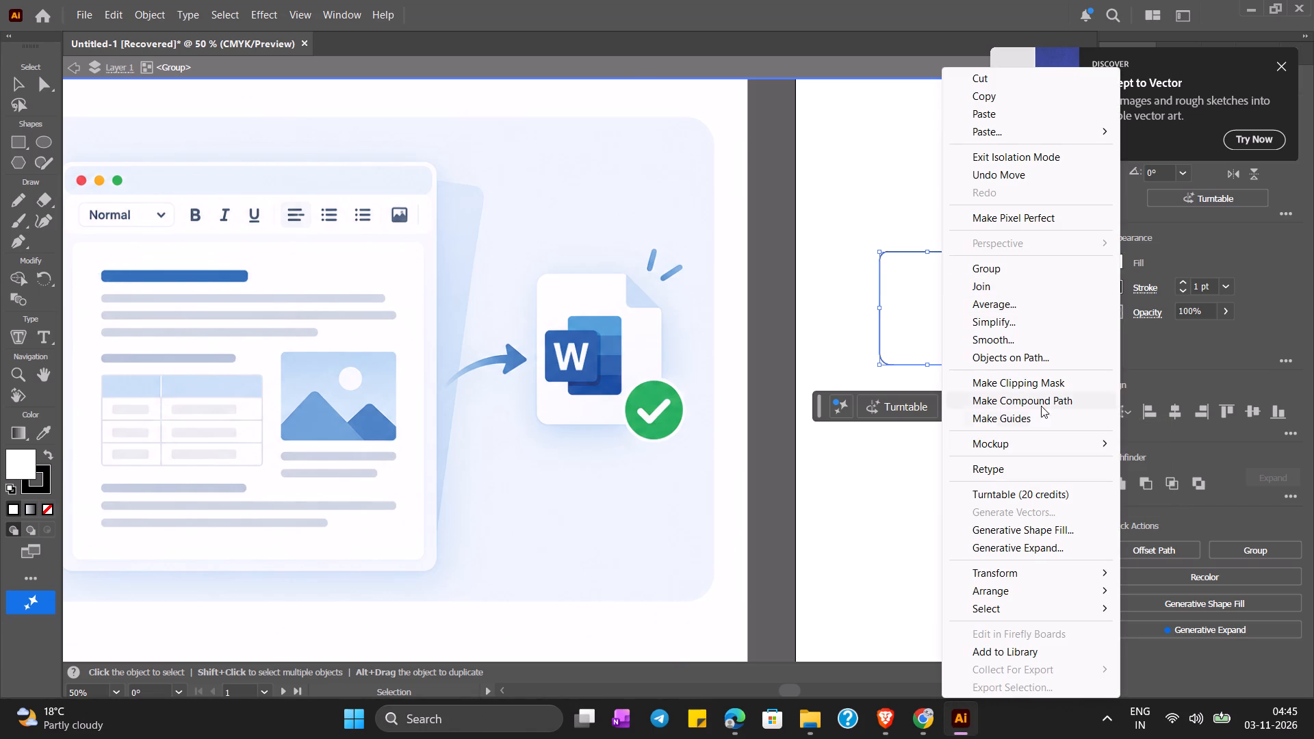
{"action": "left_click", "coordinate": [1012, 271]}
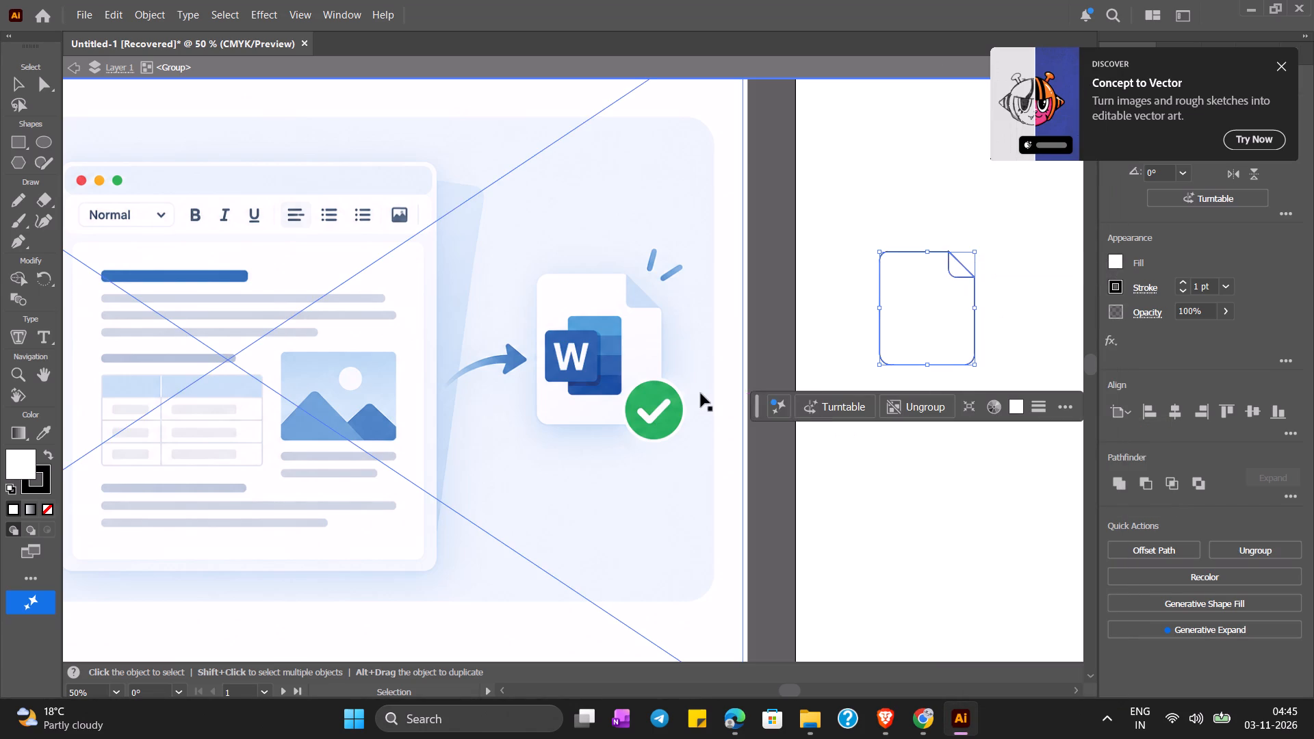
Draw a rounded rectangle about 61 by 97 pt over the blue square behind the W on the DOCX icon.
{"action": "scroll", "coordinate": [701, 393], "scroll_direction": "right", "scroll_amount": 14}
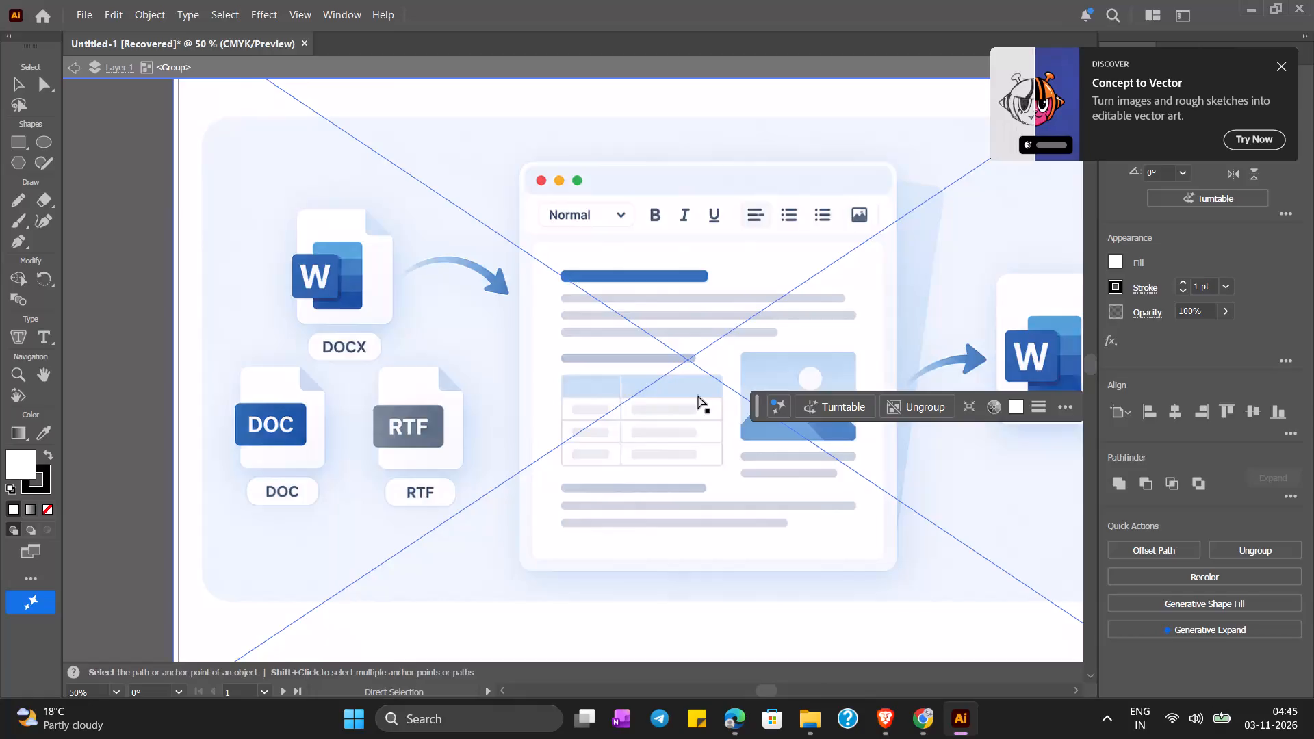
{"action": "key", "text": "ctrl+plus"}
{"action": "key", "text": "ctrl+plus"}
{"action": "scroll", "coordinate": [698, 396], "scroll_direction": "right", "scroll_amount": 15}
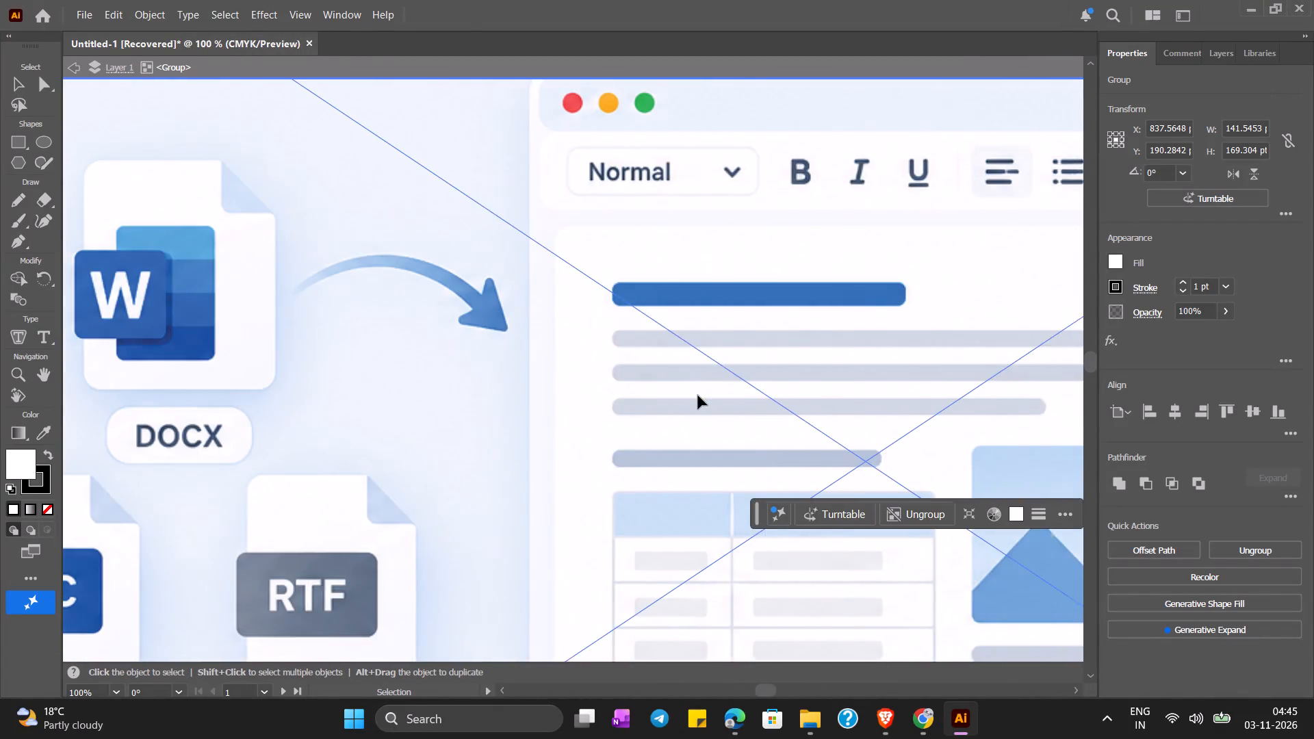
{"action": "scroll", "coordinate": [698, 396], "scroll_direction": "right", "scroll_amount": 4}
{"action": "scroll", "coordinate": [698, 396], "scroll_direction": "left", "scroll_amount": 13}
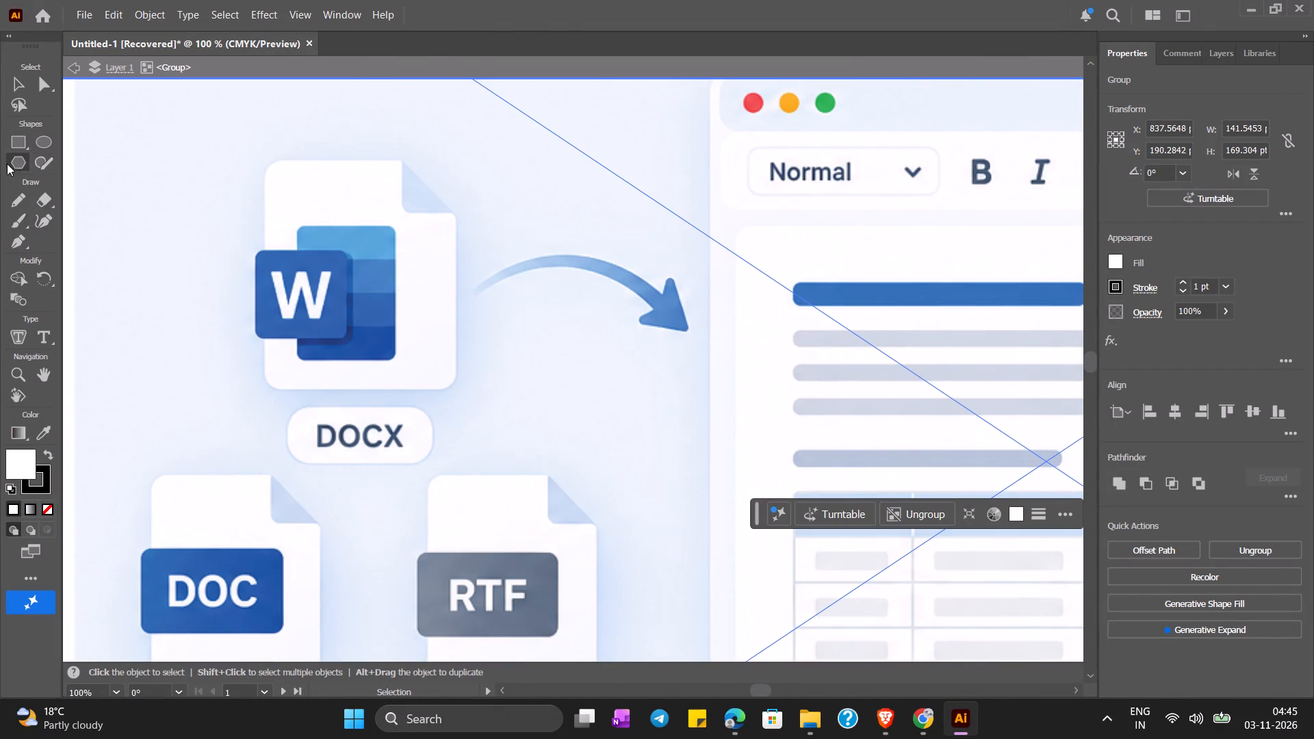
{"action": "left_click", "coordinate": [32, 579]}
{"action": "left_click", "coordinate": [119, 283]}
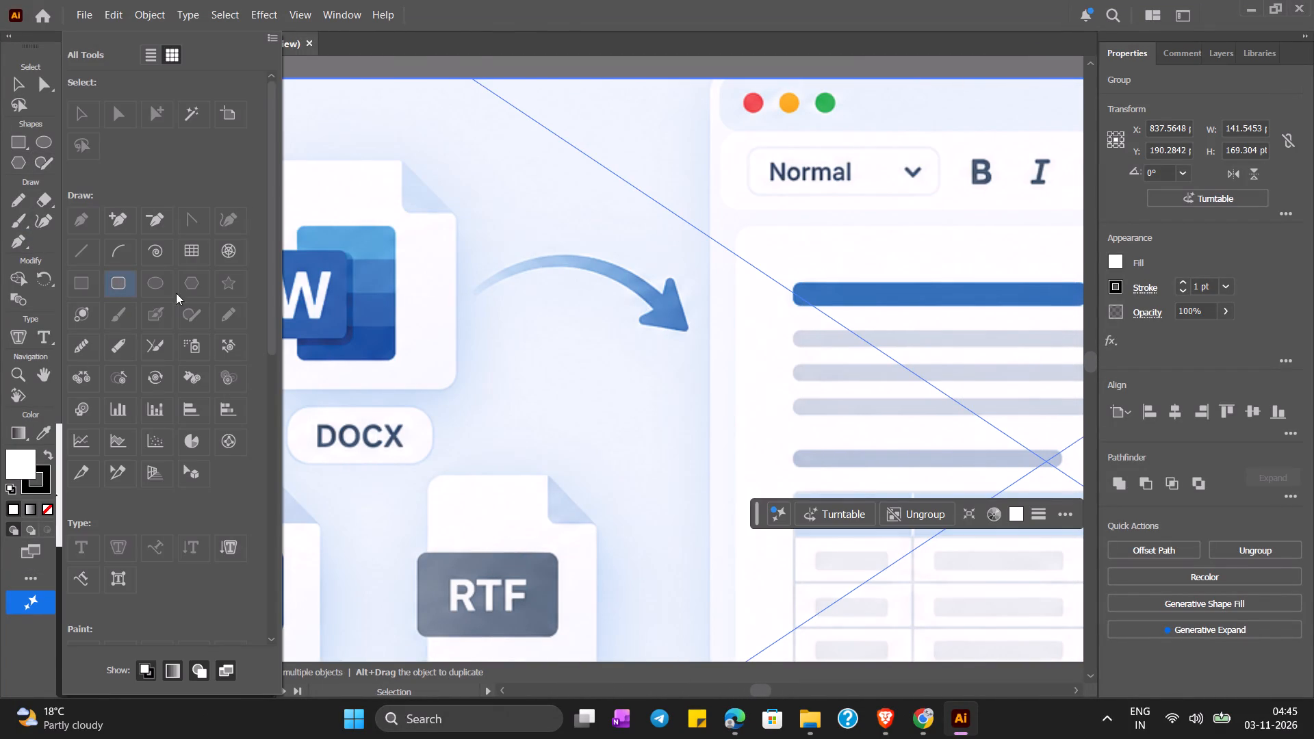
{"action": "left_click", "coordinate": [352, 320]}
{"action": "left_click_drag", "start_coordinate": [391, 356], "coordinate": [306, 210]}
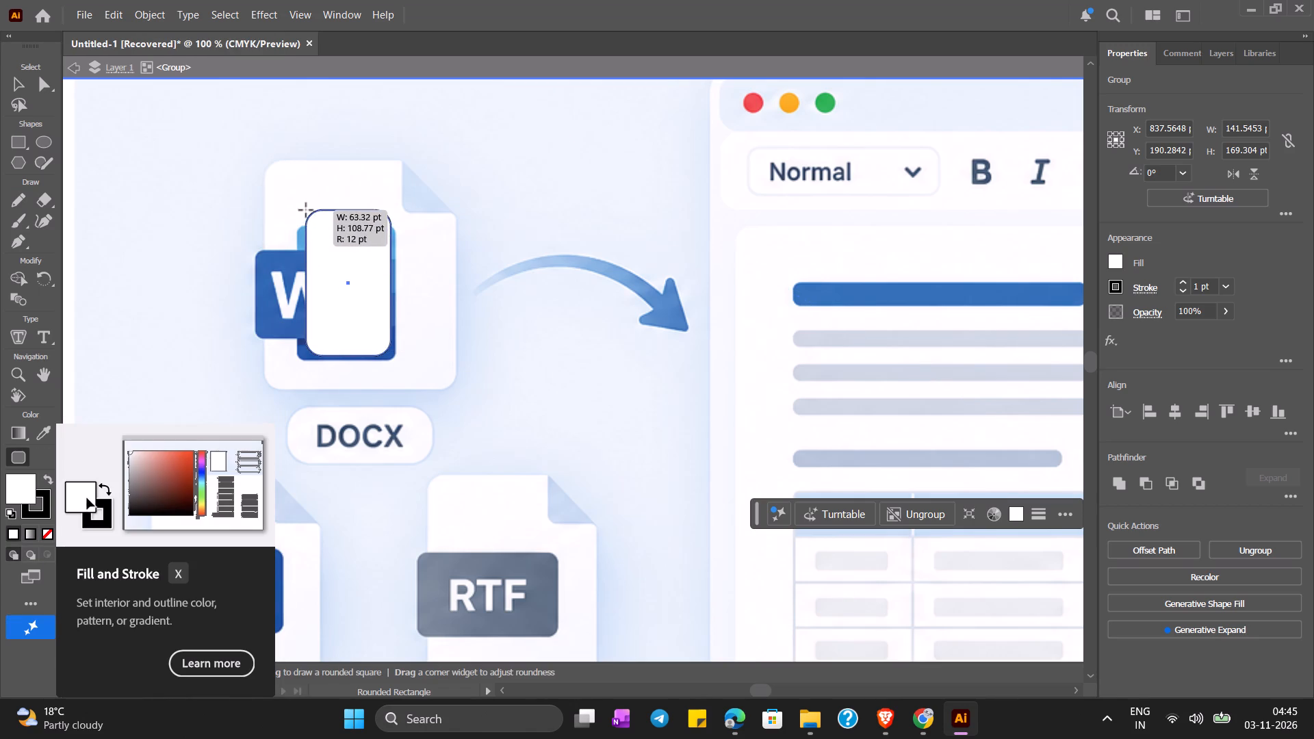
{"action": "left_click_drag", "start_coordinate": [306, 210], "coordinate": [309, 226]}
Widen the rounded rectangle to about 74 pt and extend its bottom edge by about 8 pt to match the blue square.
{"action": "left_click_drag", "start_coordinate": [391, 289], "coordinate": [391, 289]}
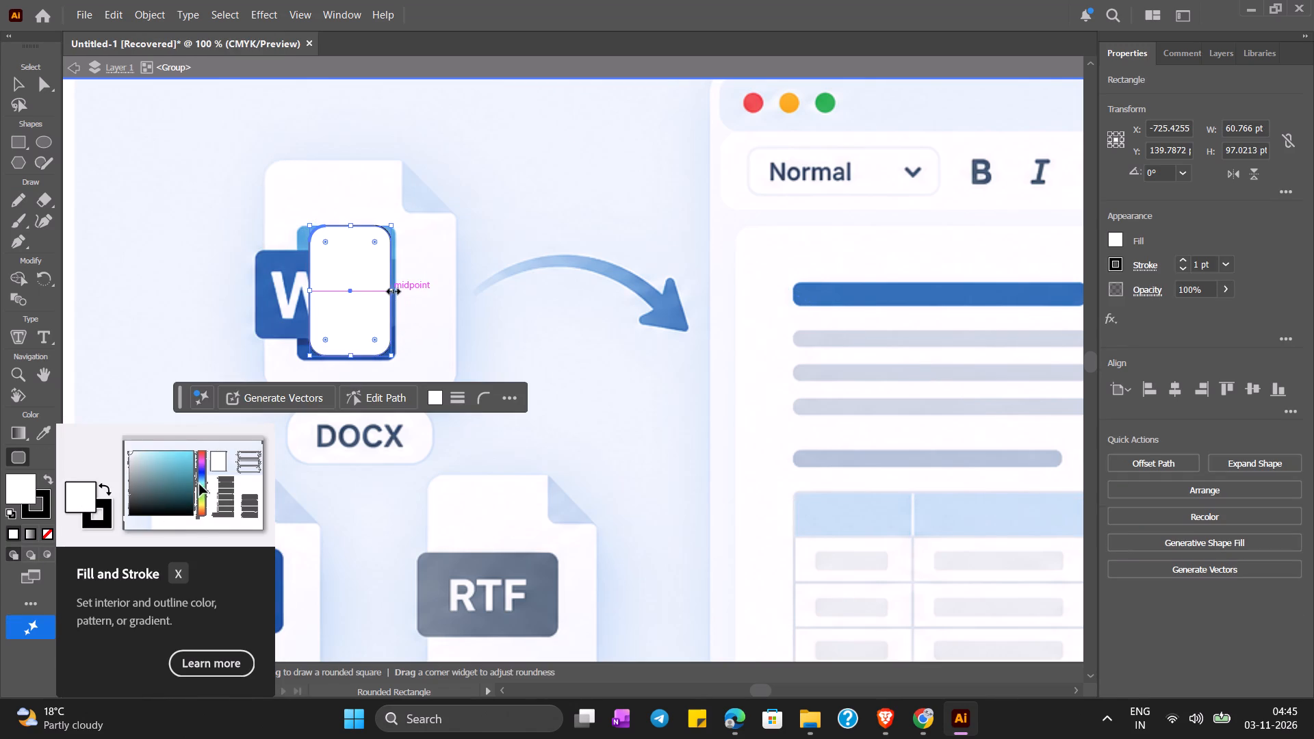
{"action": "left_click_drag", "start_coordinate": [391, 289], "coordinate": [396, 299]}
{"action": "left_click_drag", "start_coordinate": [307, 291], "coordinate": [297, 295]}
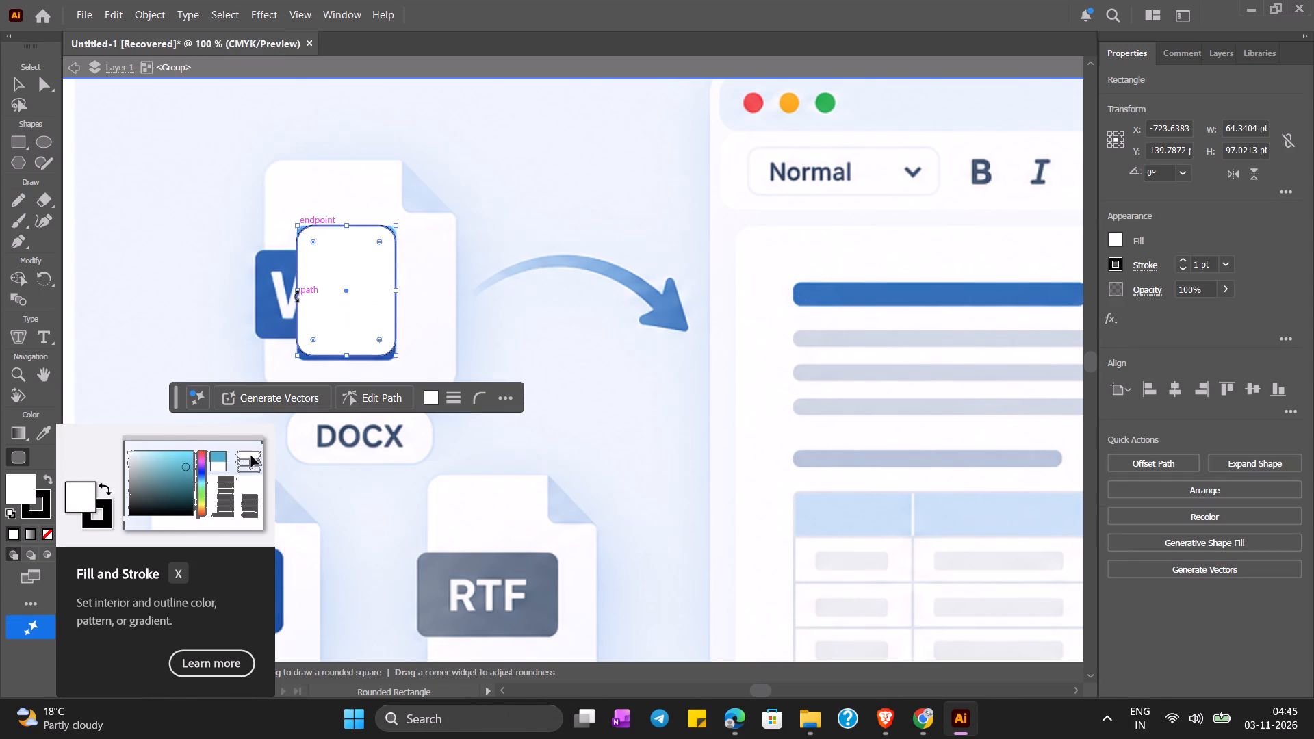
{"action": "left_click_drag", "start_coordinate": [346, 352], "coordinate": [348, 365]}
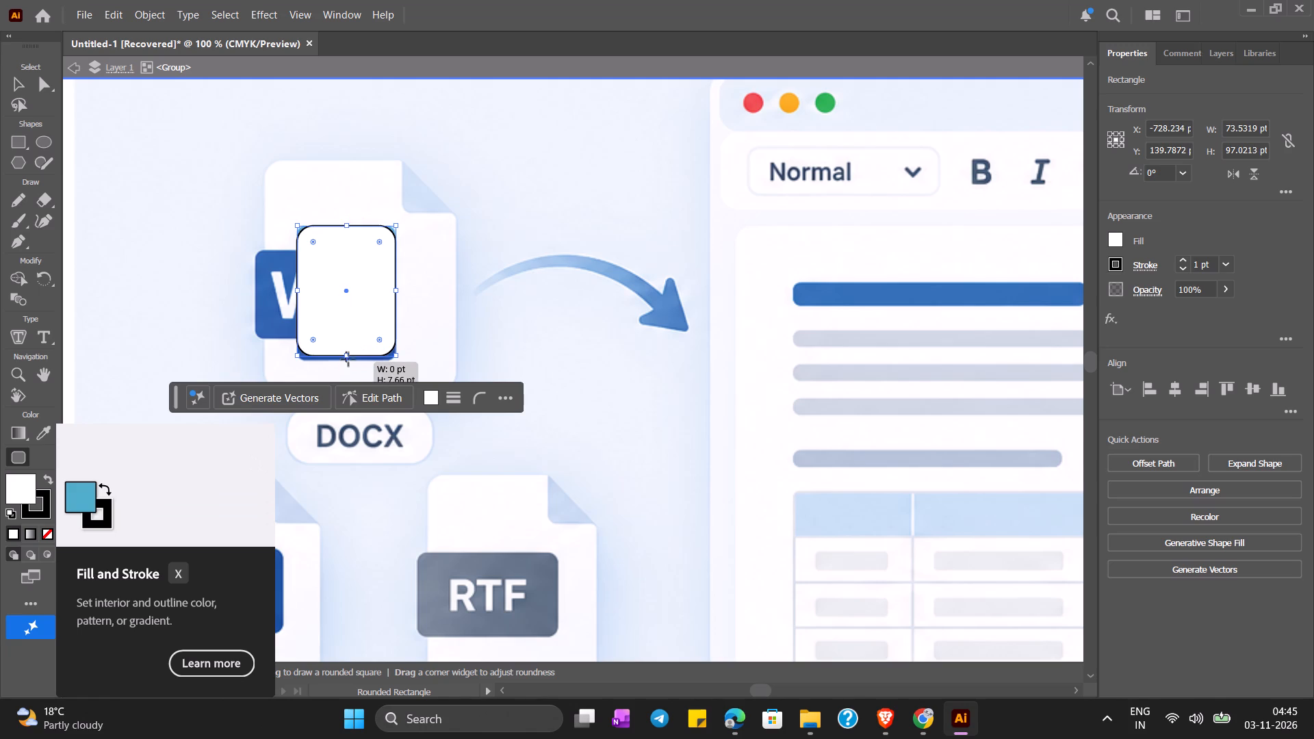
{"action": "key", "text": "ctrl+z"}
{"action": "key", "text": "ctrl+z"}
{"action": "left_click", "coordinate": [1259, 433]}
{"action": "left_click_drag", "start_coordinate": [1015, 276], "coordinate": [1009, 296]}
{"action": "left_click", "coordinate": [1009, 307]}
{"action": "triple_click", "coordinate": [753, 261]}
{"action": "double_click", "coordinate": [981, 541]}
{"action": "left_click", "coordinate": [734, 715]}
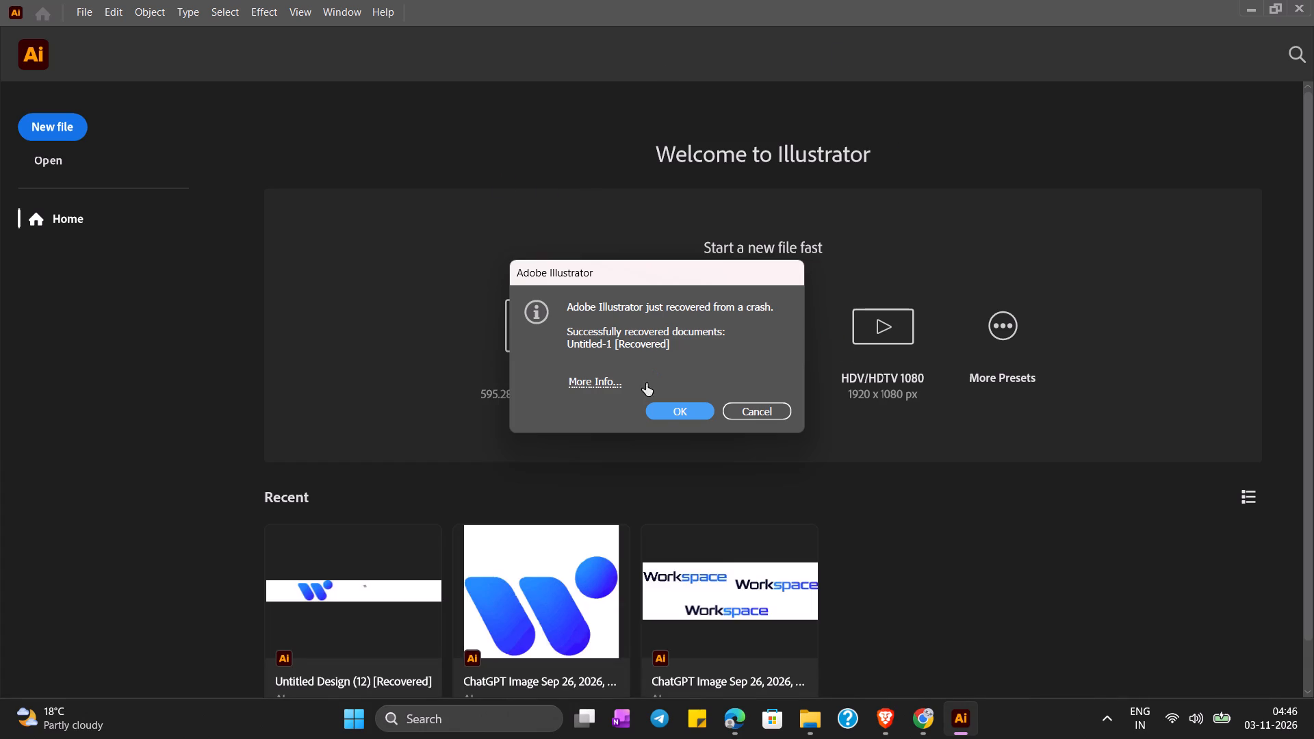
{"action": "left_click", "coordinate": [669, 410]}
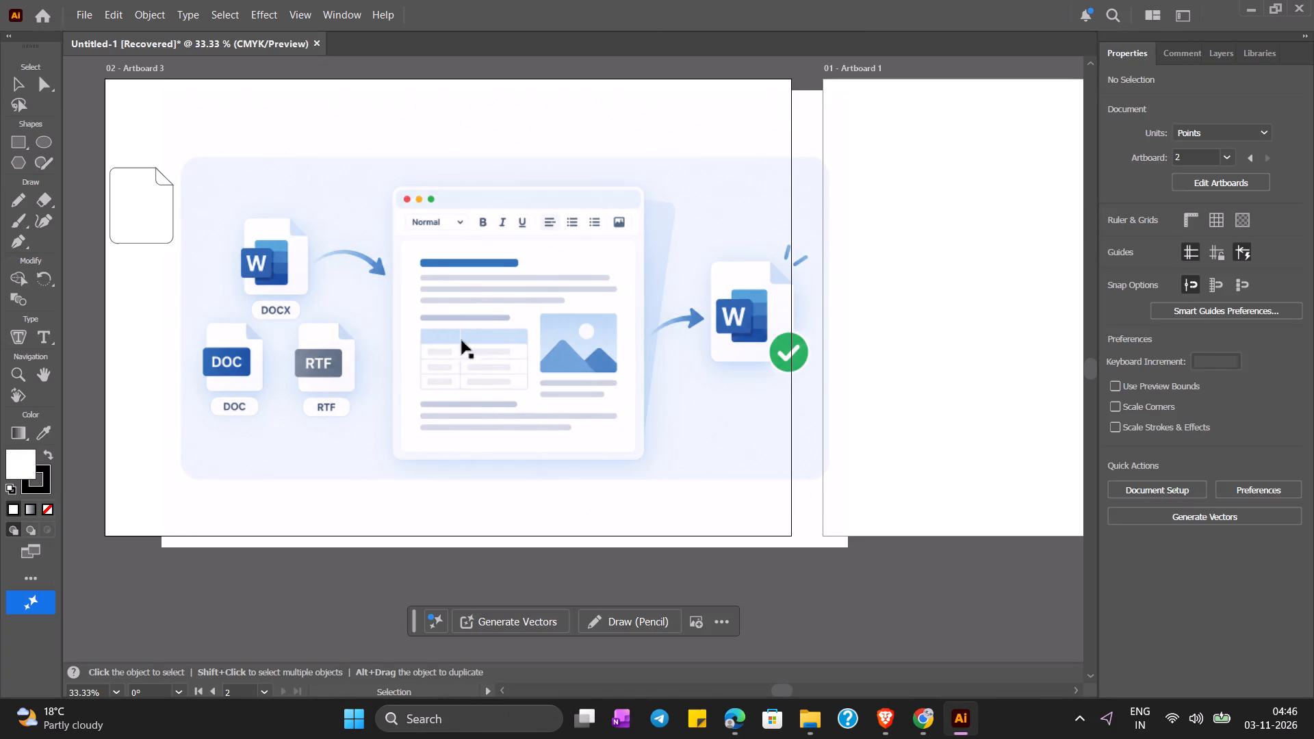
Move the page outline and its folded corner from Artboard 3 onto Artboard 1, fitting the fold at the page's cut corner.
{"action": "left_click", "coordinate": [272, 308]}
{"action": "double_click", "coordinate": [137, 205]}
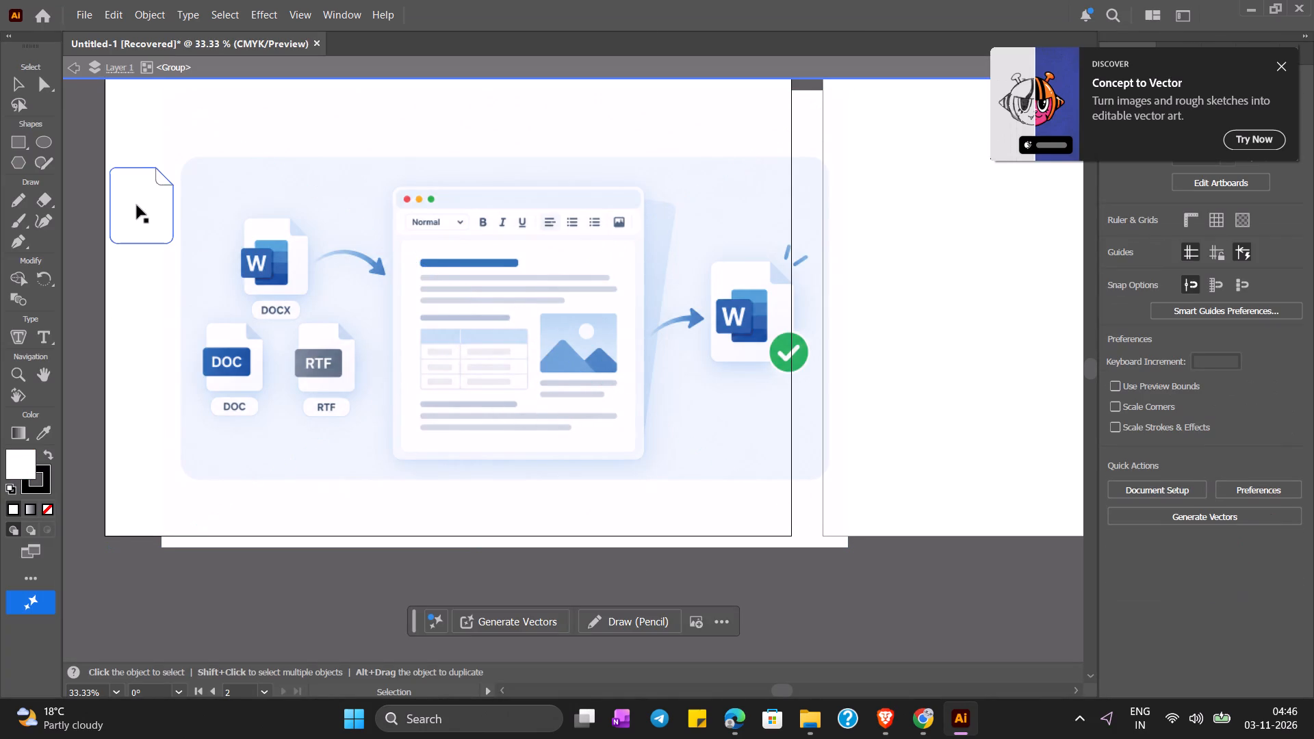
{"action": "left_click_drag", "start_coordinate": [137, 206], "coordinate": [891, 285]}
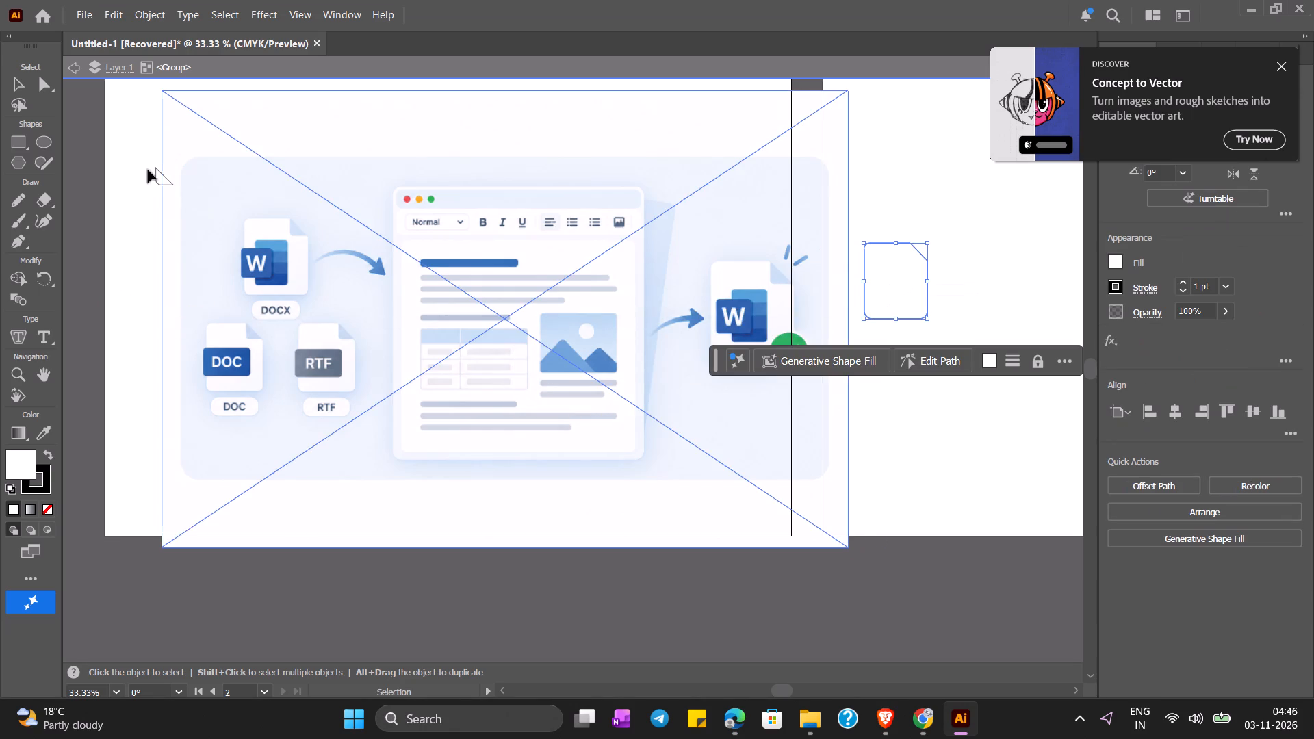
{"action": "left_click_drag", "start_coordinate": [161, 179], "coordinate": [920, 259]}
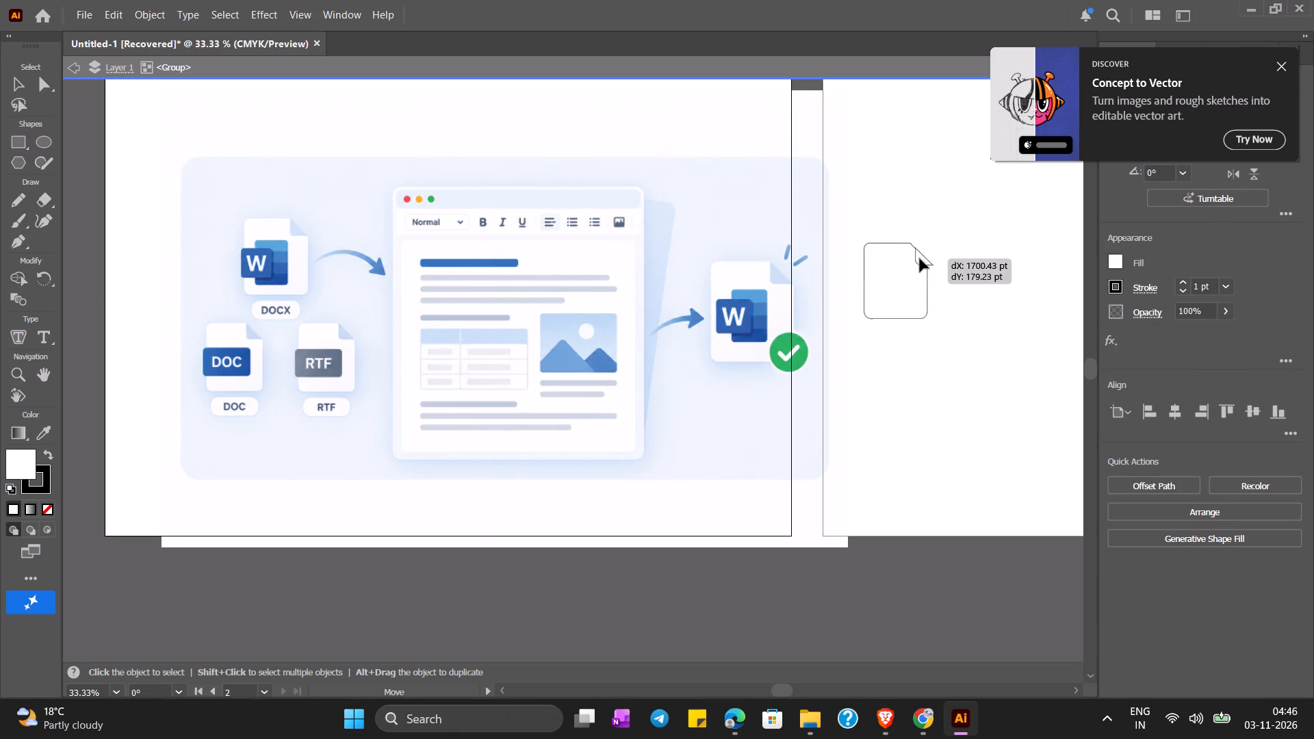
{"action": "left_click_drag", "start_coordinate": [920, 259], "coordinate": [918, 255]}
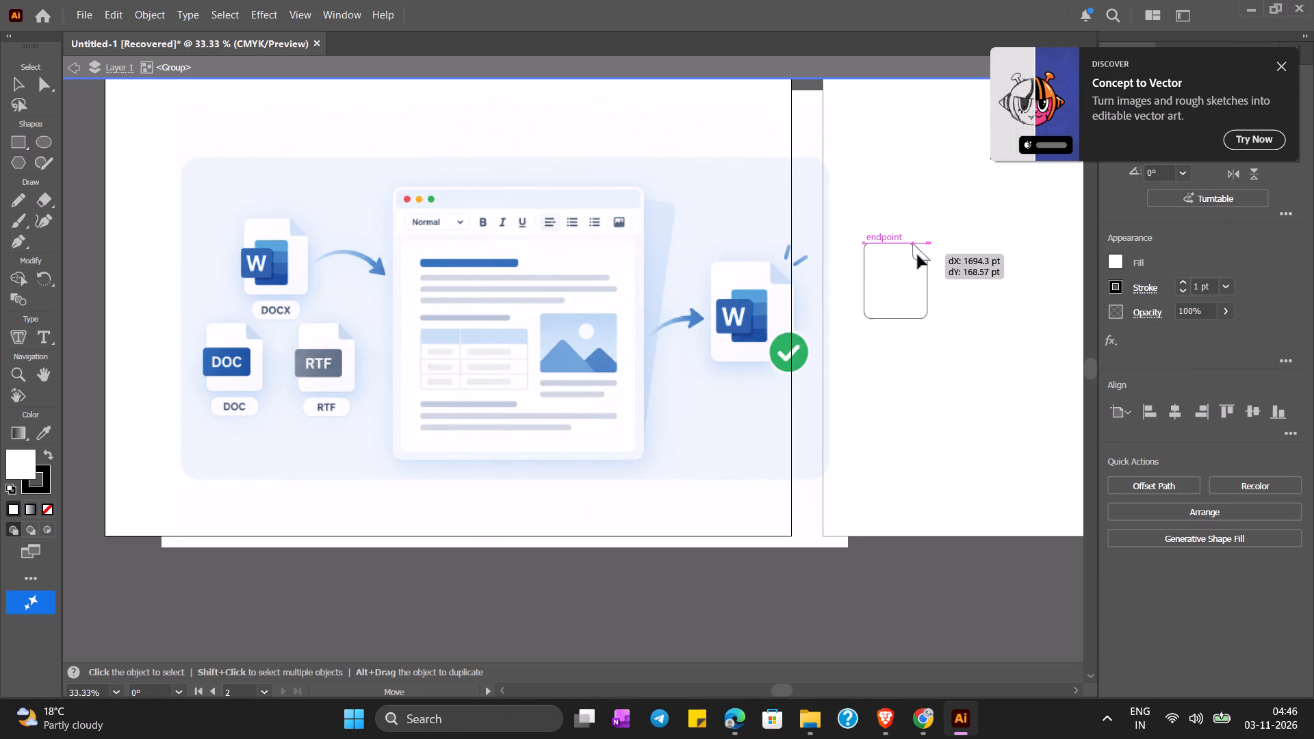
{"action": "left_click_drag", "start_coordinate": [918, 255], "coordinate": [915, 257]}
Group the page outline with its folded corner on Artboard 1.
{"action": "left_click", "coordinate": [946, 258]}
{"action": "left_click_drag", "start_coordinate": [967, 362], "coordinate": [867, 222]}
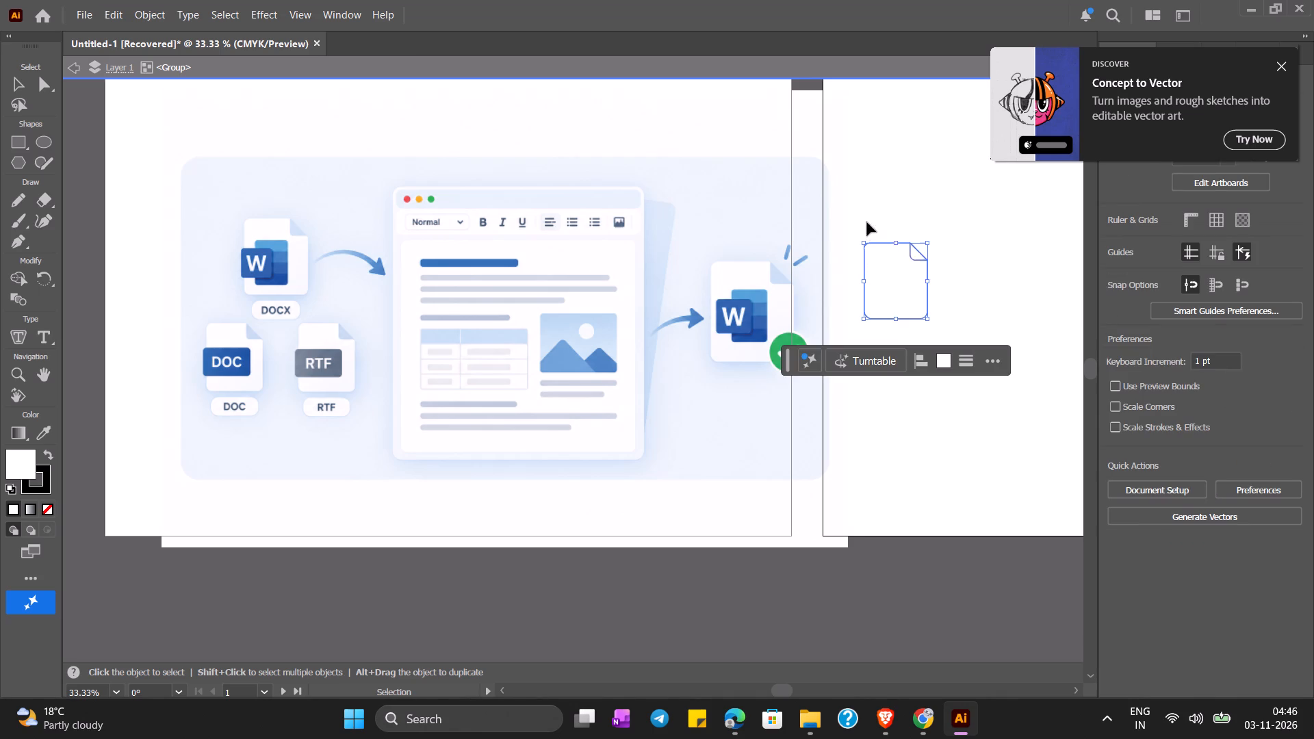
{"action": "right_click", "coordinate": [920, 270]}
{"action": "left_click", "coordinate": [985, 272]}
Move the reference illustration about 127 pt left and 38 pt up to center it on Artboard 3.
{"action": "left_click_drag", "start_coordinate": [631, 322], "coordinate": [572, 304]}
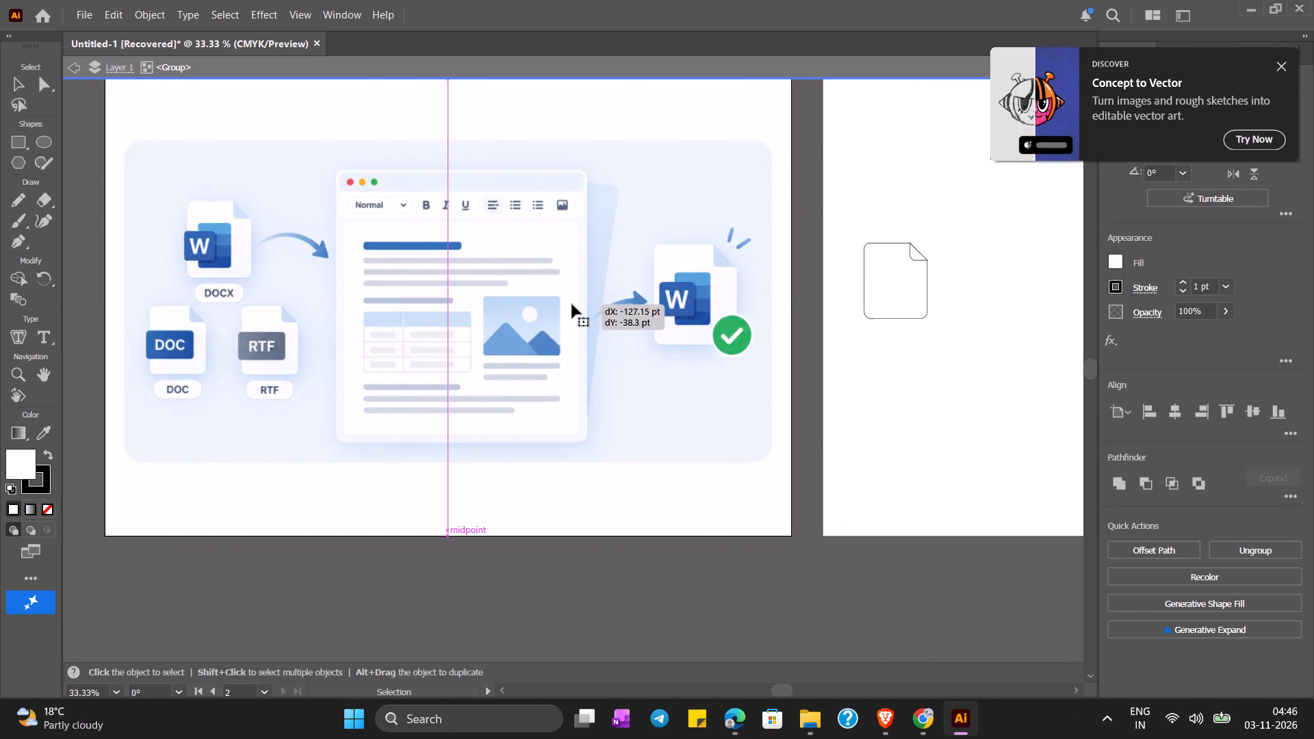
Draw a rounded rectangle about 56 by 97 pt over the blue square behind the W on the DOCX icon.
{"action": "key", "text": "ctrl+plus"}
{"action": "key", "text": "ctrl+plus"}
{"action": "key", "text": "ctrl+plus"}
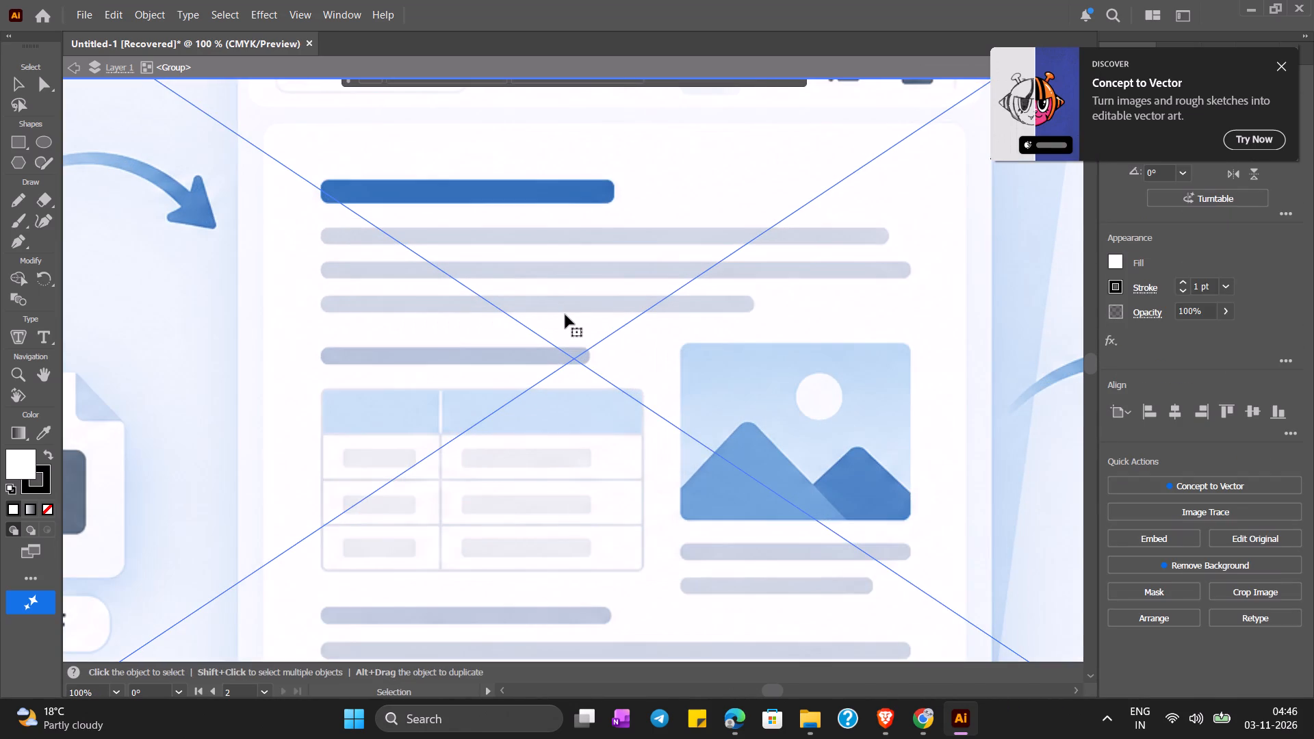
{"action": "scroll", "coordinate": [565, 315], "scroll_direction": "right", "scroll_amount": 11}
{"action": "scroll", "coordinate": [565, 315], "scroll_direction": "up", "scroll_amount": 2}
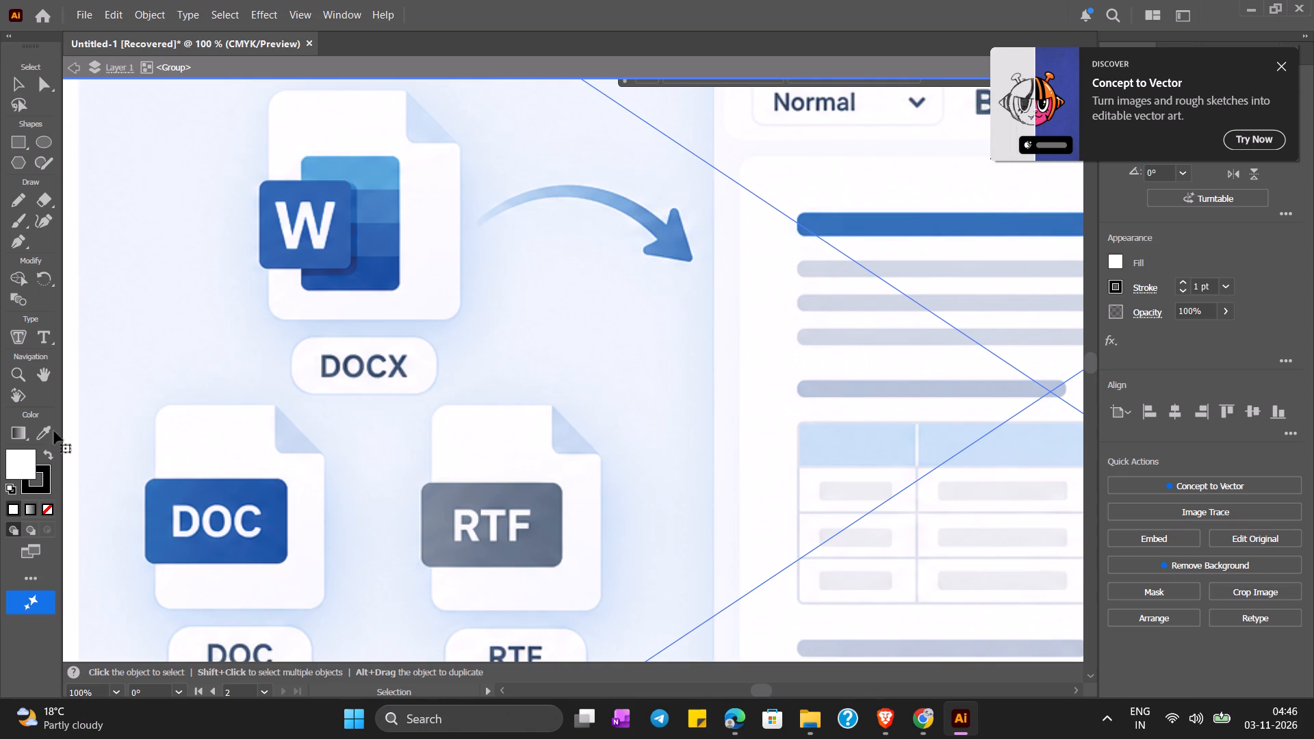
{"action": "left_click", "coordinate": [23, 572]}
{"action": "left_click", "coordinate": [114, 280]}
{"action": "left_click", "coordinate": [413, 285]}
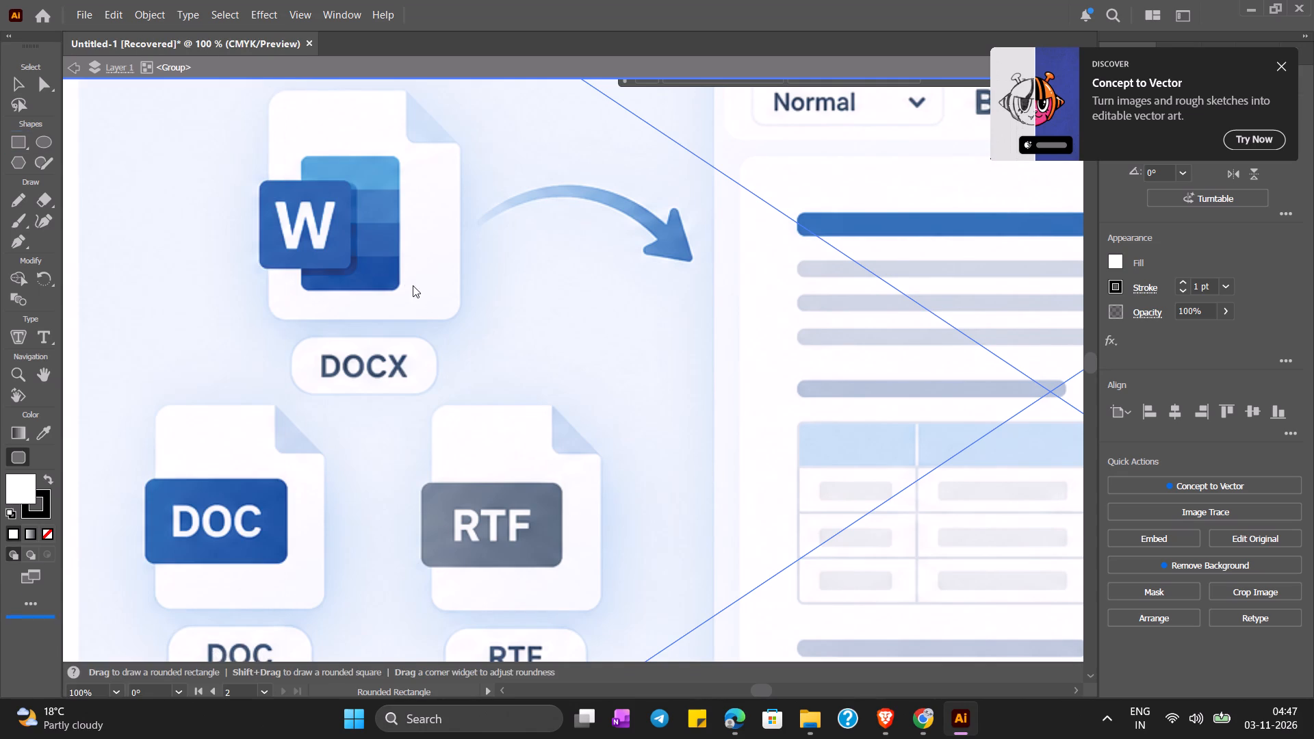
{"action": "left_click_drag", "start_coordinate": [394, 287], "coordinate": [319, 157]}
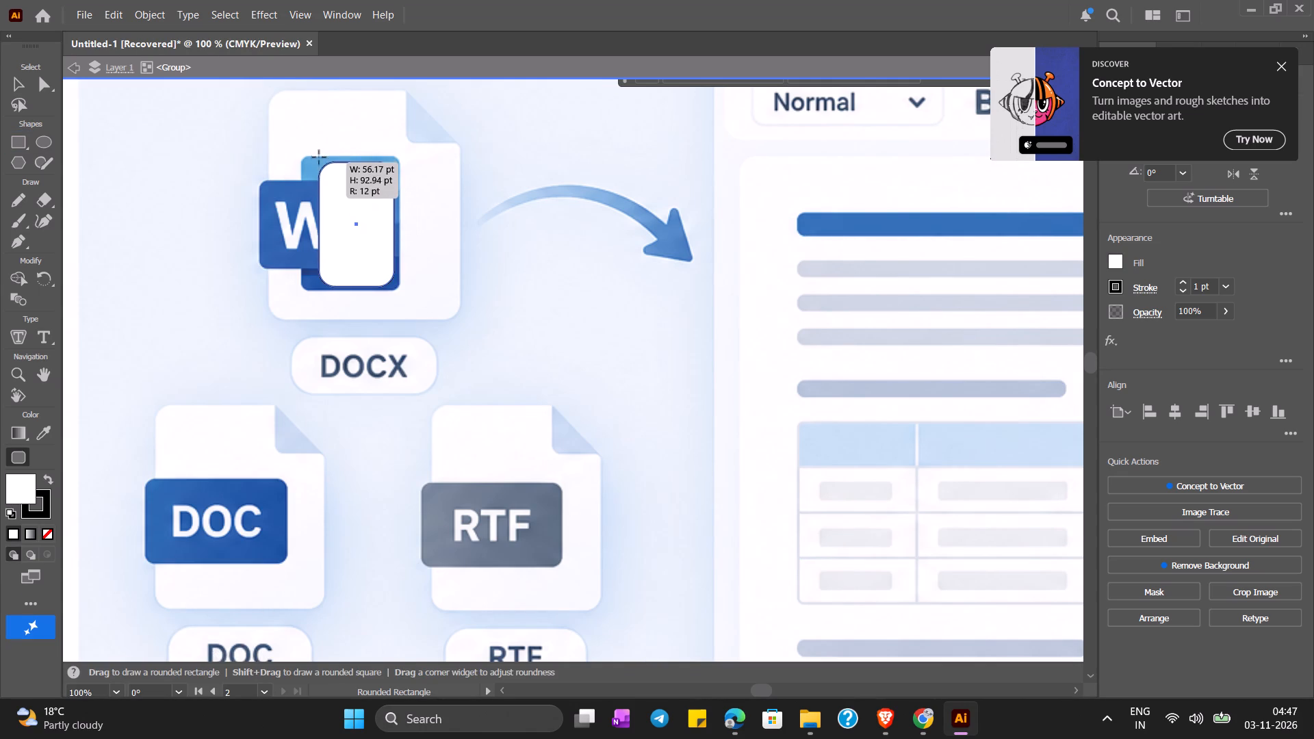
{"action": "left_click_drag", "start_coordinate": [319, 157], "coordinate": [320, 156]}
Resize the rounded rectangle to about 74 by 99 pt and tighten its corner radius to match the blue square.
{"action": "left_click_drag", "start_coordinate": [393, 221], "coordinate": [398, 223]}
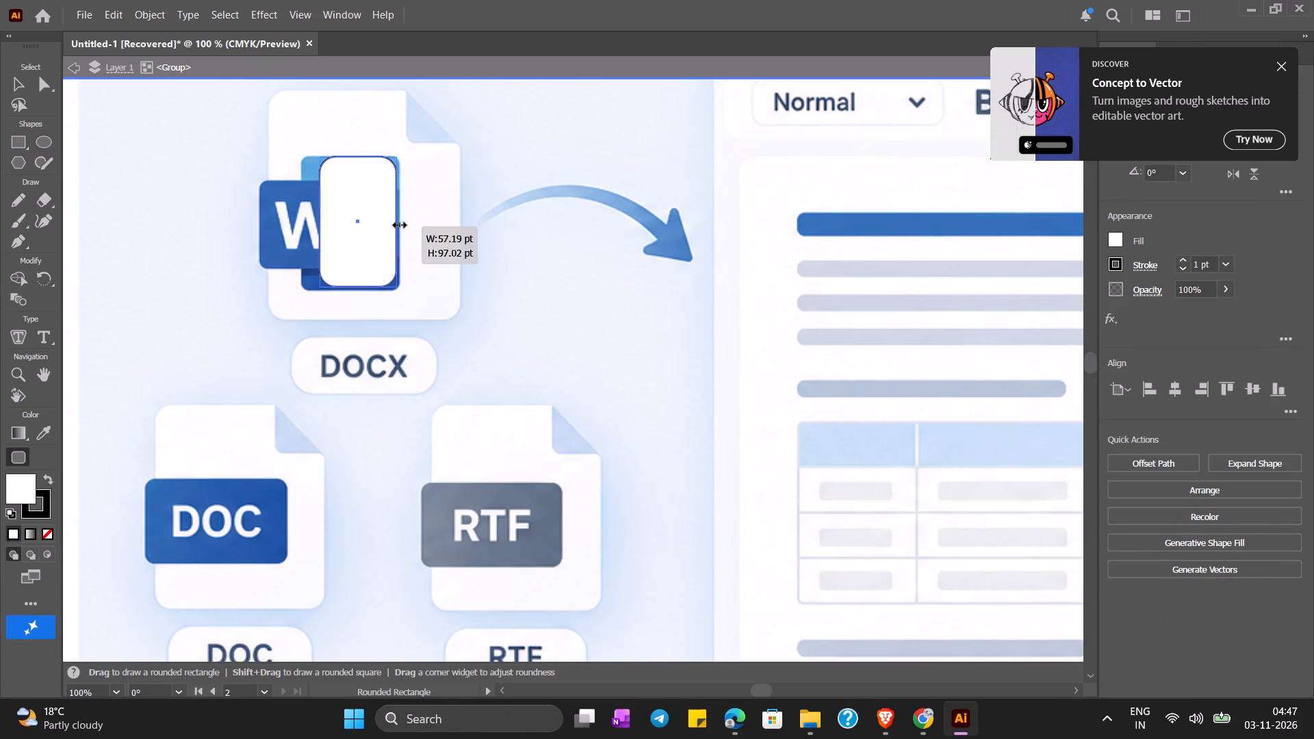
{"action": "left_click_drag", "start_coordinate": [398, 223], "coordinate": [400, 223]}
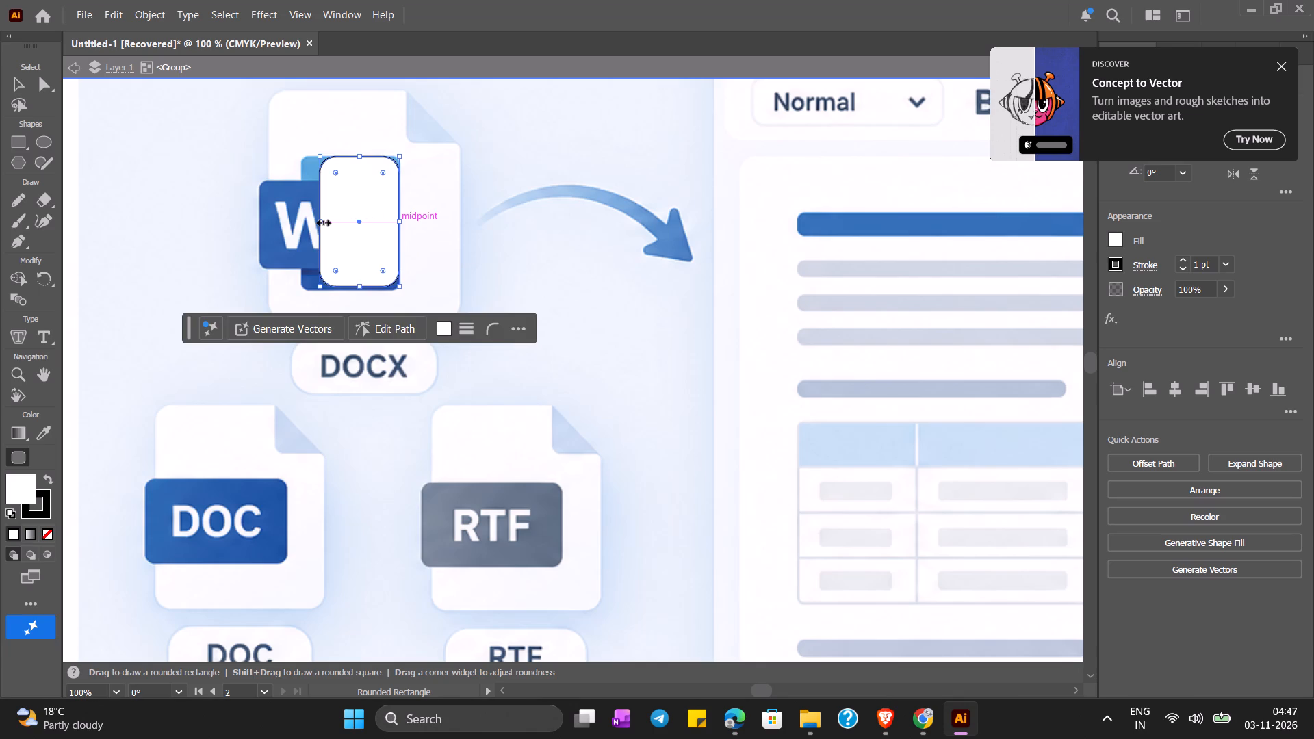
{"action": "left_click_drag", "start_coordinate": [322, 221], "coordinate": [301, 224]}
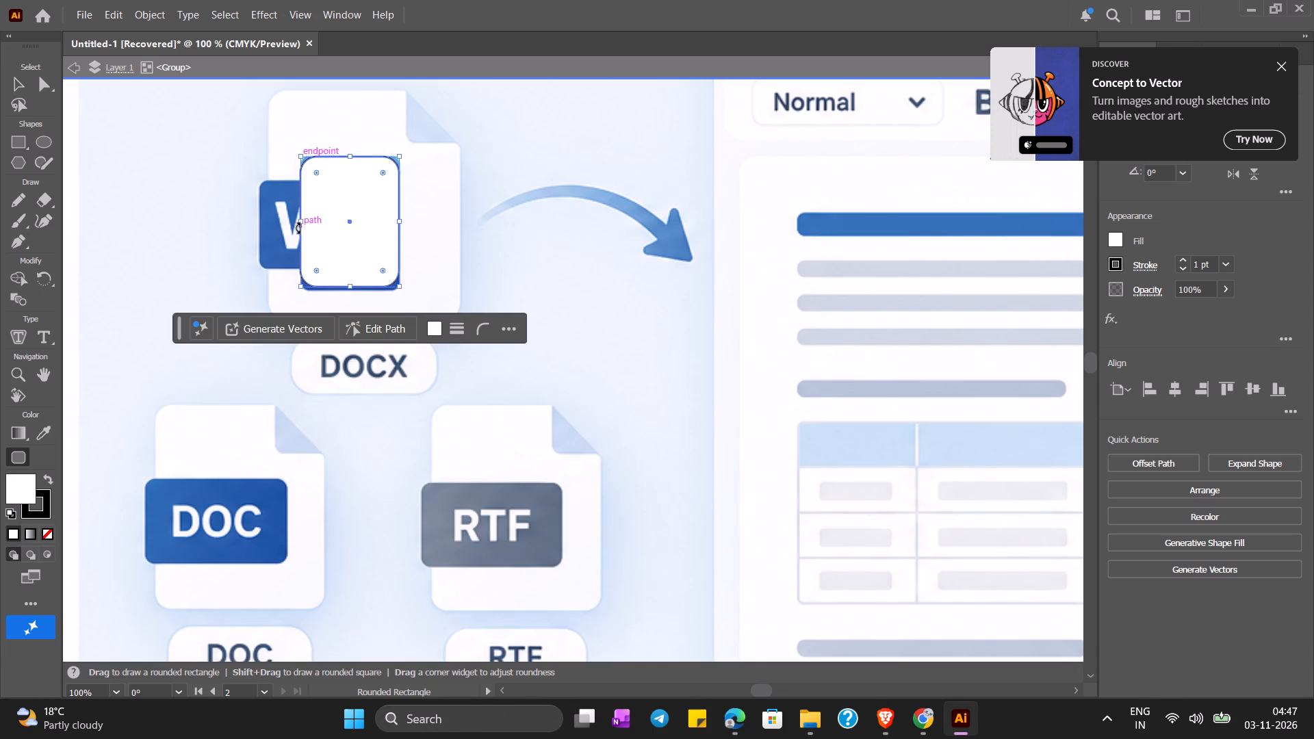
{"action": "left_click", "coordinate": [353, 285]}
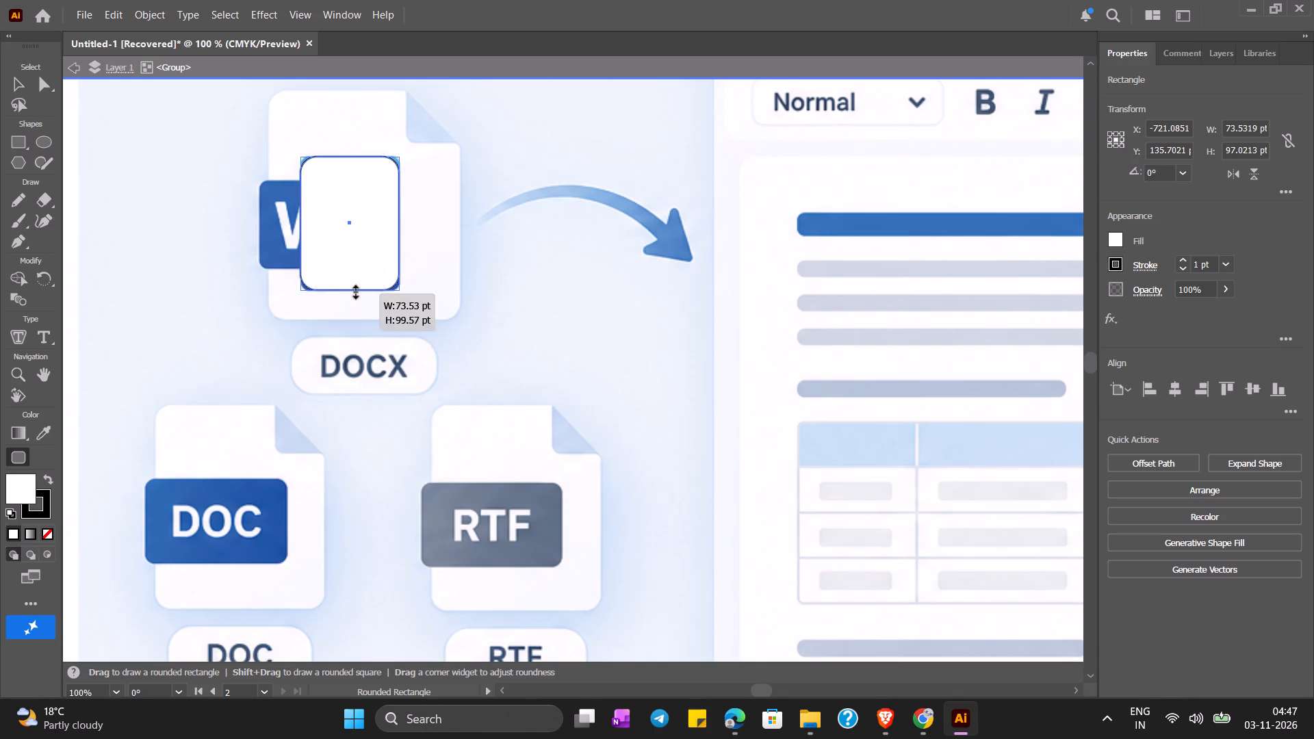
{"action": "left_click_drag", "start_coordinate": [384, 271], "coordinate": [386, 273]}
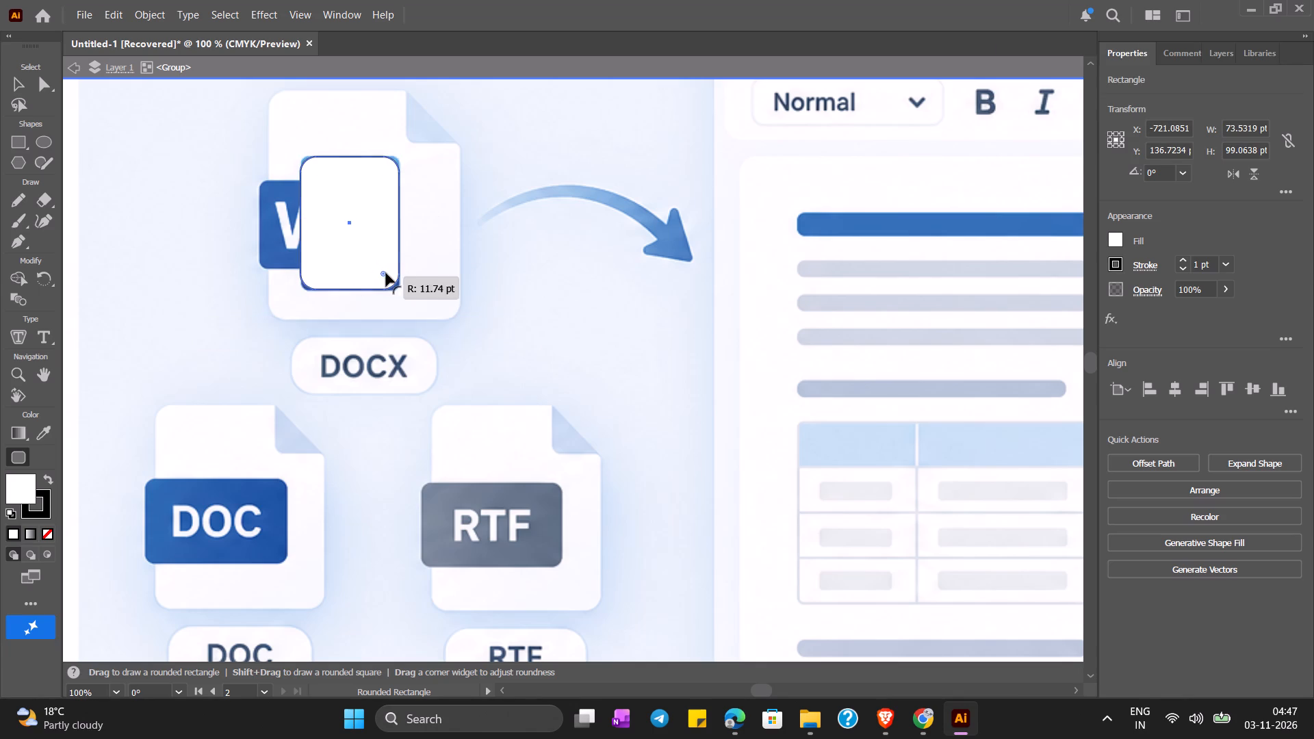
{"action": "left_click_drag", "start_coordinate": [386, 273], "coordinate": [391, 277]}
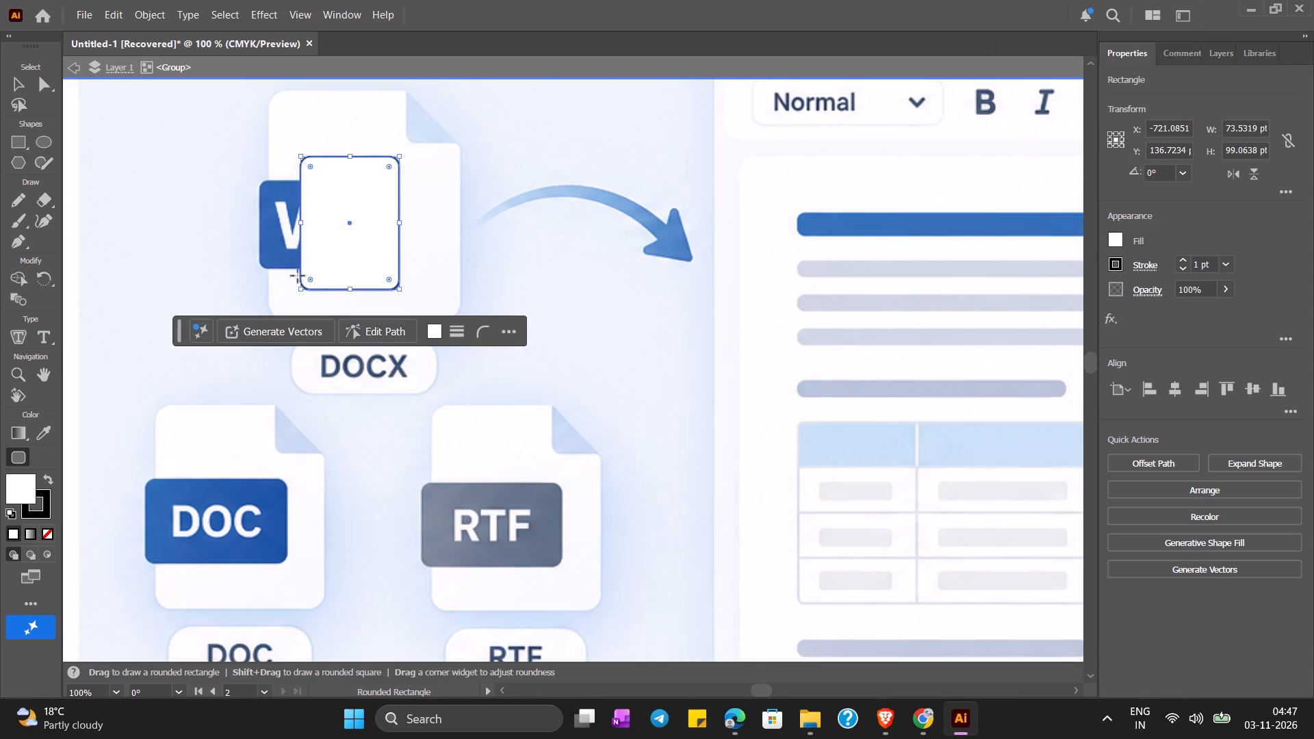
Nudge the rounded rectangle 18 pt left to uncover the blue color bands on the DOCX icon.
{"action": "left_click", "coordinate": [12, 84]}
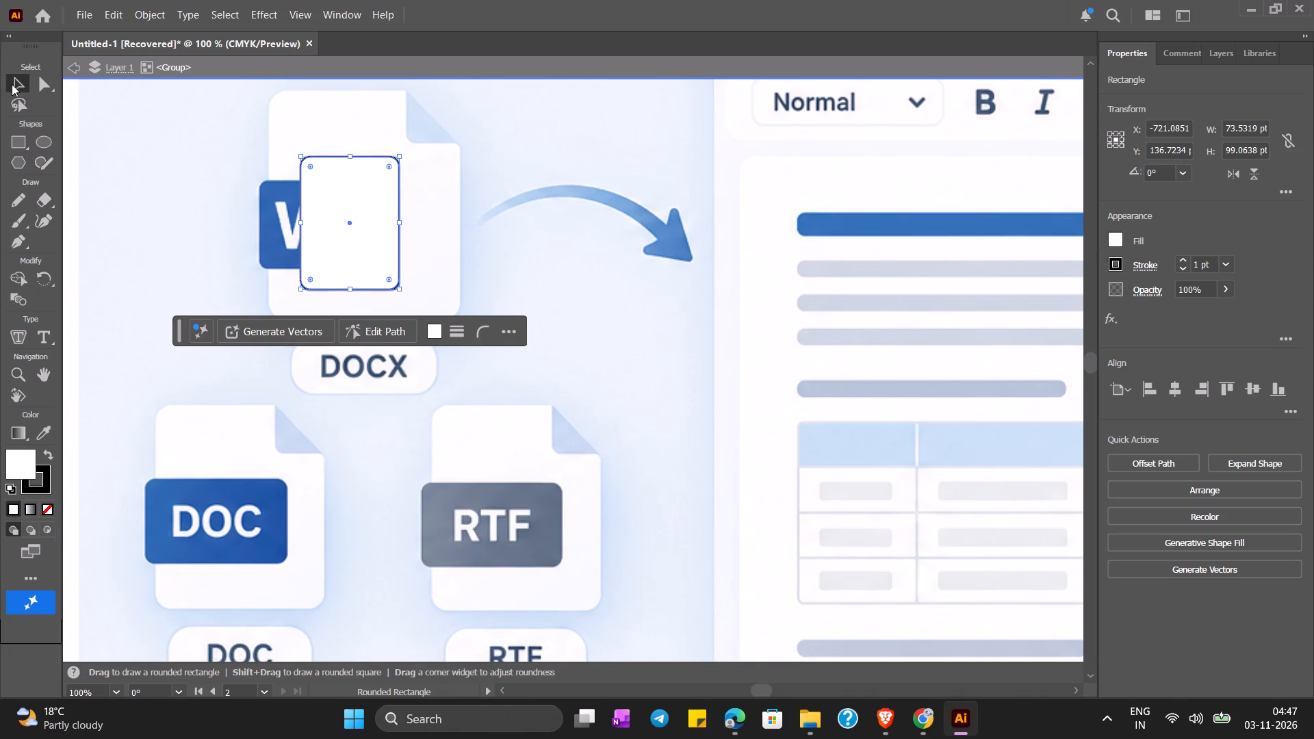
{"action": "left_click", "coordinate": [374, 194]}
{"action": "key", "text": "Left"}
{"action": "key", "text": "Left"}
{"action": "key", "text": "Left"}
{"action": "key", "text": "Left"}
{"action": "key", "text": "Left"}
{"action": "key", "text": "Left"}
{"action": "key", "text": "Left"}
{"action": "key", "text": "Left"}
{"action": "key", "text": "Left"}
{"action": "key", "text": "Left"}
{"action": "key", "text": "Left"}
{"action": "key", "text": "Left"}
{"action": "key", "text": "Left"}
{"action": "key", "text": "Left"}
{"action": "key", "text": "Left"}
{"action": "key", "text": "Left"}
{"action": "key", "text": "Left"}
{"action": "key", "text": "Left"}
{"action": "key", "text": "Left"}
{"action": "key", "text": "Left"}
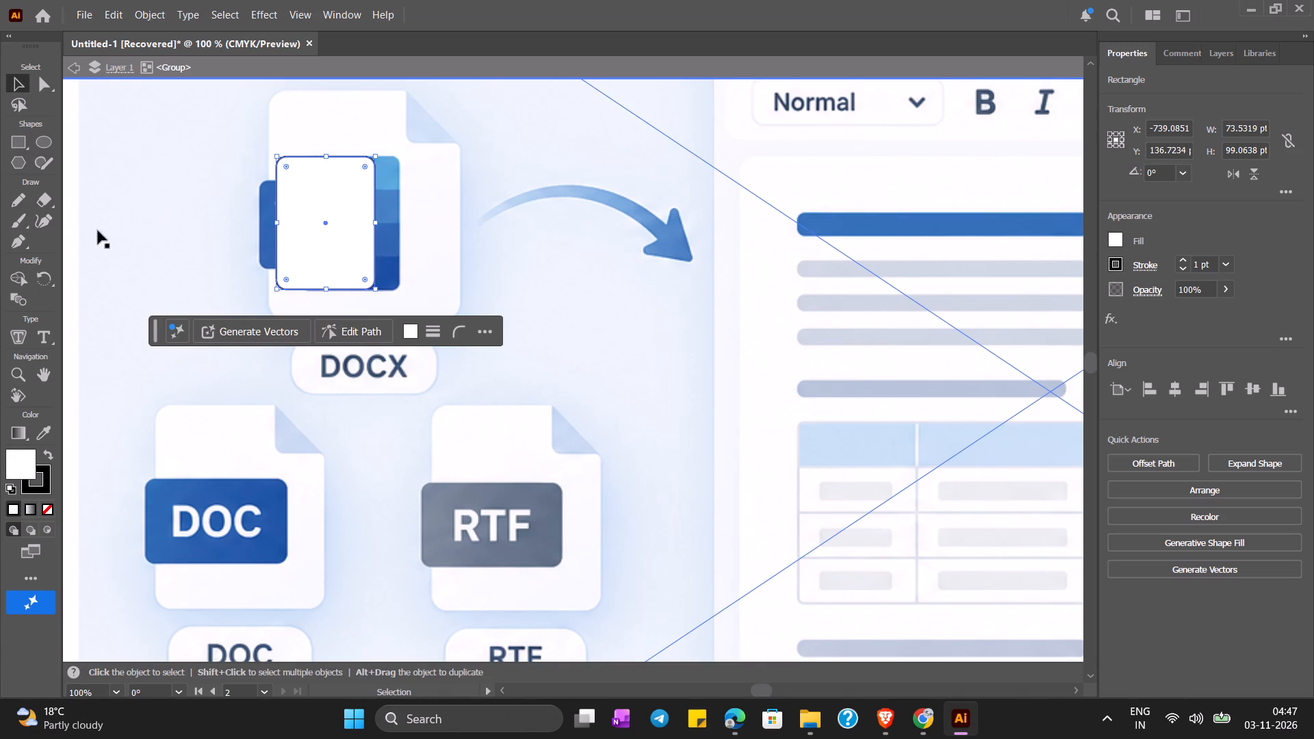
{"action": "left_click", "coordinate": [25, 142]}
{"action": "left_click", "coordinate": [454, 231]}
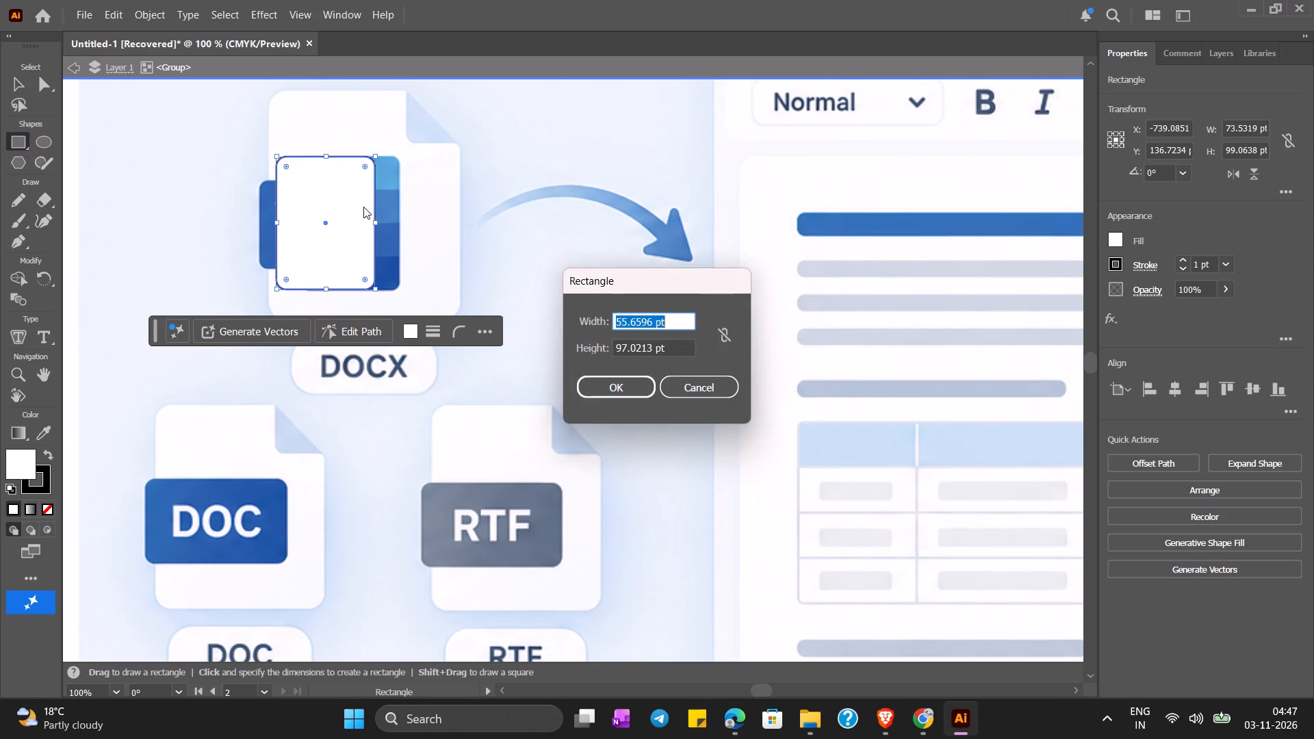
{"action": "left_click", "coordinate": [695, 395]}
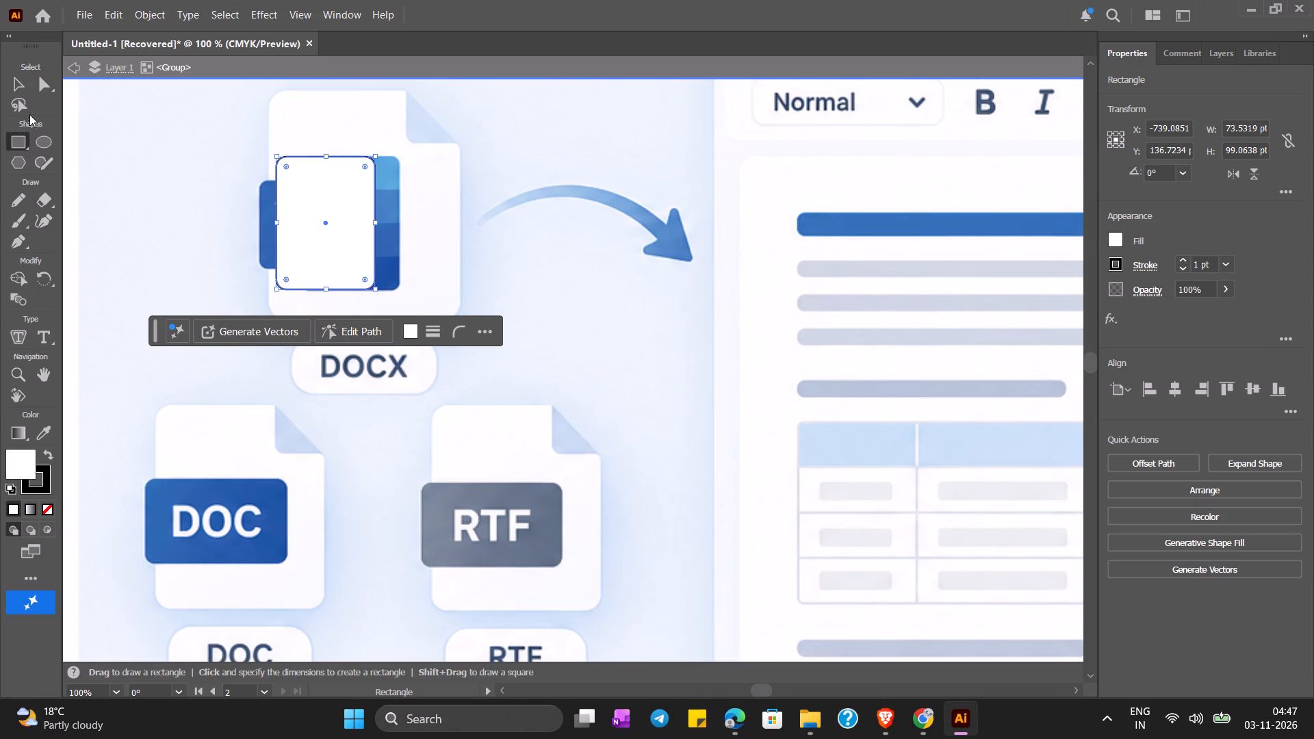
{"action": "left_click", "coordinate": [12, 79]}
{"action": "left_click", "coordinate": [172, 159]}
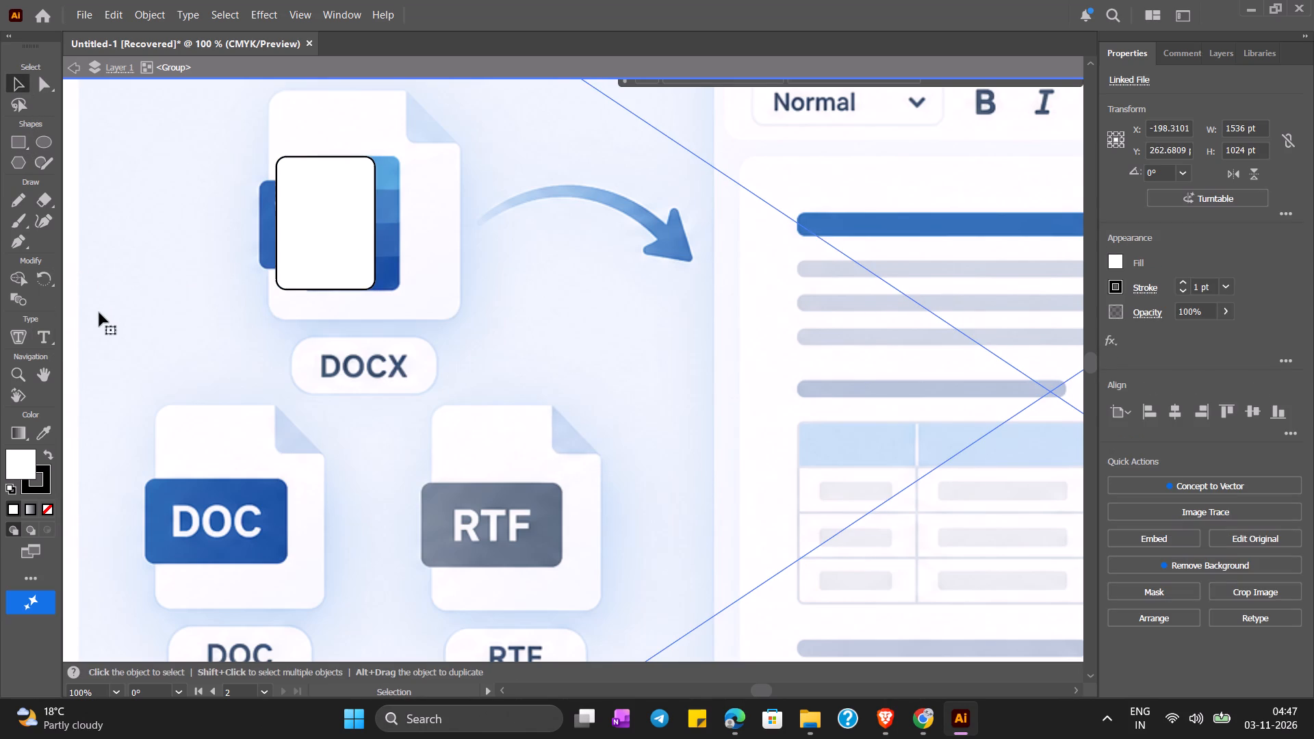
Draw a rectangle about 74 by 25 pt across the rounded rectangle's full width, directly above its horizontal midline.
{"action": "left_click", "coordinate": [23, 147]}
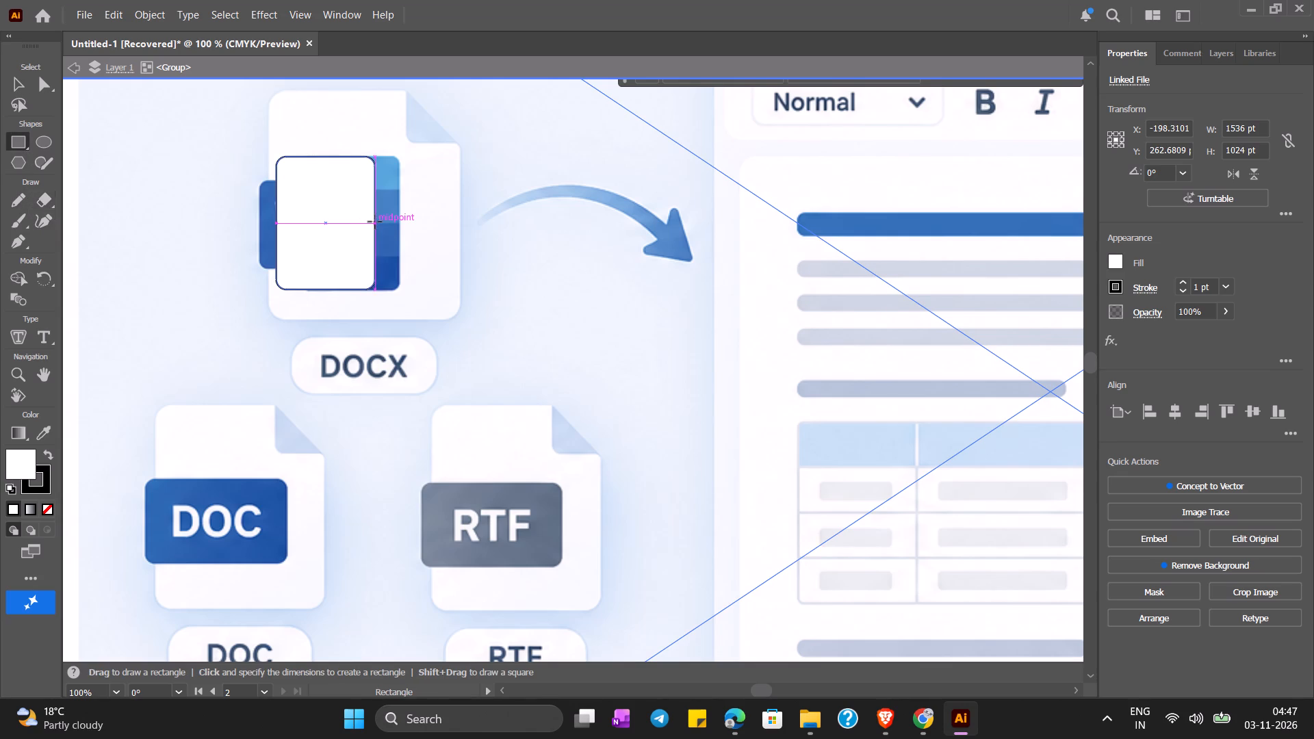
{"action": "left_click_drag", "start_coordinate": [375, 222], "coordinate": [274, 192]}
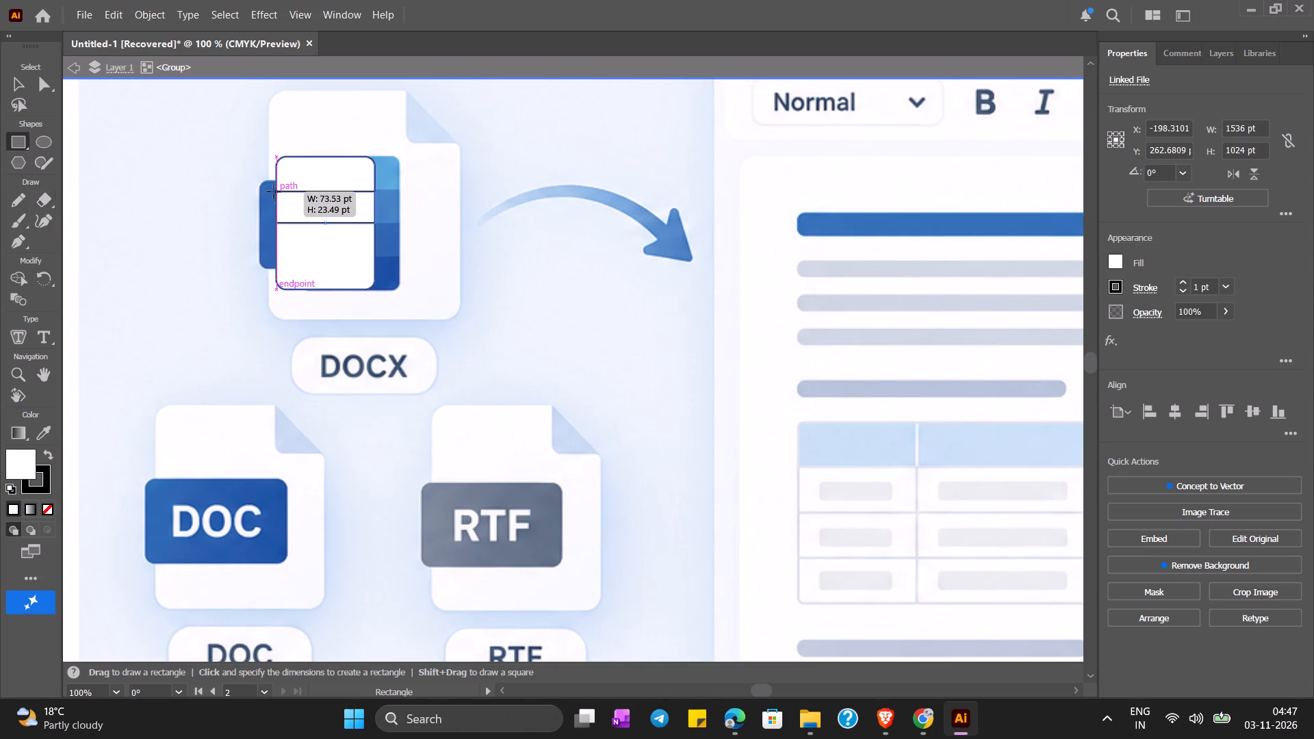
{"action": "left_click_drag", "start_coordinate": [274, 192], "coordinate": [274, 190]}
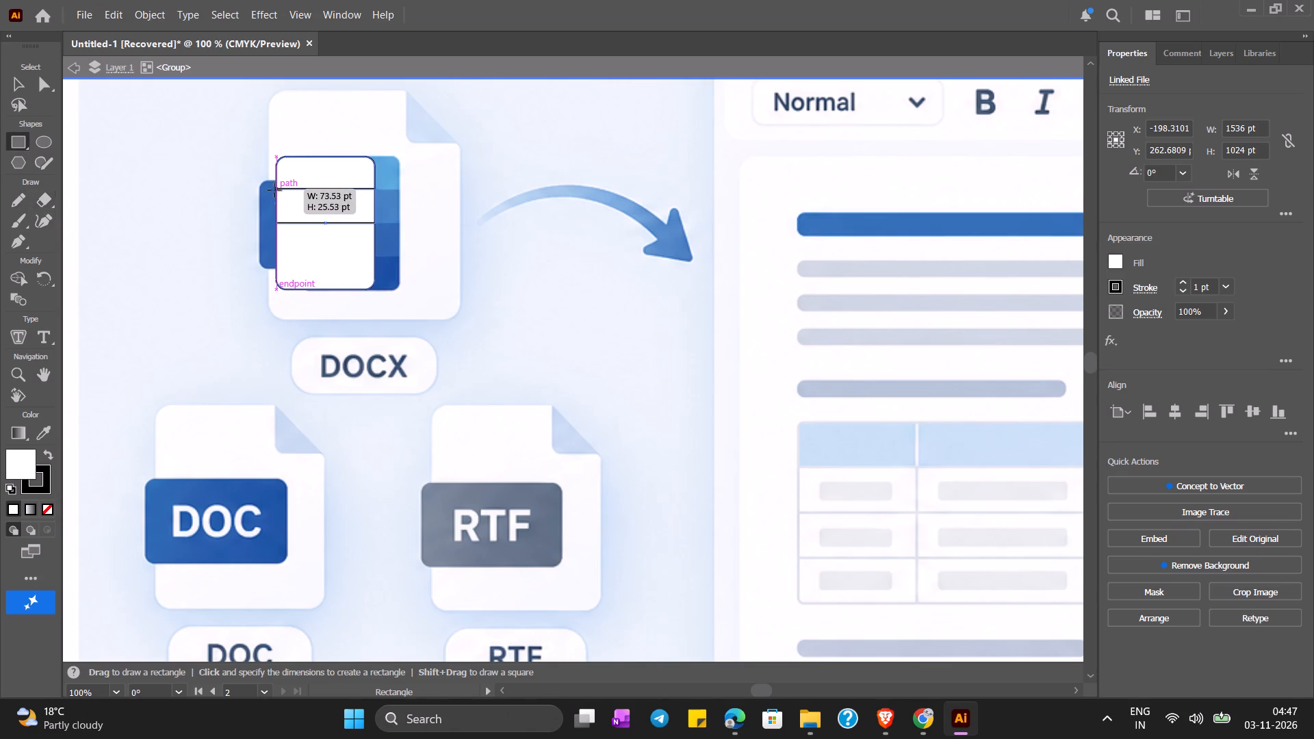
{"action": "left_click_drag", "start_coordinate": [274, 190], "coordinate": [276, 190]}
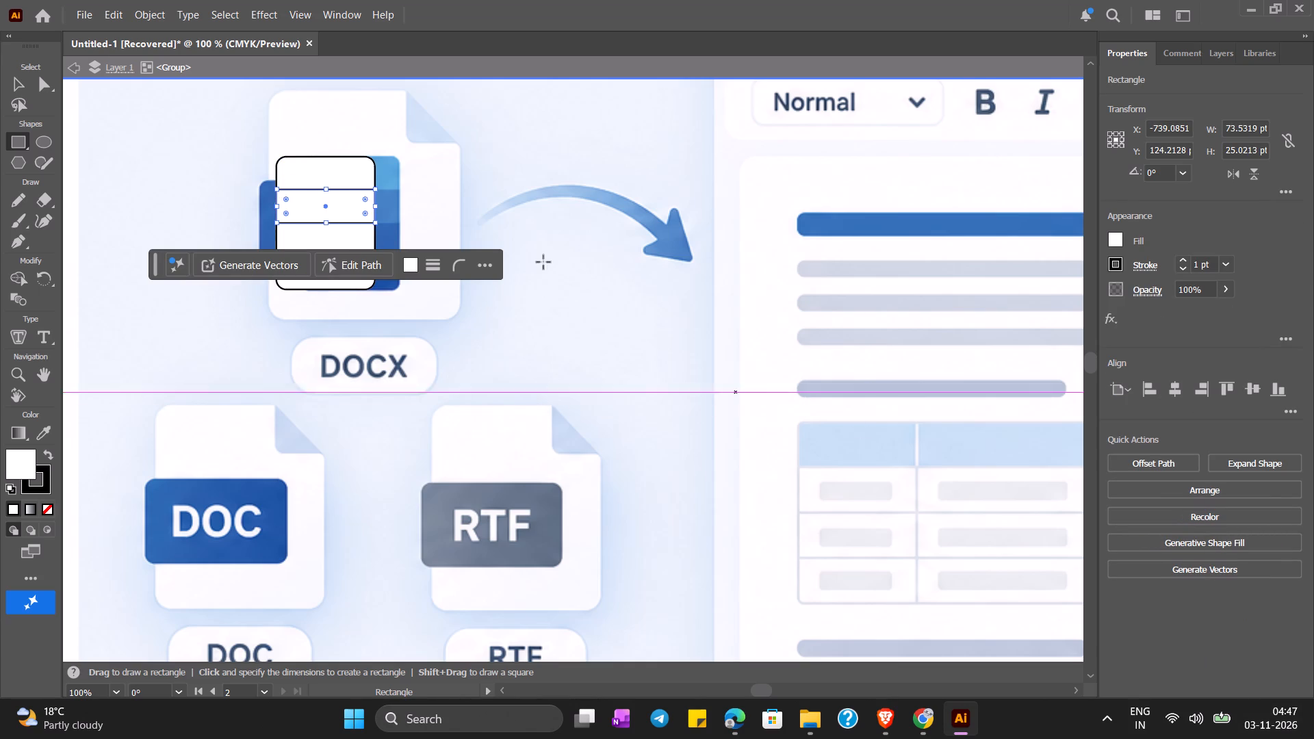
Trim the band rectangle's height to about 24.5 pt from its upper edge.
{"action": "left_click", "coordinate": [326, 188]}
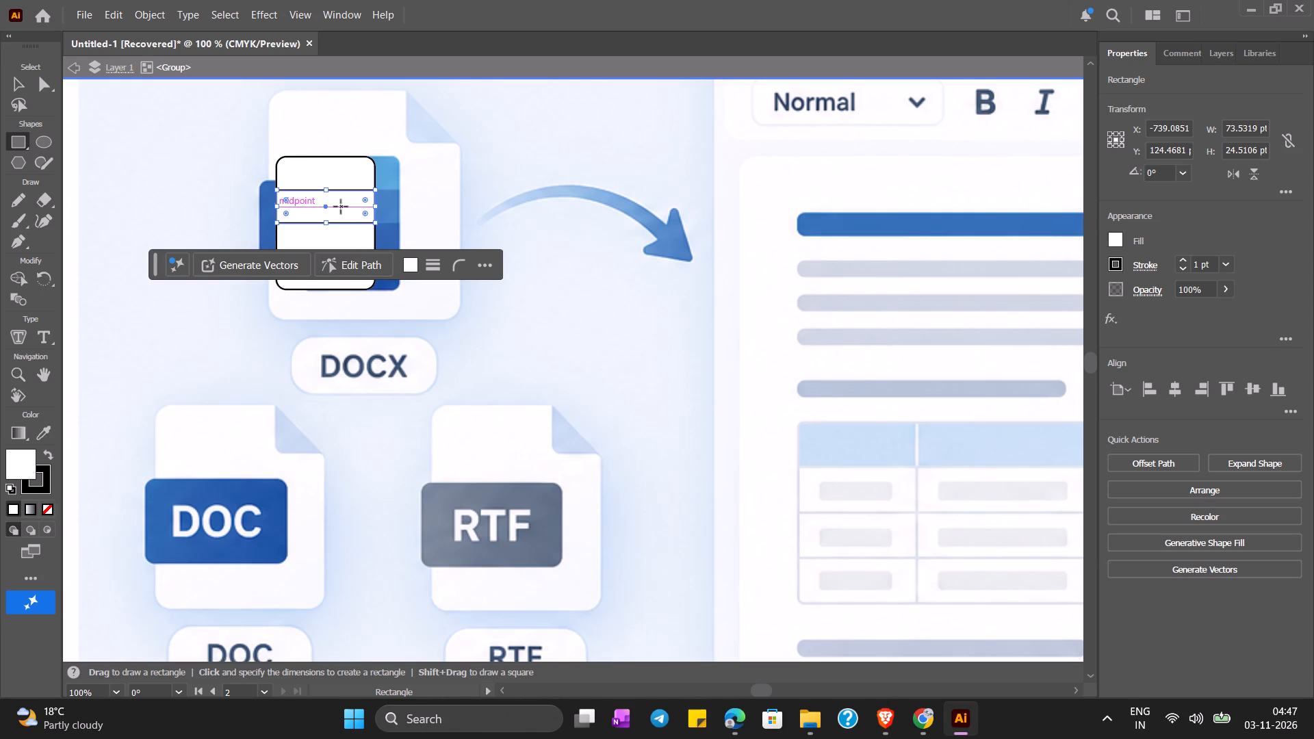
{"action": "left_click", "coordinate": [8, 81]}
{"action": "left_click", "coordinate": [410, 199]}
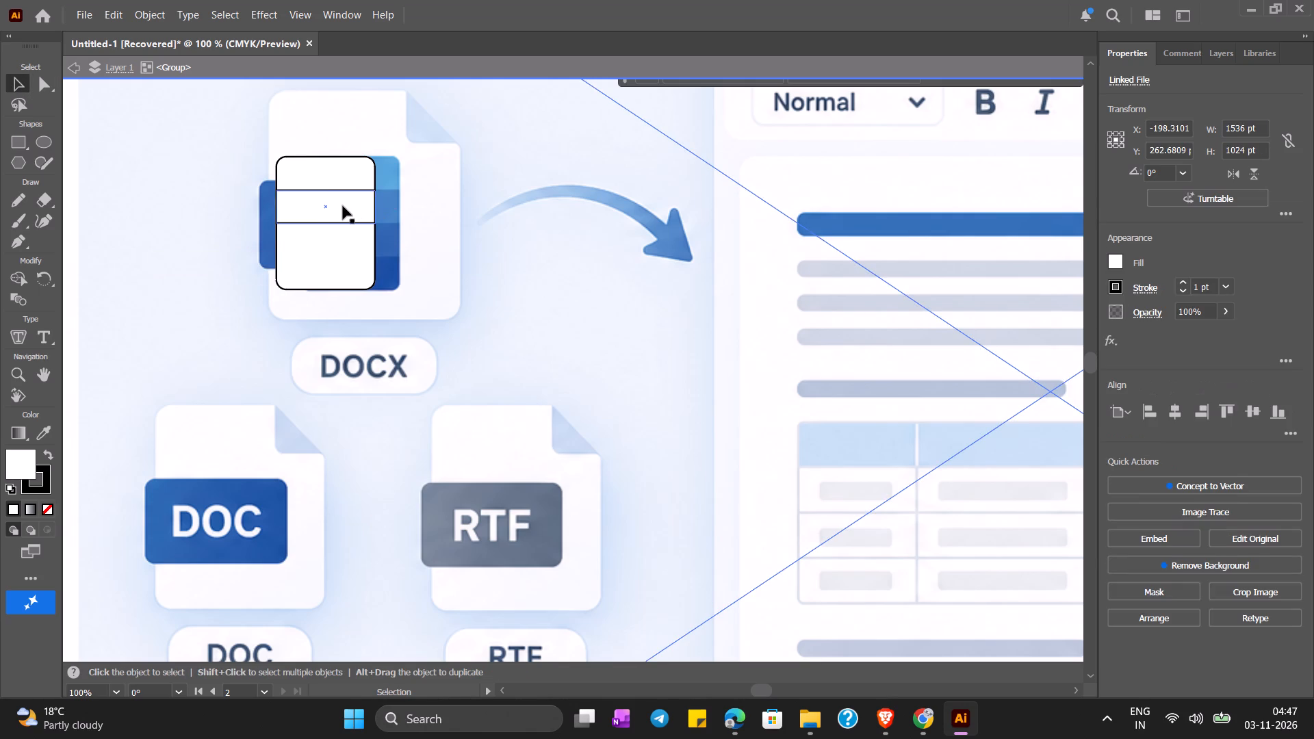
Duplicate the band rectangle and place the copy directly beneath the original, aligned with the rounded rectangle's width.
{"action": "left_click", "coordinate": [343, 206]}
{"action": "key", "text": "ctrl+c"}
{"action": "key", "text": "ctrl+v"}
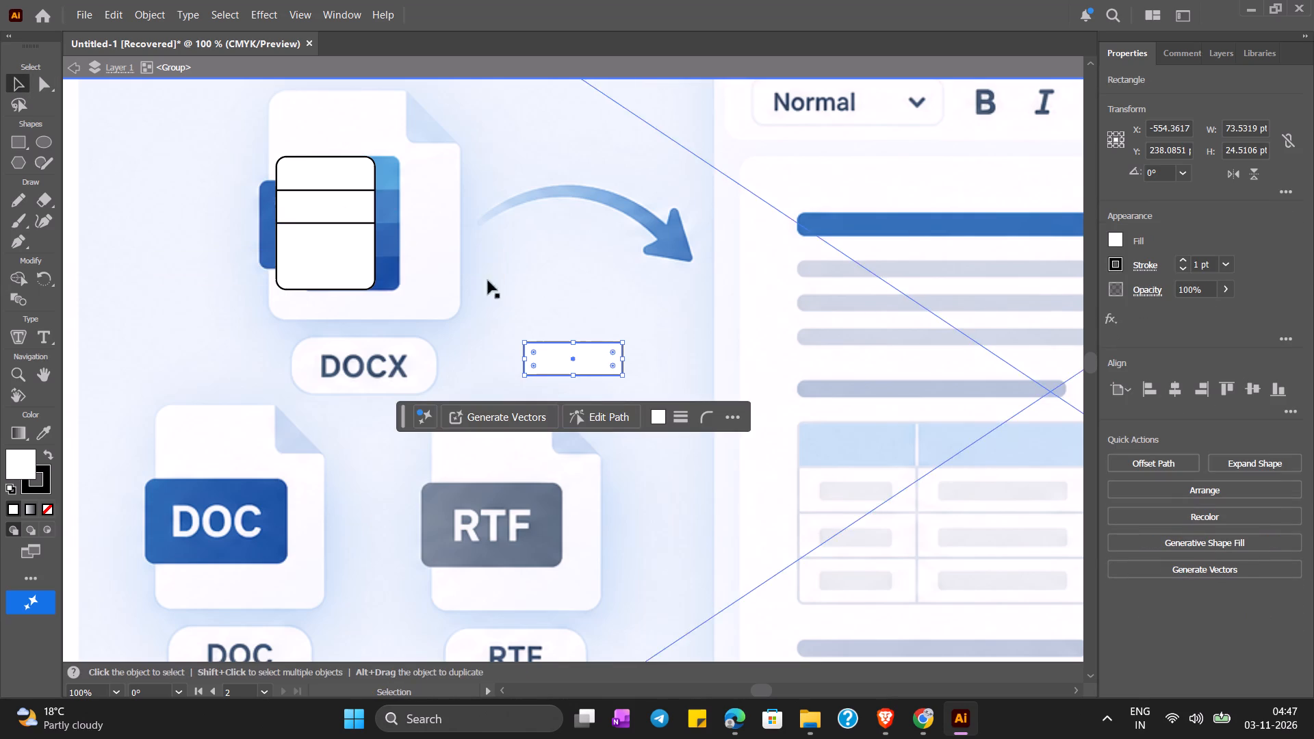
{"action": "left_click_drag", "start_coordinate": [579, 358], "coordinate": [330, 244]}
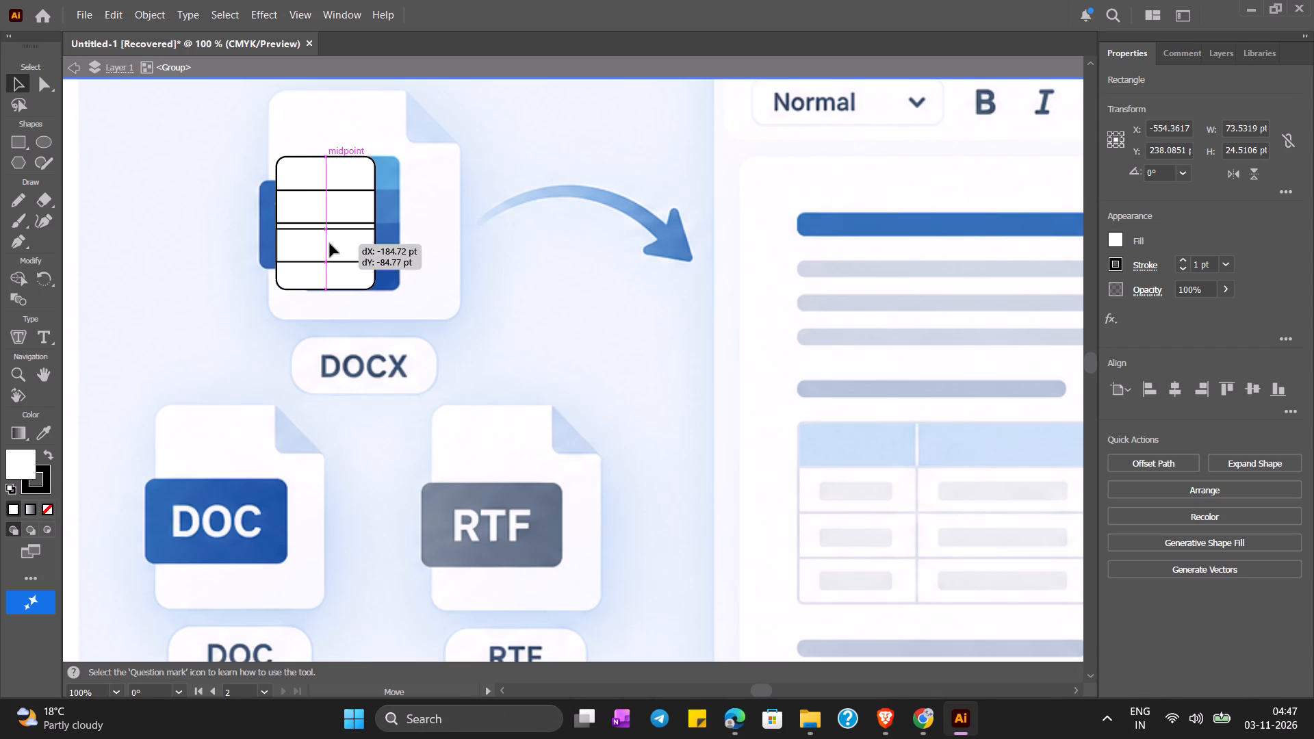
{"action": "left_click_drag", "start_coordinate": [330, 244], "coordinate": [331, 238]}
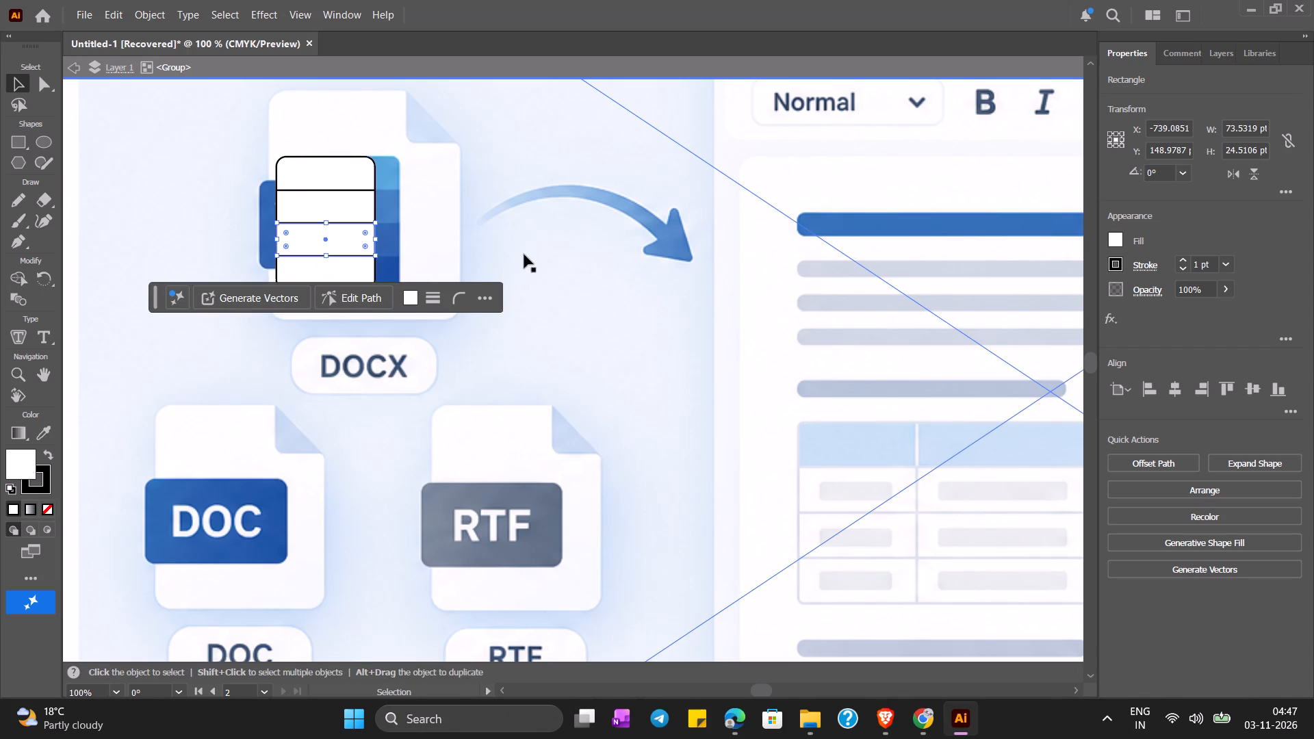
{"action": "left_click", "coordinate": [525, 254]}
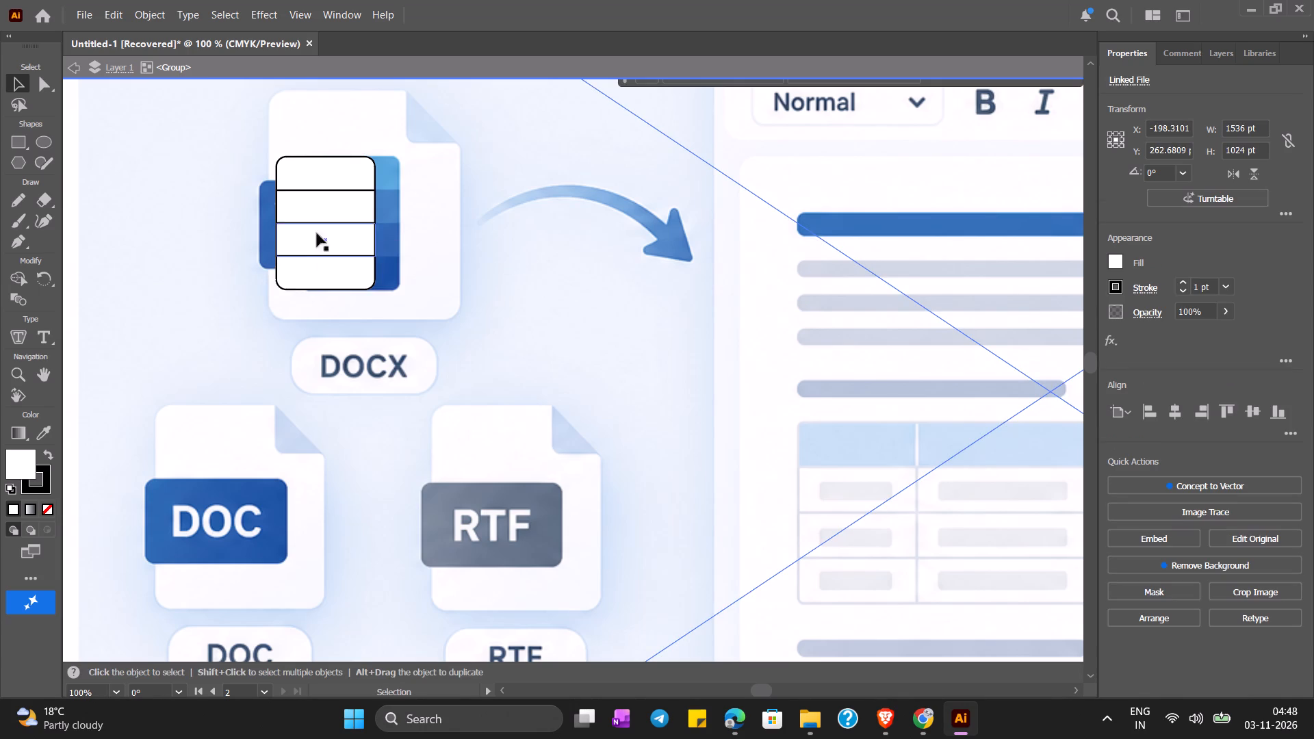
Color the upper and lower band rectangles with the blues sampled from the DOCX icon's second and third stripes.
{"action": "left_click", "coordinate": [334, 200]}
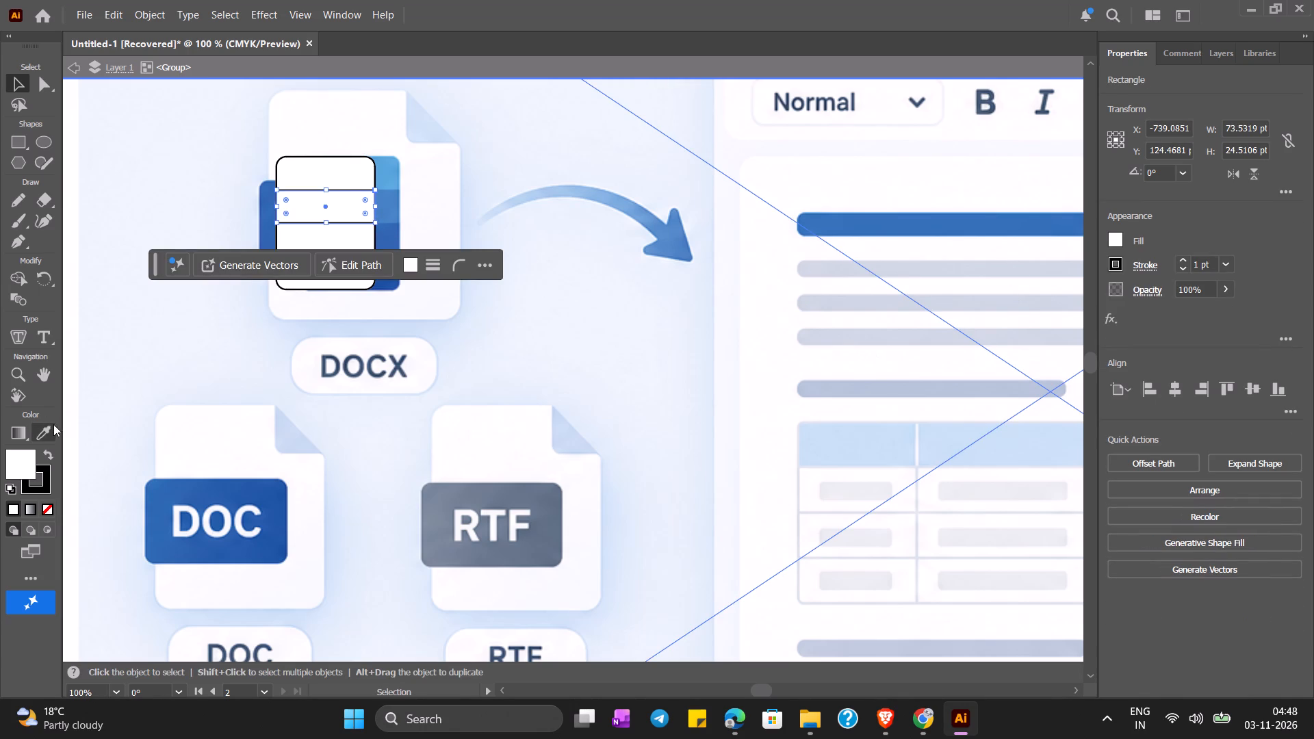
{"action": "left_click", "coordinate": [45, 434]}
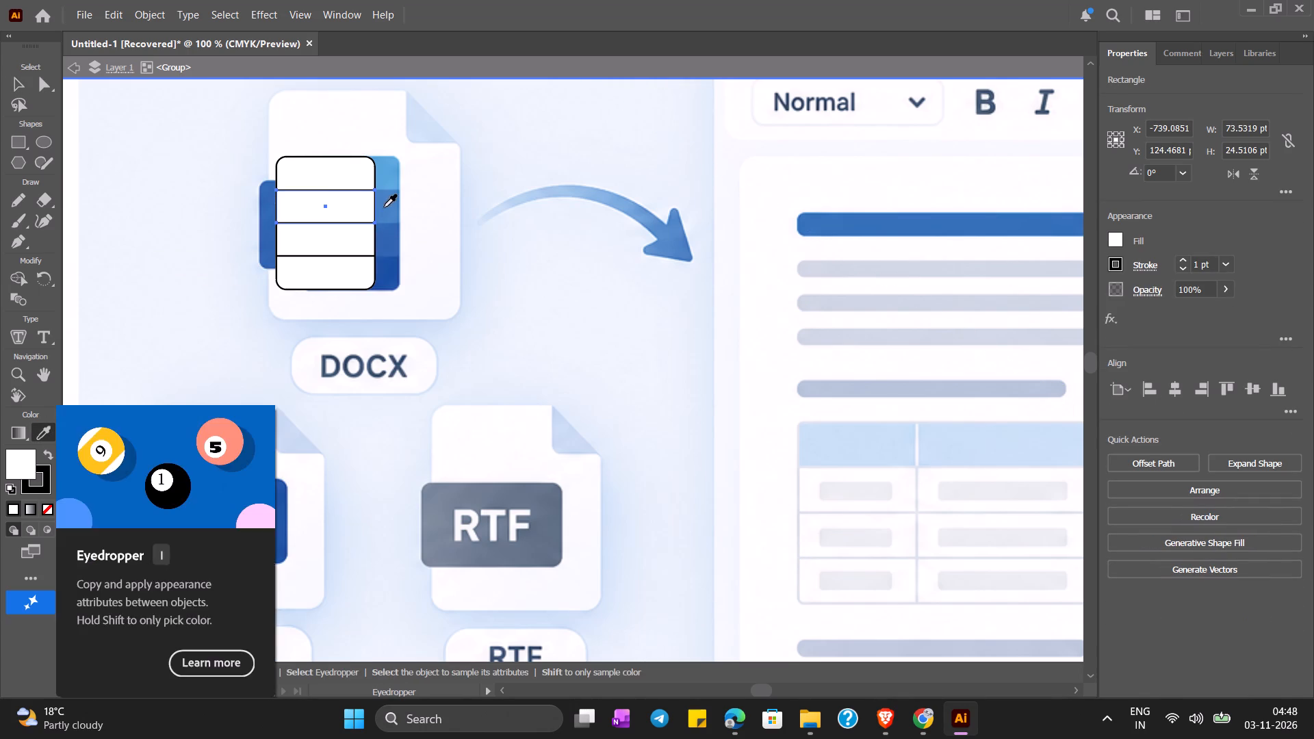
{"action": "left_click", "coordinate": [384, 207]}
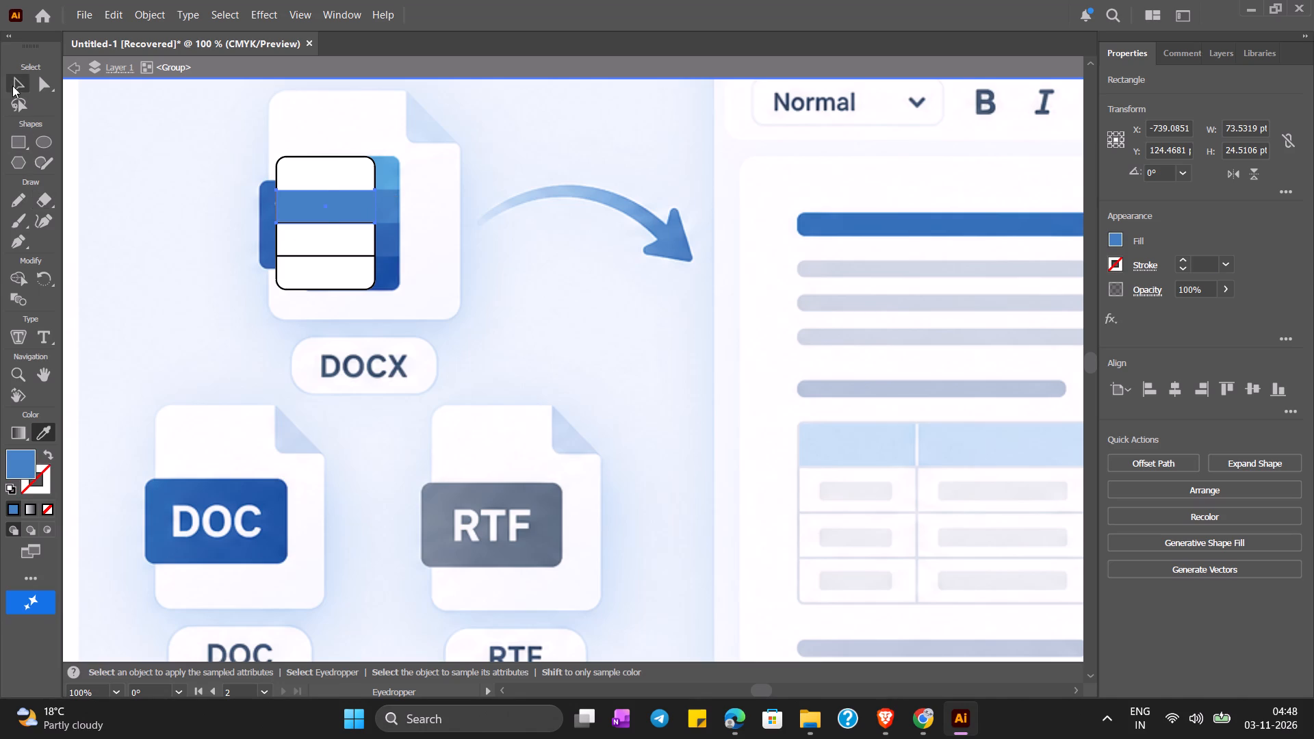
{"action": "left_click", "coordinate": [11, 81]}
{"action": "left_click", "coordinate": [351, 232]}
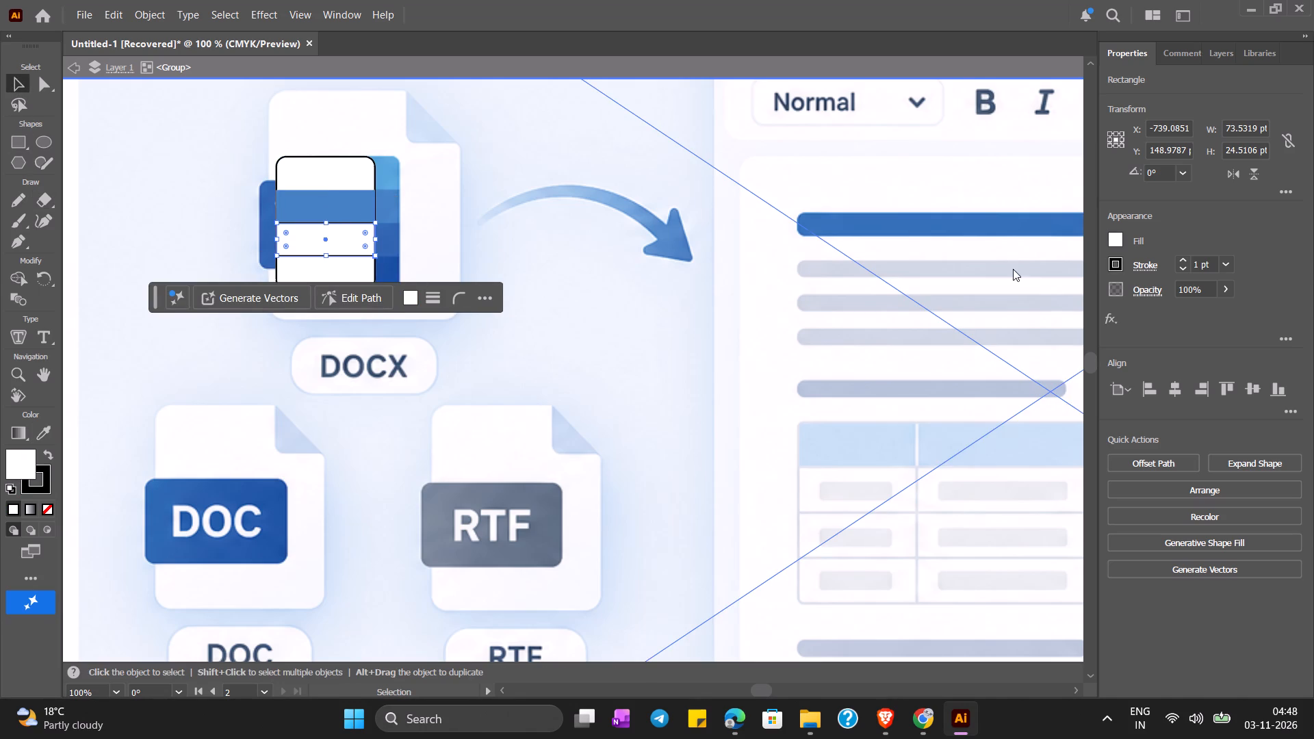
{"action": "left_click", "coordinate": [1114, 236]}
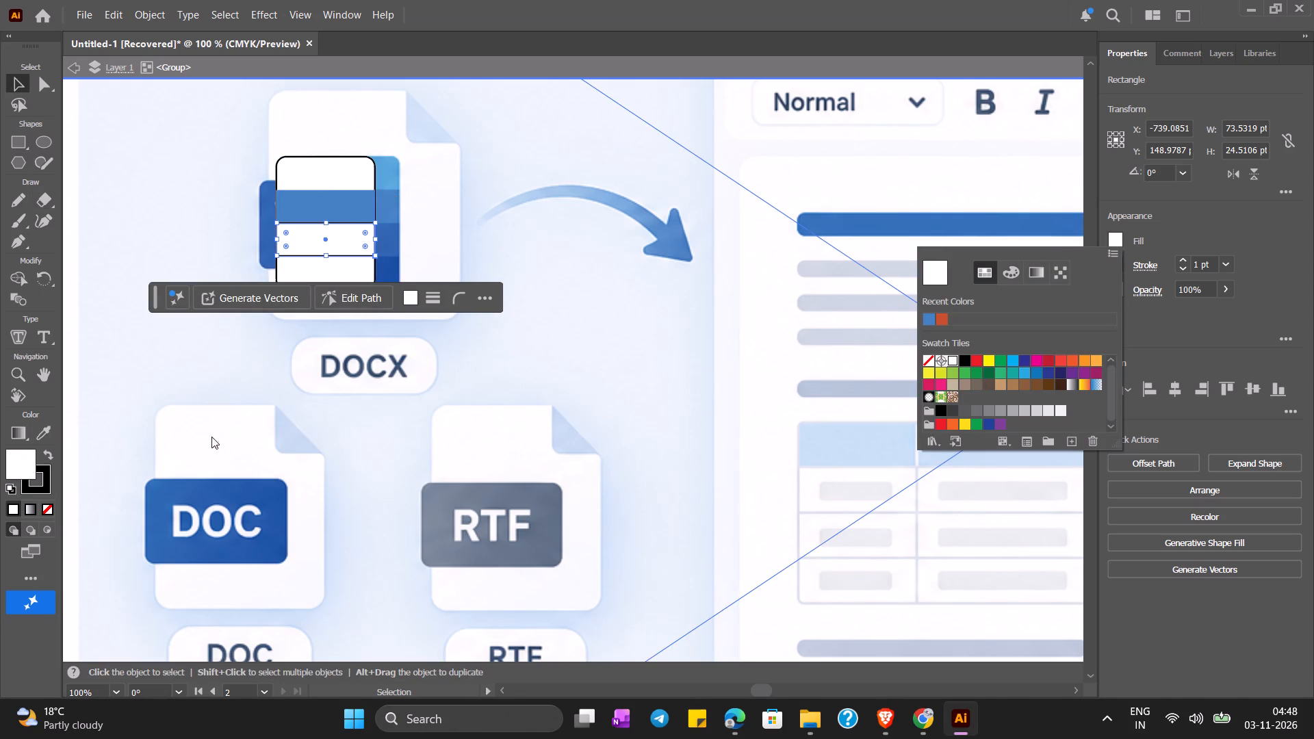
{"action": "left_click", "coordinate": [49, 431]}
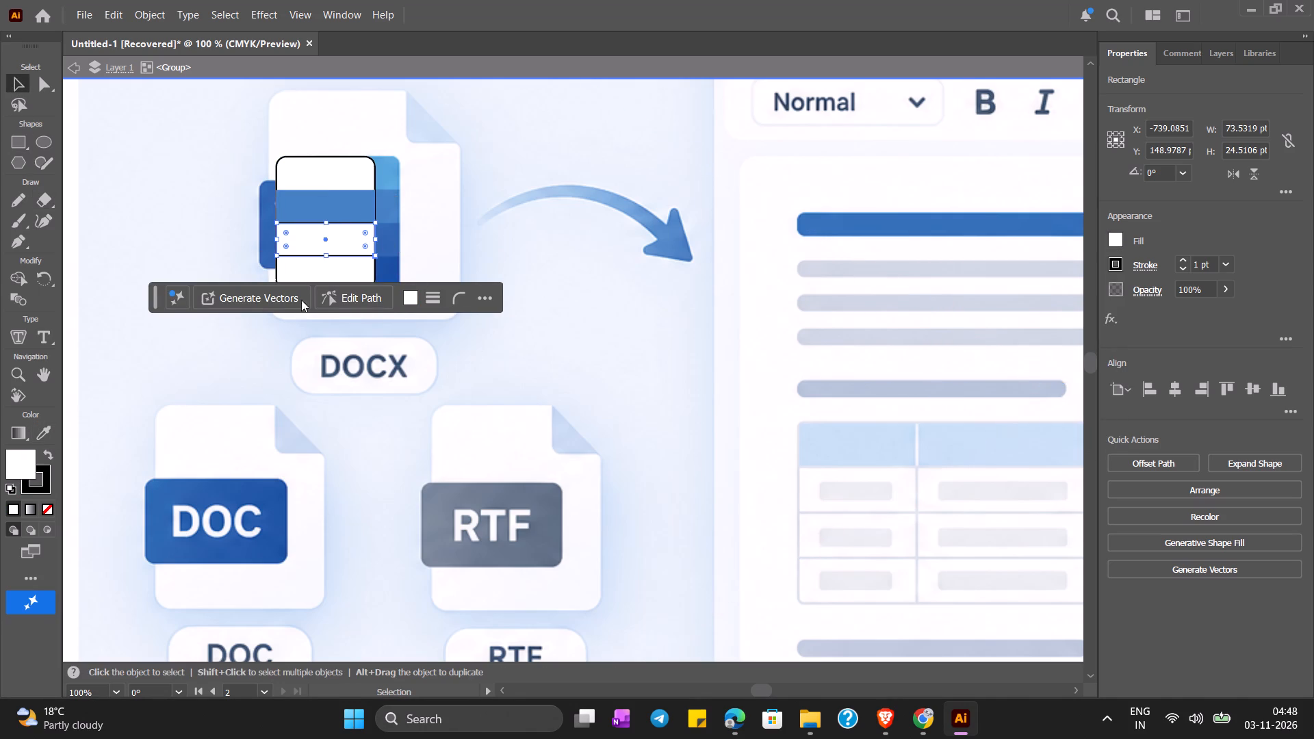
{"action": "left_click", "coordinate": [46, 428]}
{"action": "left_click", "coordinate": [392, 243]}
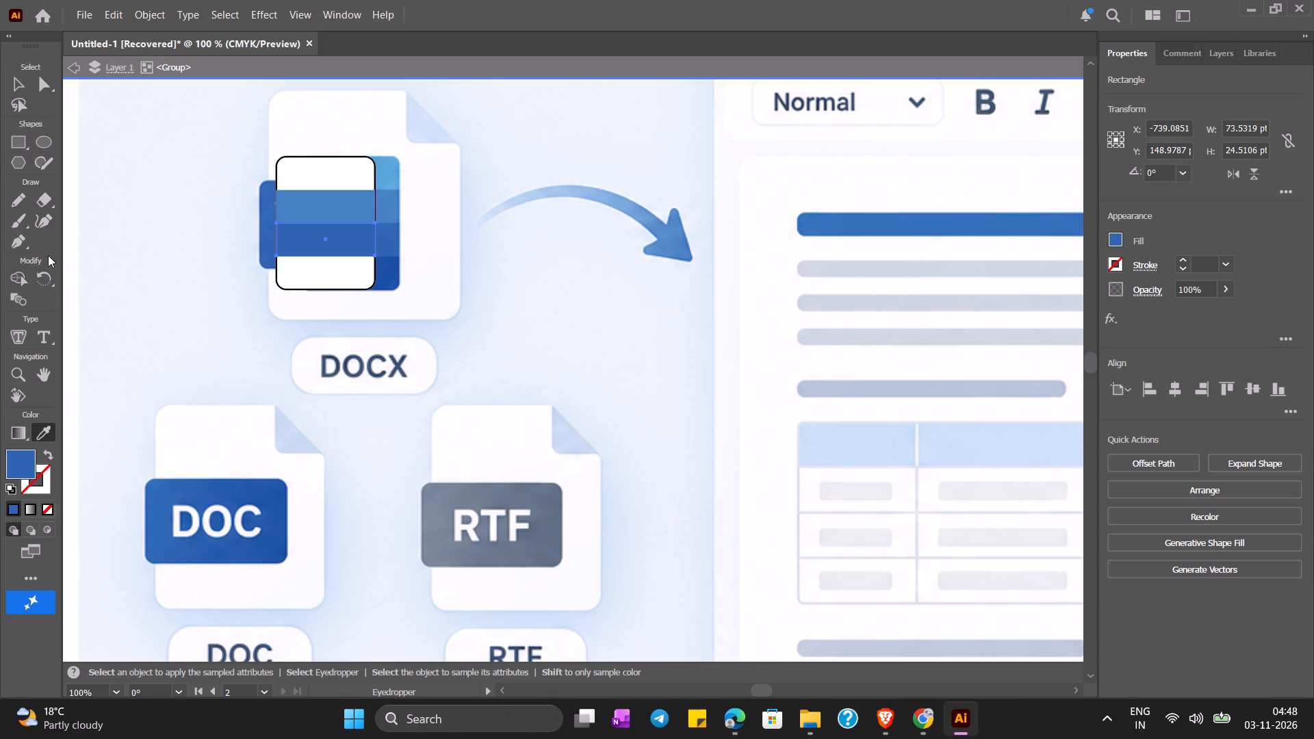
Color the rounded rectangle behind the bands with the dark blue sampled from the DOCX icon's bottom stripe.
{"action": "left_click", "coordinate": [23, 84]}
{"action": "left_click", "coordinate": [313, 177]}
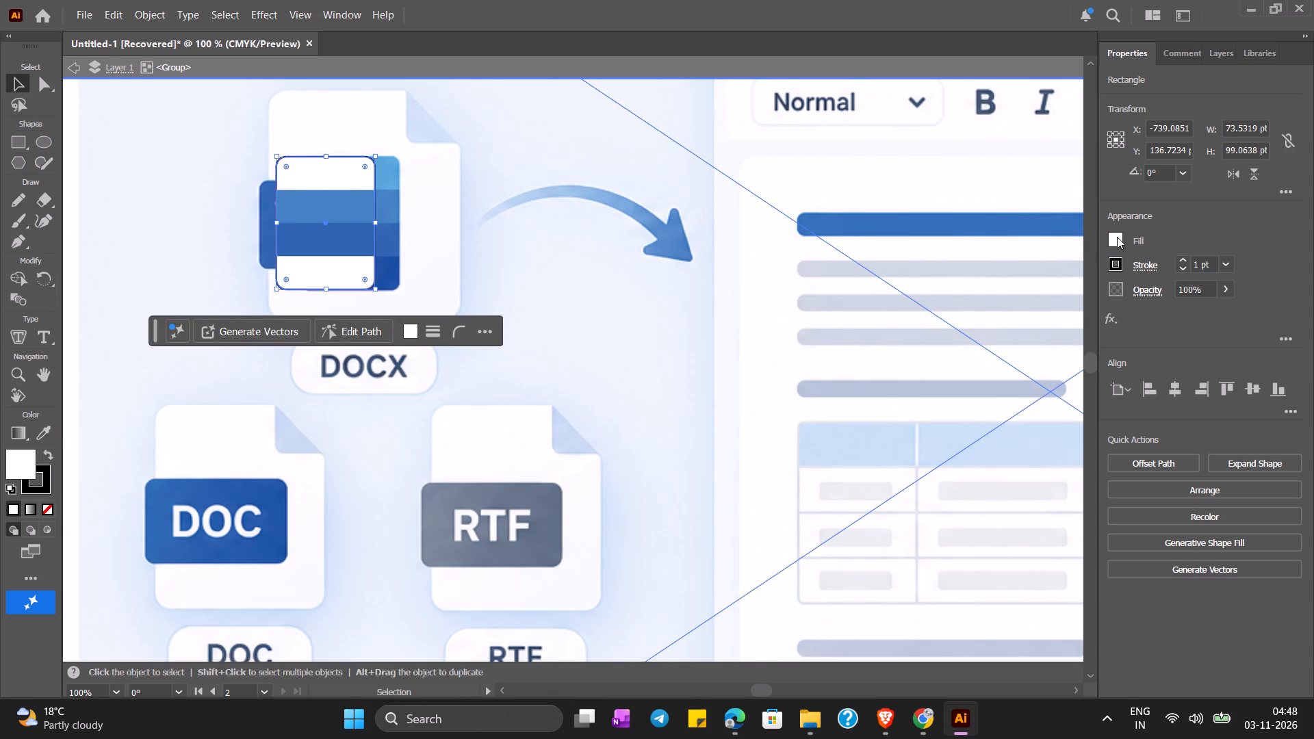
{"action": "left_click", "coordinate": [48, 428]}
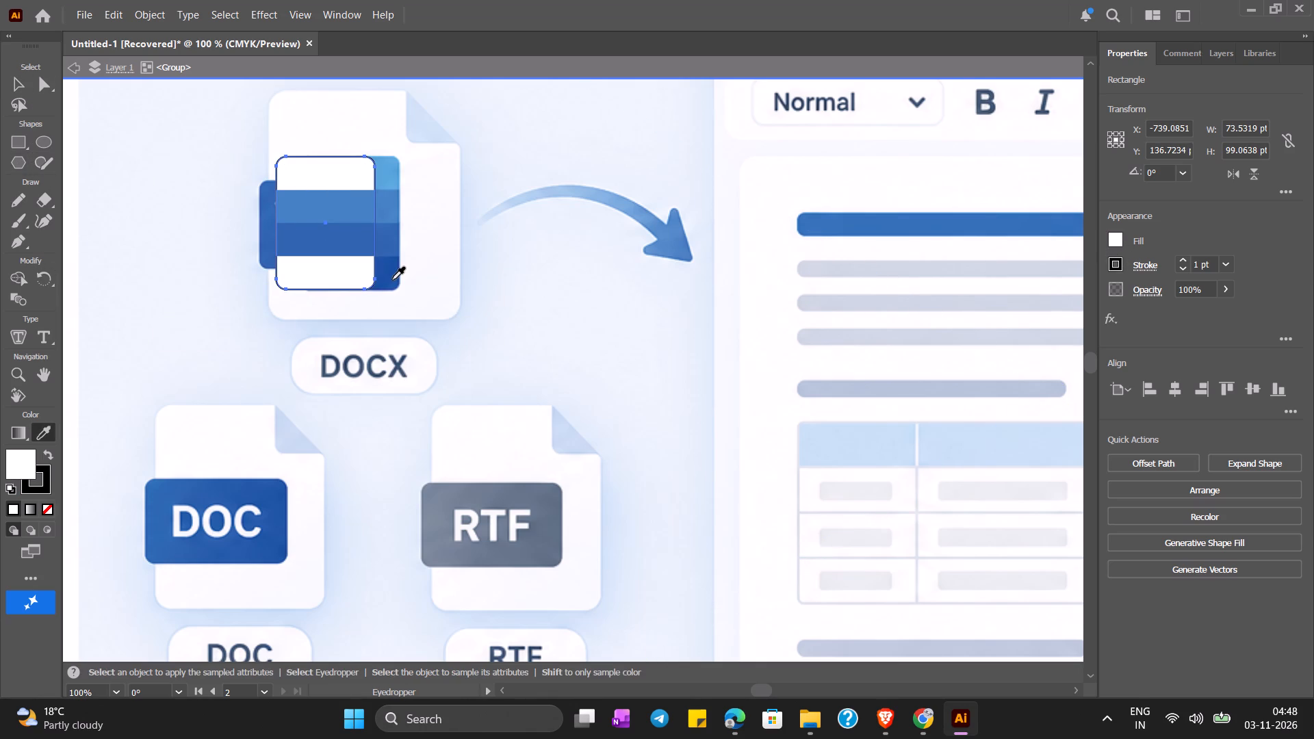
{"action": "left_click", "coordinate": [392, 279]}
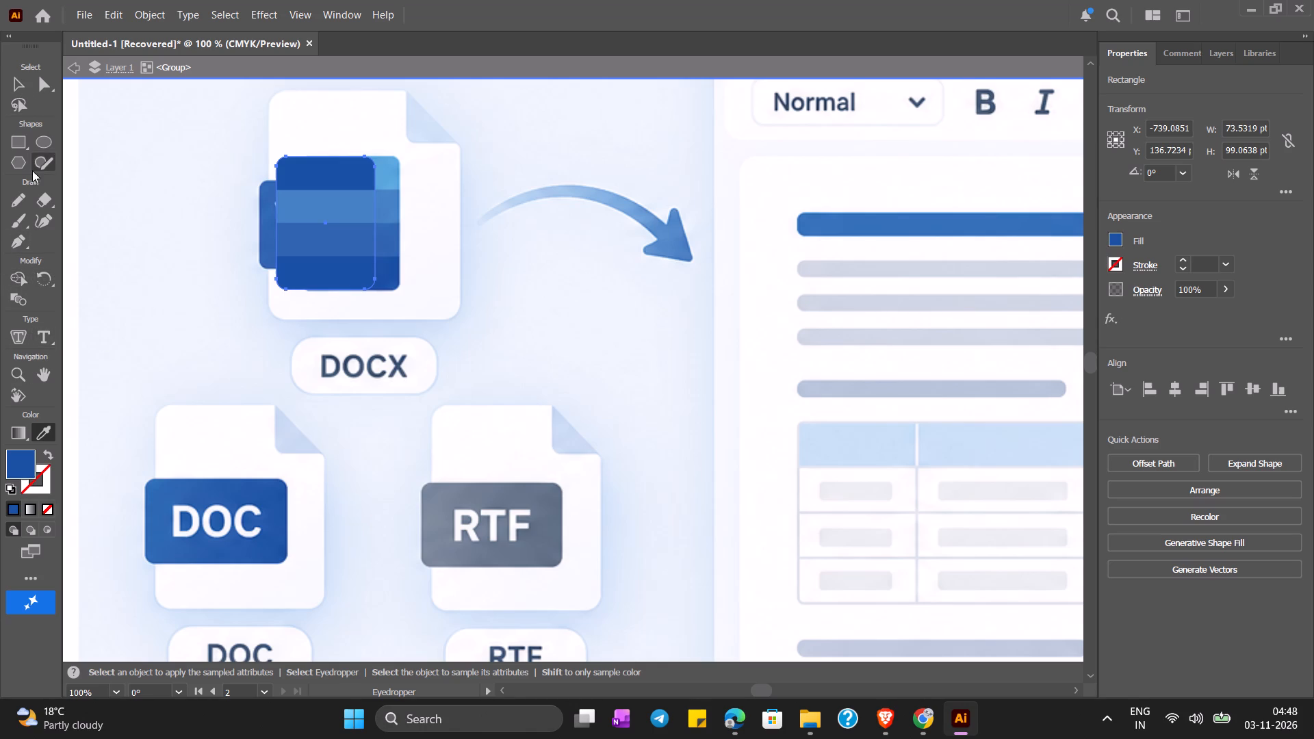
Move the reference image about 255 pt to the right, clear of the blue banded shape.
{"action": "left_click", "coordinate": [16, 84]}
{"action": "left_click", "coordinate": [348, 177]}
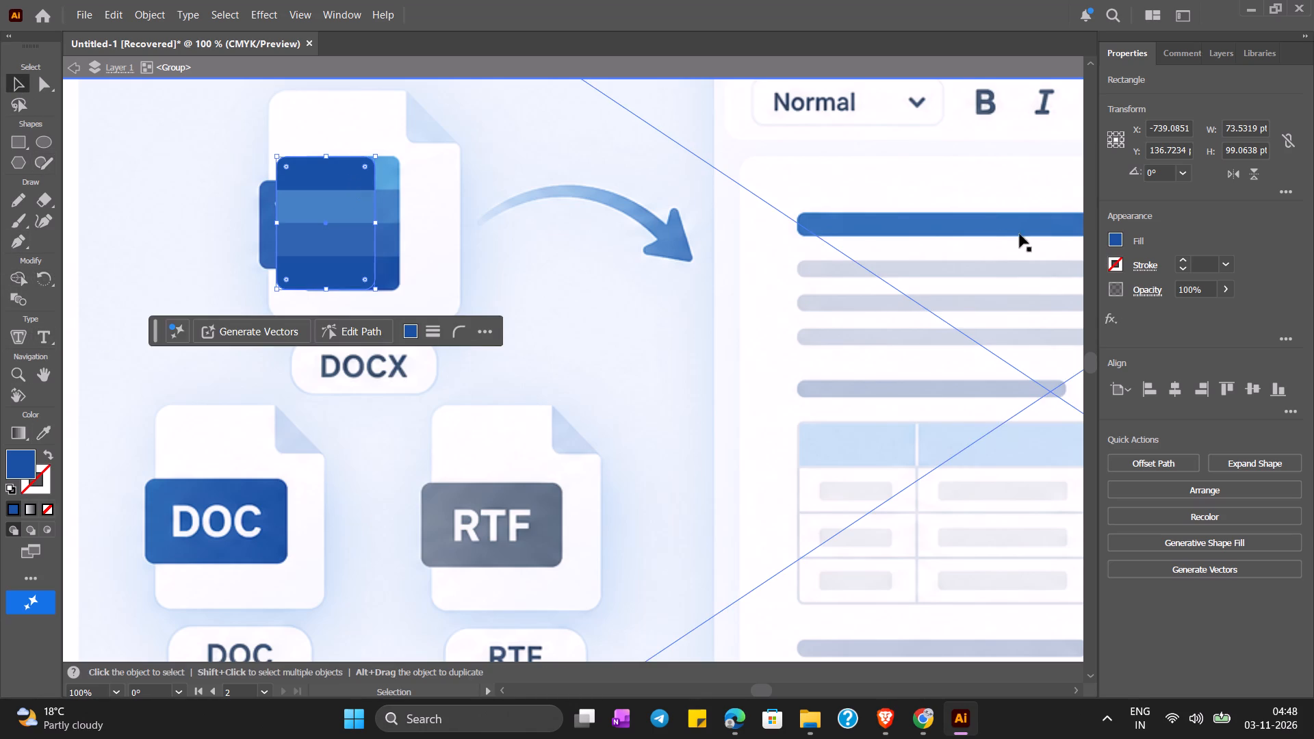
{"action": "left_click", "coordinate": [347, 205]}
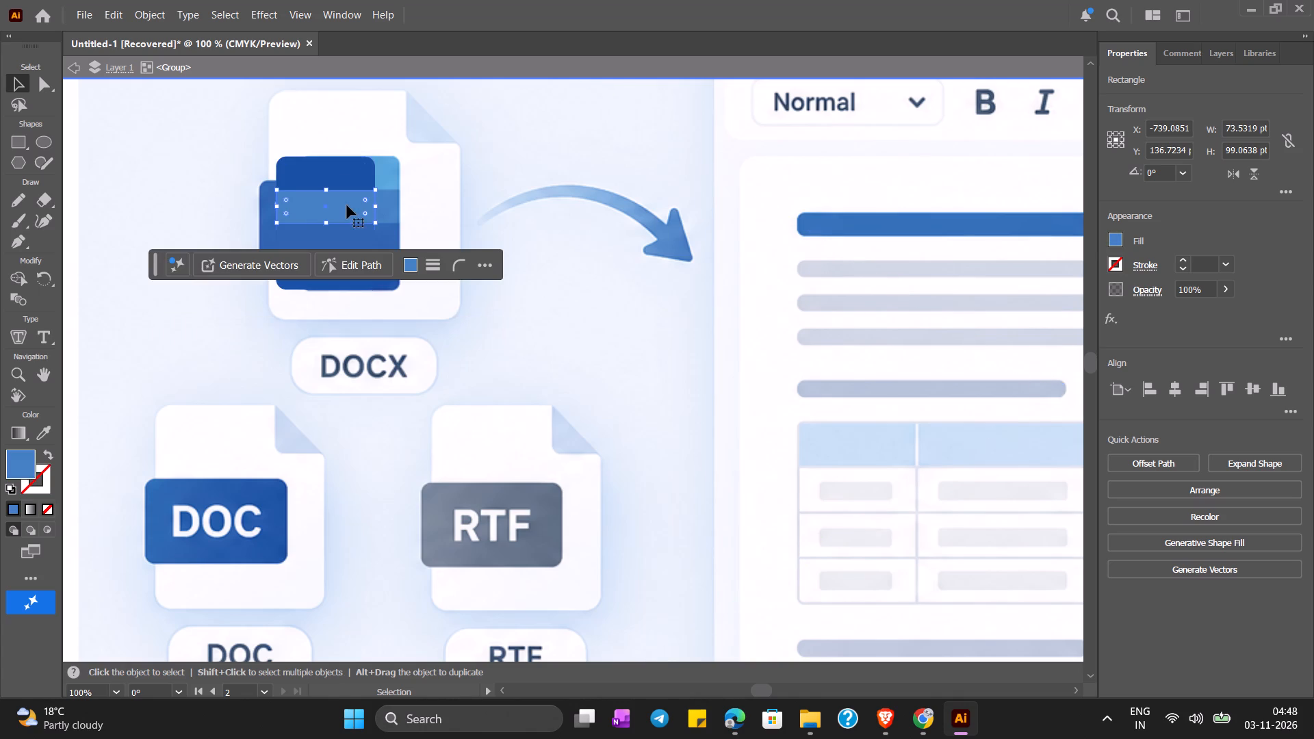
{"action": "left_click", "coordinate": [360, 239]}
{"action": "left_click", "coordinate": [227, 137]}
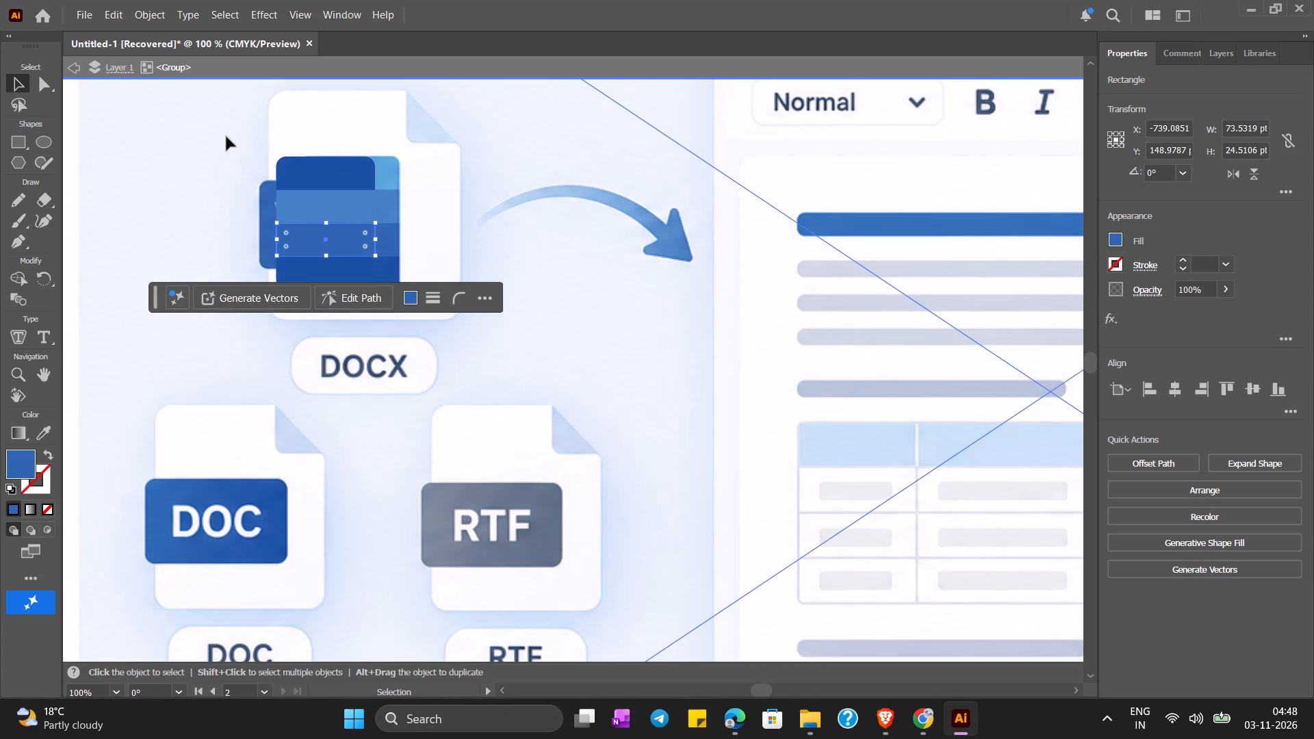
{"action": "left_click_drag", "start_coordinate": [262, 147], "coordinate": [409, 209]}
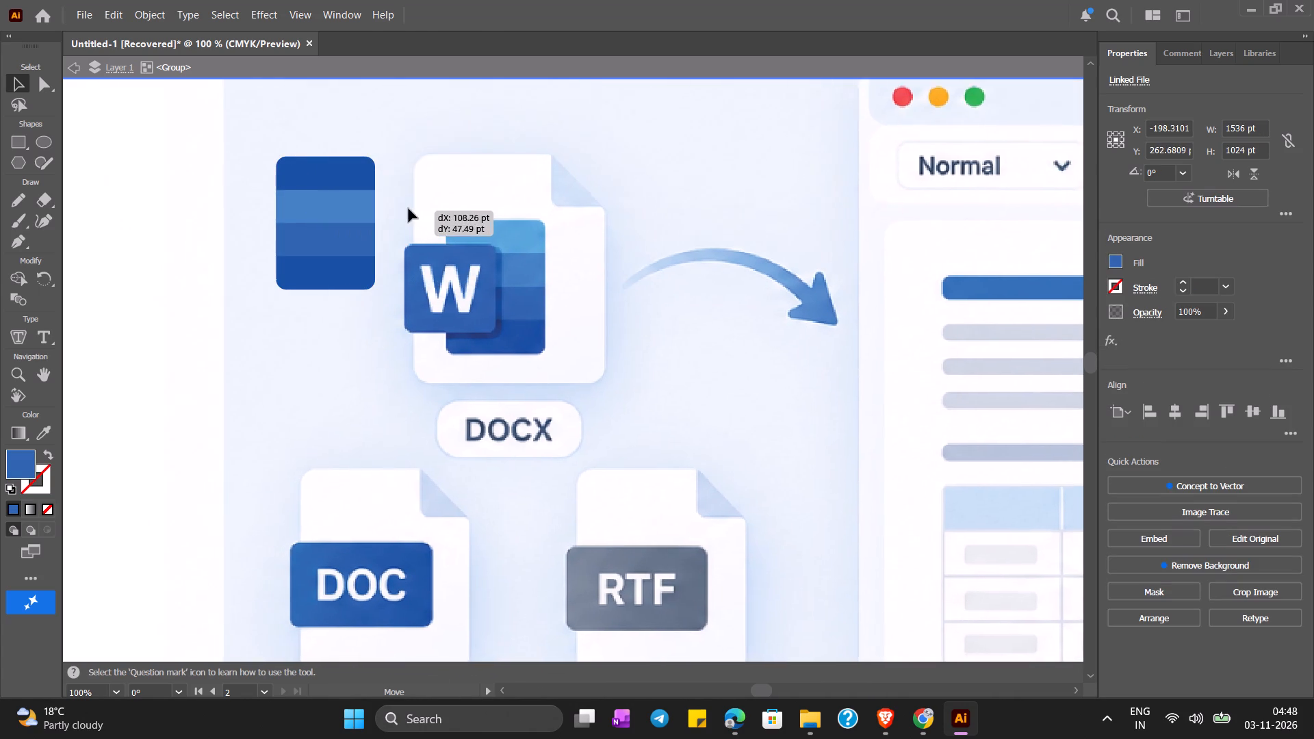
{"action": "left_click_drag", "start_coordinate": [409, 209], "coordinate": [386, 156]}
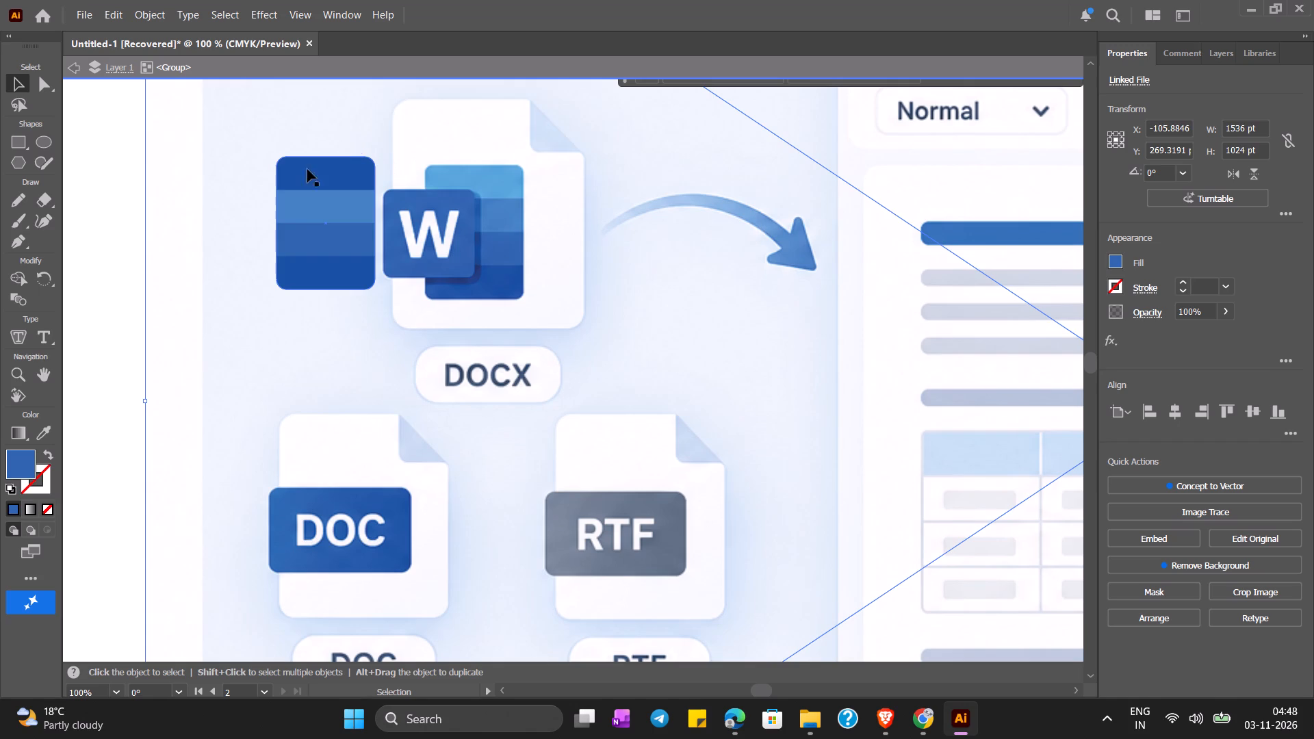
{"action": "left_click", "coordinate": [233, 173]}
{"action": "left_click_drag", "start_coordinate": [342, 314], "coordinate": [313, 288]}
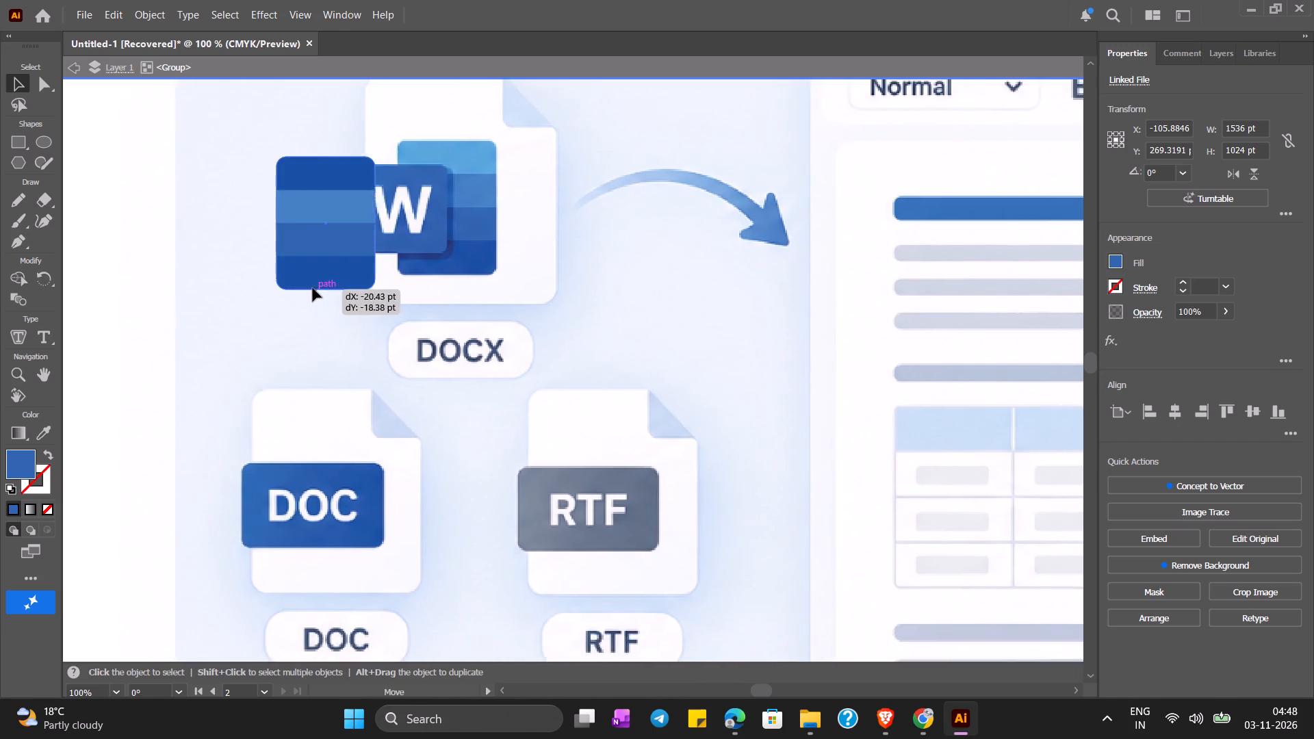
{"action": "left_click_drag", "start_coordinate": [313, 288], "coordinate": [559, 312]}
Group the blue rounded rectangle and its two bands.
{"action": "left_click_drag", "start_coordinate": [329, 326], "coordinate": [289, 148]}
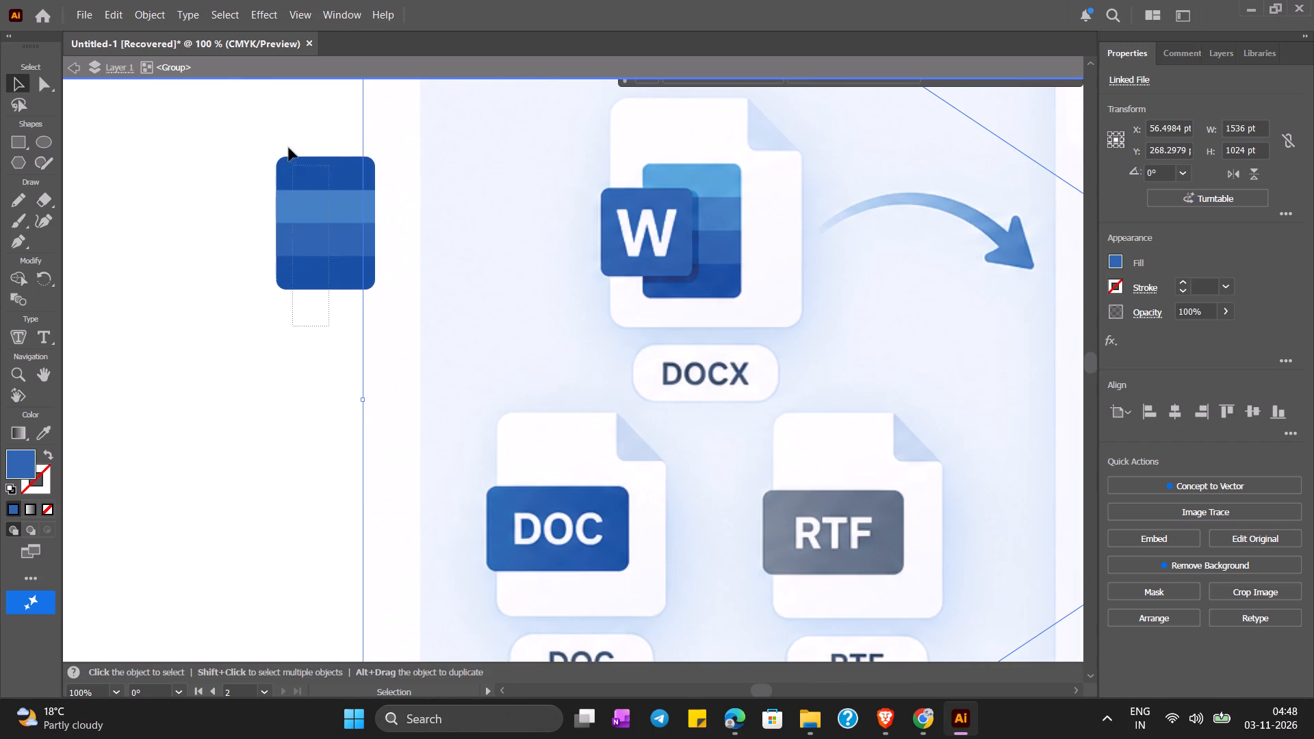
{"action": "left_click_drag", "start_coordinate": [289, 148], "coordinate": [285, 133]}
{"action": "right_click", "coordinate": [327, 207]}
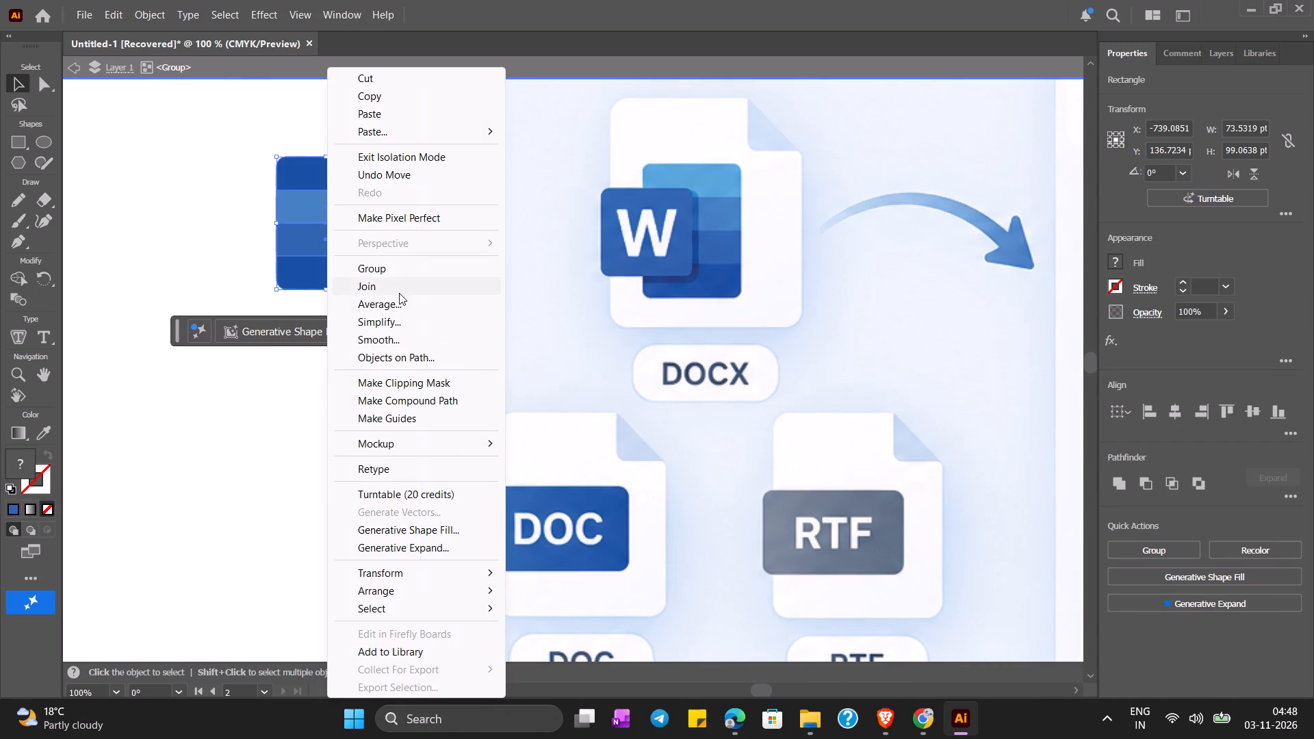
{"action": "left_click", "coordinate": [389, 267]}
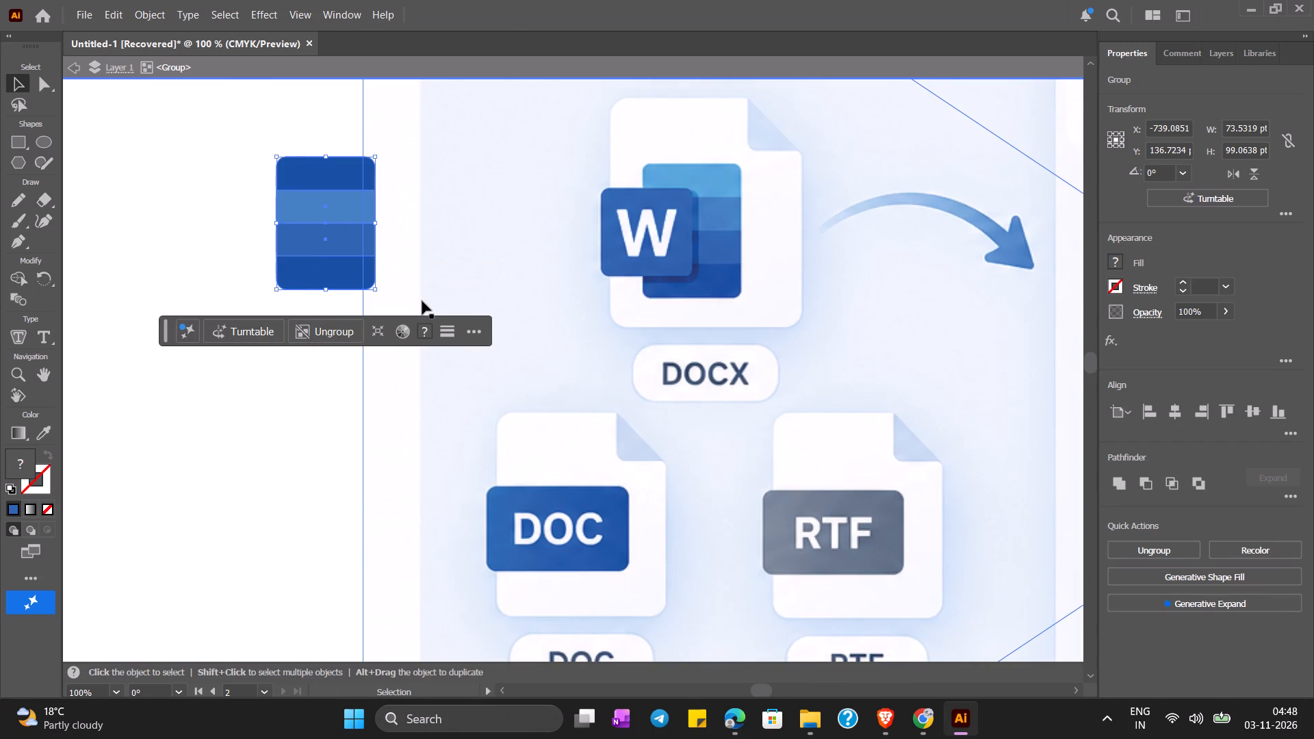
Move the blue banded group onto Artboard 1, above and to the right of the folded-corner page outline.
{"action": "key", "text": "ctrl+minus"}
{"action": "key", "text": "ctrl+minus"}
{"action": "key", "text": "ctrl+minus"}
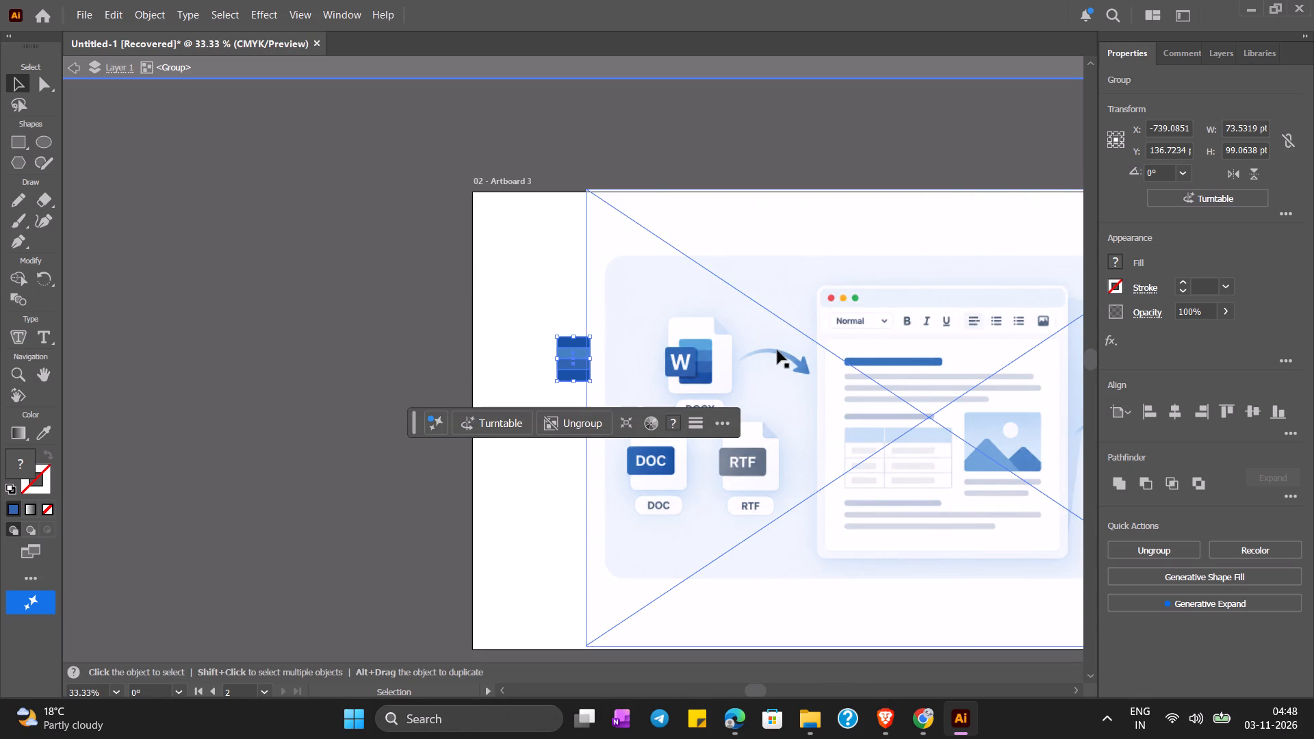
{"action": "scroll", "coordinate": [777, 350], "scroll_direction": "left", "scroll_amount": 9}
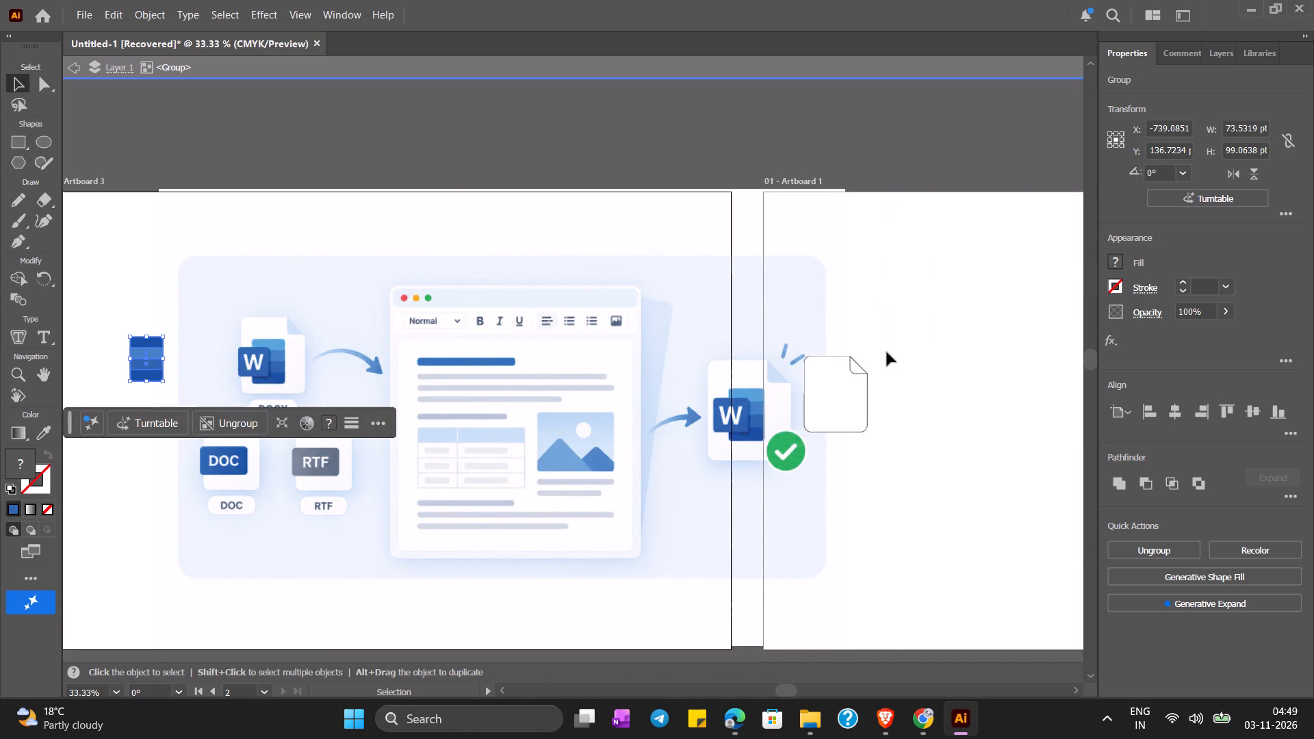
{"action": "left_click_drag", "start_coordinate": [140, 354], "coordinate": [938, 330]}
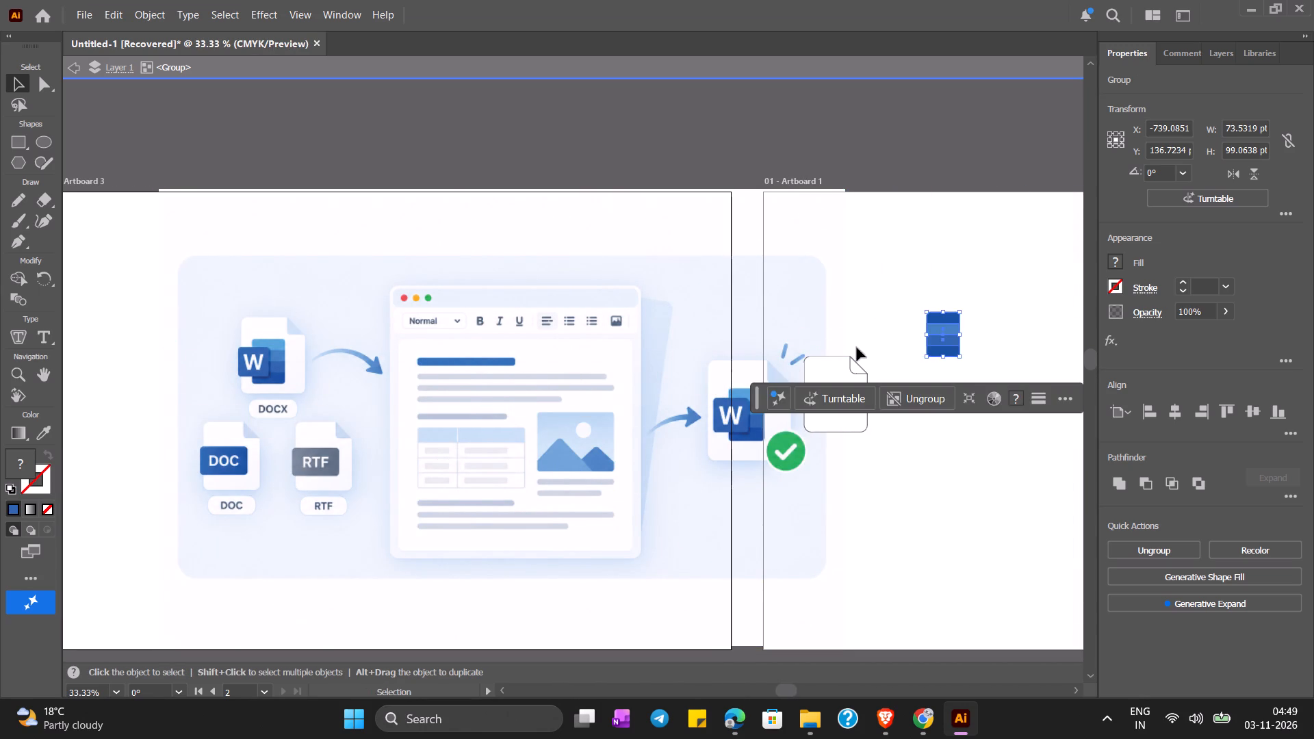
Shift the reference image about 274 pt left so it no longer overlaps Artboard 1.
{"action": "left_click_drag", "start_coordinate": [530, 319], "coordinate": [413, 328]}
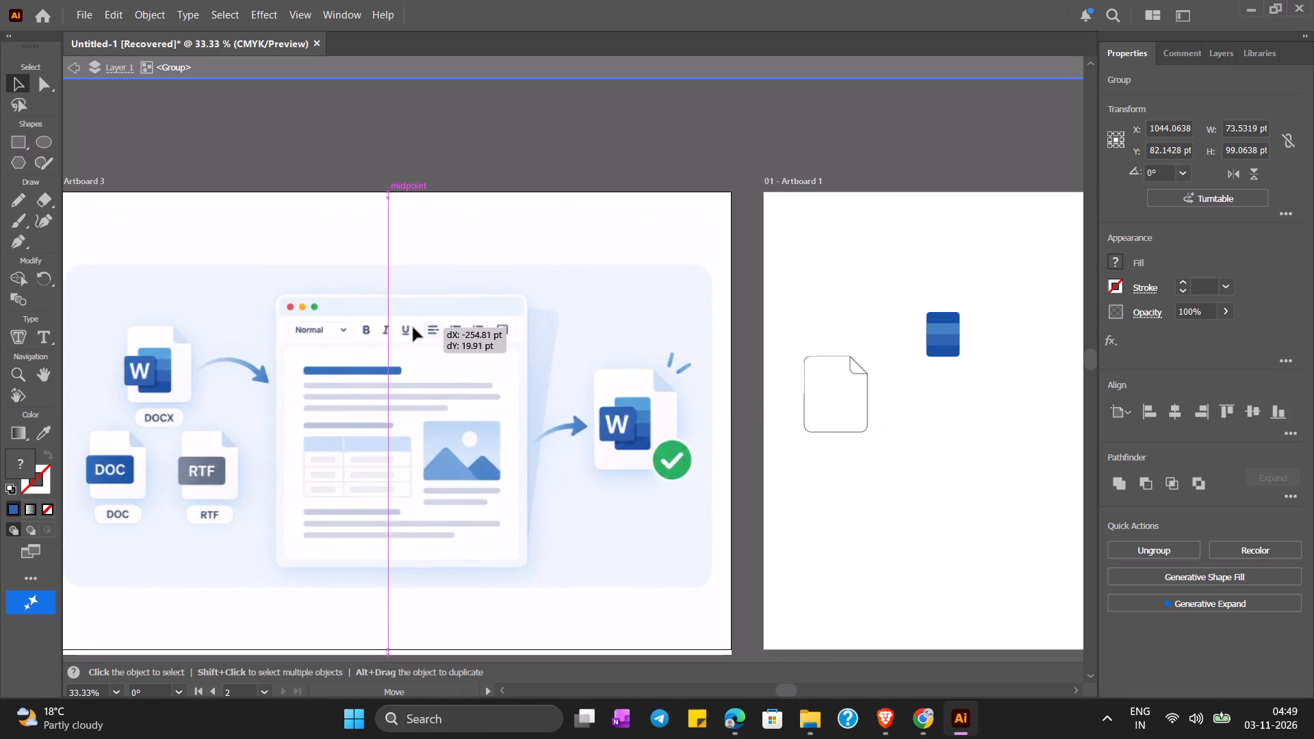
{"action": "left_click_drag", "start_coordinate": [413, 328], "coordinate": [407, 327]}
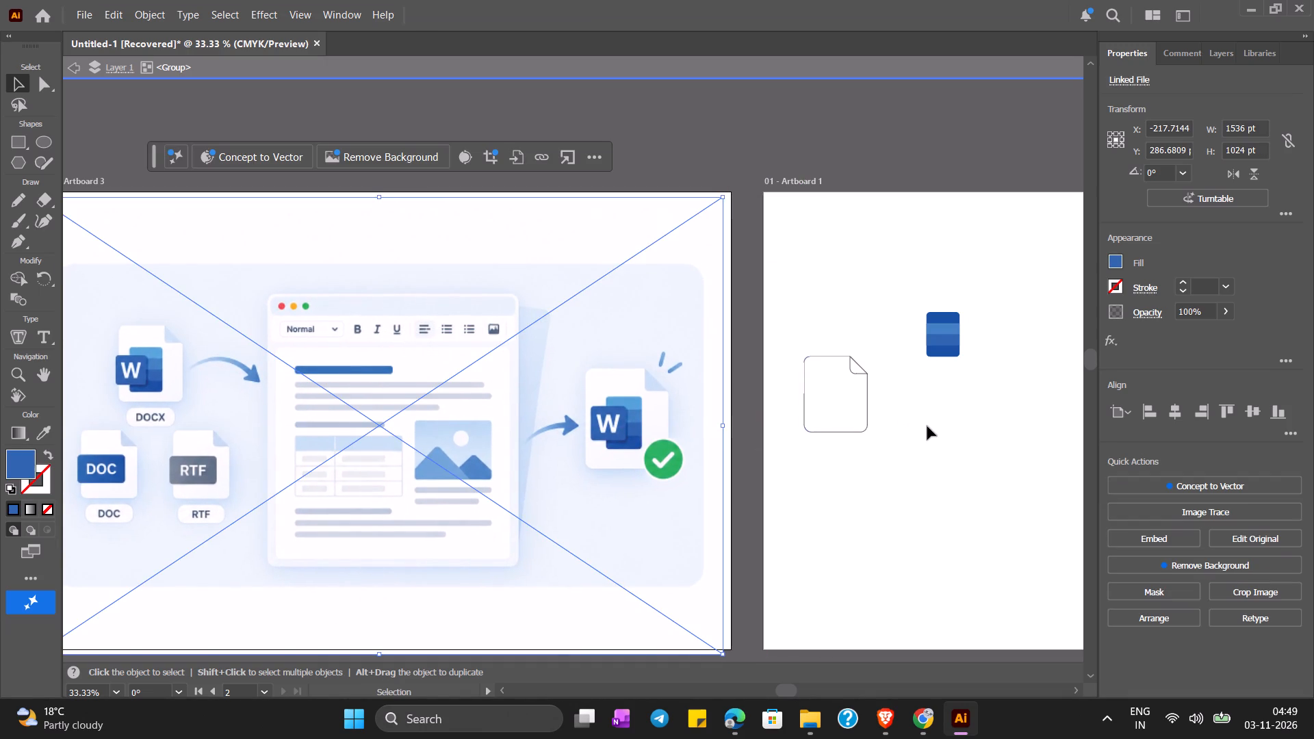
Draw a closed Pen path about 74 by 25 pt over the banded blue shape's top section, with angled upper corners.
{"action": "key", "text": "ctrl+plus"}
{"action": "key", "text": "ctrl+plus"}
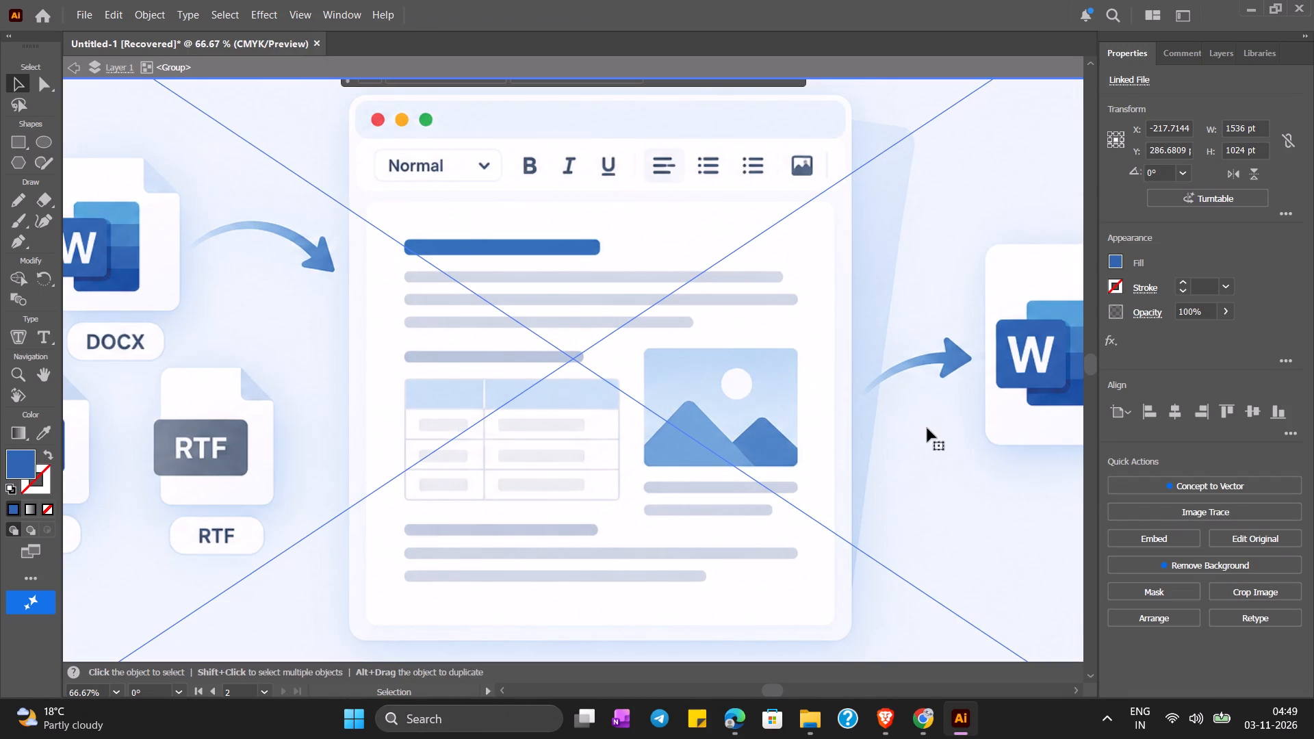
{"action": "scroll", "coordinate": [927, 428], "scroll_direction": "left", "scroll_amount": 17}
{"action": "scroll", "coordinate": [855, 265], "scroll_direction": "up", "scroll_amount": 3, "text": "ctrl"}
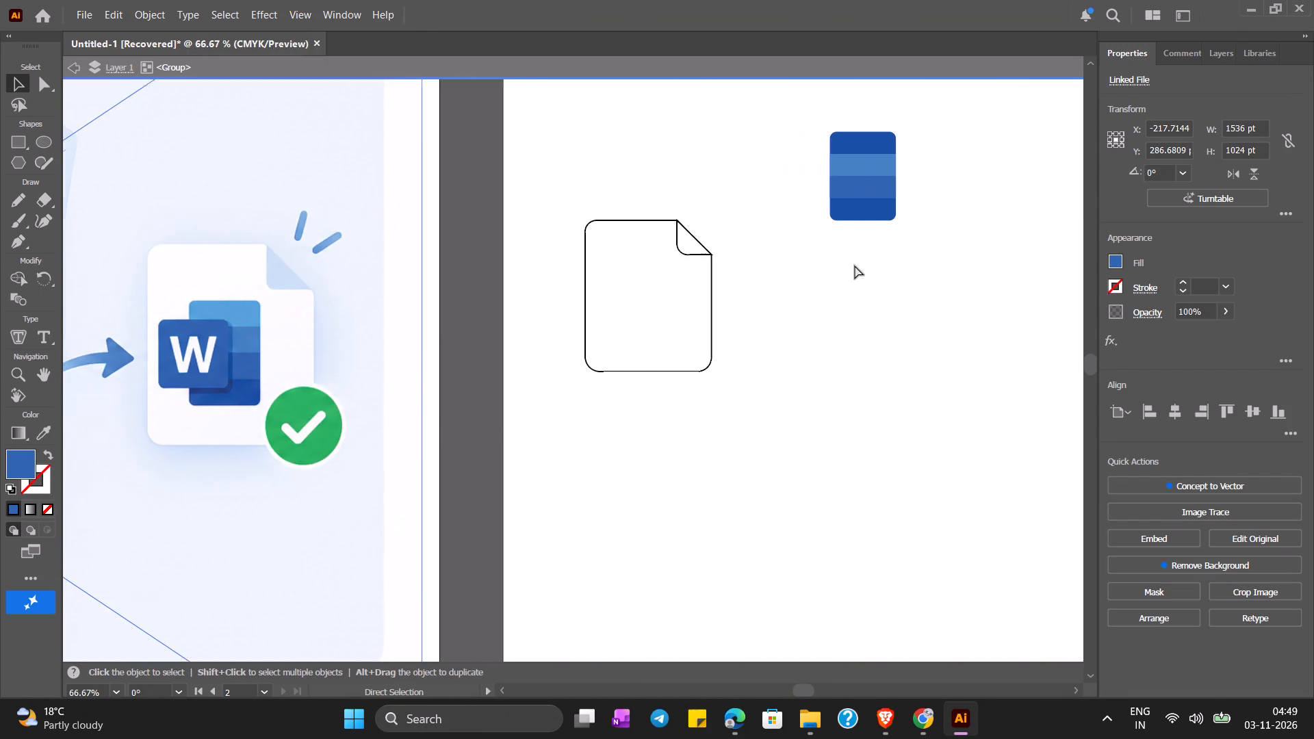
{"action": "scroll", "coordinate": [855, 265], "scroll_direction": "up", "scroll_amount": 1, "text": "ctrl"}
{"action": "key", "text": "ctrl+plus"}
{"action": "key", "text": "ctrl+plus"}
{"action": "scroll", "coordinate": [855, 265], "scroll_direction": "up", "scroll_amount": 1}
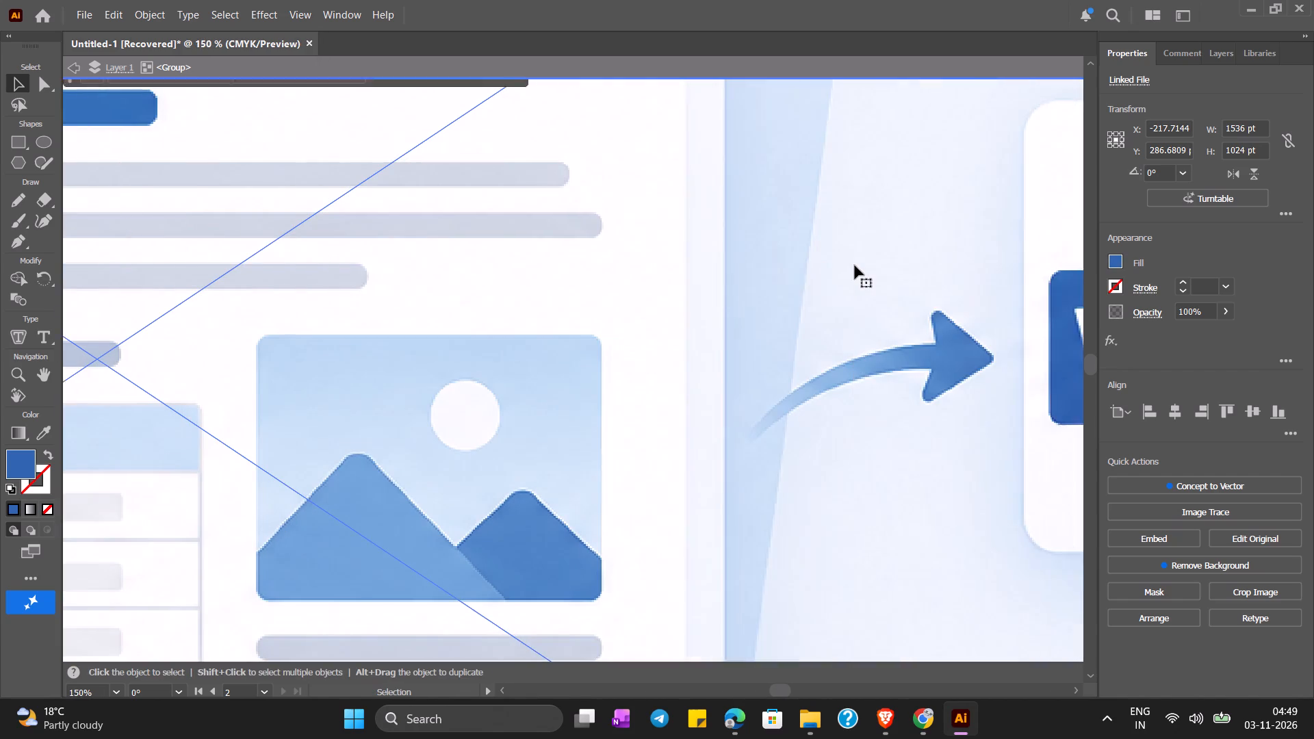
{"action": "scroll", "coordinate": [855, 265], "scroll_direction": "up", "scroll_amount": 2}
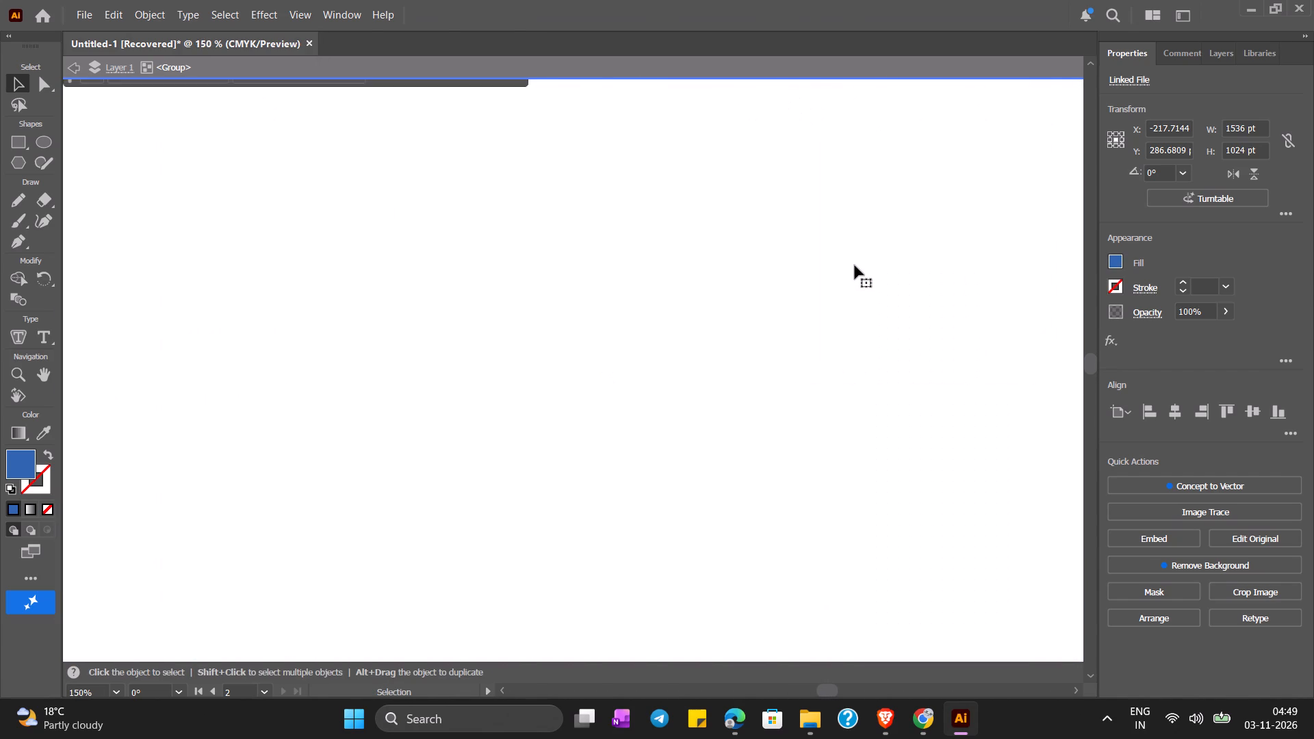
{"action": "scroll", "coordinate": [855, 265], "scroll_direction": "up", "scroll_amount": 1}
{"action": "scroll", "coordinate": [855, 265], "scroll_direction": "right", "scroll_amount": 10}
{"action": "scroll", "coordinate": [855, 265], "scroll_direction": "up", "scroll_amount": 1}
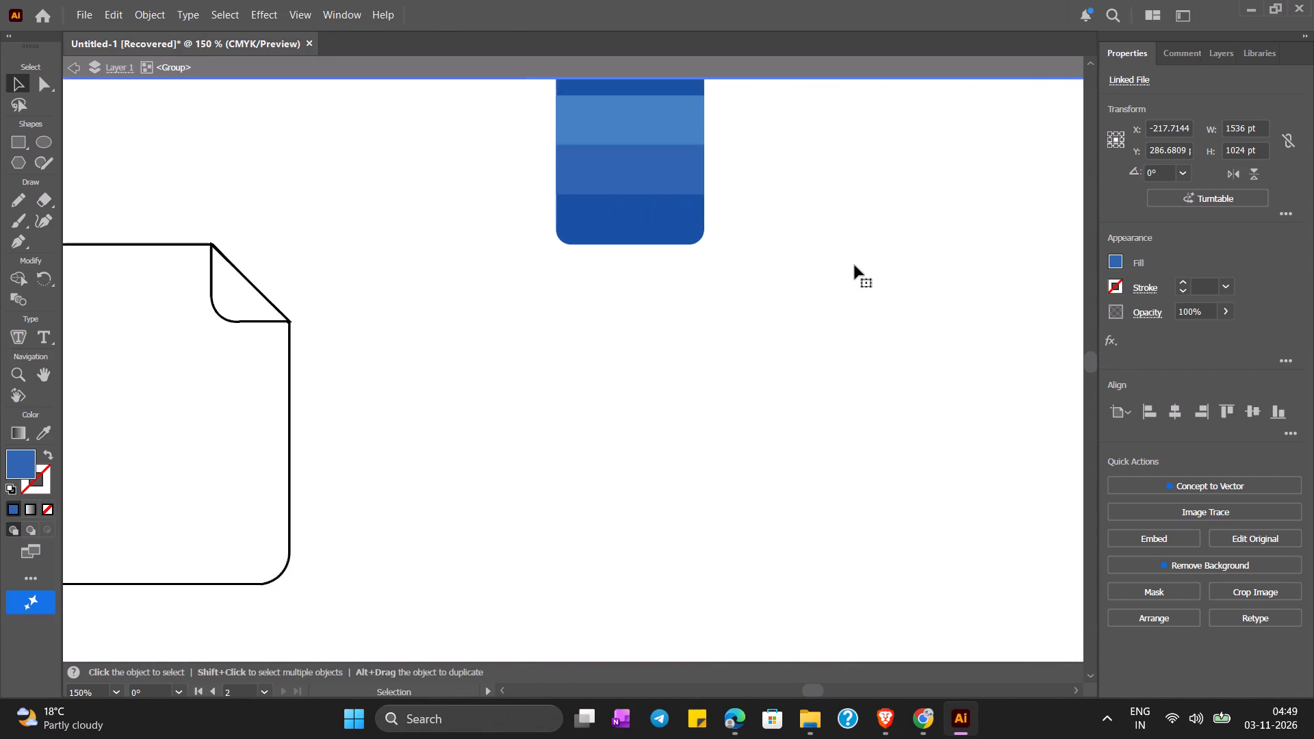
{"action": "scroll", "coordinate": [855, 265], "scroll_direction": "up", "scroll_amount": 3}
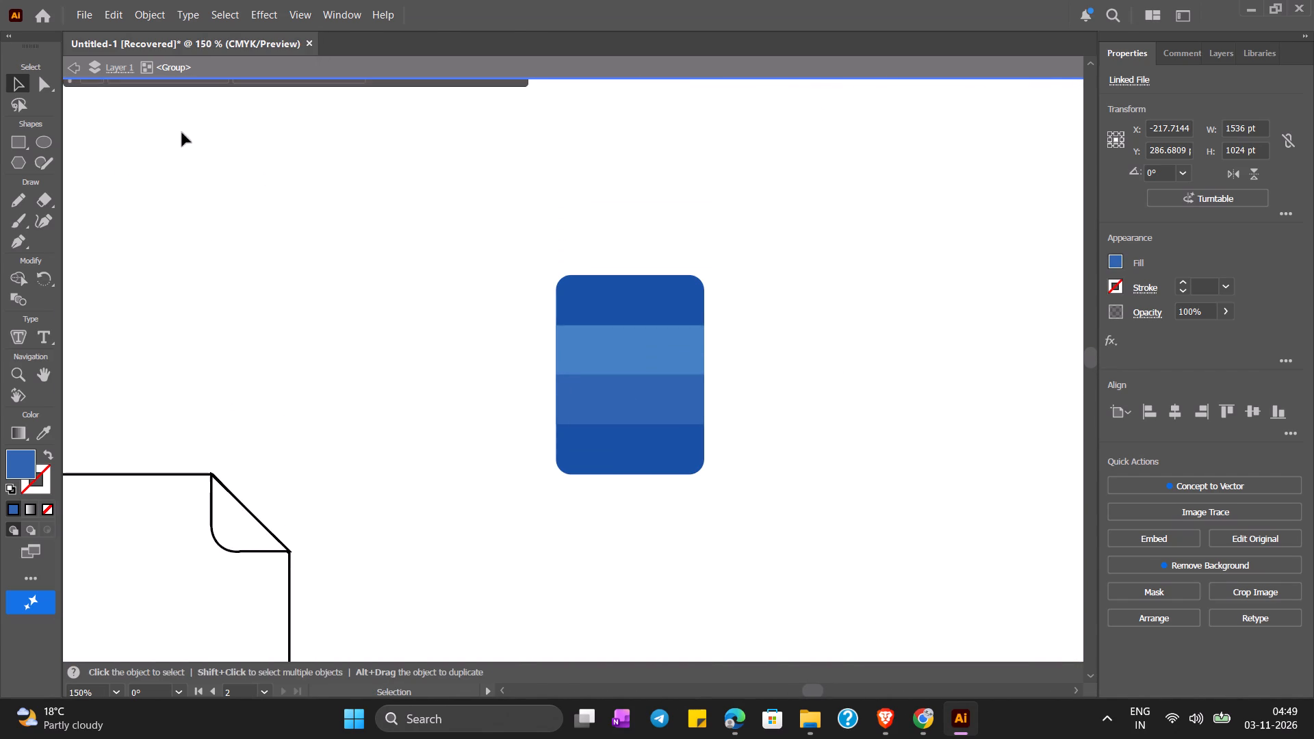
{"action": "left_click", "coordinate": [13, 241]}
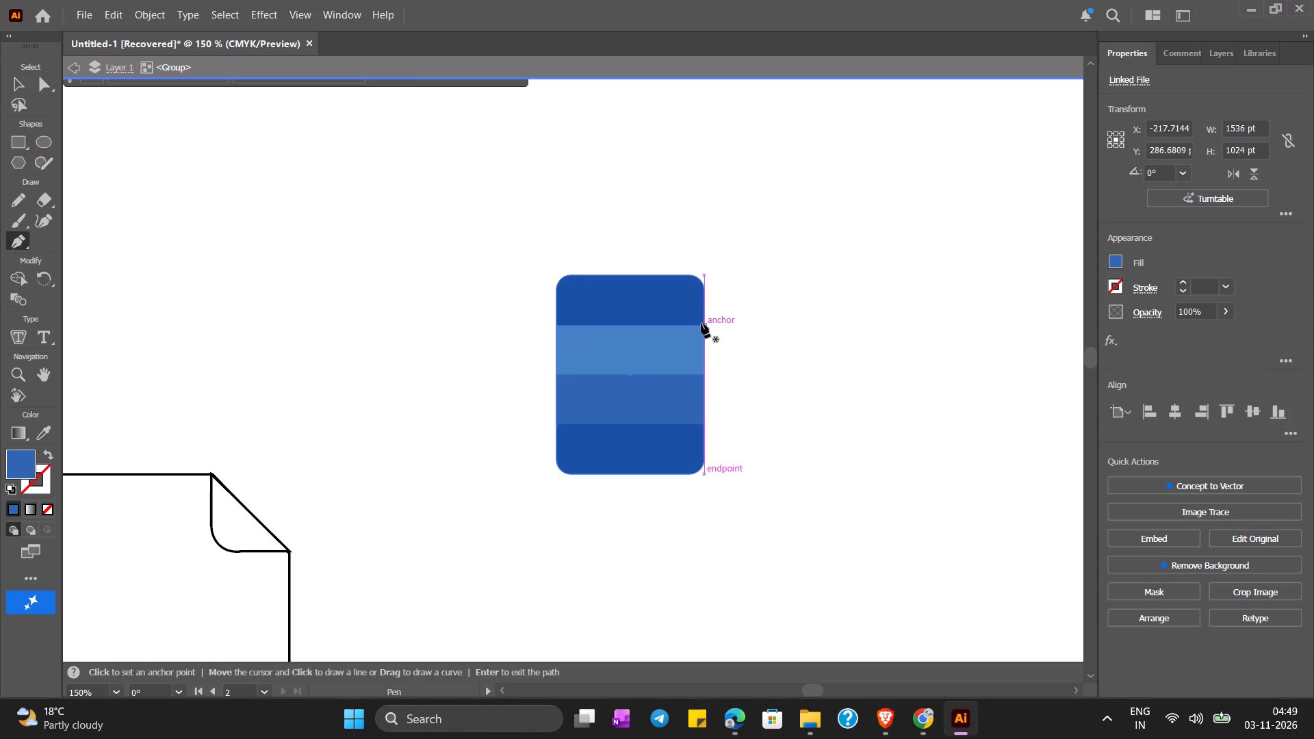
{"action": "left_click", "coordinate": [704, 325]}
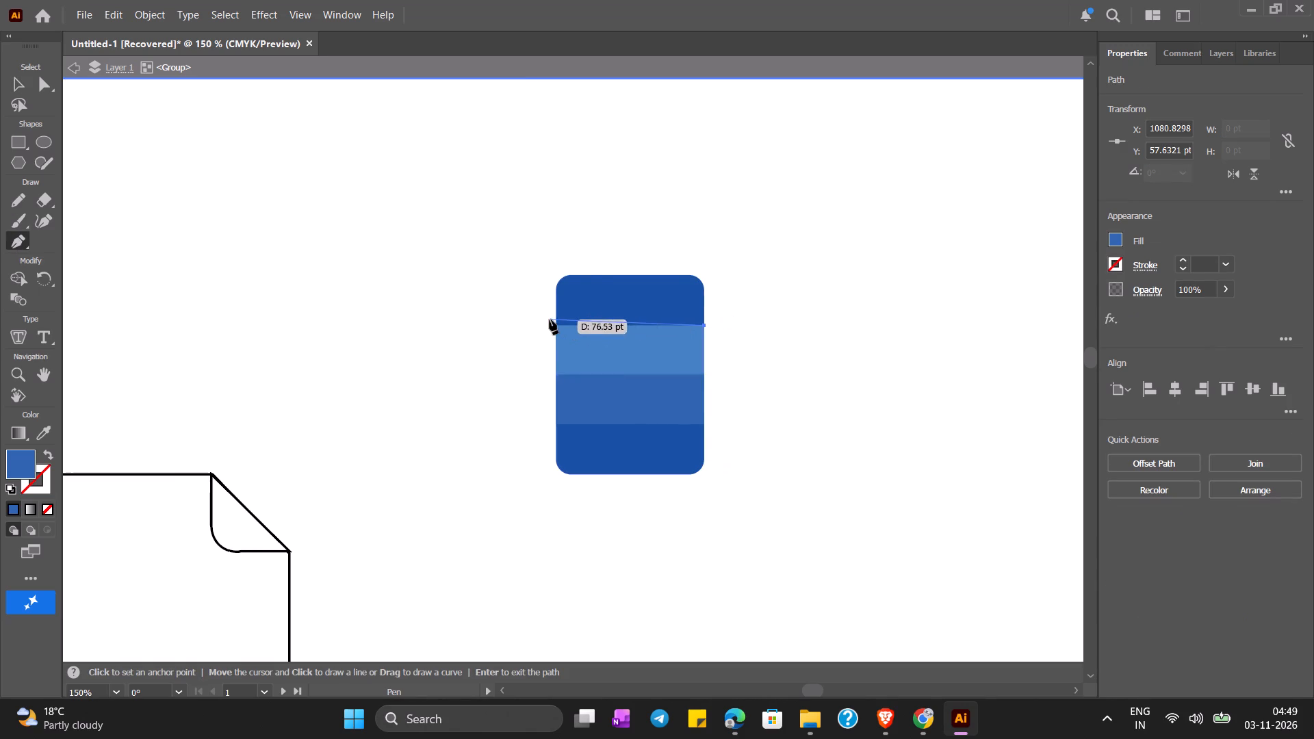
{"action": "left_click", "coordinate": [557, 326]}
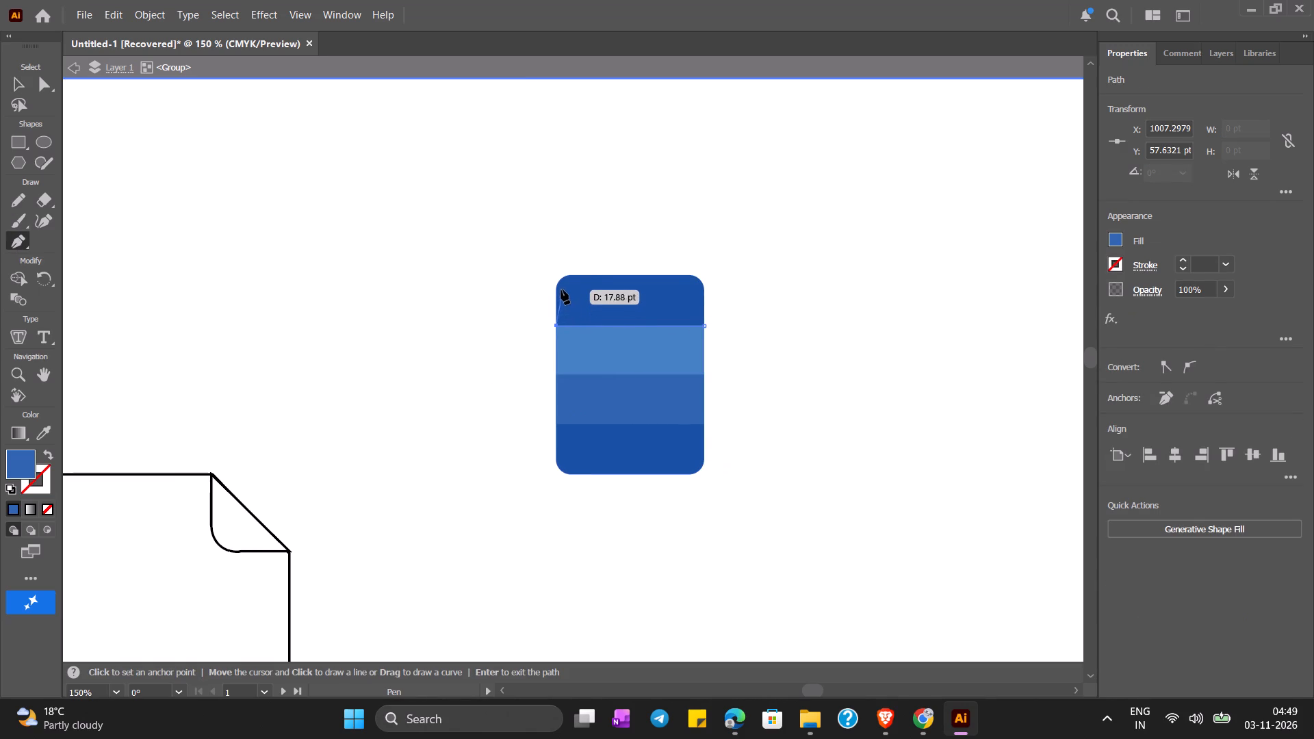
{"action": "left_click", "coordinate": [557, 292]}
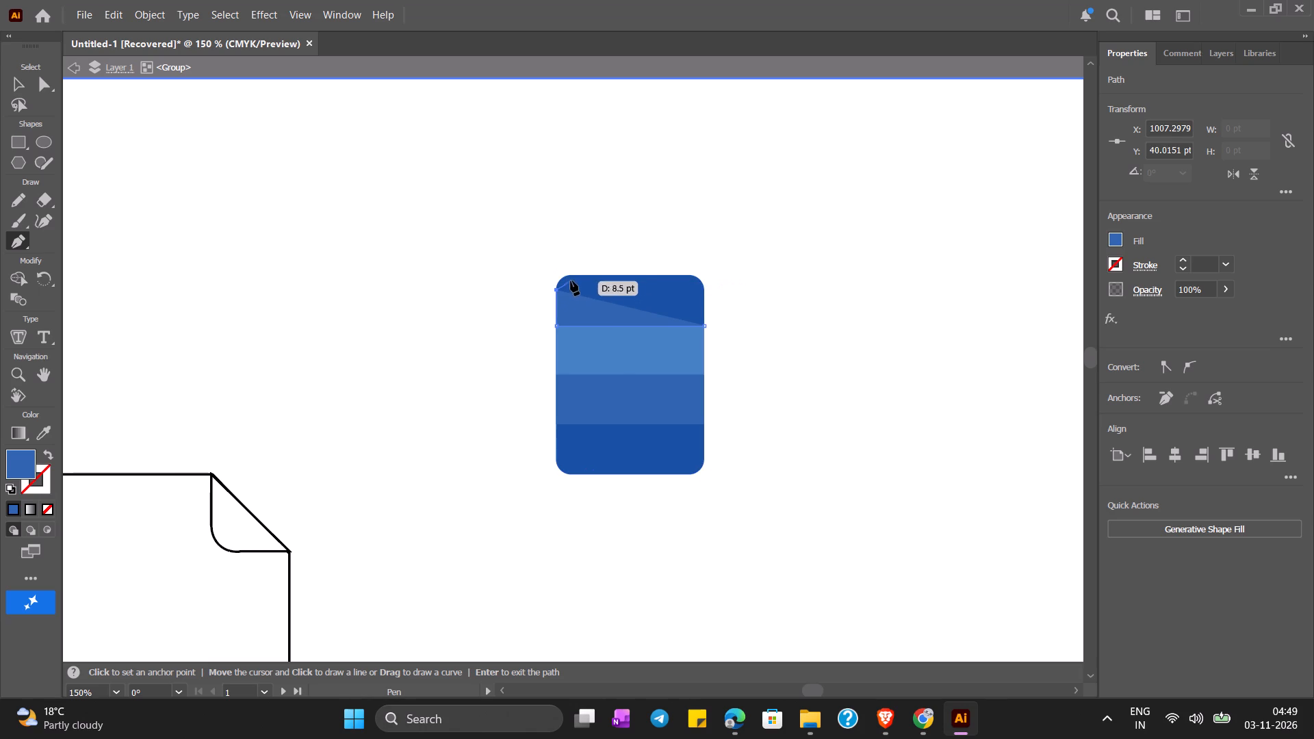
{"action": "left_click", "coordinate": [576, 275]}
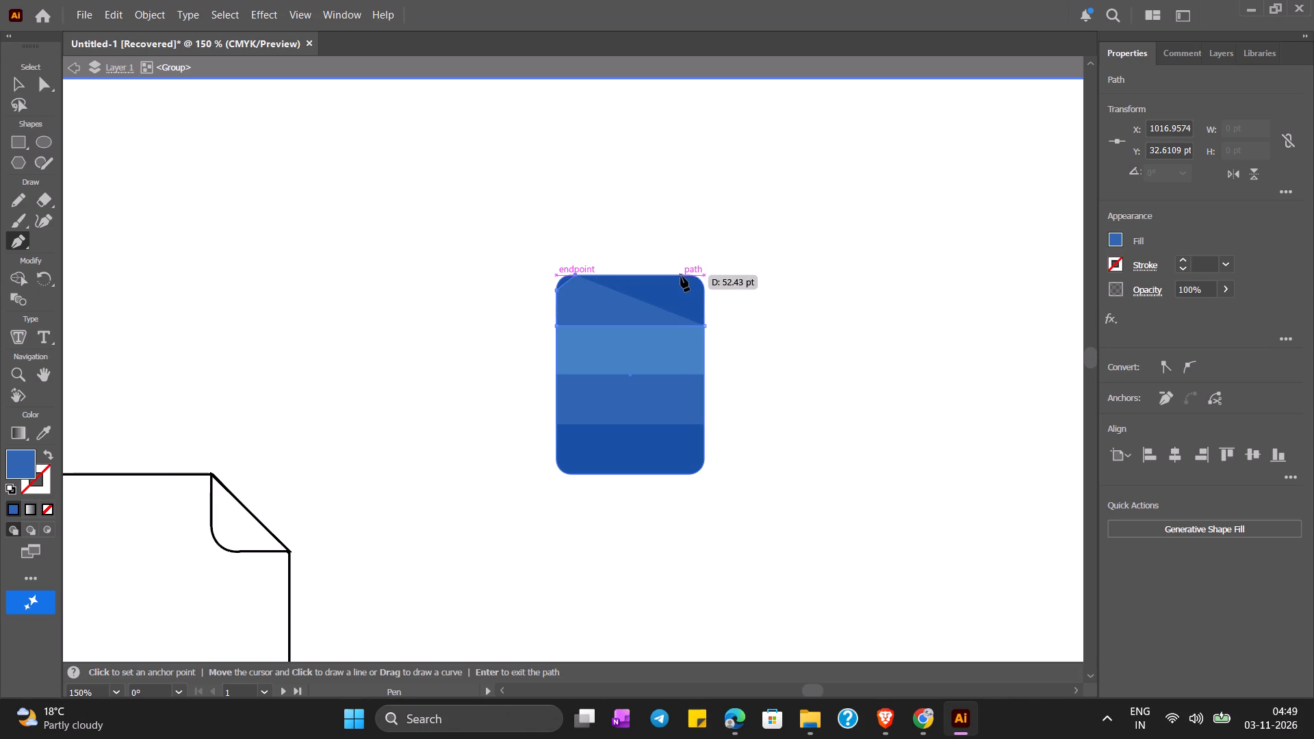
{"action": "left_click", "coordinate": [681, 276]}
{"action": "left_click", "coordinate": [704, 295]}
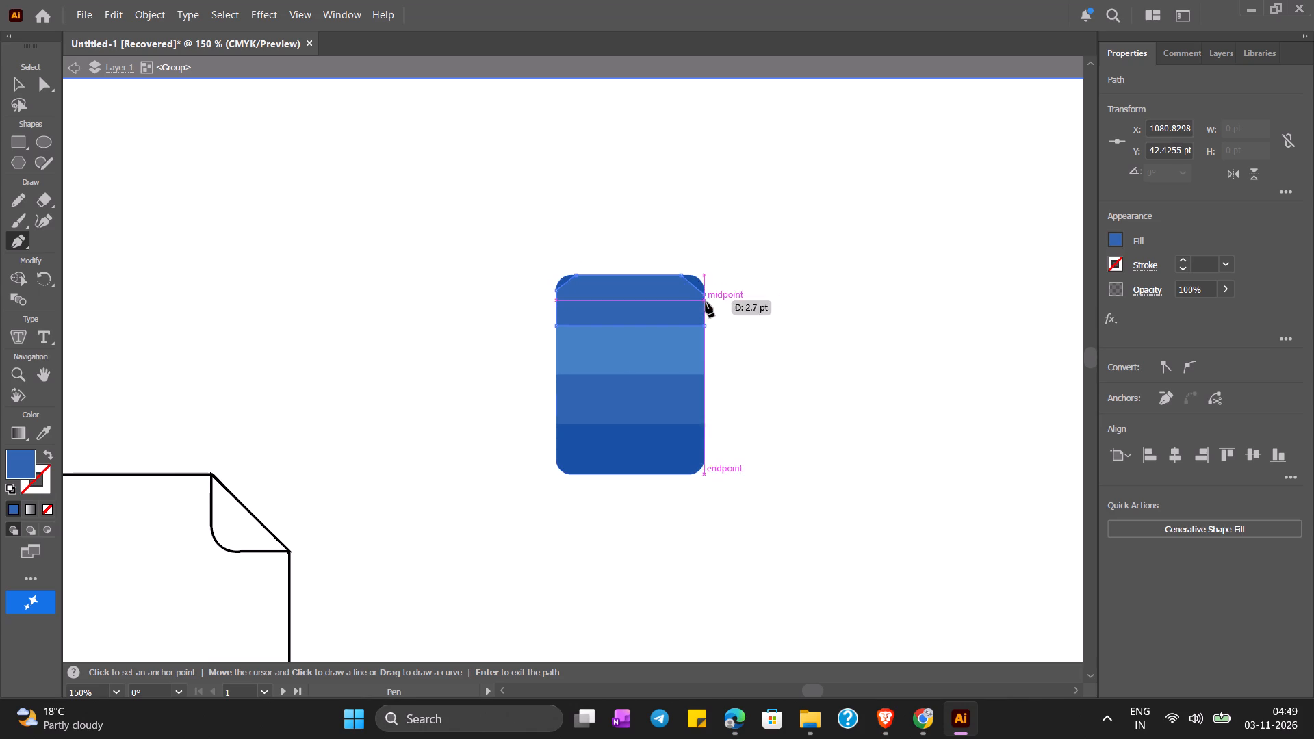
{"action": "left_click", "coordinate": [706, 323]}
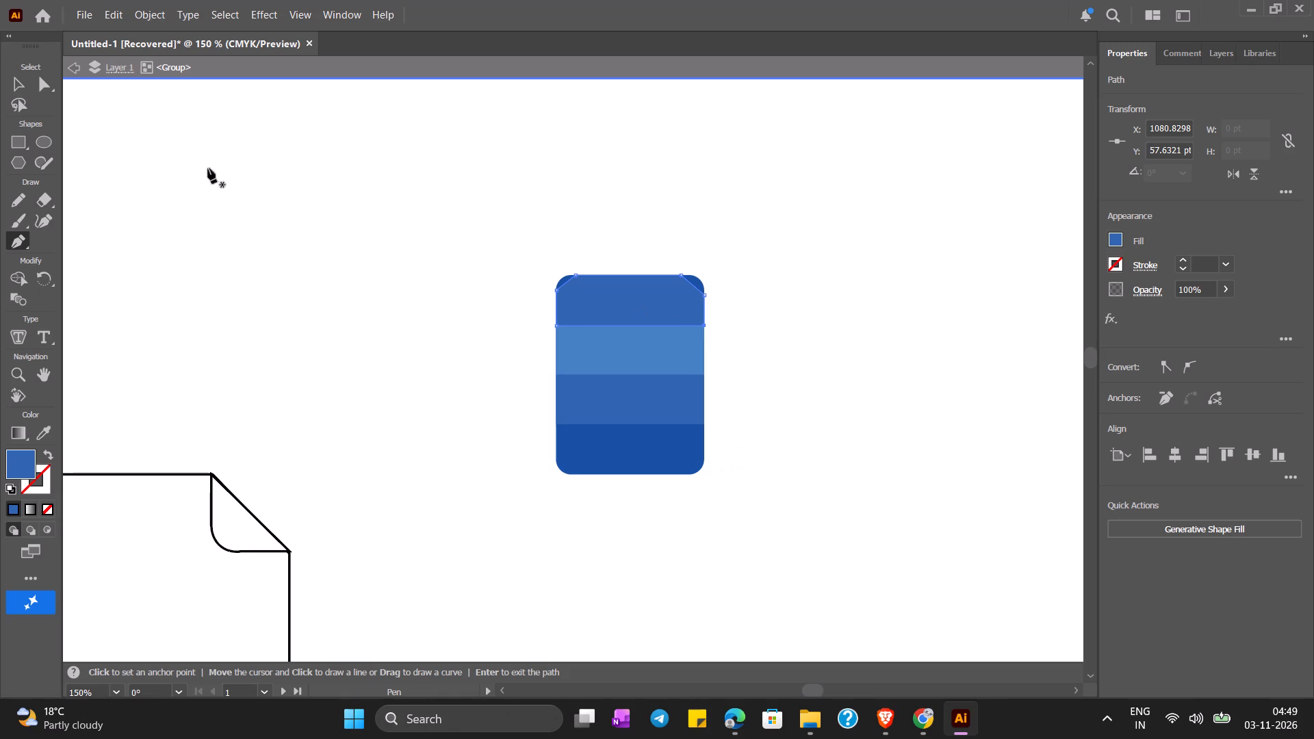
Bend the new top band's two angled corners outward with the Curvature tool to match the rounded rectangle's corners.
{"action": "left_click", "coordinate": [44, 216]}
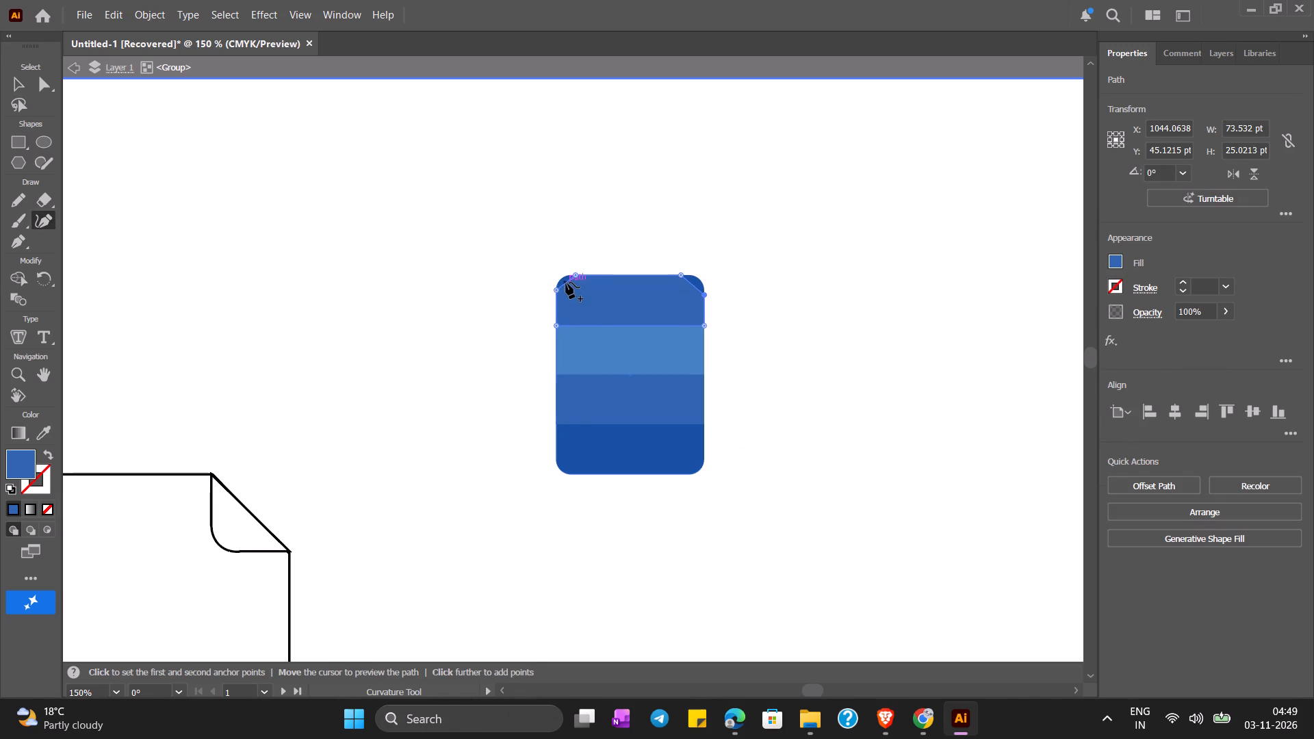
{"action": "left_click_drag", "start_coordinate": [566, 279], "coordinate": [560, 278]}
{"action": "left_click_drag", "start_coordinate": [693, 283], "coordinate": [699, 280]}
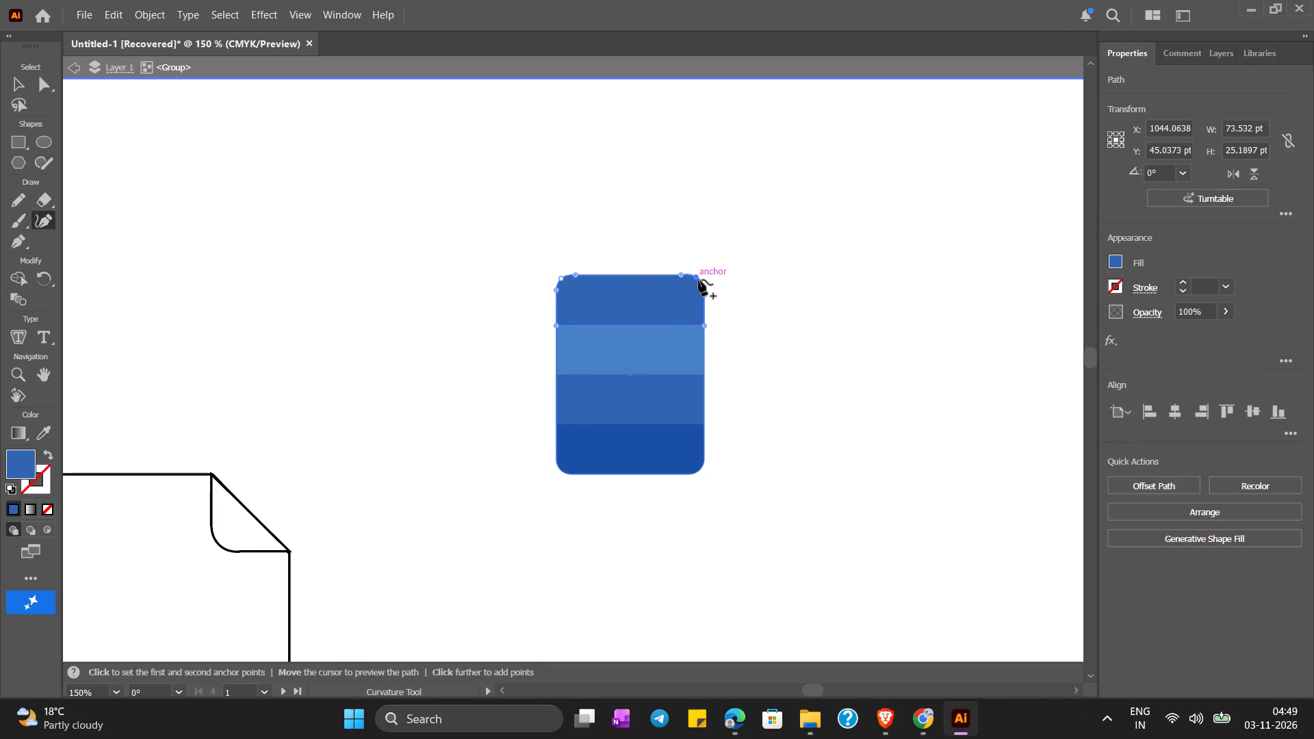
{"action": "left_click_drag", "start_coordinate": [699, 280], "coordinate": [699, 281]}
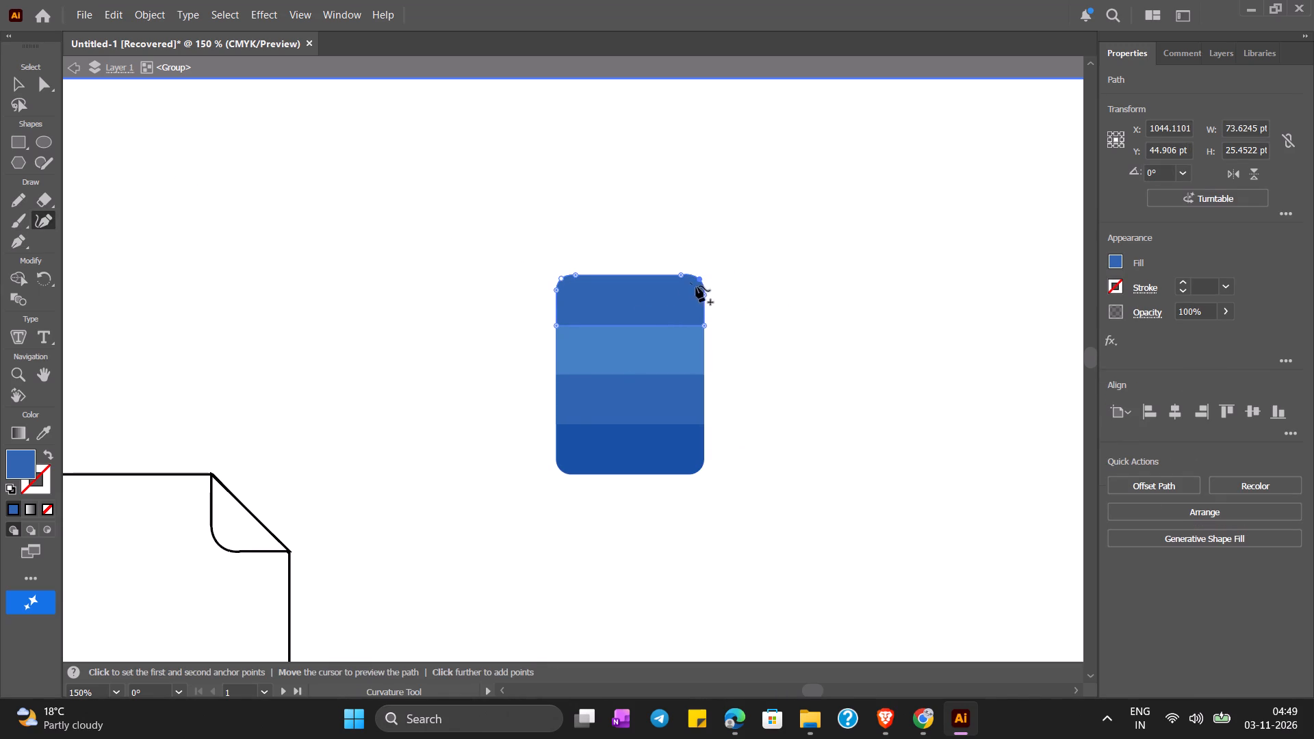
{"action": "left_click", "coordinate": [701, 279]}
{"action": "left_click", "coordinate": [760, 299]}
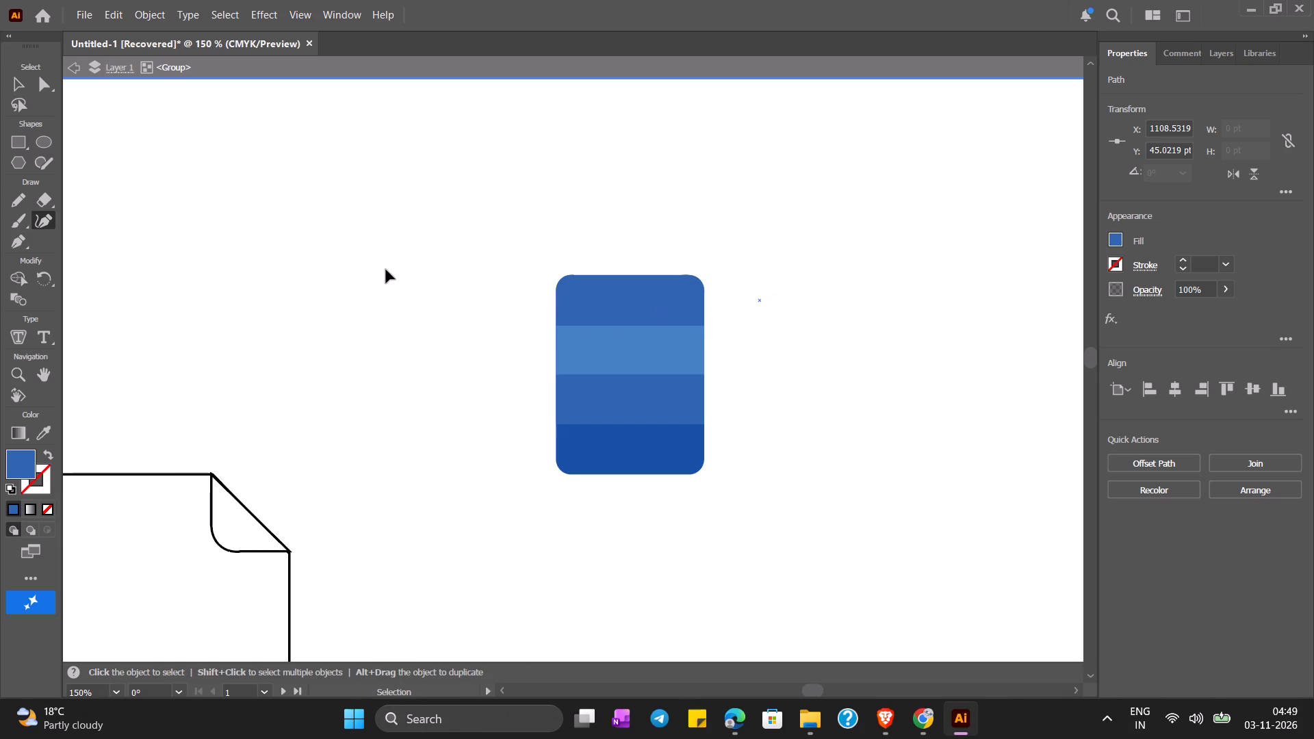
{"action": "key", "text": "ctrl+z"}
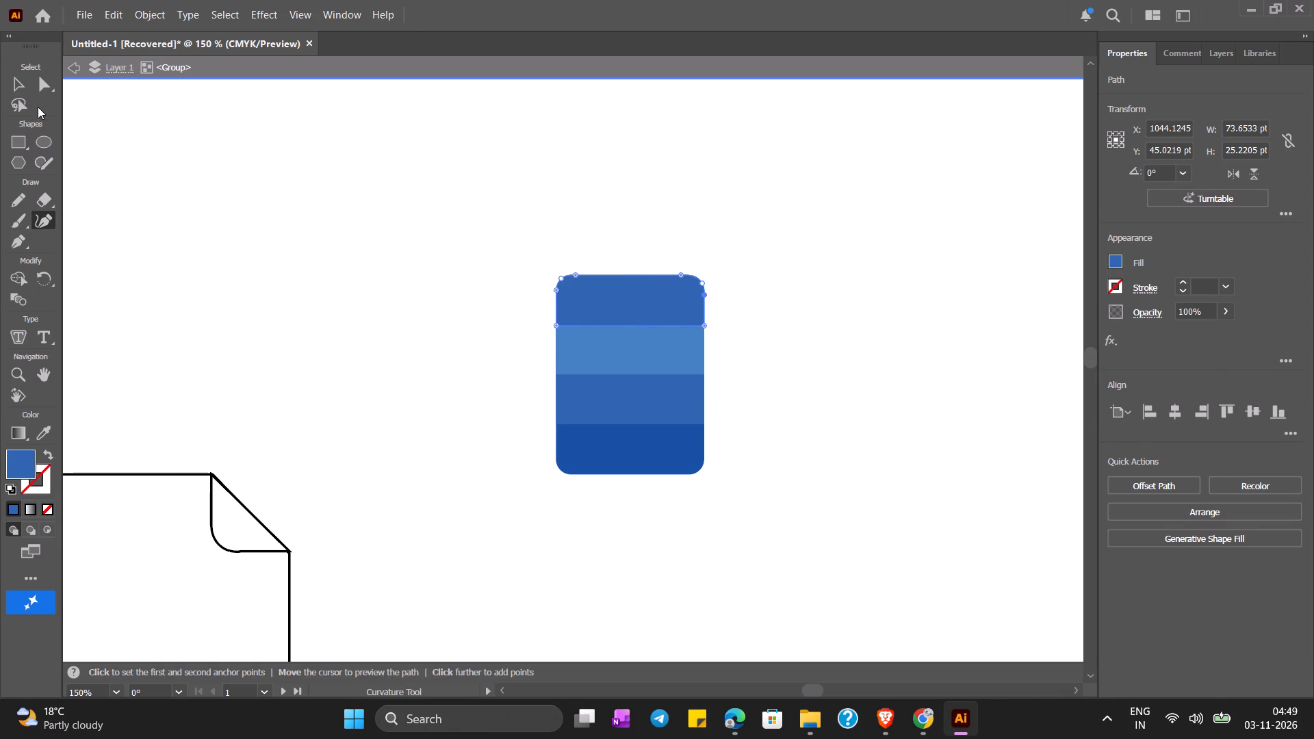
{"action": "left_click", "coordinate": [21, 85]}
{"action": "left_click", "coordinate": [662, 252]}
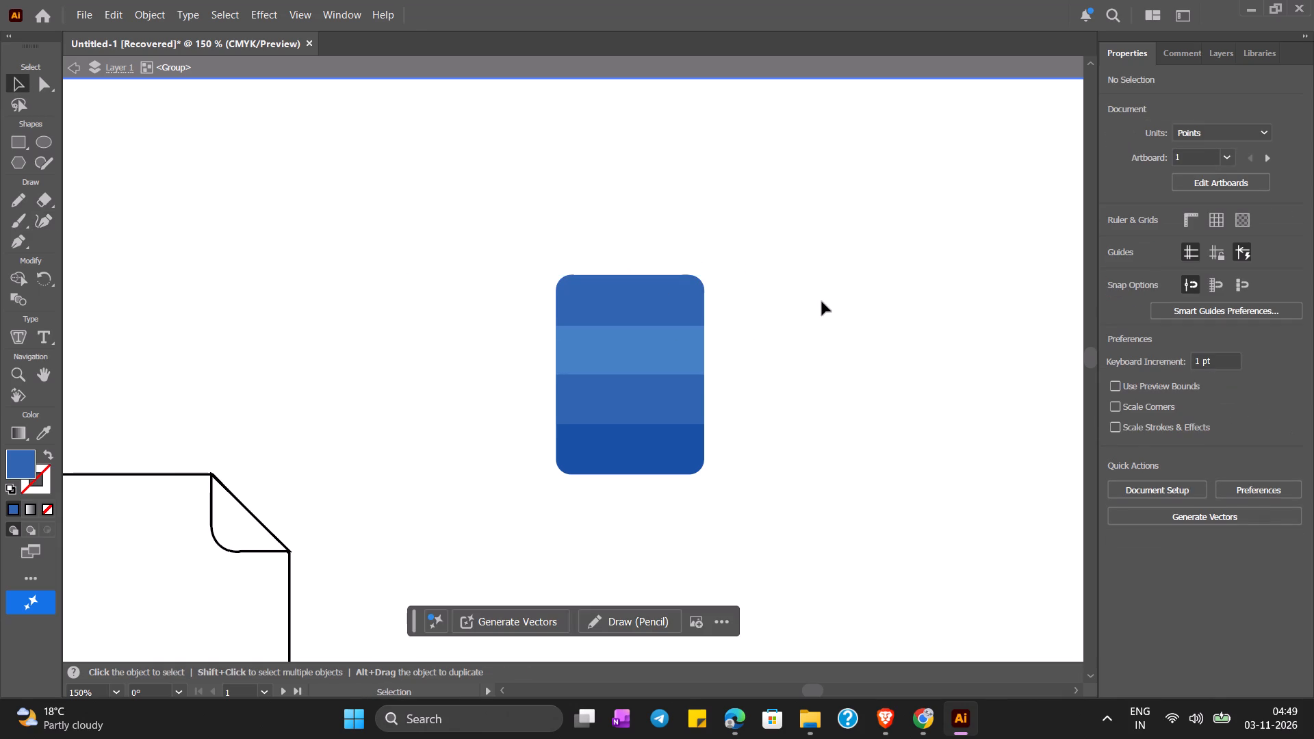
Recolor the new top band with the Eyedropper, sampling the blue at the top of the reference image's Word icon.
{"action": "left_click", "coordinate": [662, 297]}
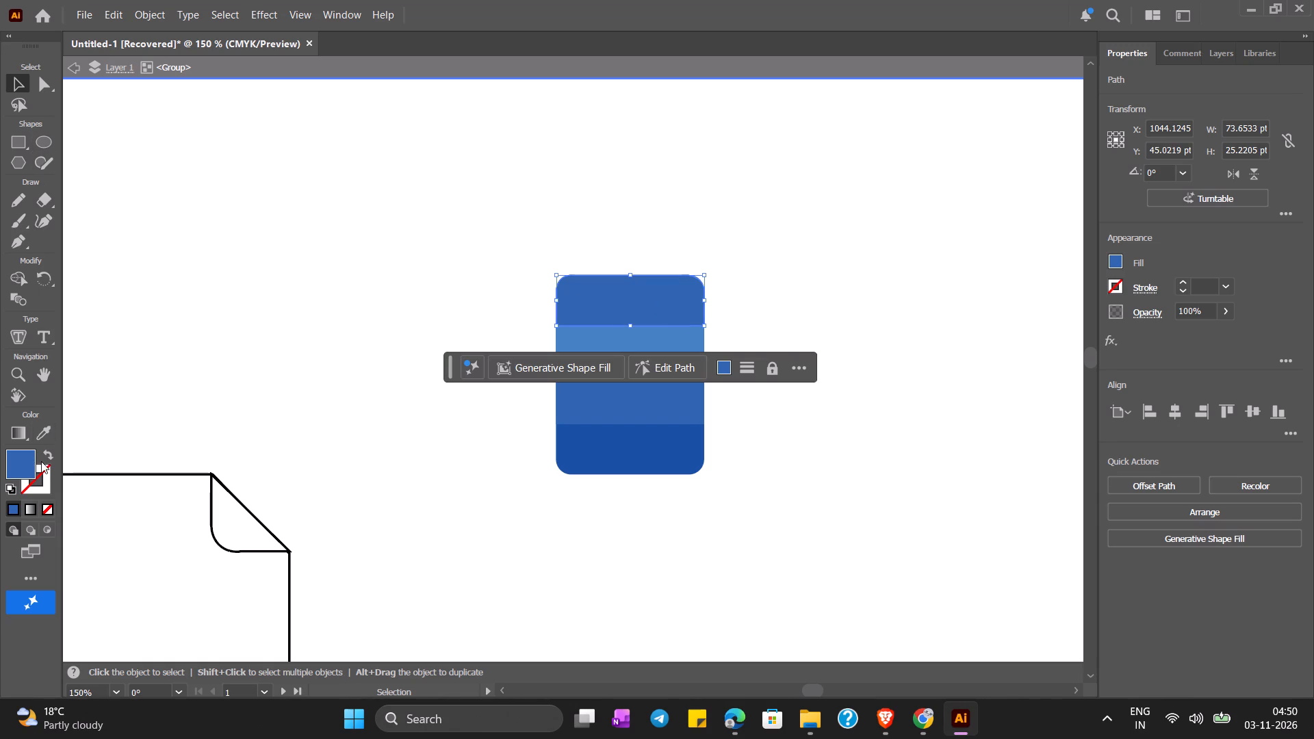
{"action": "left_click", "coordinate": [38, 424]}
{"action": "scroll", "coordinate": [114, 424], "scroll_direction": "right", "scroll_amount": 6}
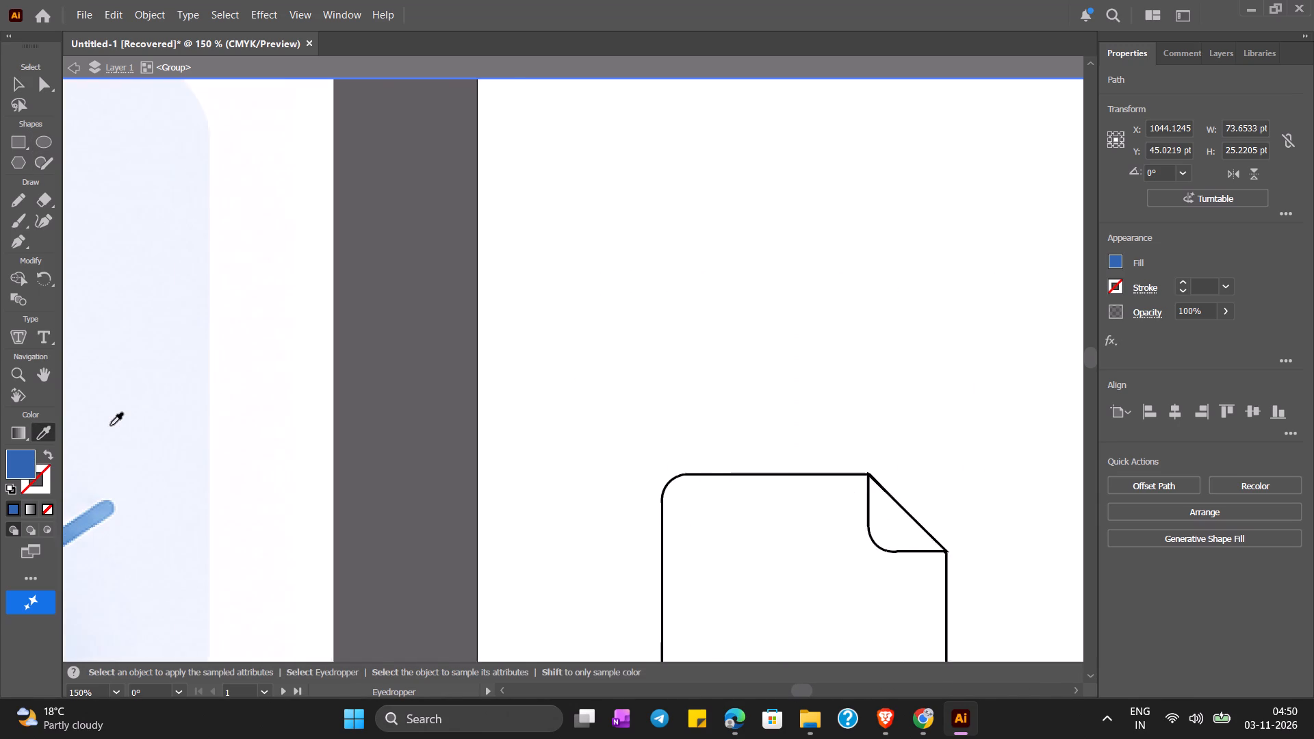
{"action": "scroll", "coordinate": [110, 426], "scroll_direction": "right", "scroll_amount": 17}
{"action": "scroll", "coordinate": [109, 426], "scroll_direction": "down", "scroll_amount": 1}
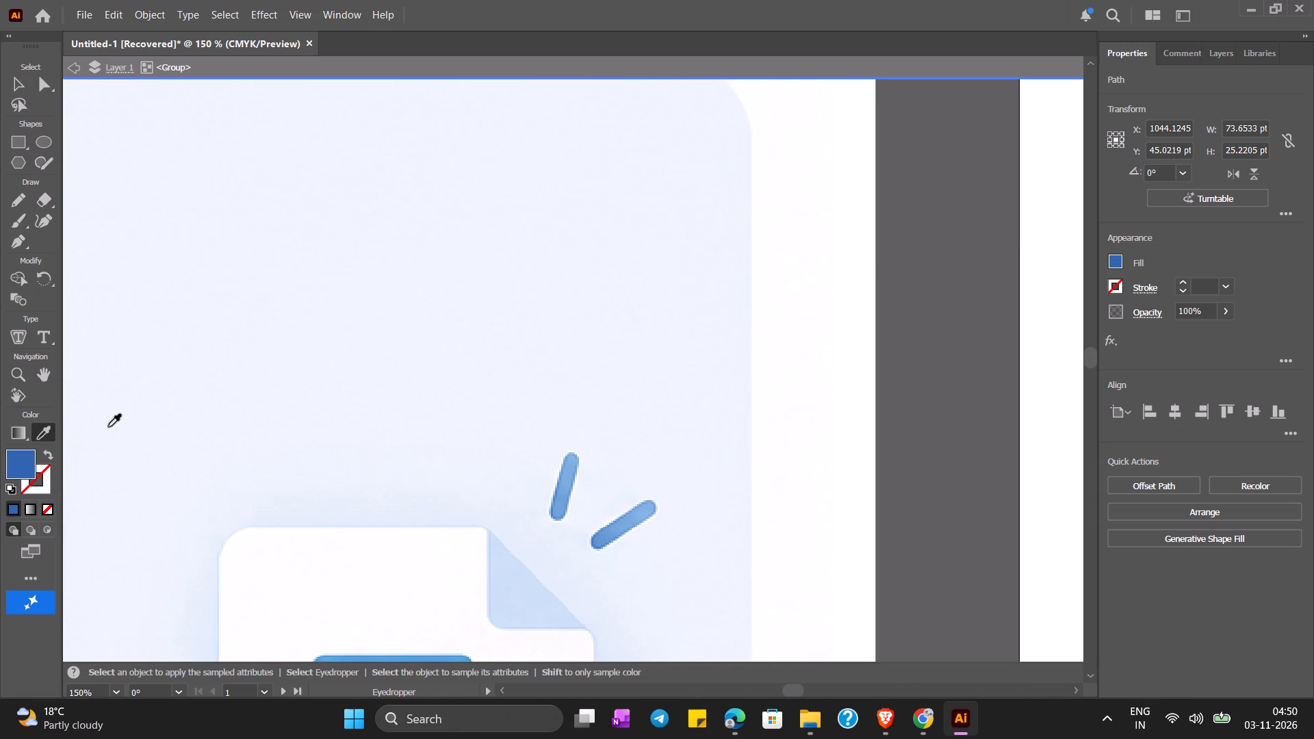
{"action": "scroll", "coordinate": [108, 427], "scroll_direction": "down", "scroll_amount": 4}
{"action": "scroll", "coordinate": [387, 502], "scroll_direction": "down", "scroll_amount": 2}
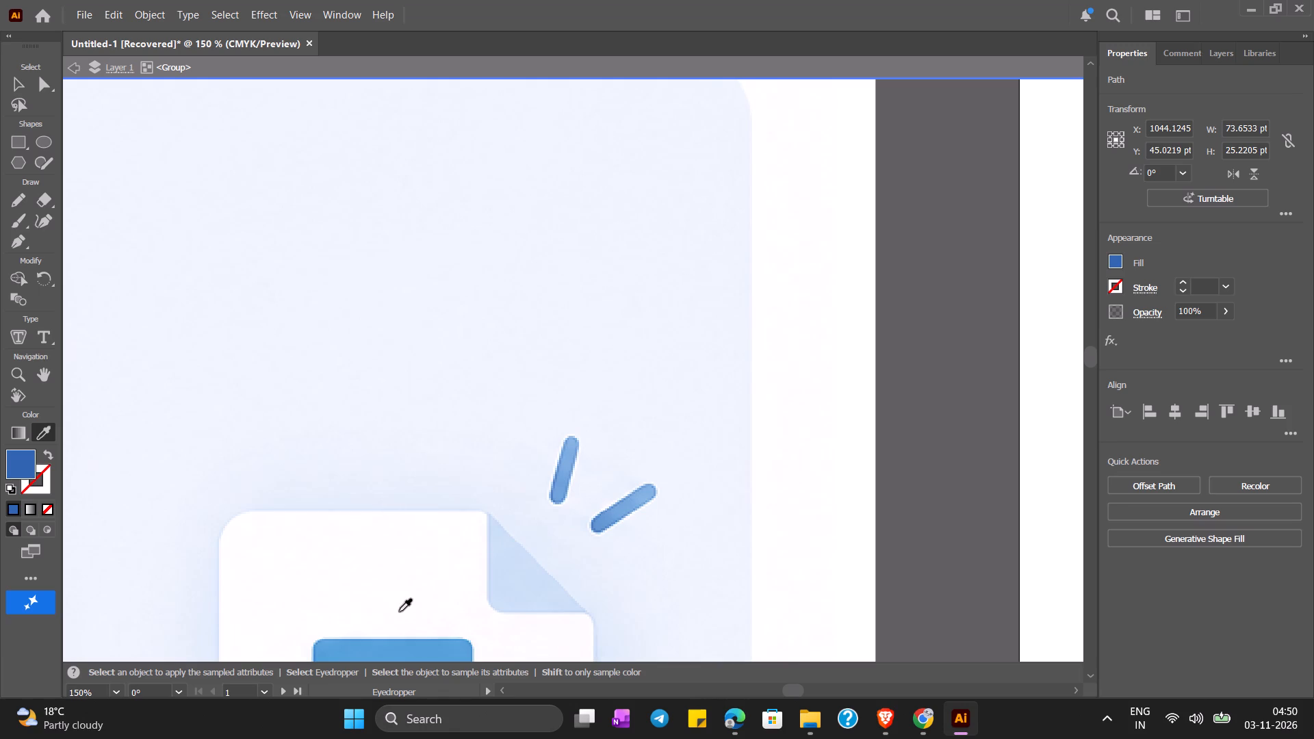
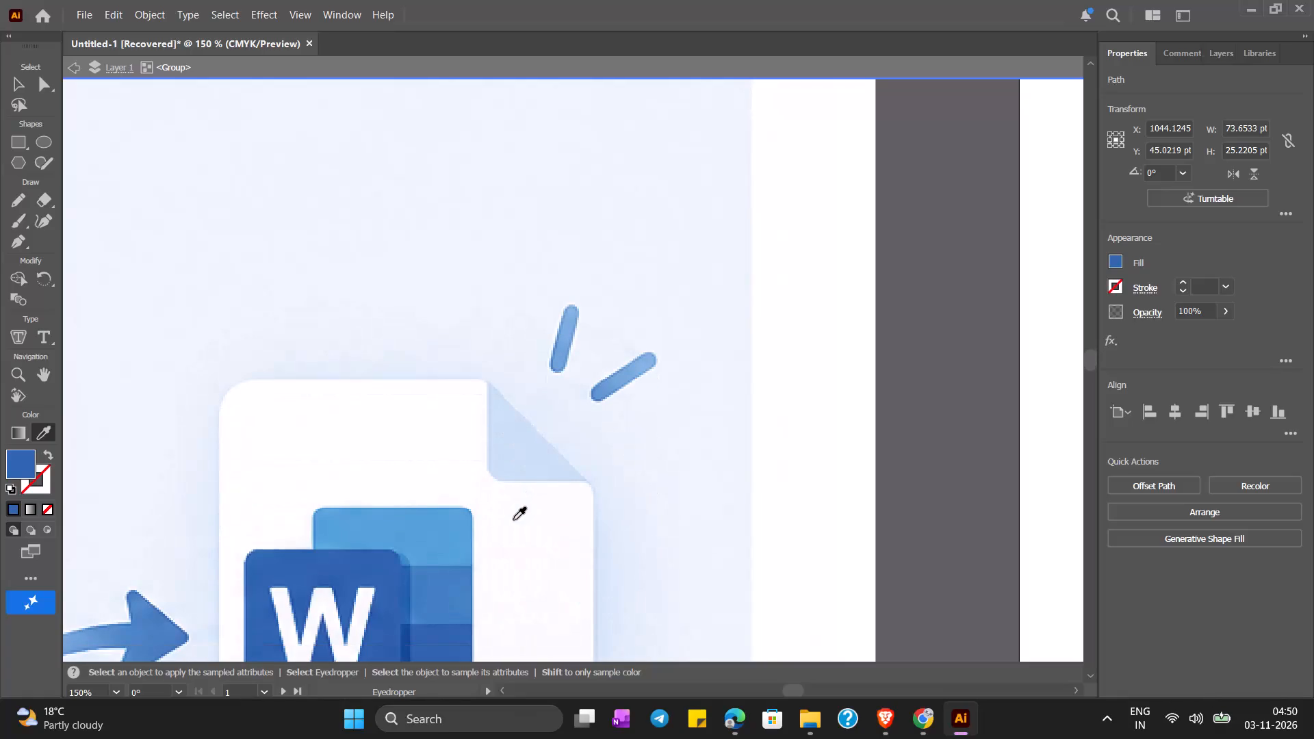
Fill the top band with the light blue sampled from the top of the reference image's Word icon.
{"action": "left_click", "coordinate": [446, 530]}
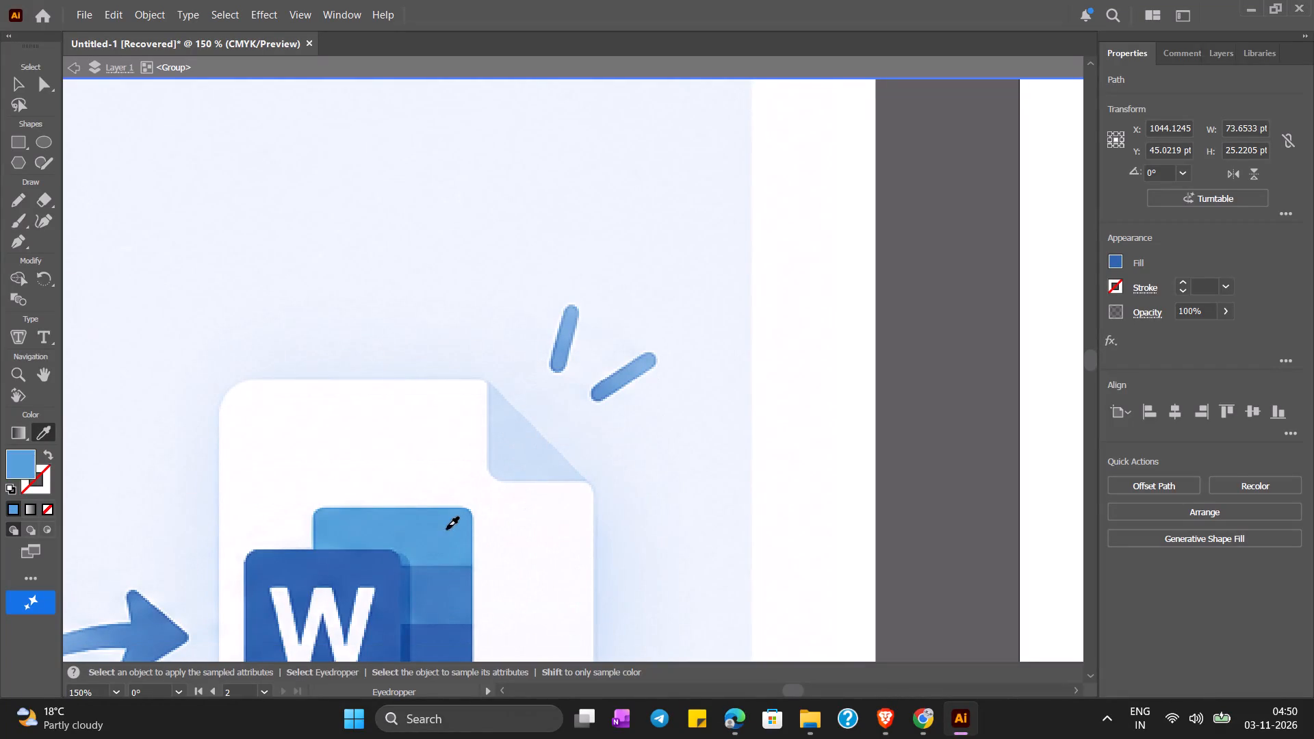
{"action": "left_click", "coordinate": [23, 80]}
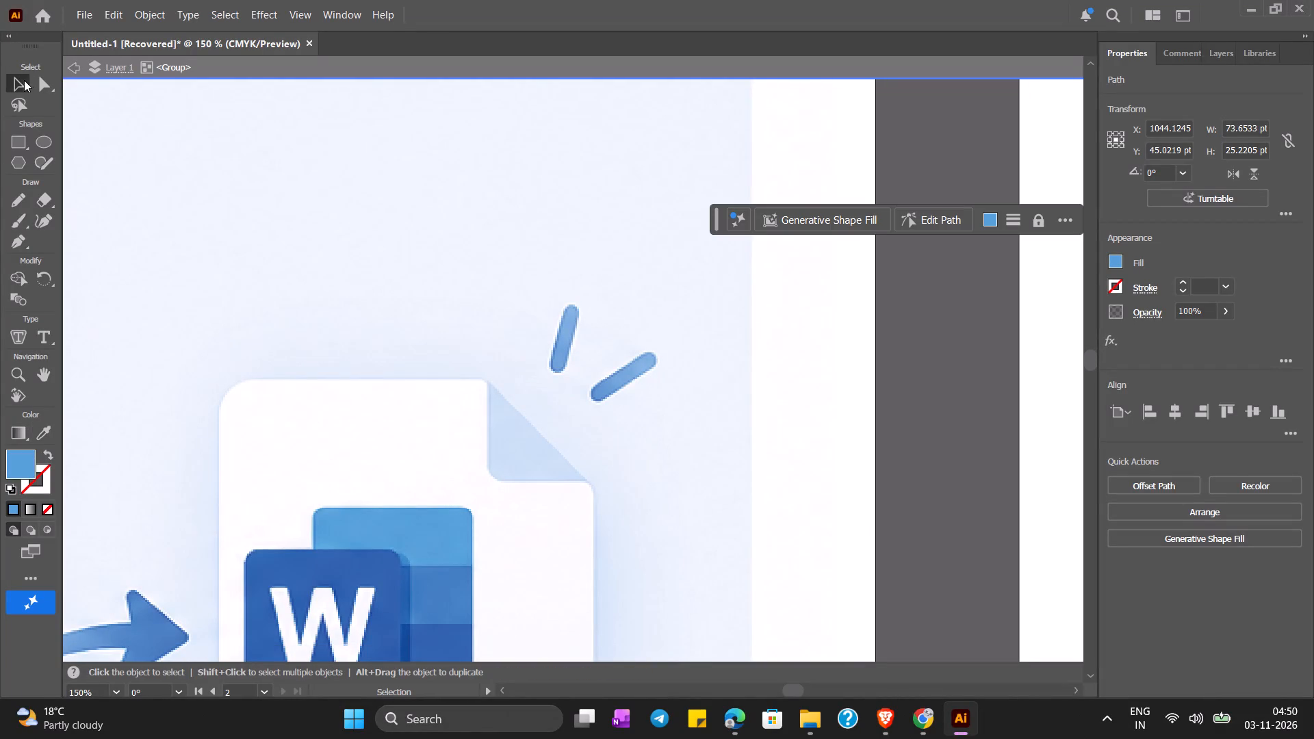
Group the four blue bands of the rounded shape into one object.
{"action": "scroll", "coordinate": [975, 324], "scroll_direction": "left", "scroll_amount": 6}
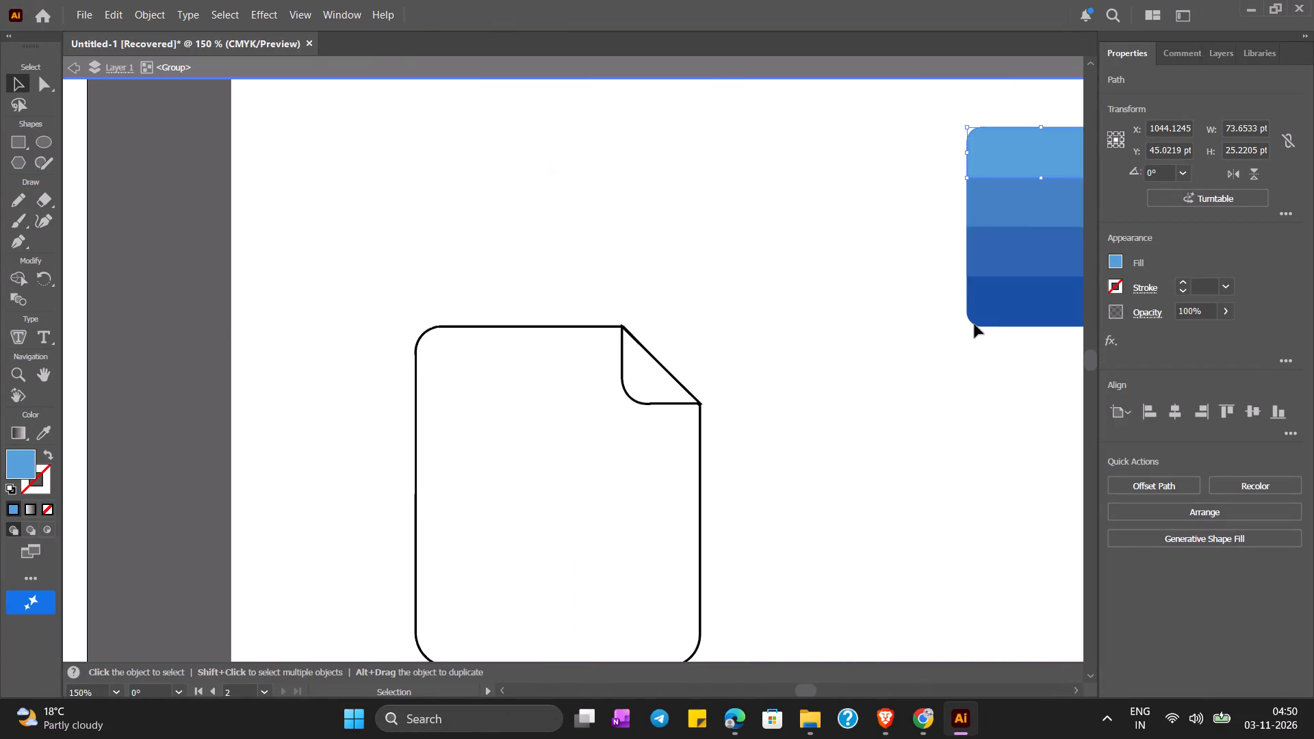
{"action": "scroll", "coordinate": [975, 324], "scroll_direction": "left", "scroll_amount": 10}
{"action": "scroll", "coordinate": [975, 324], "scroll_direction": "right", "scroll_amount": 3}
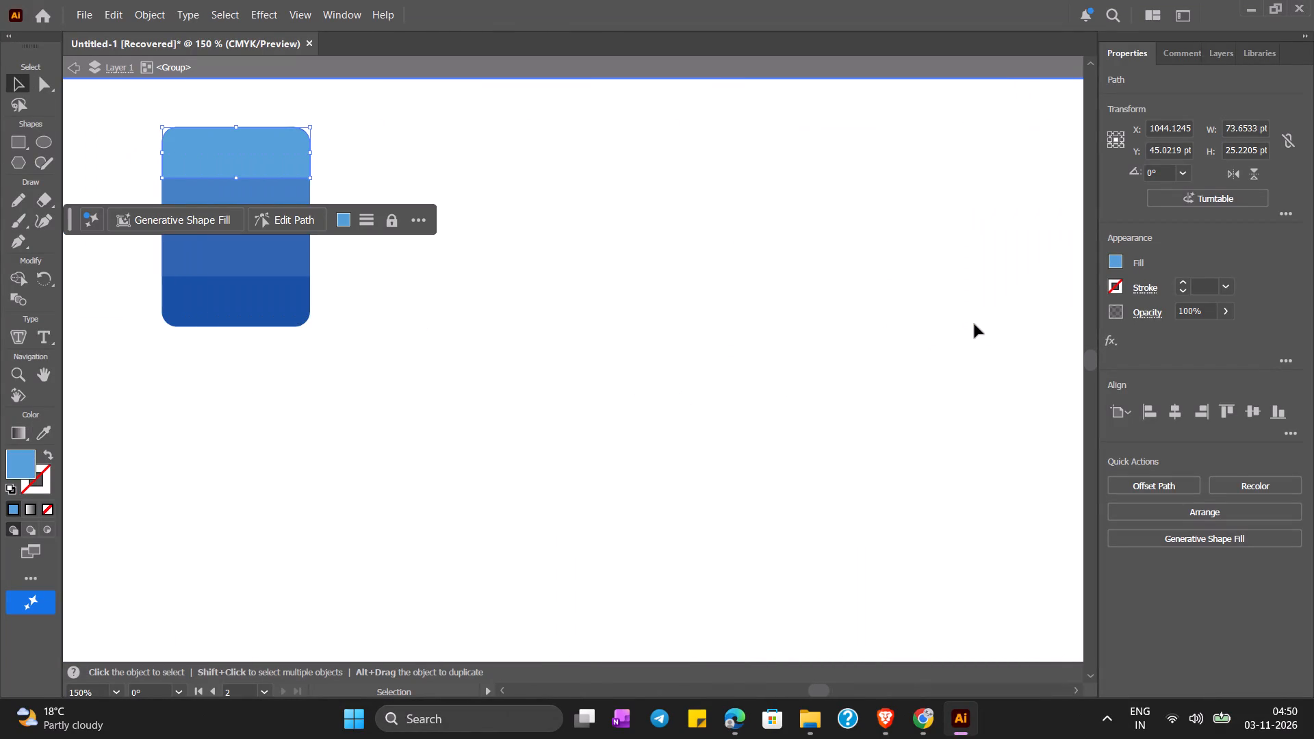
{"action": "left_click", "coordinate": [790, 372]}
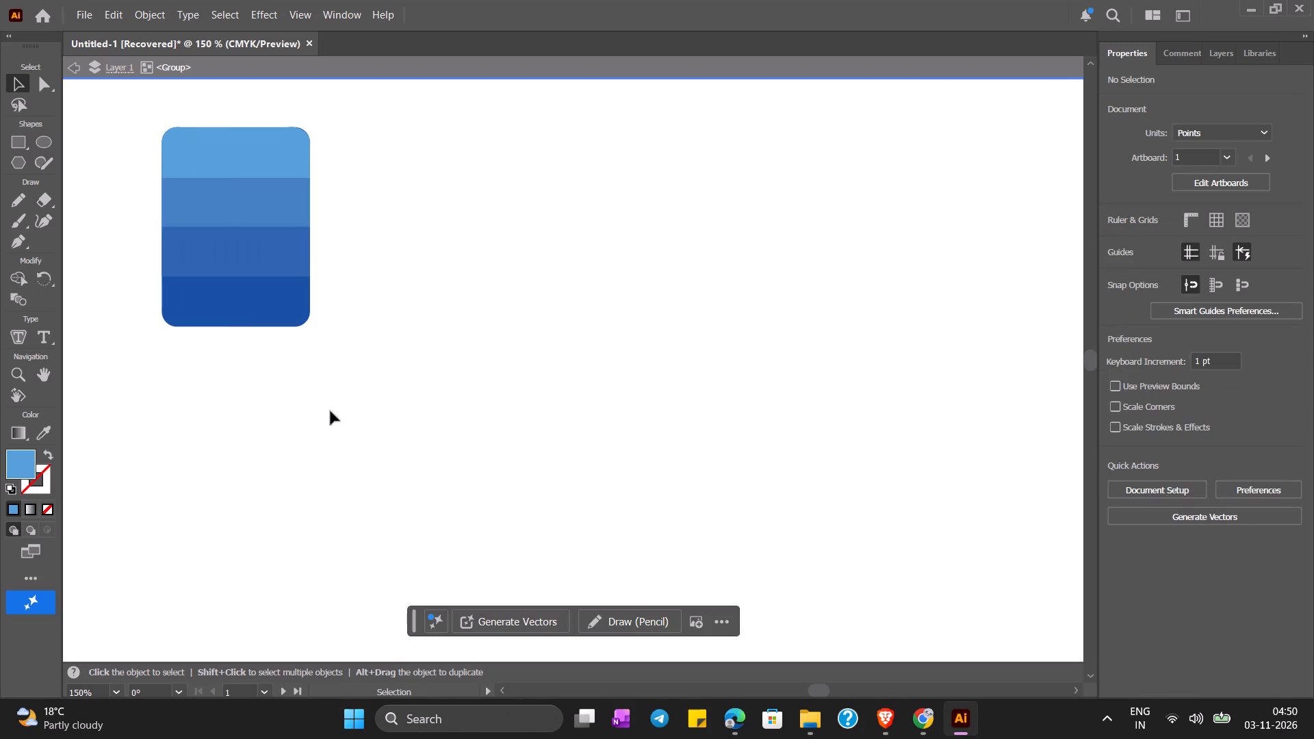
{"action": "left_click_drag", "start_coordinate": [331, 411], "coordinate": [204, 112]}
{"action": "right_click", "coordinate": [255, 155]}
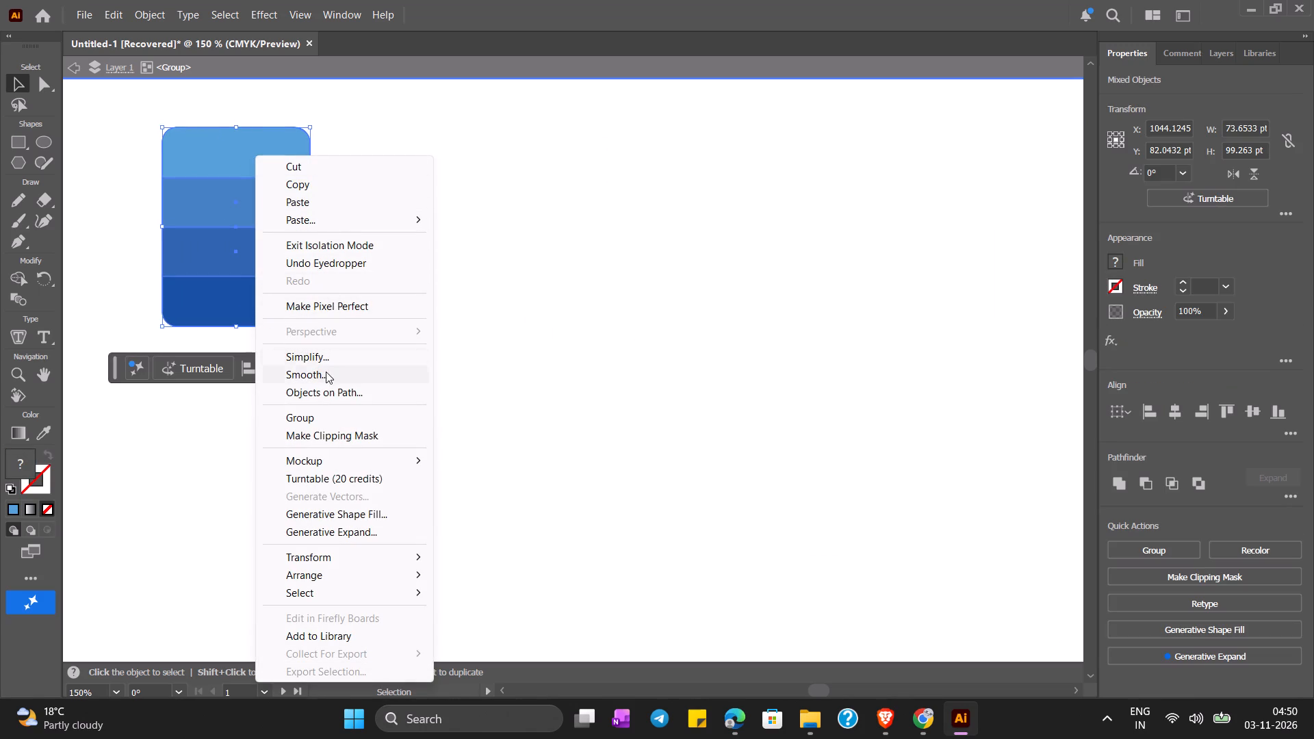
{"action": "left_click", "coordinate": [342, 415]}
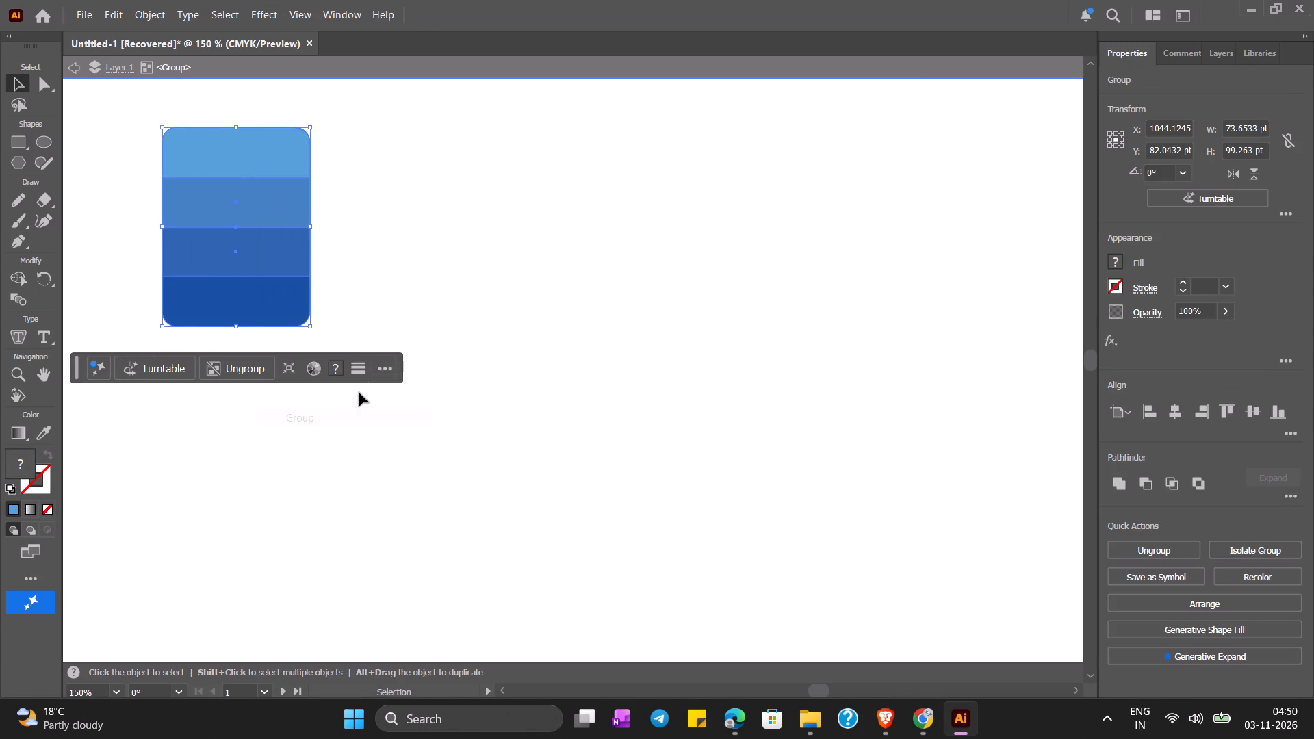
{"action": "left_click", "coordinate": [479, 258]}
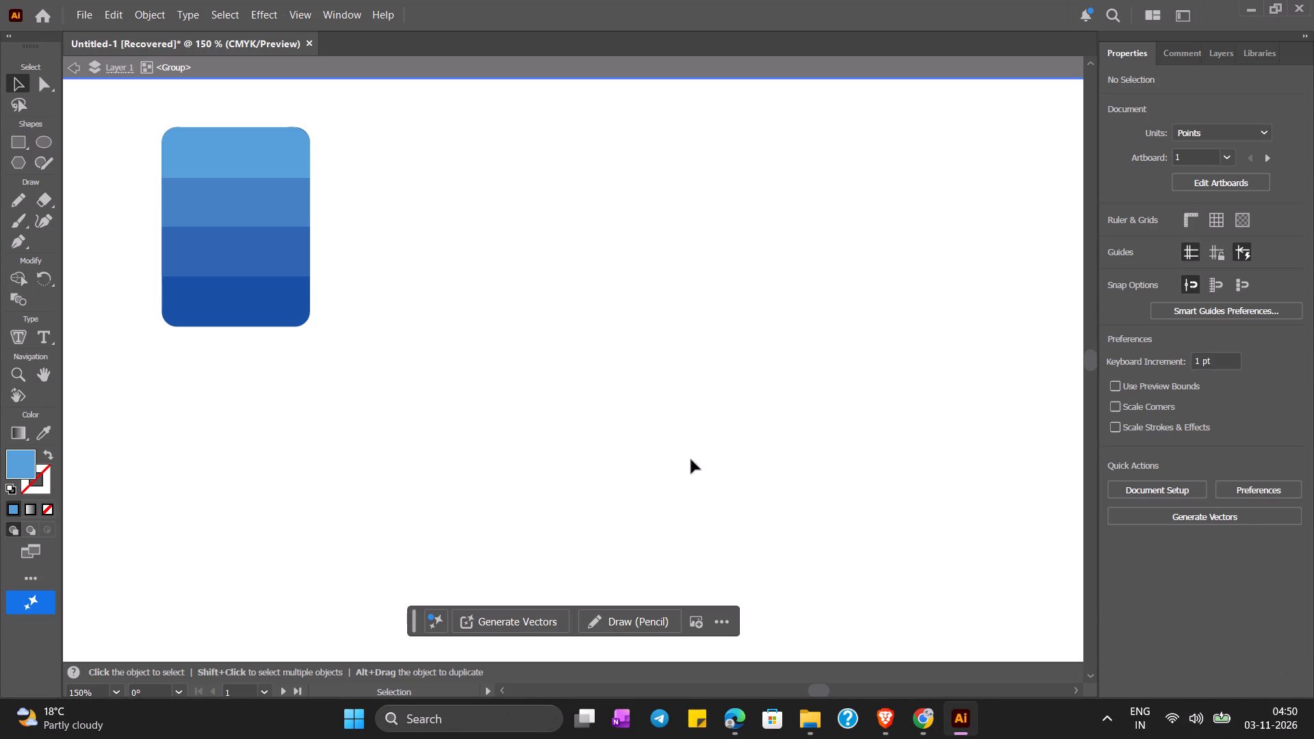
Draw a rounded rectangle about 67 by 65 pt over the W tile of the reference image's DOCX icon.
{"action": "key", "text": "ctrl+minus"}
{"action": "key", "text": "ctrl+minus"}
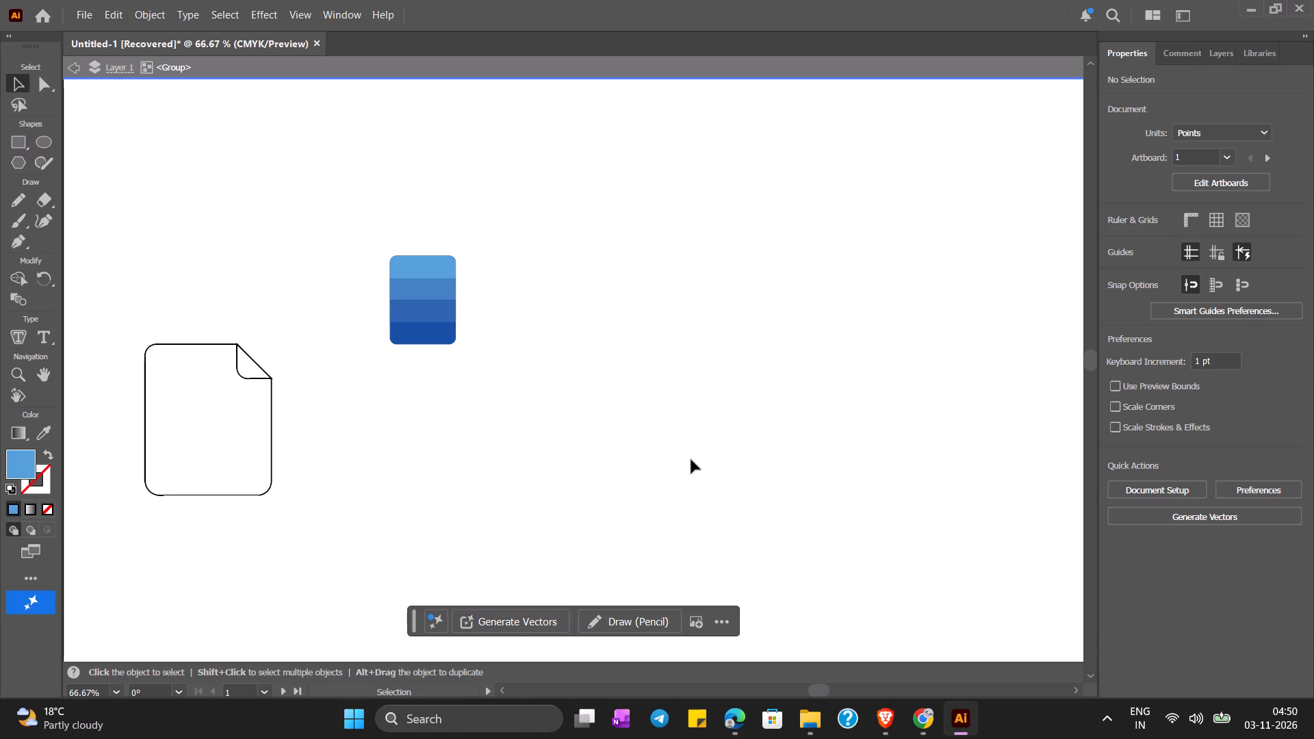
{"action": "scroll", "coordinate": [669, 283], "scroll_direction": "right", "scroll_amount": 3}
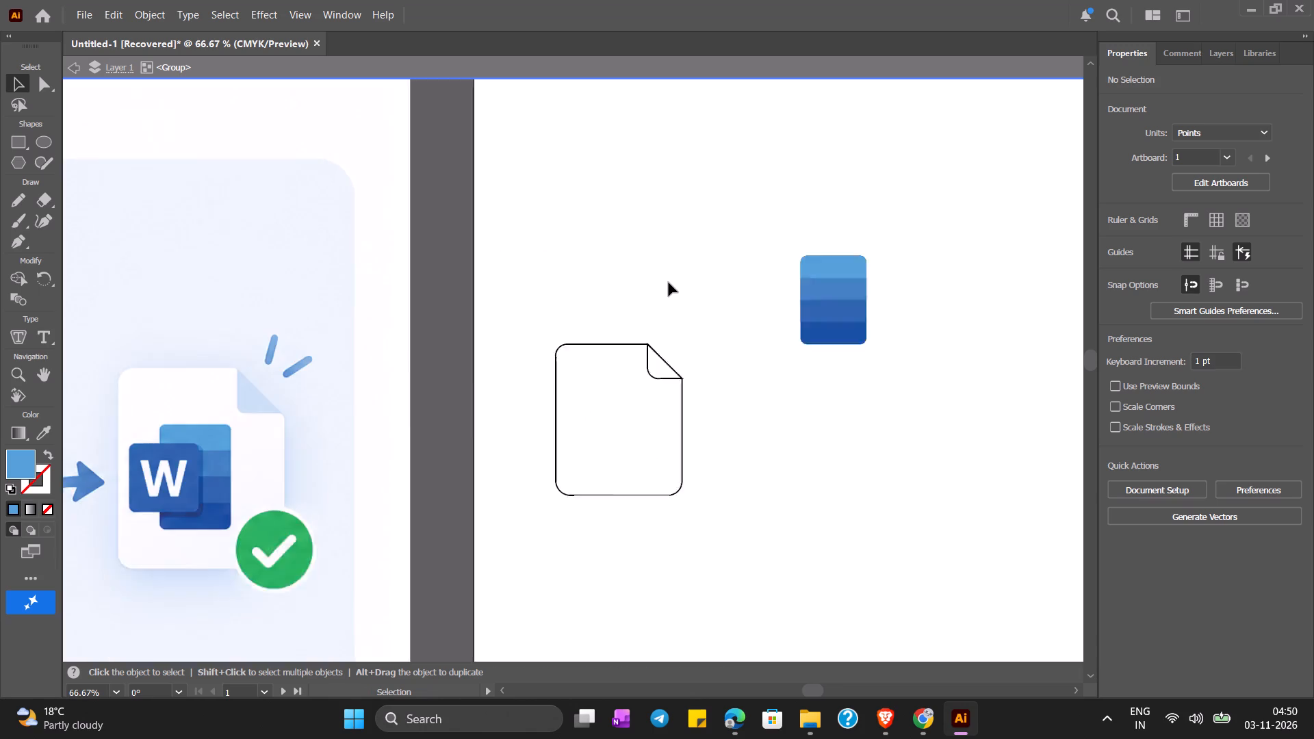
{"action": "scroll", "coordinate": [669, 283], "scroll_direction": "right", "scroll_amount": 6}
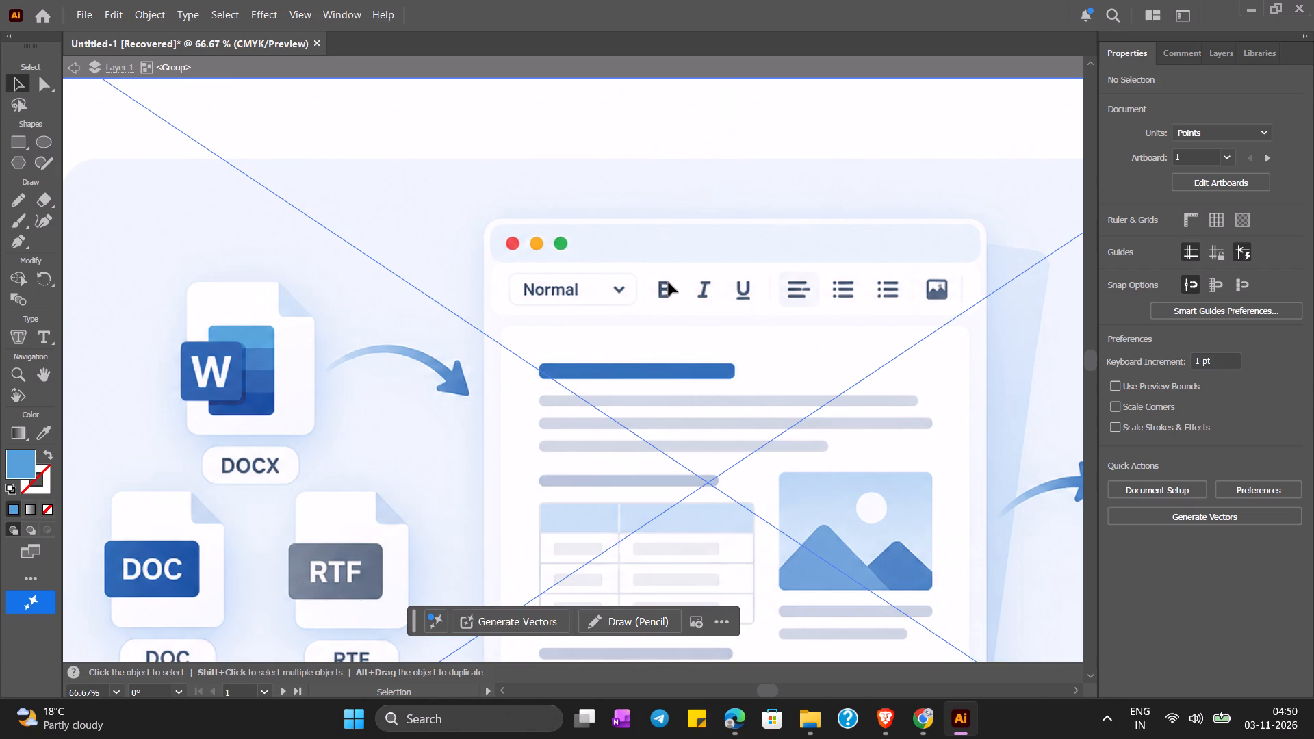
{"action": "key", "text": "ctrl+plus"}
{"action": "scroll", "coordinate": [851, 361], "scroll_direction": "right", "scroll_amount": 6}
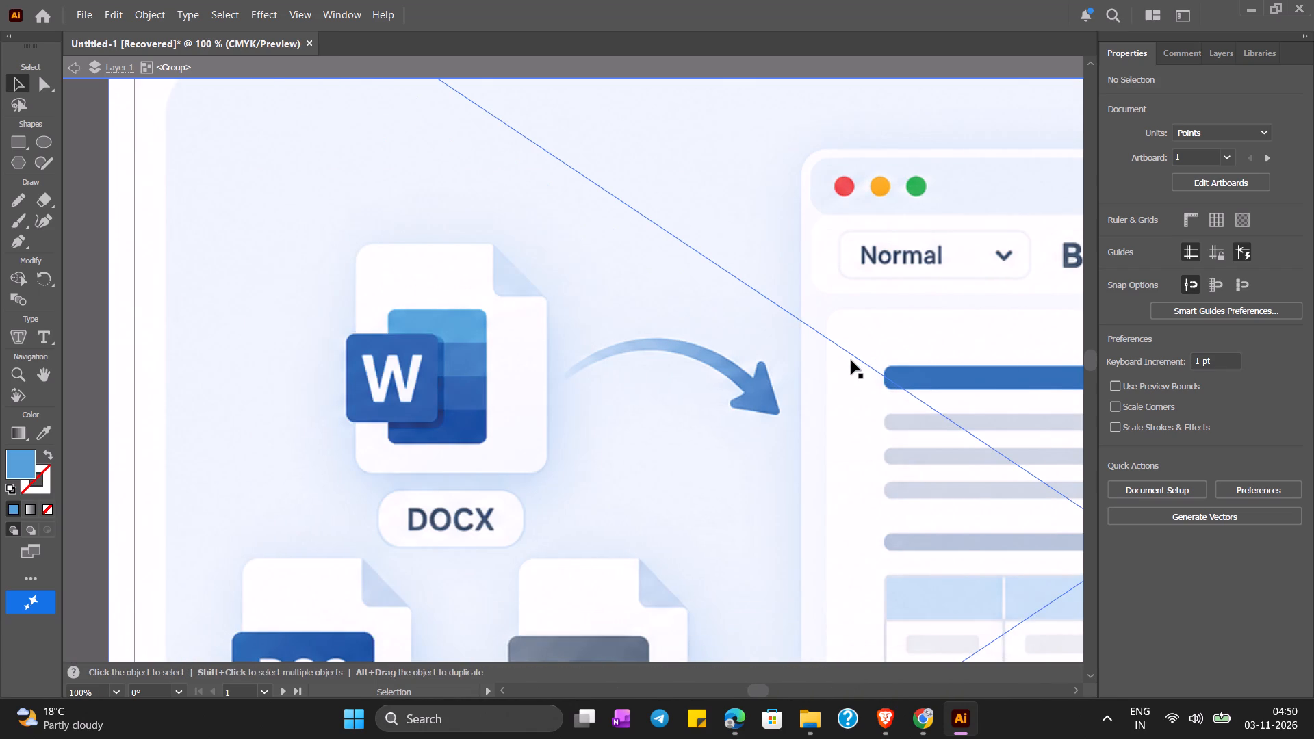
{"action": "left_click", "coordinate": [31, 584]}
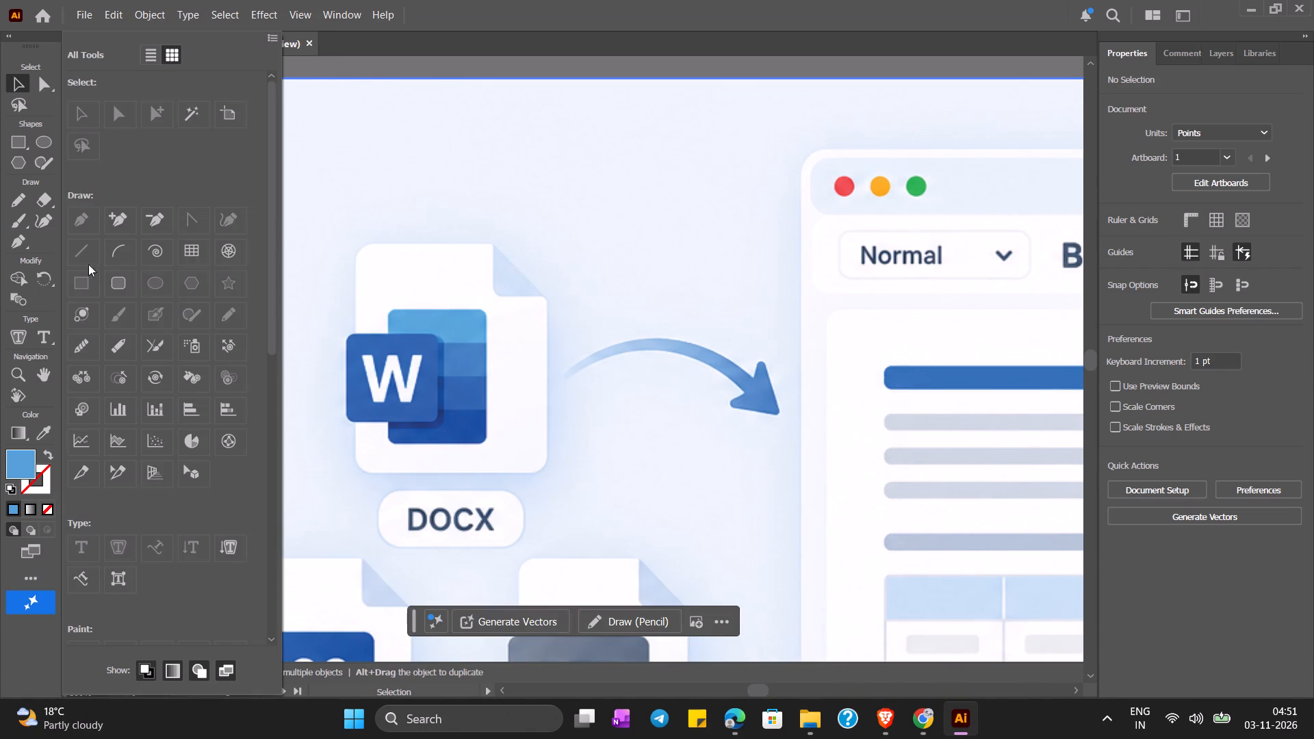
{"action": "left_click", "coordinate": [116, 281]}
{"action": "left_click", "coordinate": [460, 415]}
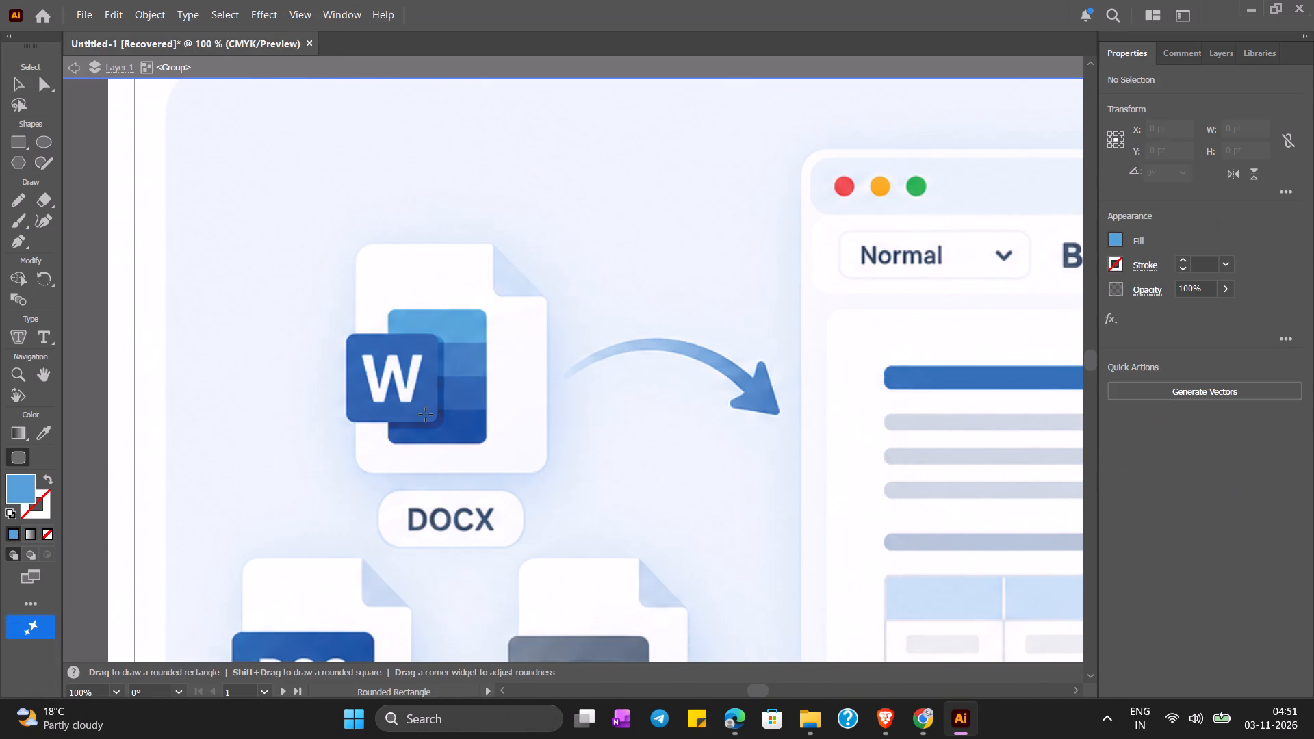
{"action": "left_click_drag", "start_coordinate": [437, 421], "coordinate": [344, 330]}
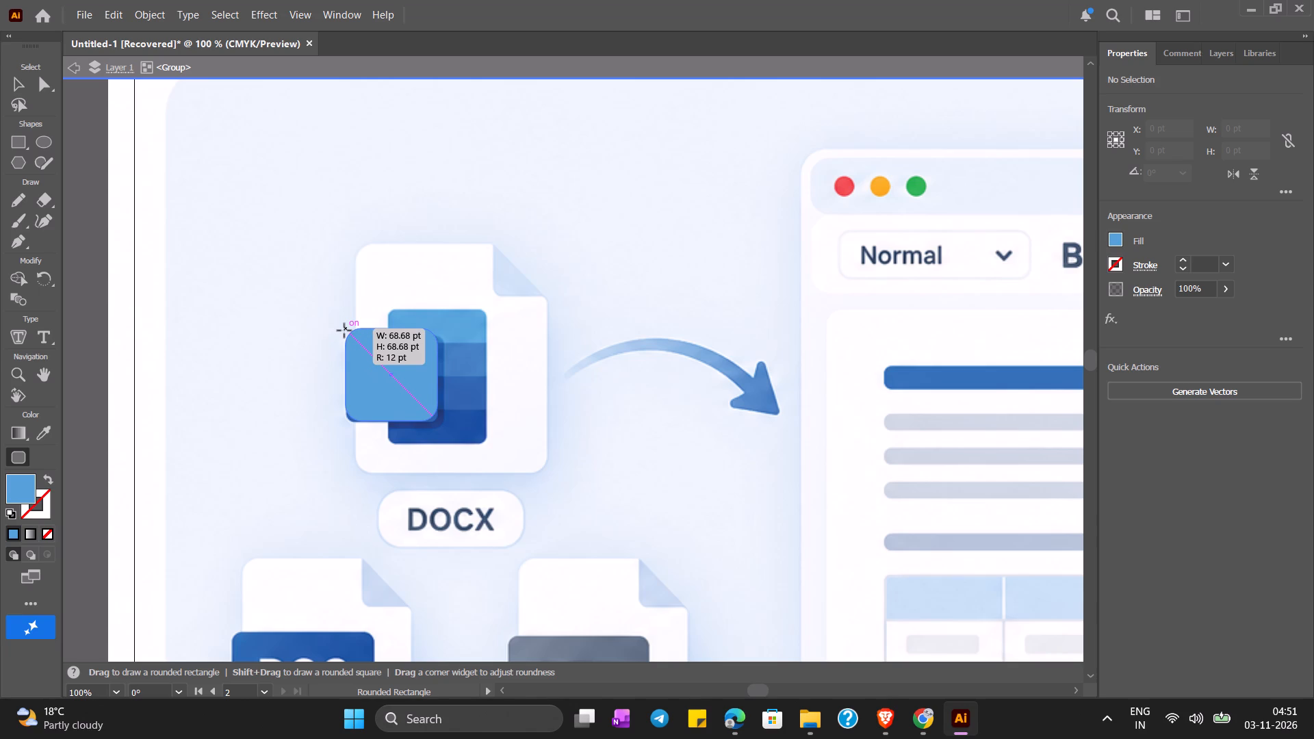
{"action": "left_click_drag", "start_coordinate": [344, 330], "coordinate": [347, 333]}
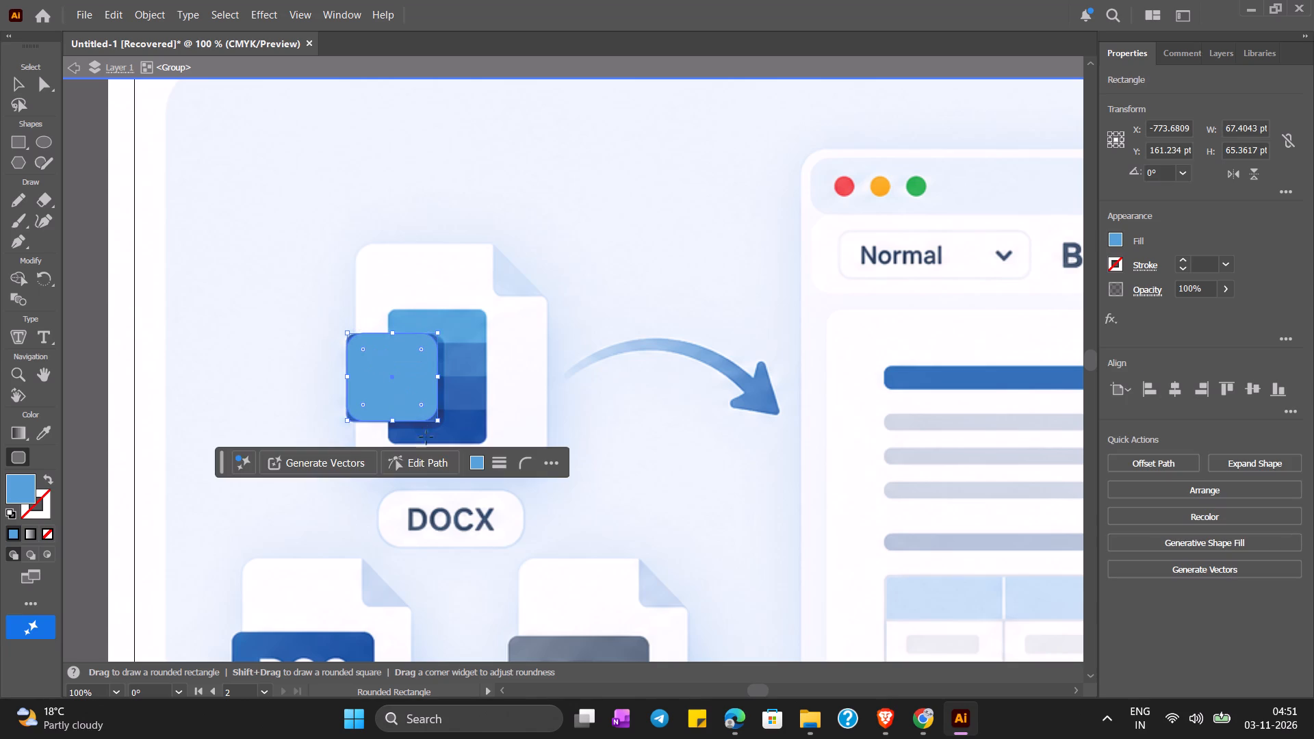
Reduce the new rounded rectangle's corner radius to match the reference W tile's tighter corners.
{"action": "left_click_drag", "start_coordinate": [364, 403], "coordinate": [361, 406]}
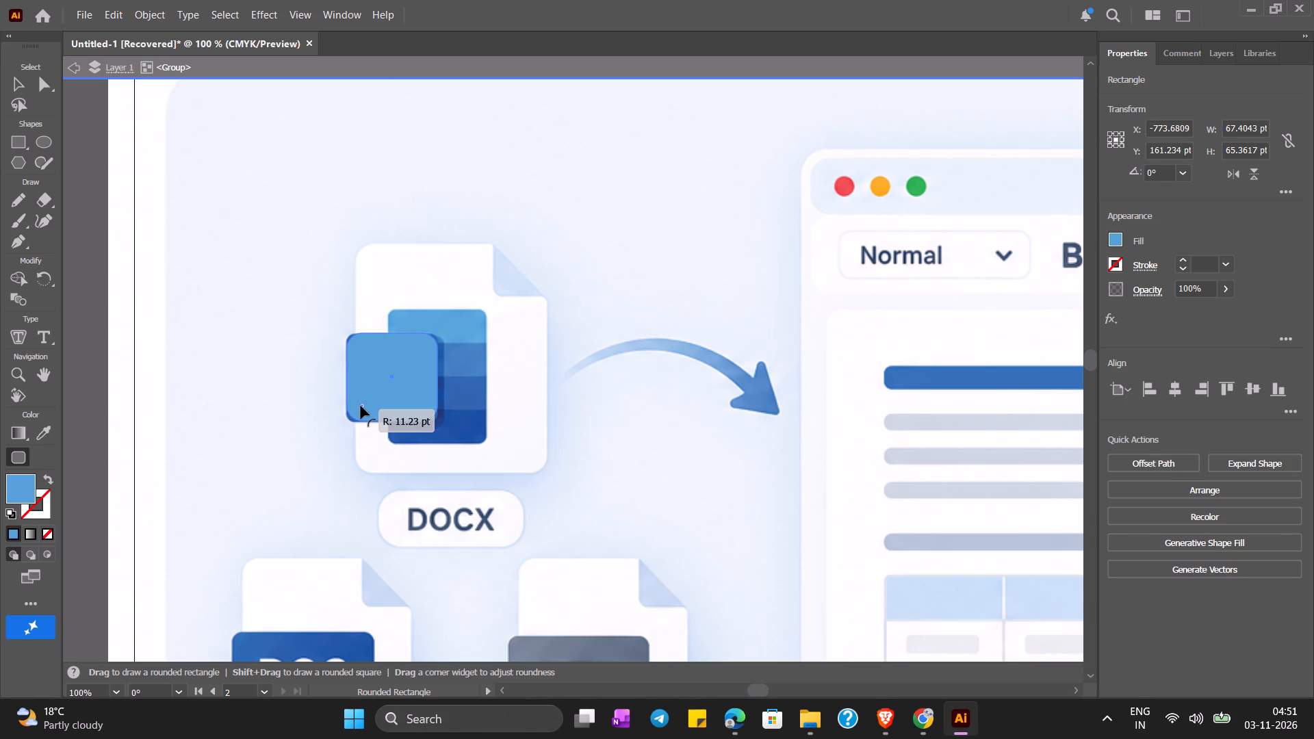
{"action": "left_click_drag", "start_coordinate": [361, 406], "coordinate": [352, 414]}
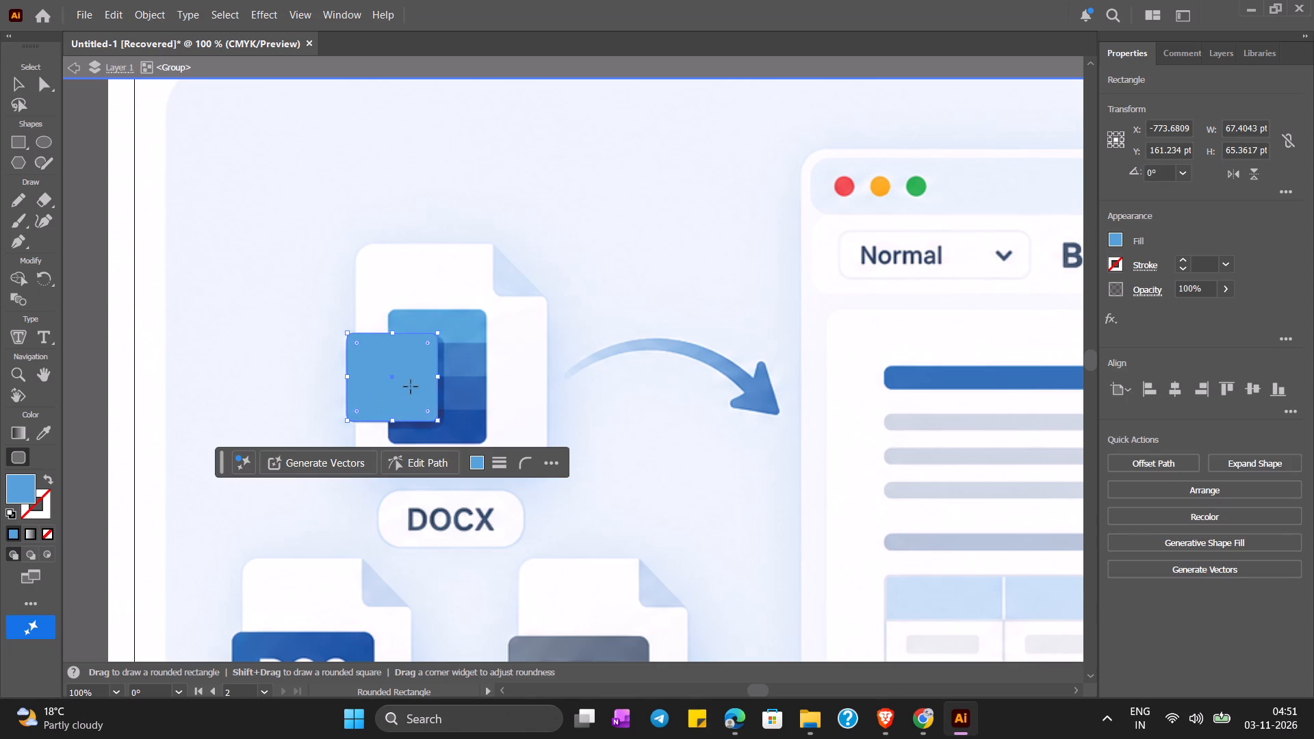
{"action": "left_click", "coordinate": [411, 387]}
{"action": "left_click", "coordinate": [688, 400]}
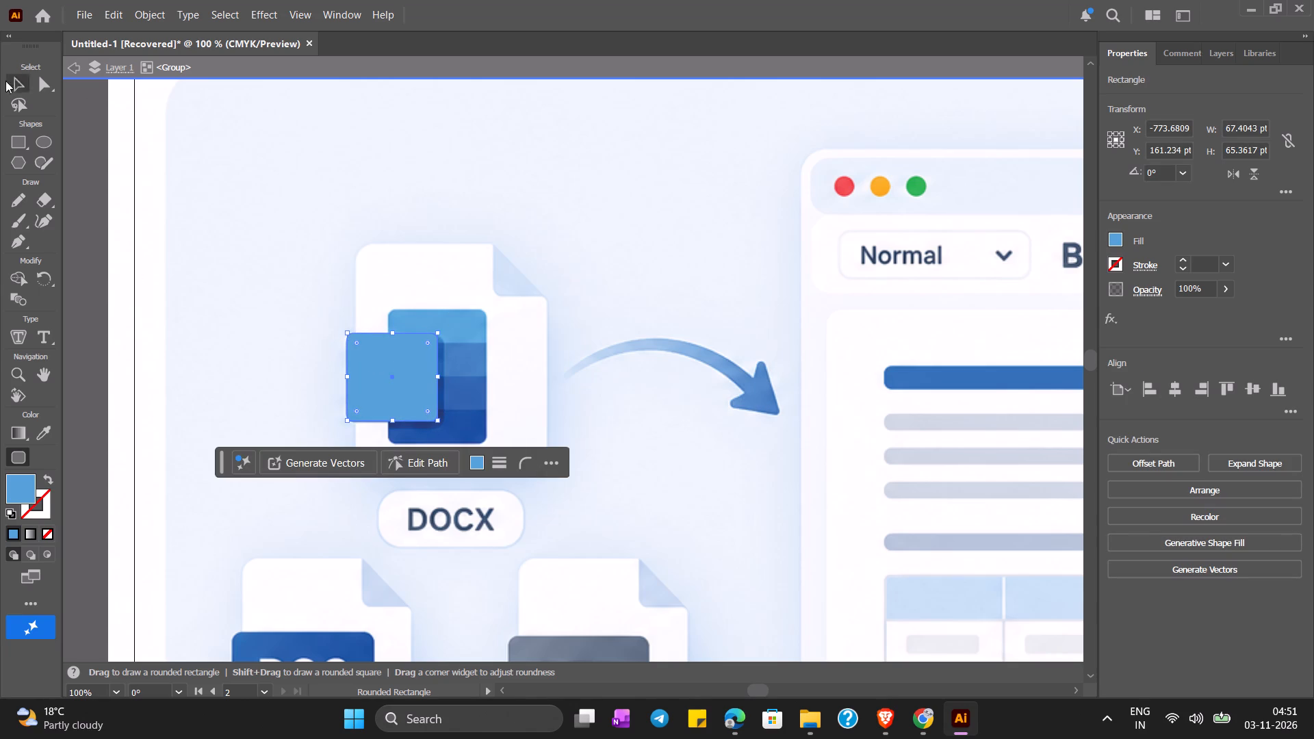
Move the rounded rectangle about 125 pt right and 10 pt up, clear of the reference W tile.
{"action": "left_click", "coordinate": [5, 81]}
{"action": "left_click_drag", "start_coordinate": [415, 352], "coordinate": [583, 338]}
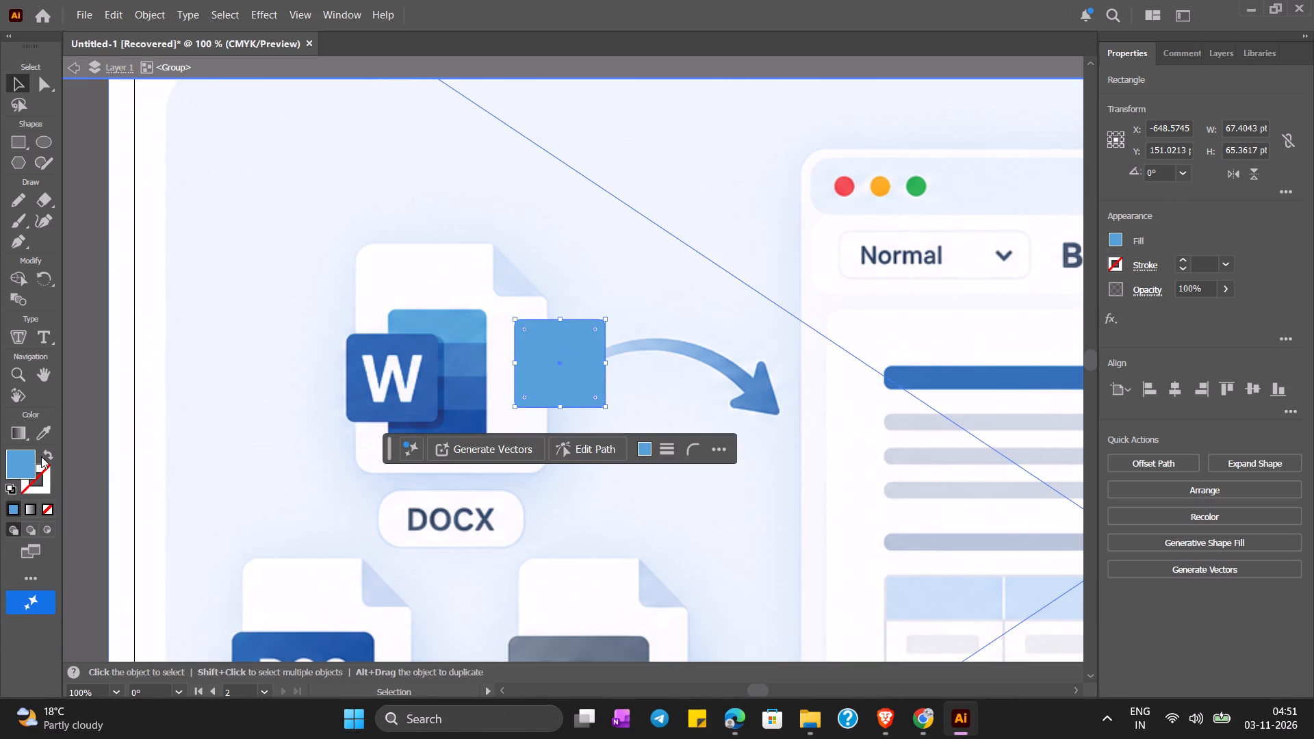
Recolor the rounded rectangle with the Eyedropper, sampling the blue of the reference W tile.
{"action": "left_click", "coordinate": [38, 434]}
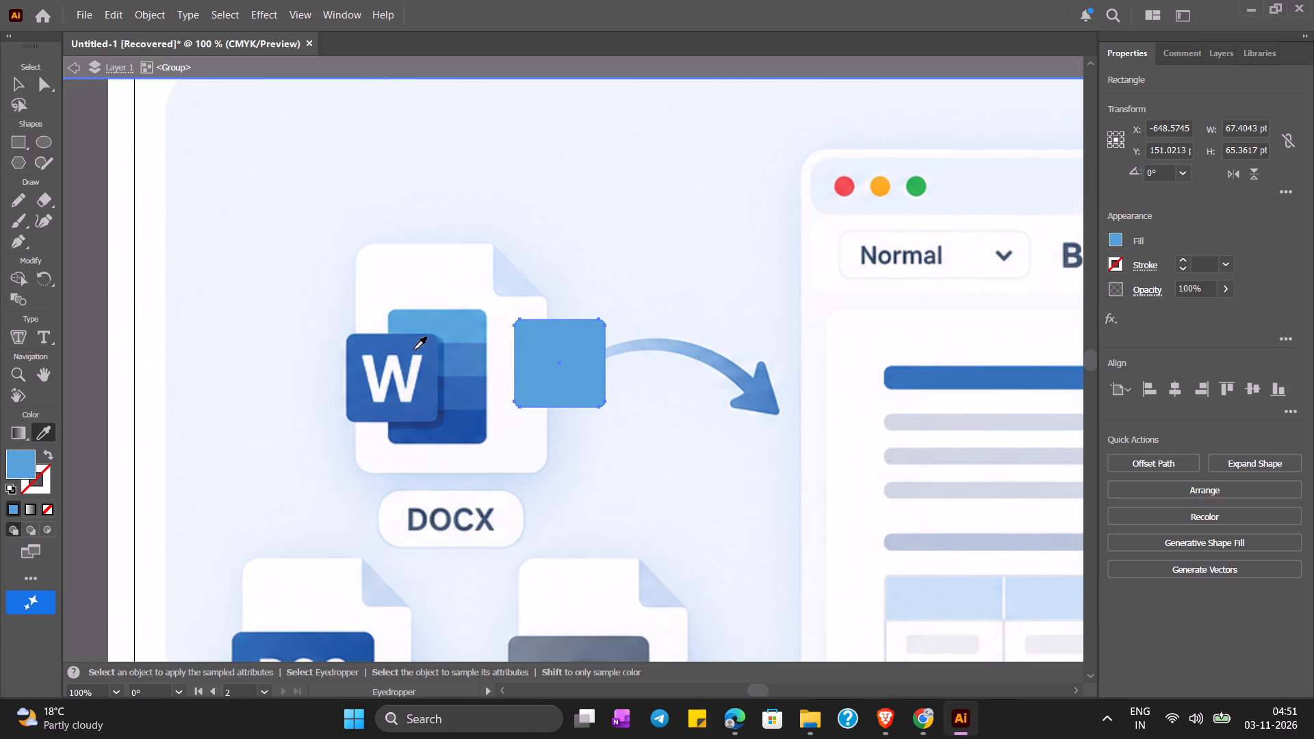
{"action": "left_click", "coordinate": [415, 348]}
{"action": "left_click", "coordinate": [18, 79]}
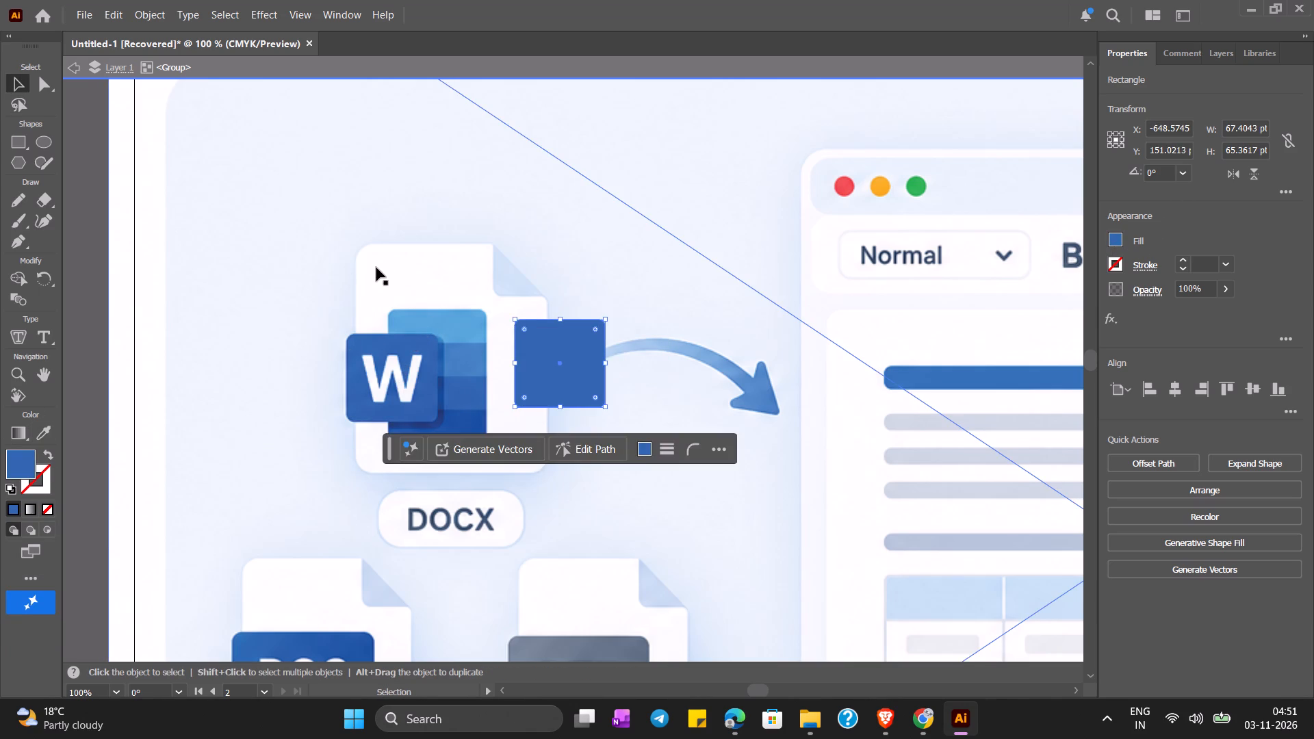
{"action": "left_click", "coordinate": [384, 263]}
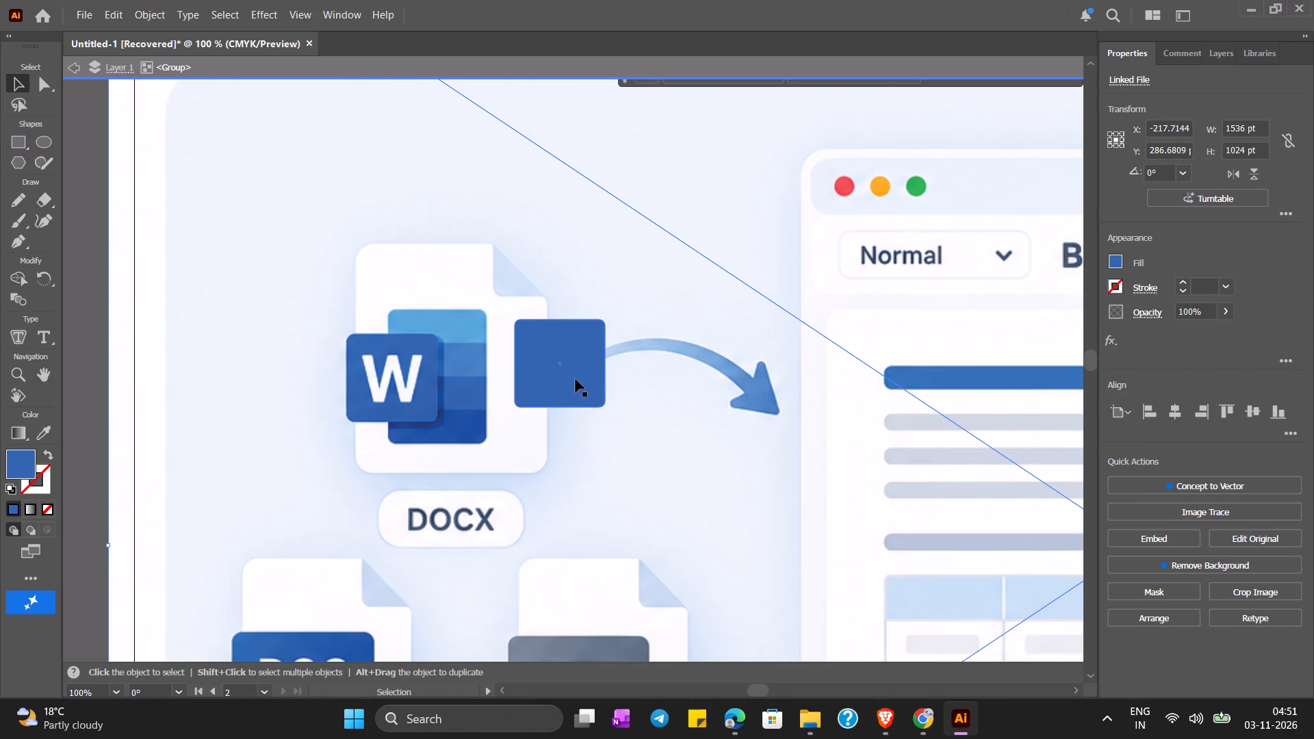
Apply a black Multiply Drop Shadow to the blue rounded rectangle with 75% opacity, 7 pt X and Y offsets, and 5 pt blur.
{"action": "left_click", "coordinate": [576, 378]}
{"action": "left_click", "coordinate": [260, 16]}
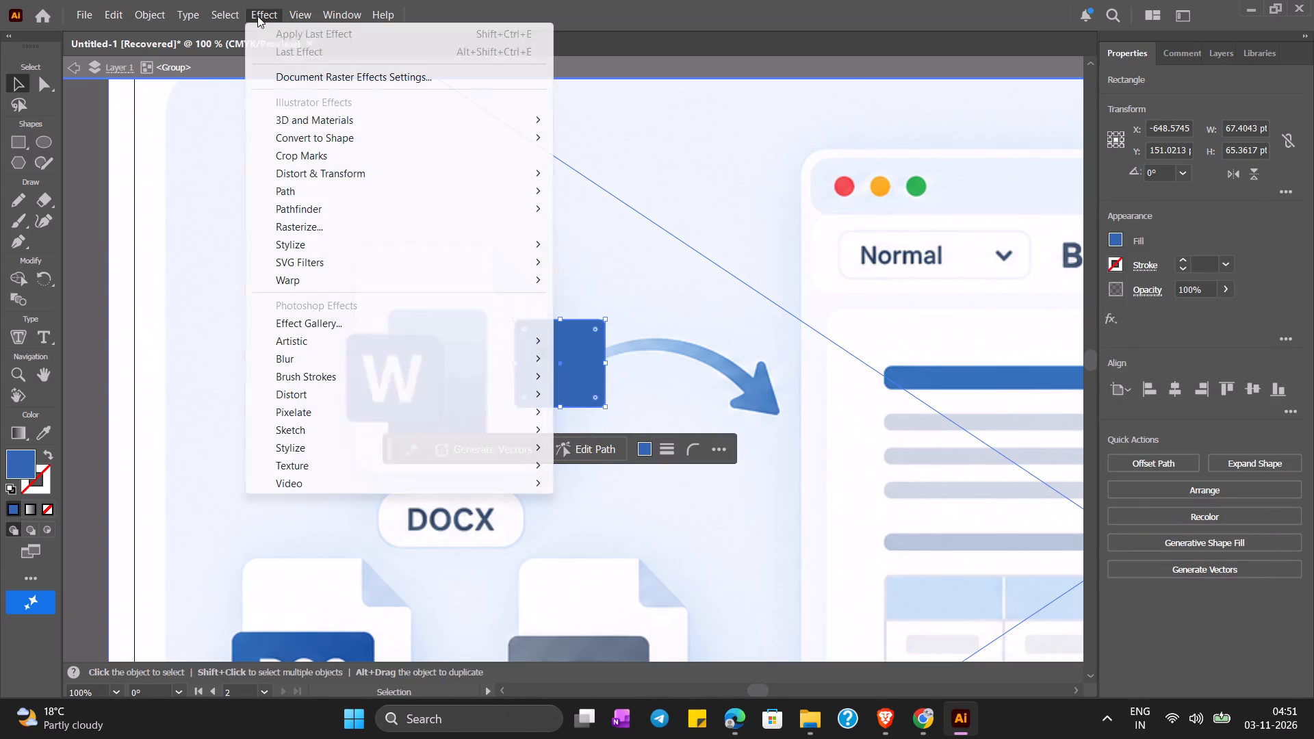
{"action": "left_click", "coordinate": [300, 241]}
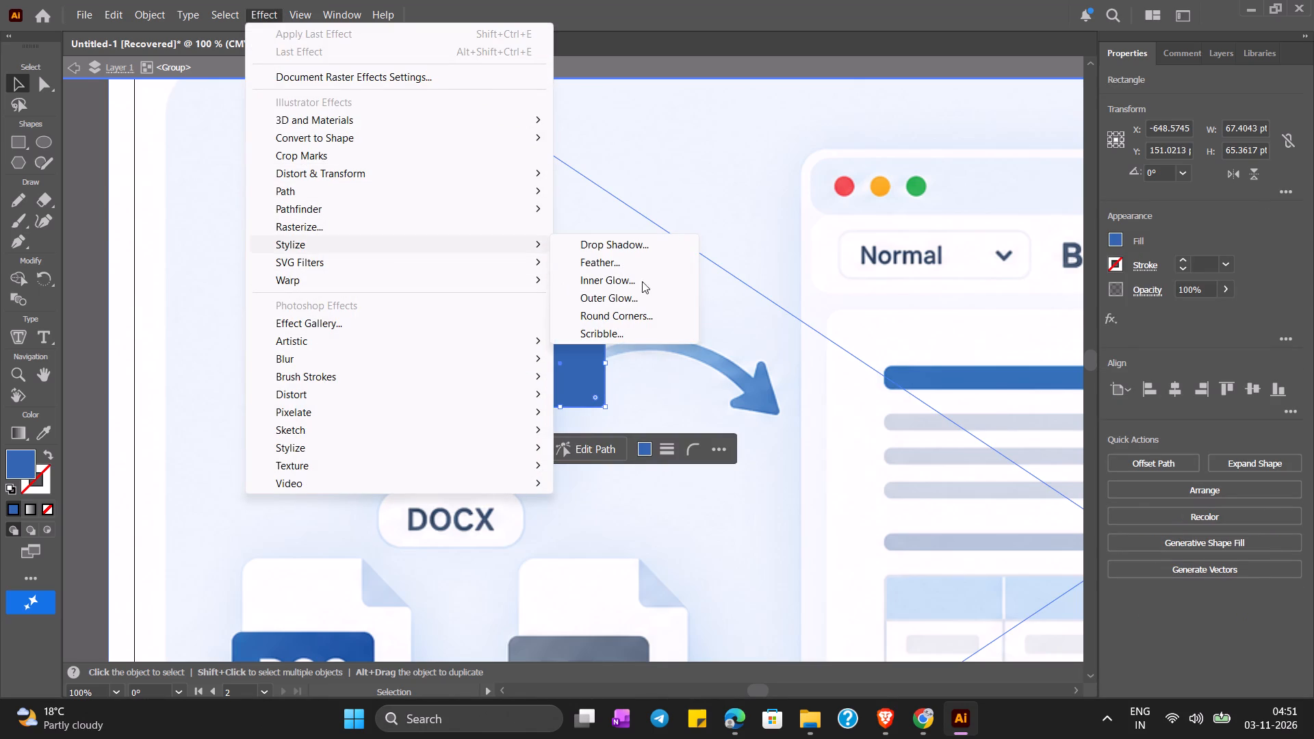
{"action": "left_click", "coordinate": [647, 246]}
{"action": "left_click", "coordinate": [621, 435]}
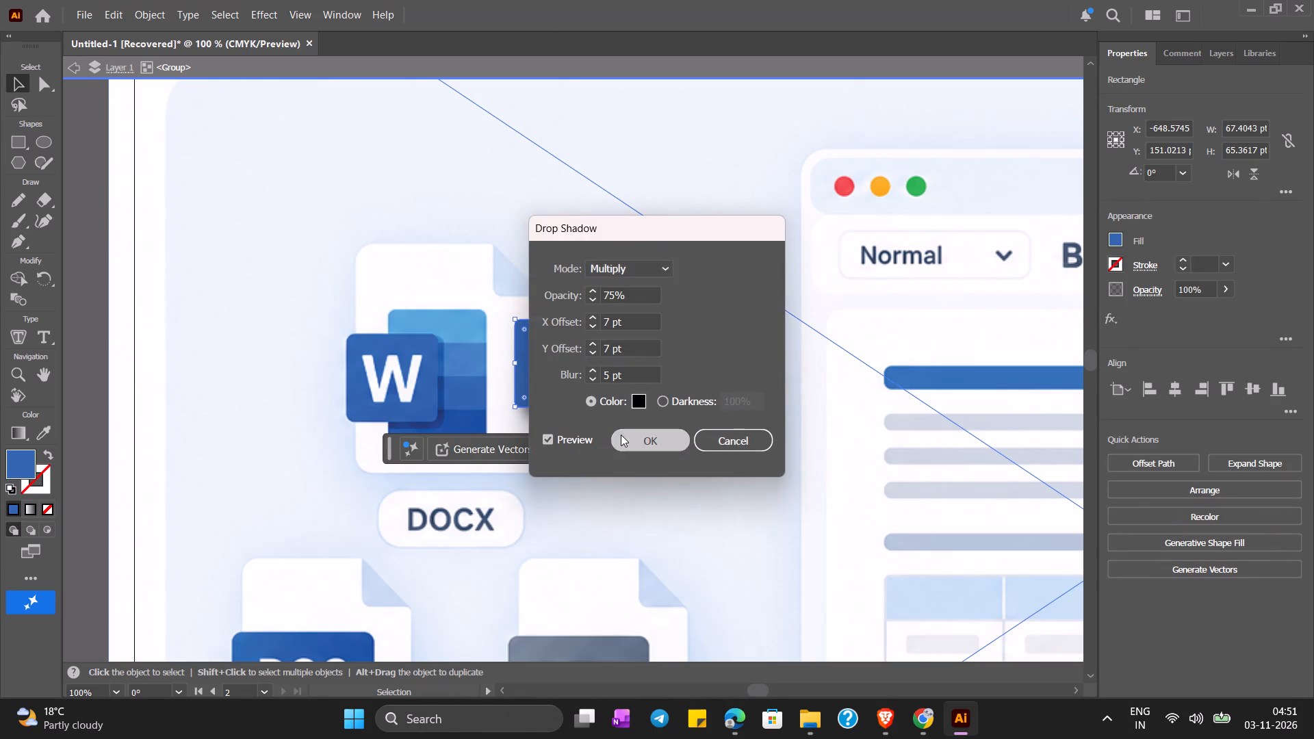
{"action": "left_click", "coordinate": [641, 361]}
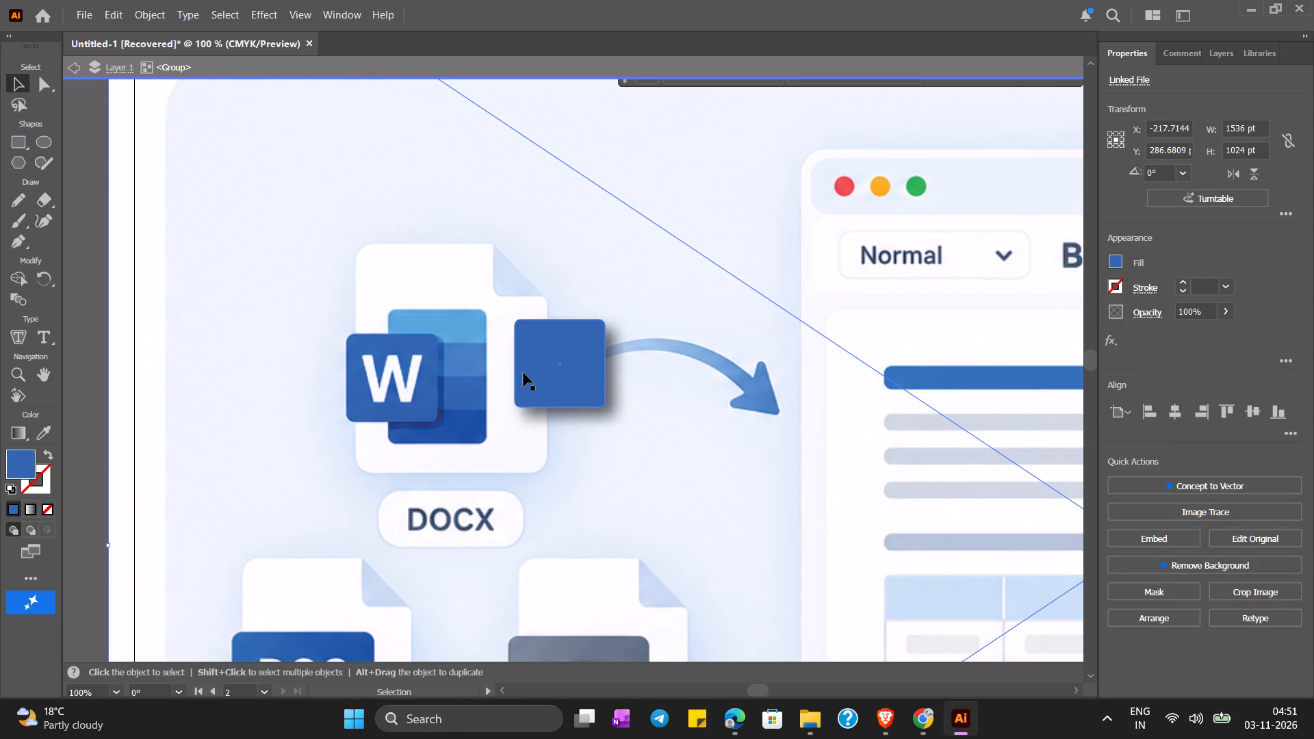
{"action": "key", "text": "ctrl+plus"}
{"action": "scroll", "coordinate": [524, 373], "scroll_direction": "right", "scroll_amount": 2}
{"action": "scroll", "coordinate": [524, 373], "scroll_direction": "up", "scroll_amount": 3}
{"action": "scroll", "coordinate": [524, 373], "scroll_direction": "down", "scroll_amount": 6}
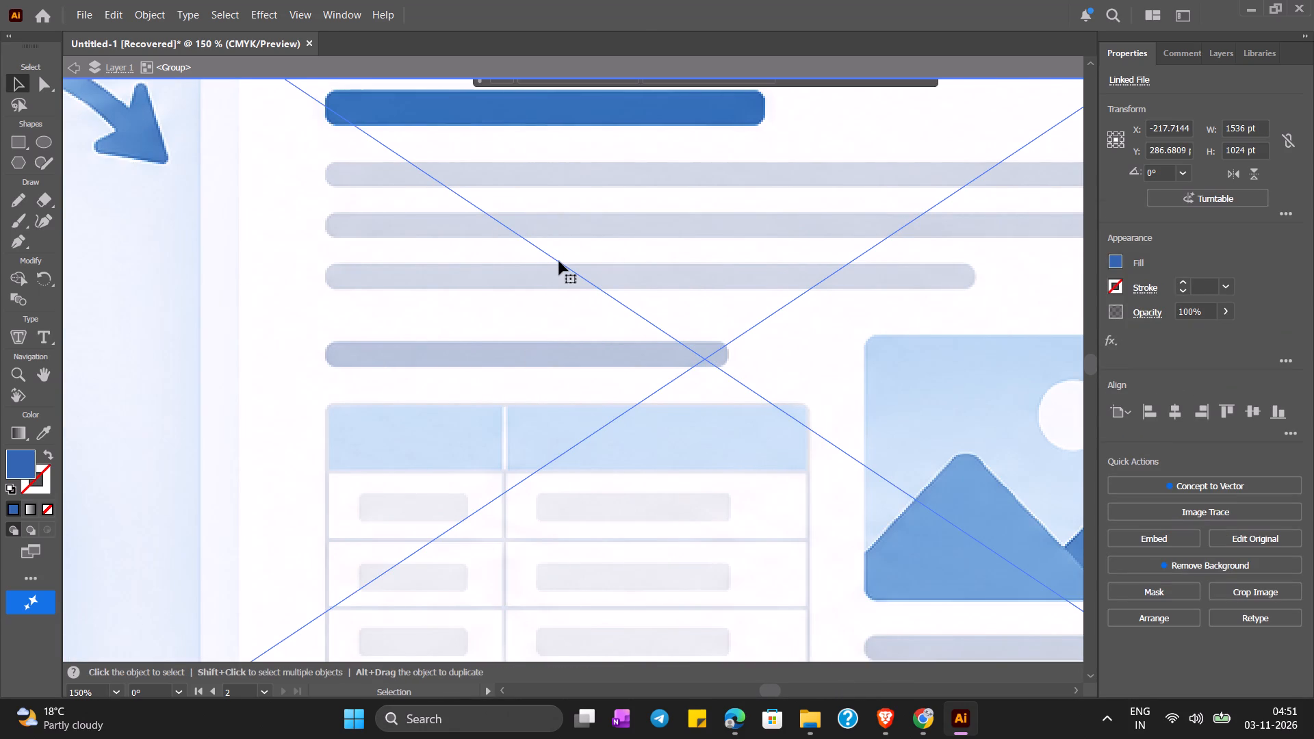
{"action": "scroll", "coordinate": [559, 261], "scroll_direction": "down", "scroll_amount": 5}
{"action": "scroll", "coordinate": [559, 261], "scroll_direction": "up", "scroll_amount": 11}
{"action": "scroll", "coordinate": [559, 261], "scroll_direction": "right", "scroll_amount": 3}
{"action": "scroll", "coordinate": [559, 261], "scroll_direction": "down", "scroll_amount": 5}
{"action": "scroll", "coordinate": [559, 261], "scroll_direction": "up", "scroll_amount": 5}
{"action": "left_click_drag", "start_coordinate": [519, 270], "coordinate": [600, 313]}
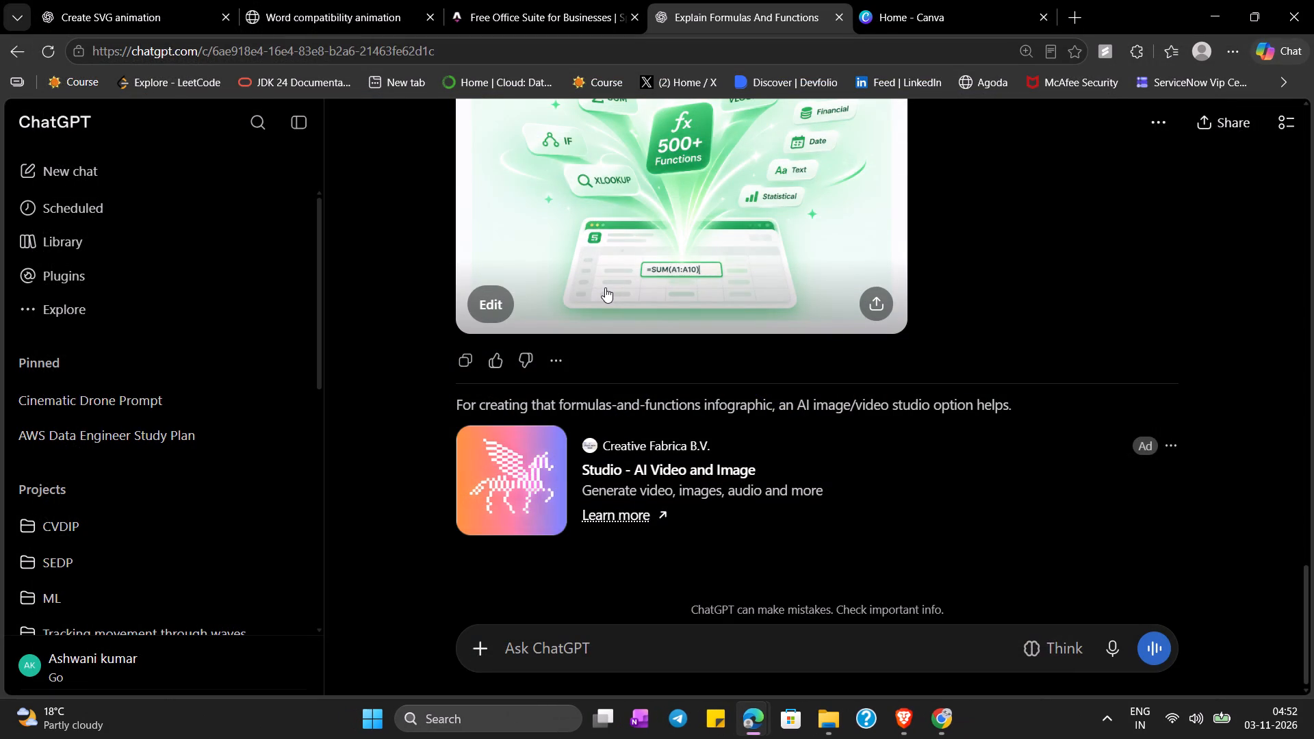
Relaunch Adobe Illustrator.
{"action": "left_click", "coordinate": [463, 716]}
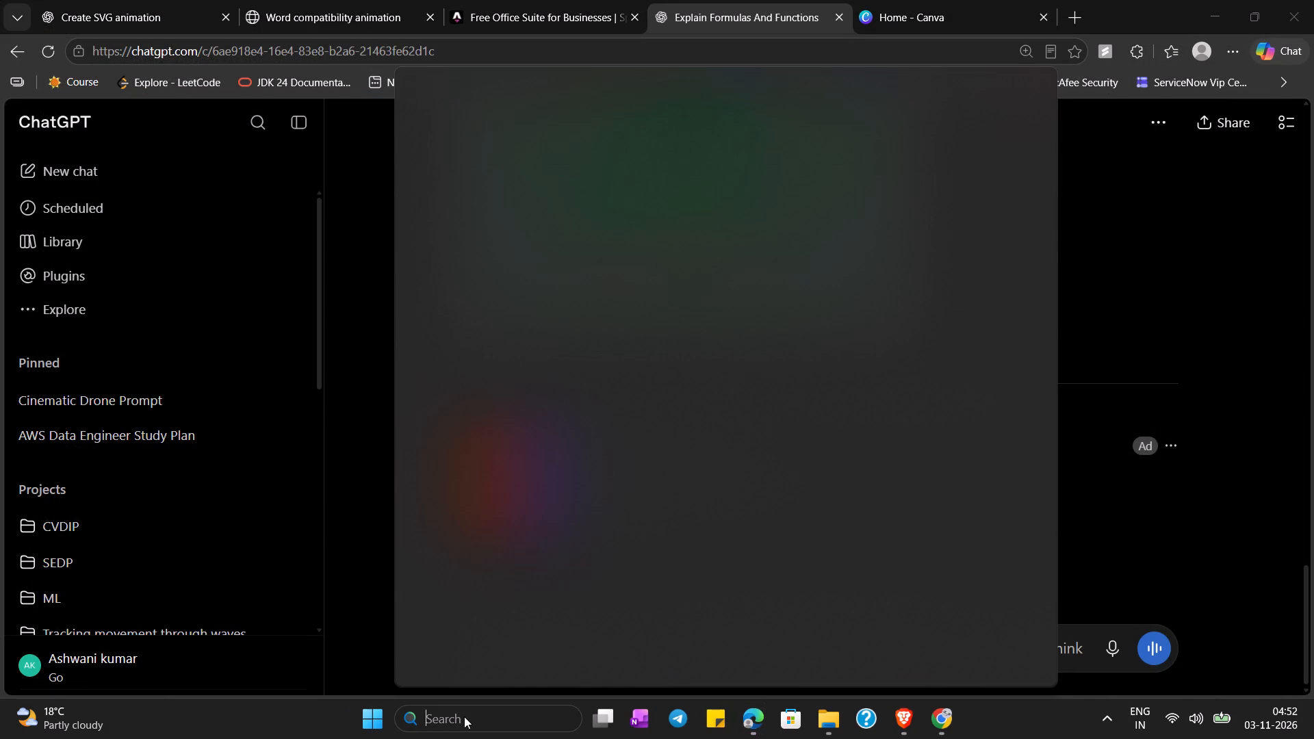
{"action": "key", "text": "i"}
{"action": "left_click", "coordinate": [538, 180]}
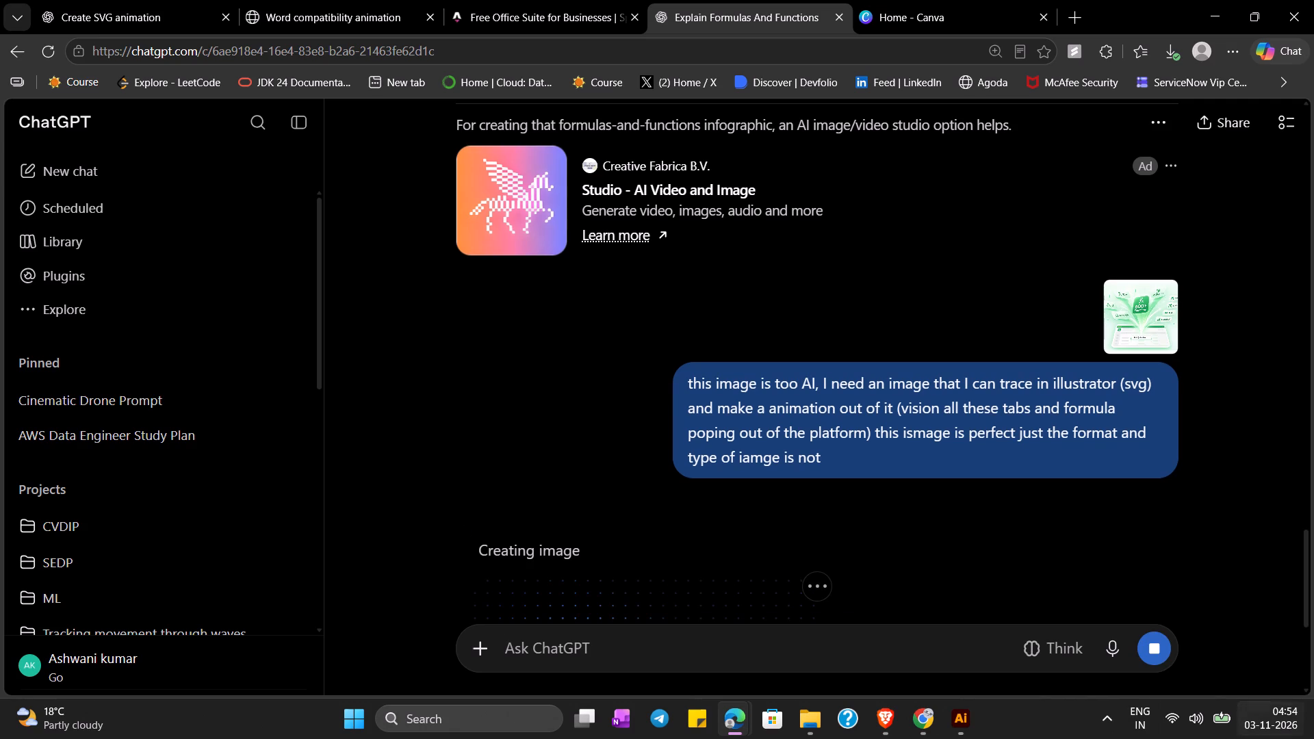
Switch to Adobe Illustrator and open the recovered document Untitled-1.
{"action": "left_click", "coordinate": [970, 714]}
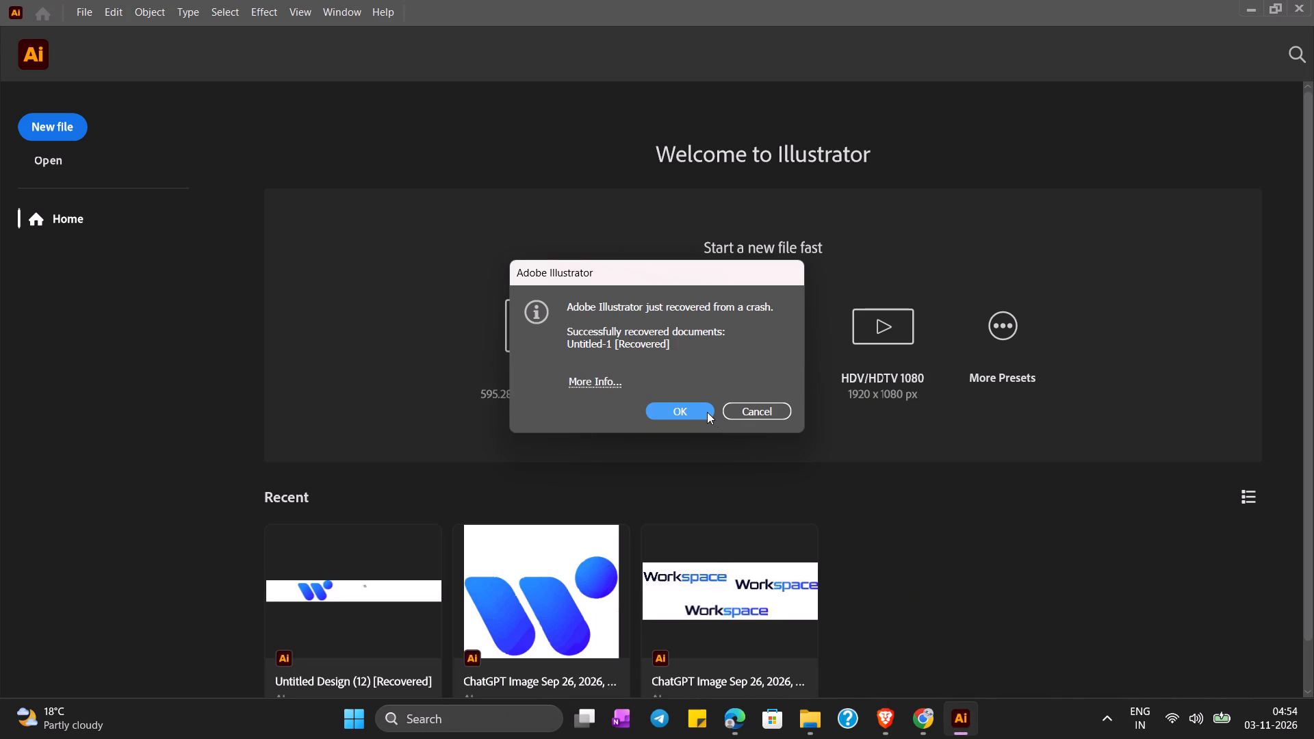
{"action": "left_click", "coordinate": [703, 413]}
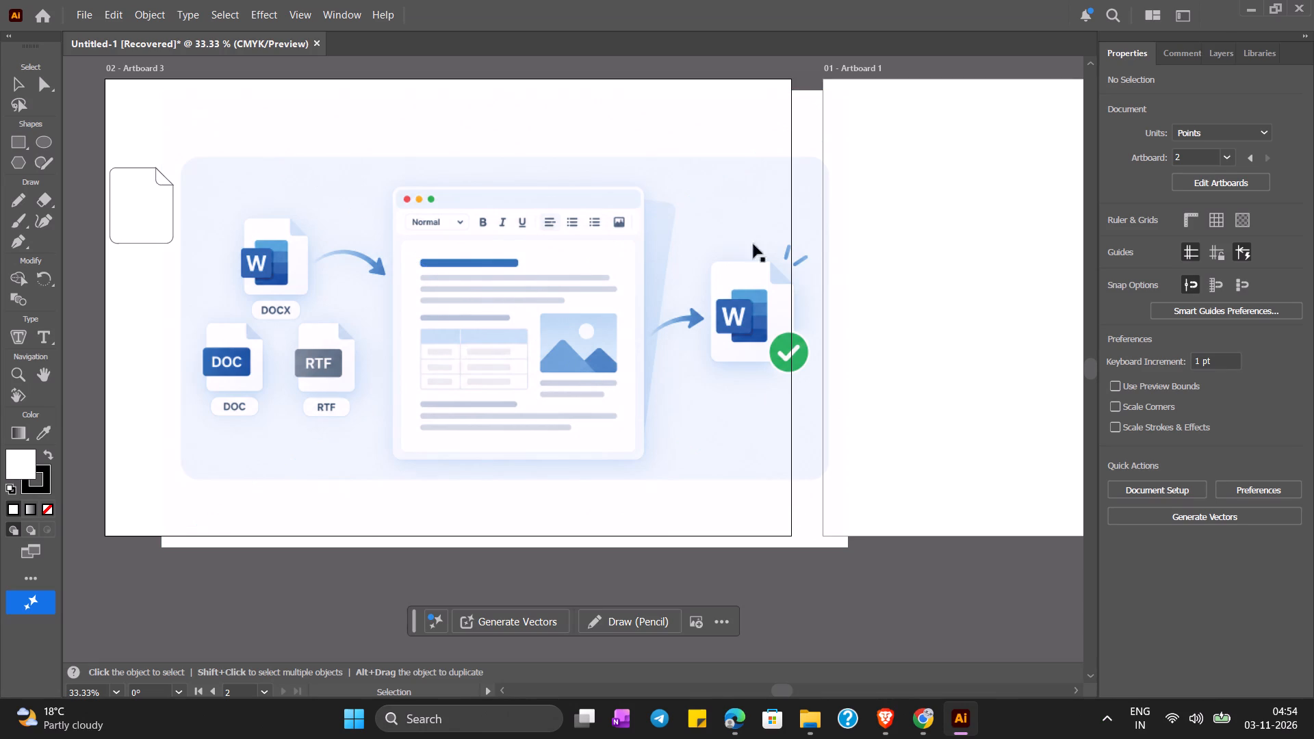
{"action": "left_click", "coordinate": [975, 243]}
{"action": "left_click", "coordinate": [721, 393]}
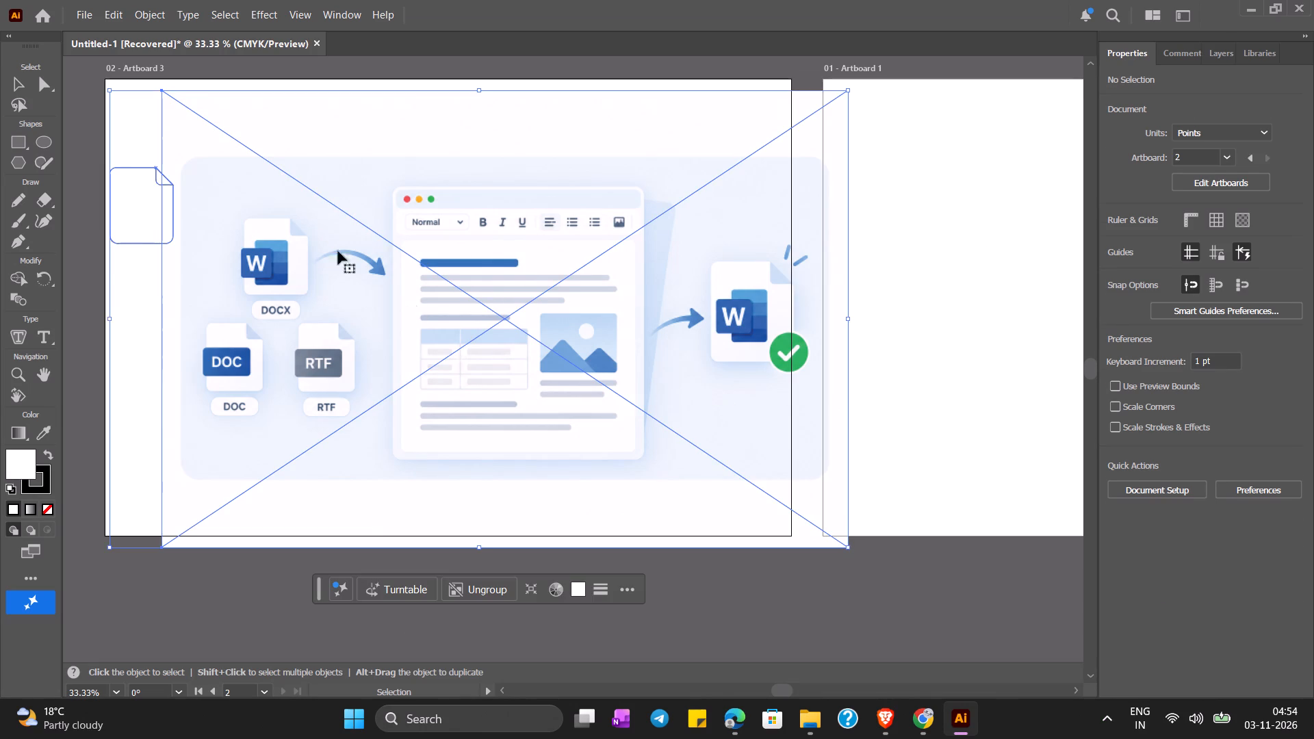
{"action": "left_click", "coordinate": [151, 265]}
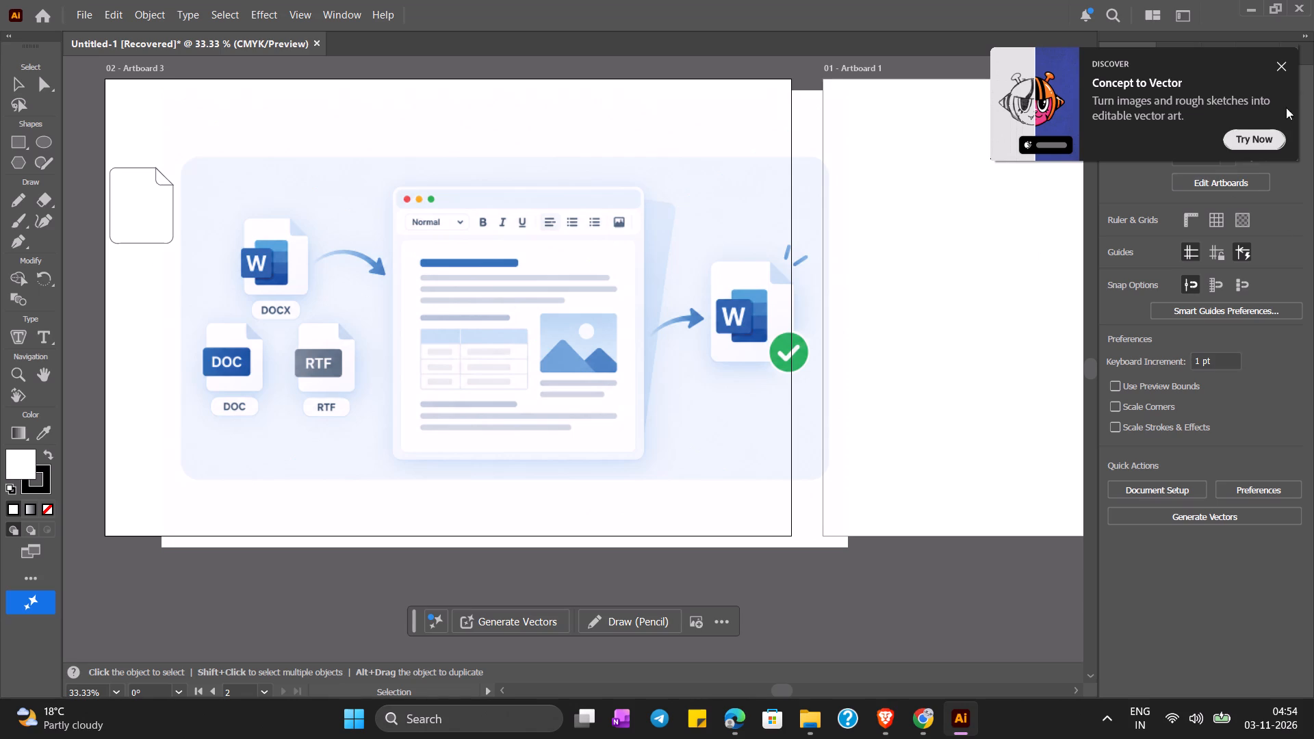
Dismiss the Concept to Vector tip and clear all notifications.
{"action": "left_click", "coordinate": [1277, 67]}
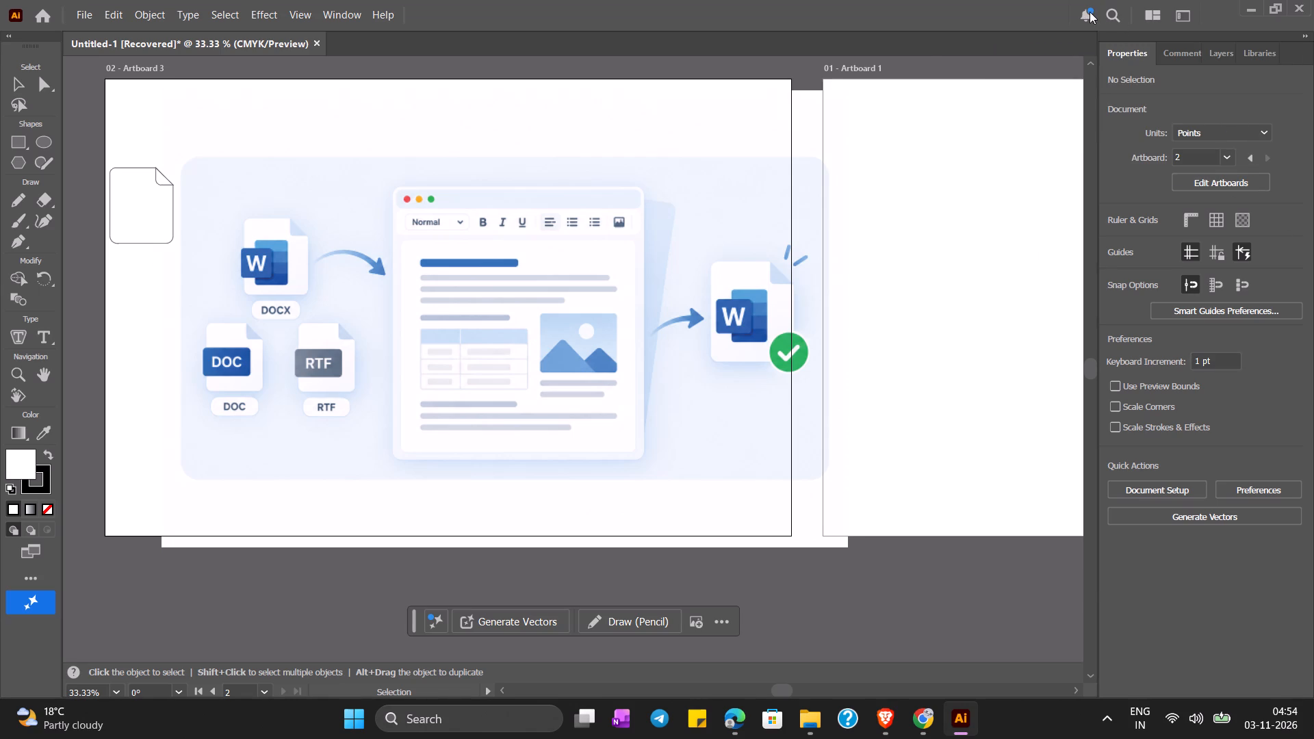
{"action": "left_click", "coordinate": [1087, 13]}
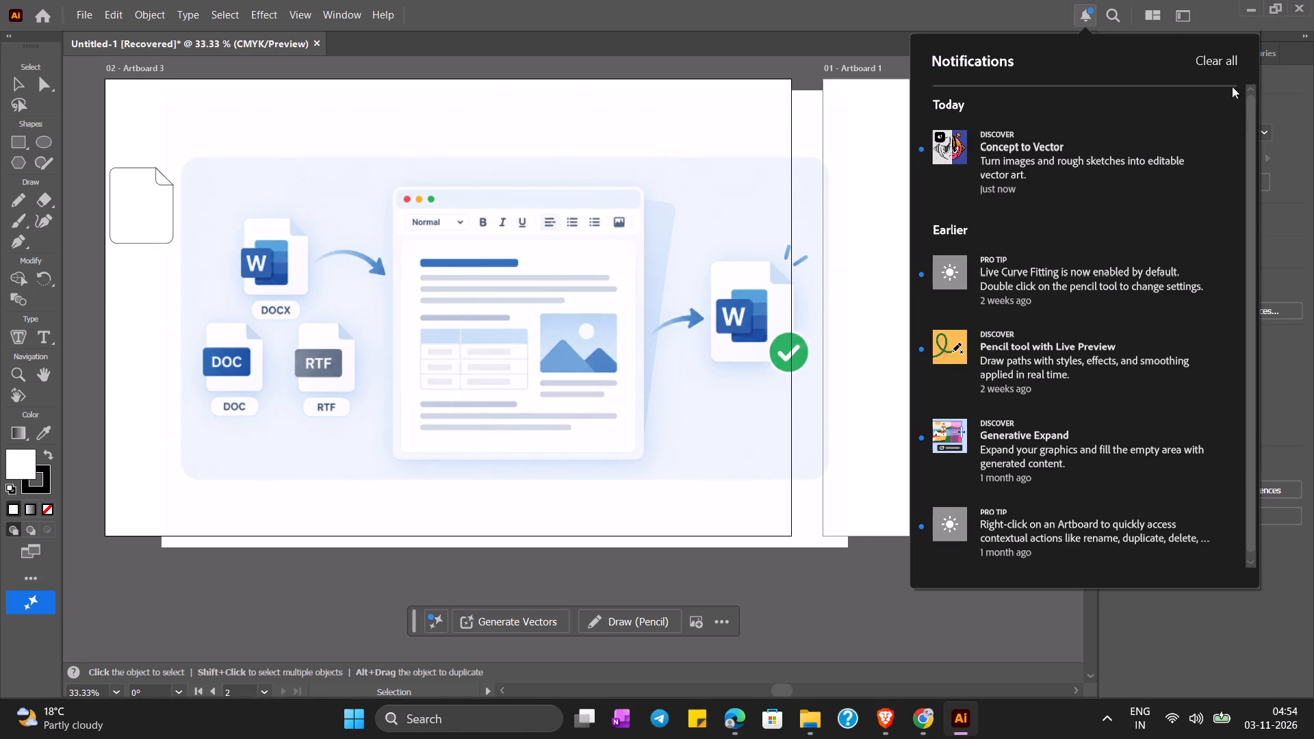
{"action": "left_click", "coordinate": [1215, 66]}
{"action": "left_click", "coordinate": [632, 5]}
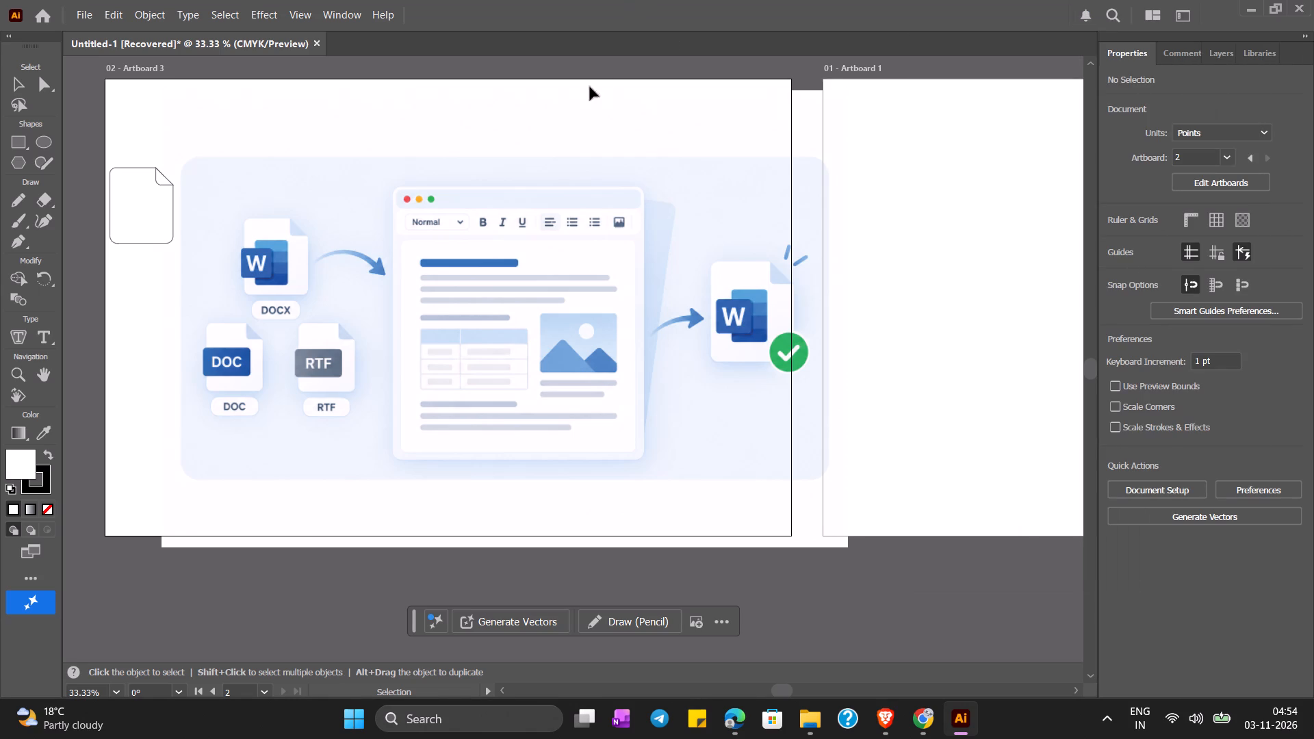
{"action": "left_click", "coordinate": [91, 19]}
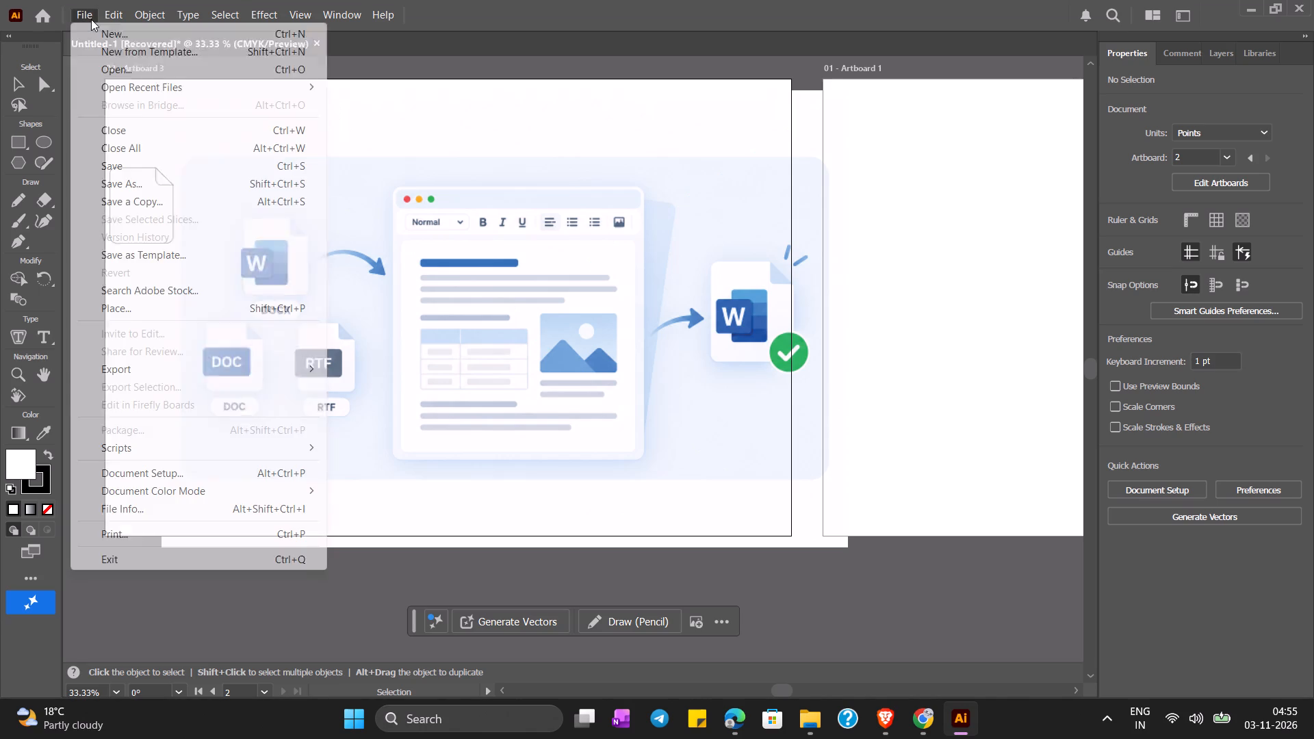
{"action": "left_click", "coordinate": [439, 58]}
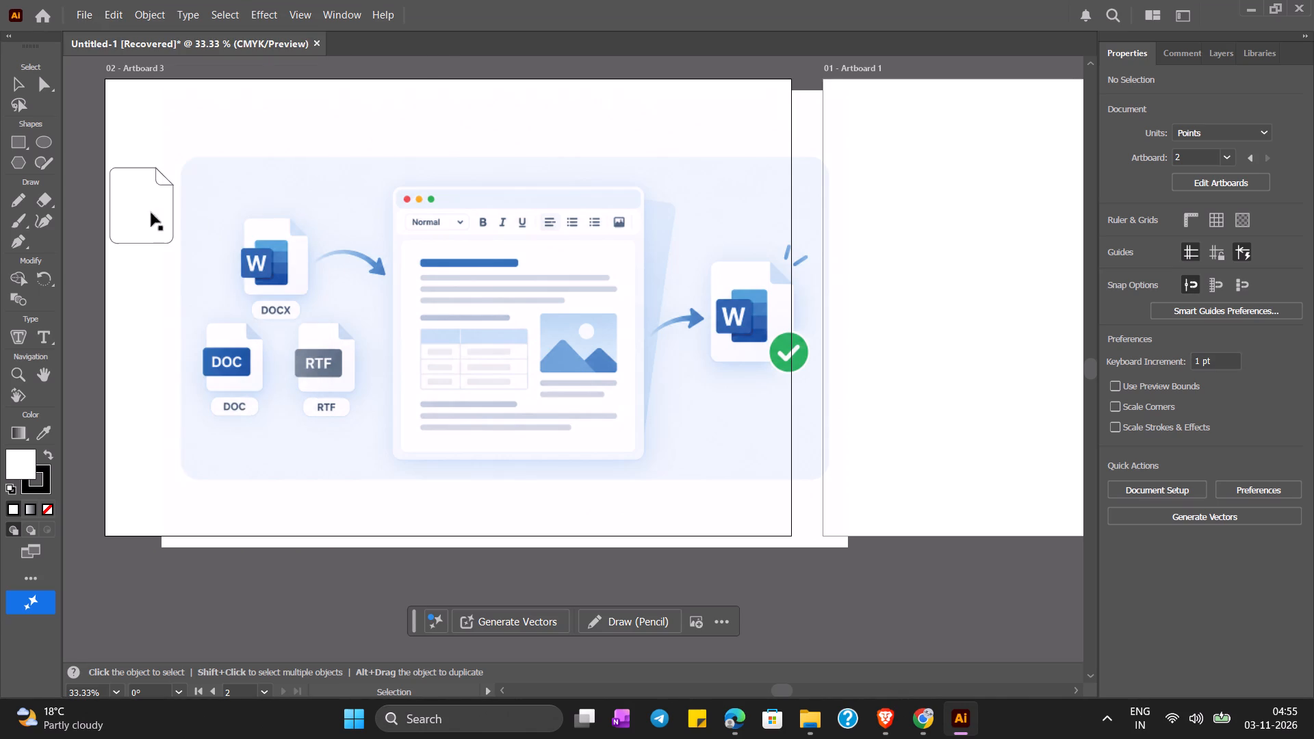
Isolate the group, move the page outline onto Artboard 1, and fit the reference illustration back onto Artboard 3.
{"action": "left_click_drag", "start_coordinate": [136, 269], "coordinate": [148, 161]}
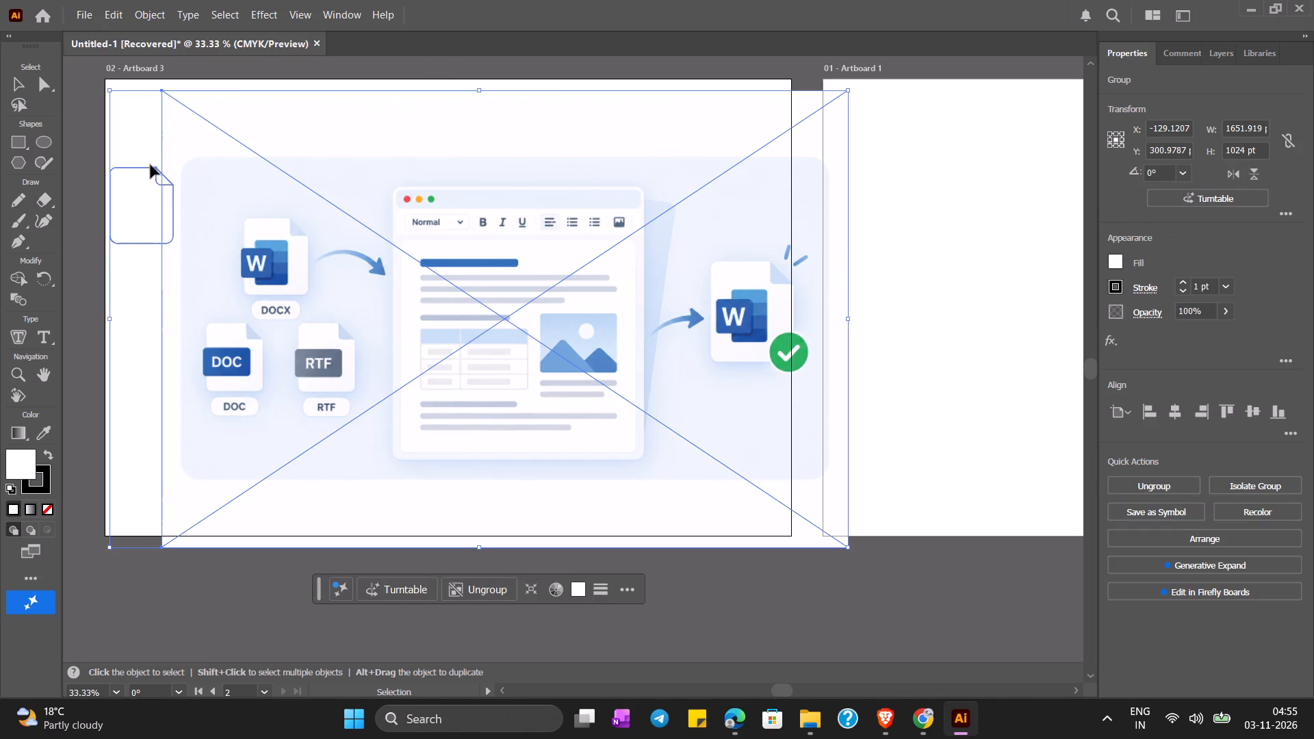
{"action": "left_click_drag", "start_coordinate": [260, 219], "coordinate": [311, 218]}
{"action": "double_click", "coordinate": [202, 195]}
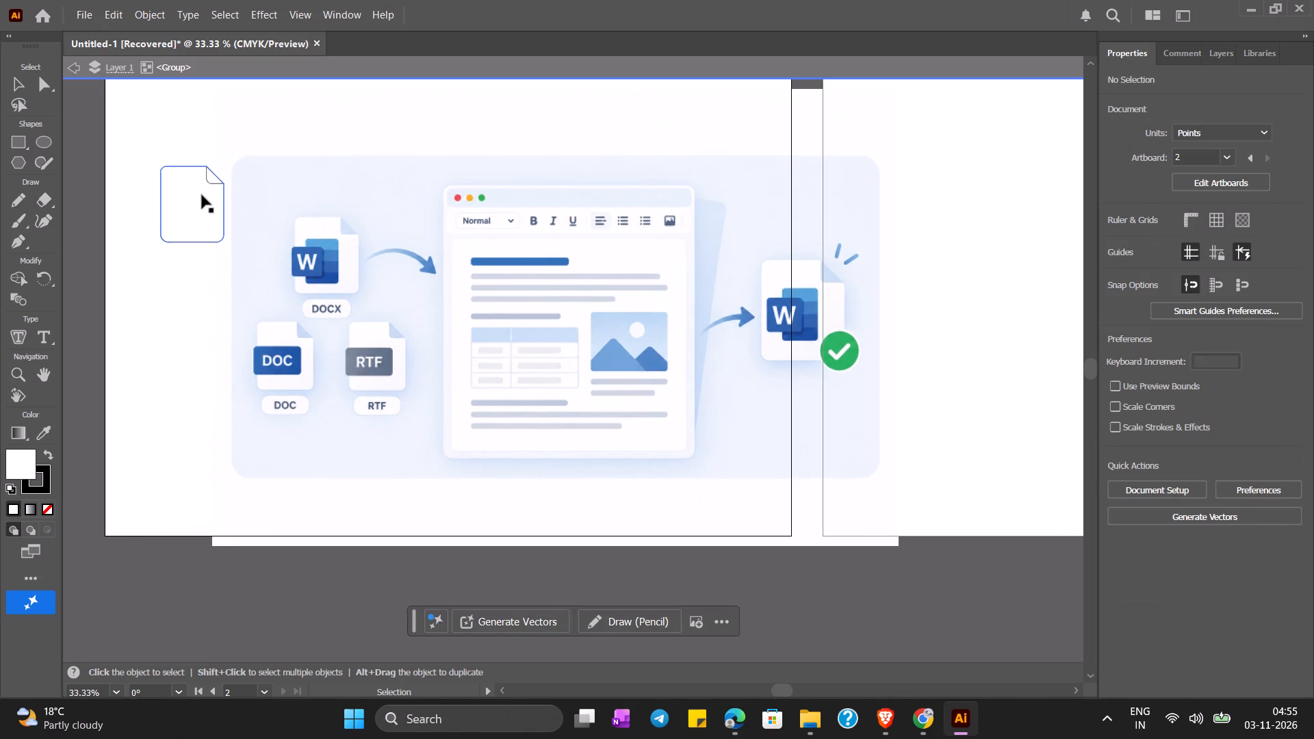
{"action": "left_click_drag", "start_coordinate": [202, 195], "coordinate": [995, 233]}
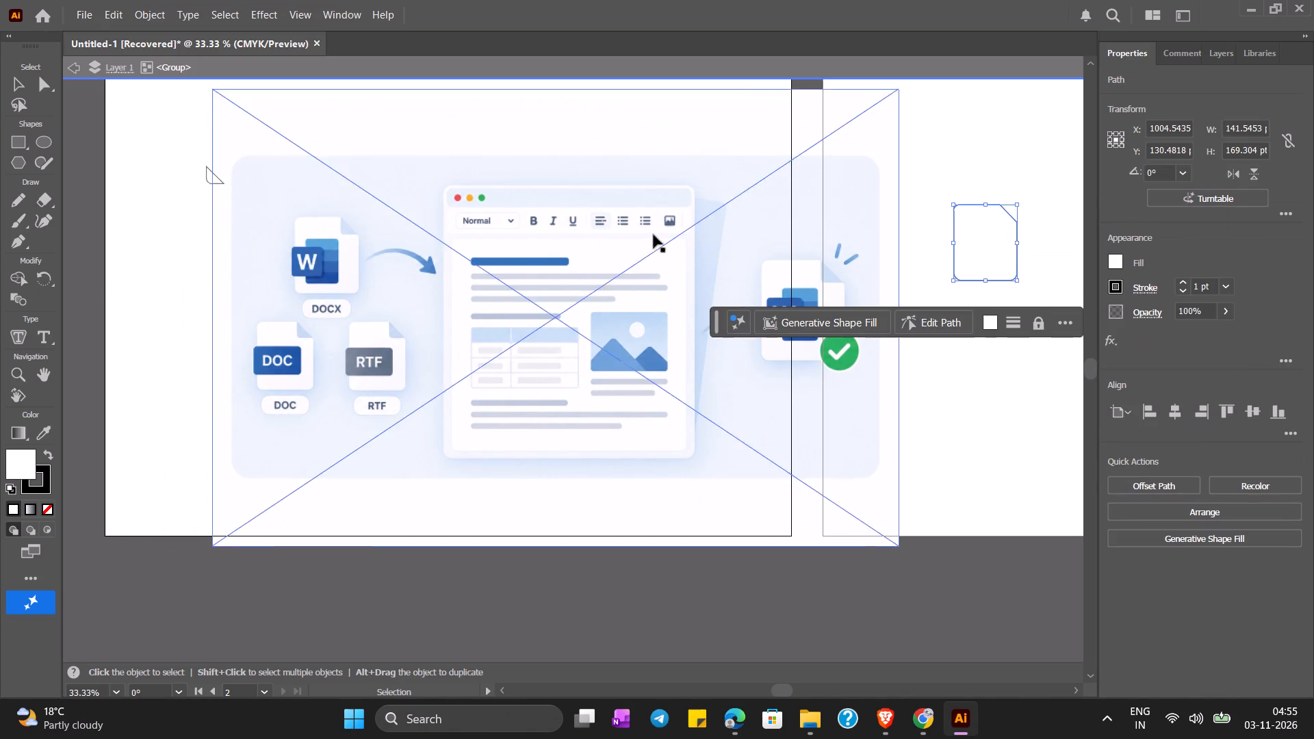
{"action": "left_click_drag", "start_coordinate": [622, 234], "coordinate": [517, 214]}
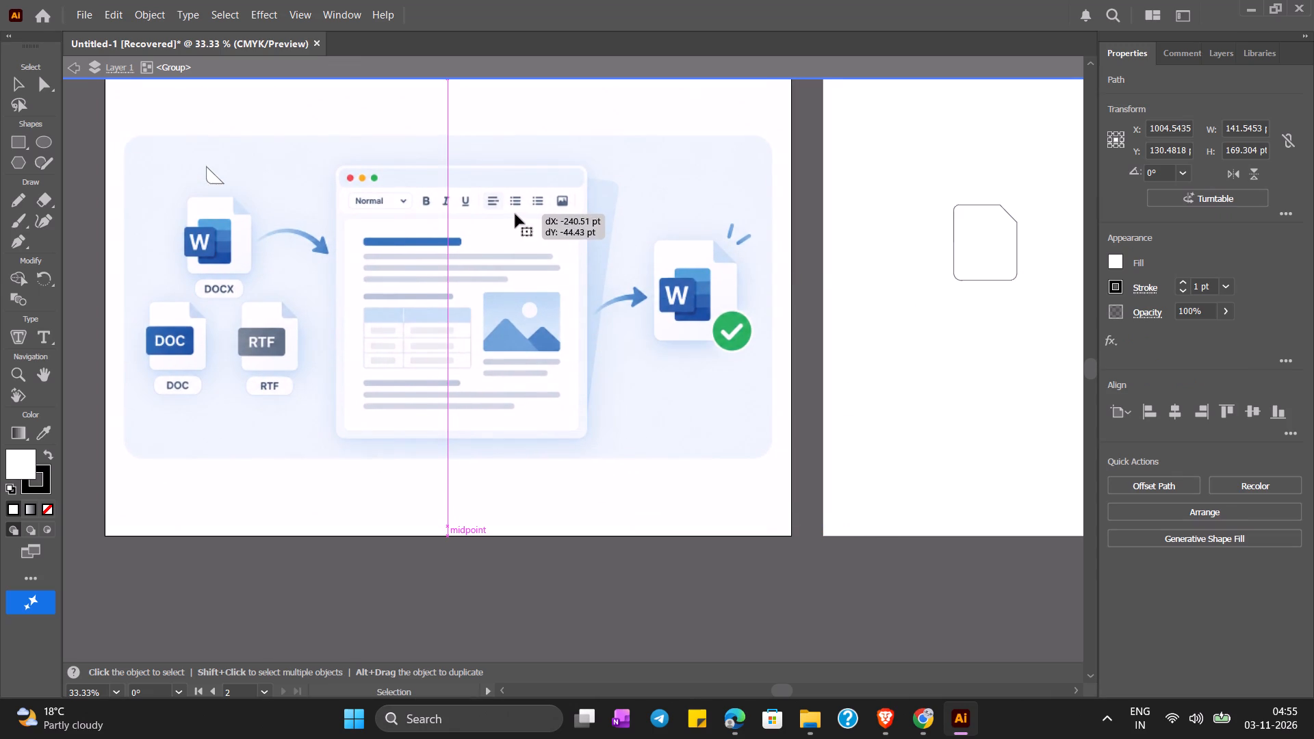
Move the folded-corner shape onto the cut corner of the page outline on Artboard 1 and group the two shapes.
{"action": "left_click_drag", "start_coordinate": [210, 181], "coordinate": [977, 270]}
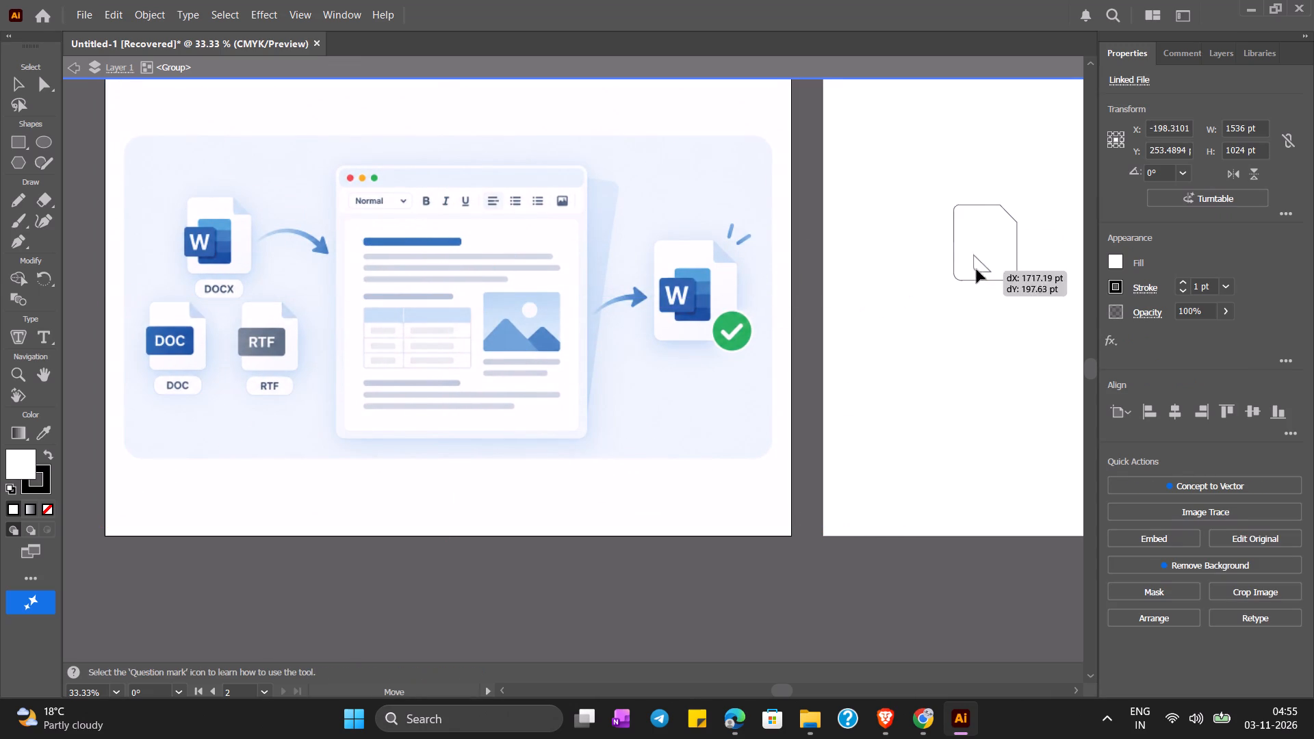
{"action": "left_click_drag", "start_coordinate": [977, 270], "coordinate": [1002, 222]}
{"action": "left_click_drag", "start_coordinate": [1040, 320], "coordinate": [946, 190]}
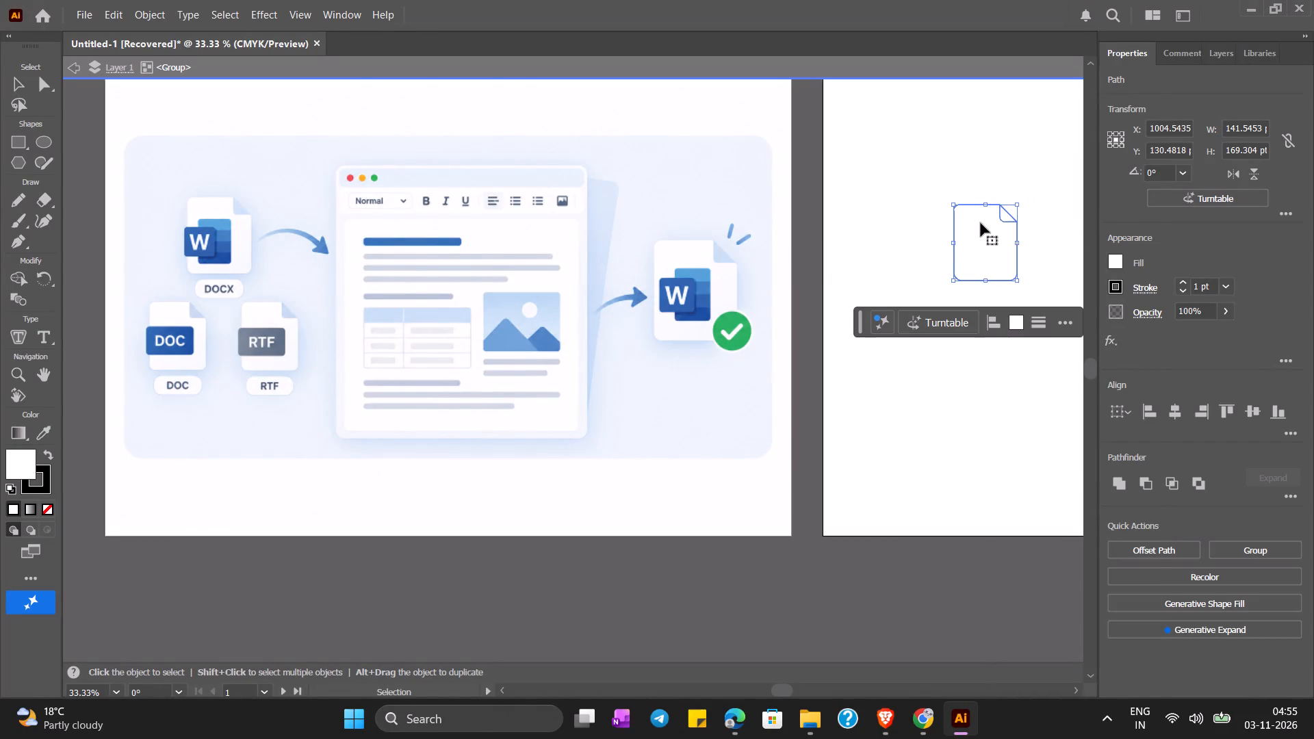
{"action": "right_click", "coordinate": [979, 224]}
{"action": "left_click", "coordinate": [1034, 275]}
{"action": "left_click", "coordinate": [985, 372]}
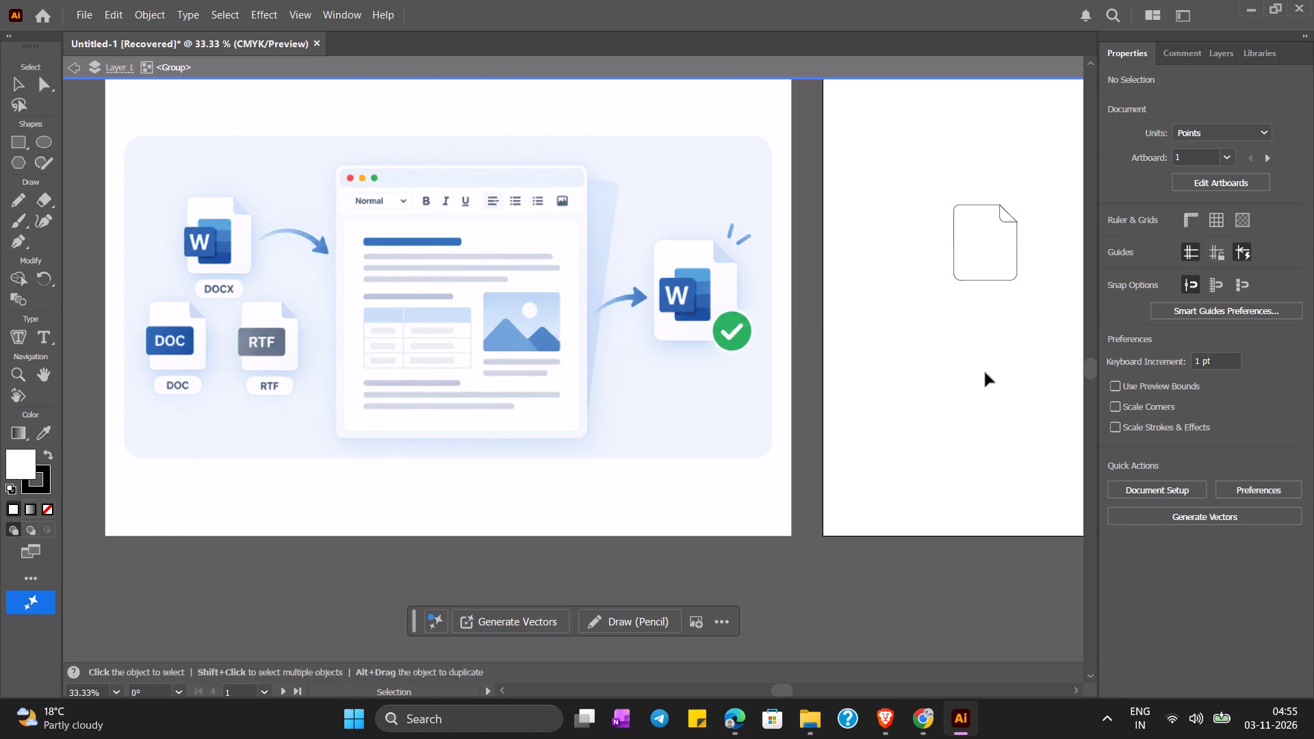
Draw a rounded rectangle about 72 × 100 pt over the DOCX icon's four-tone blue block, tightening its corners to match the block.
{"action": "key", "text": "ctrl+plus"}
{"action": "scroll", "coordinate": [985, 373], "scroll_direction": "right", "scroll_amount": 3}
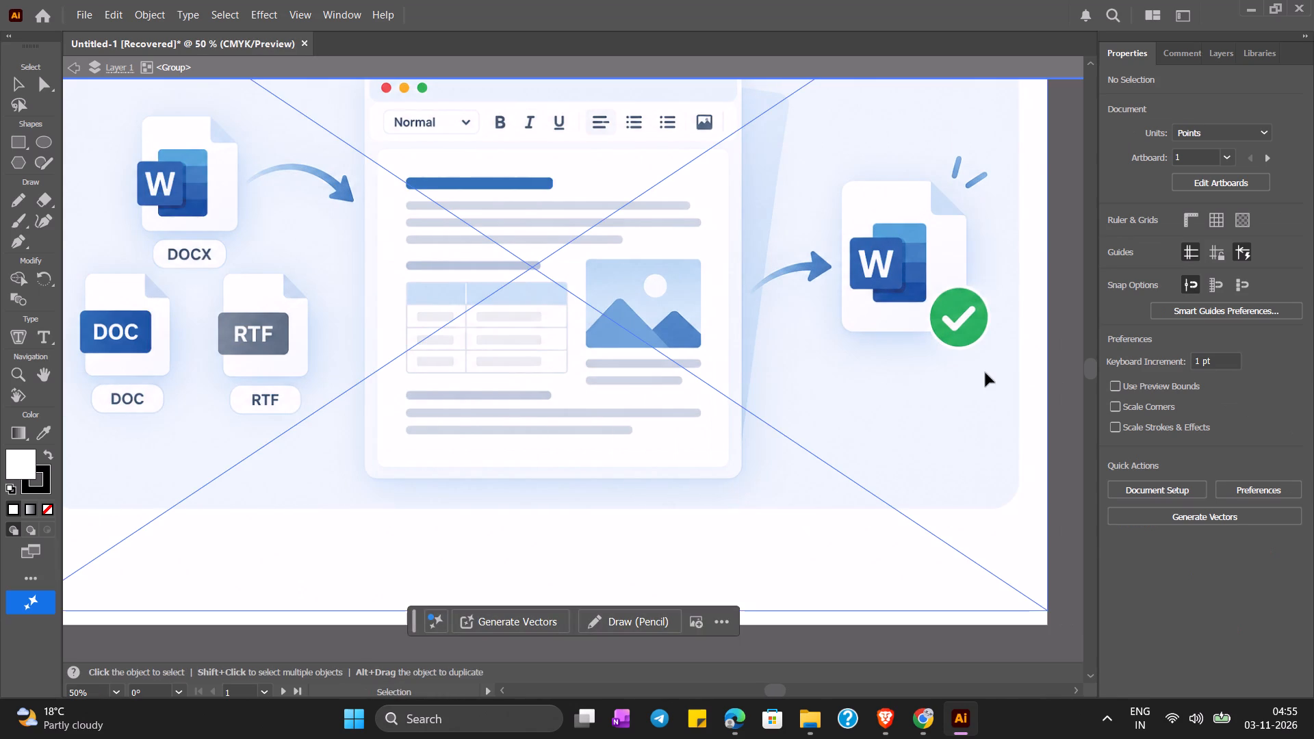
{"action": "key", "text": "ctrl+plus"}
{"action": "key", "text": "ctrl+plus"}
{"action": "scroll", "coordinate": [985, 373], "scroll_direction": "right", "scroll_amount": 5}
{"action": "scroll", "coordinate": [985, 373], "scroll_direction": "up", "scroll_amount": 4}
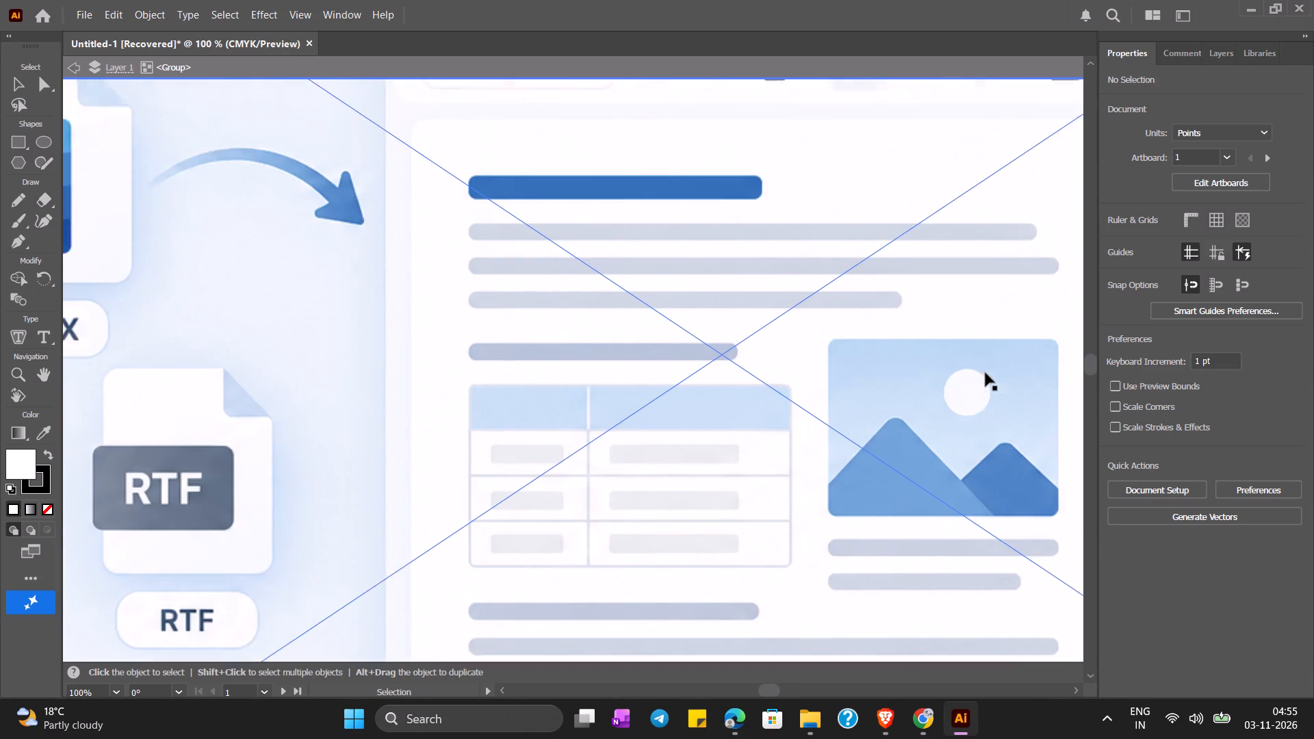
{"action": "scroll", "coordinate": [985, 373], "scroll_direction": "up", "scroll_amount": 2}
{"action": "scroll", "coordinate": [985, 373], "scroll_direction": "right", "scroll_amount": 6}
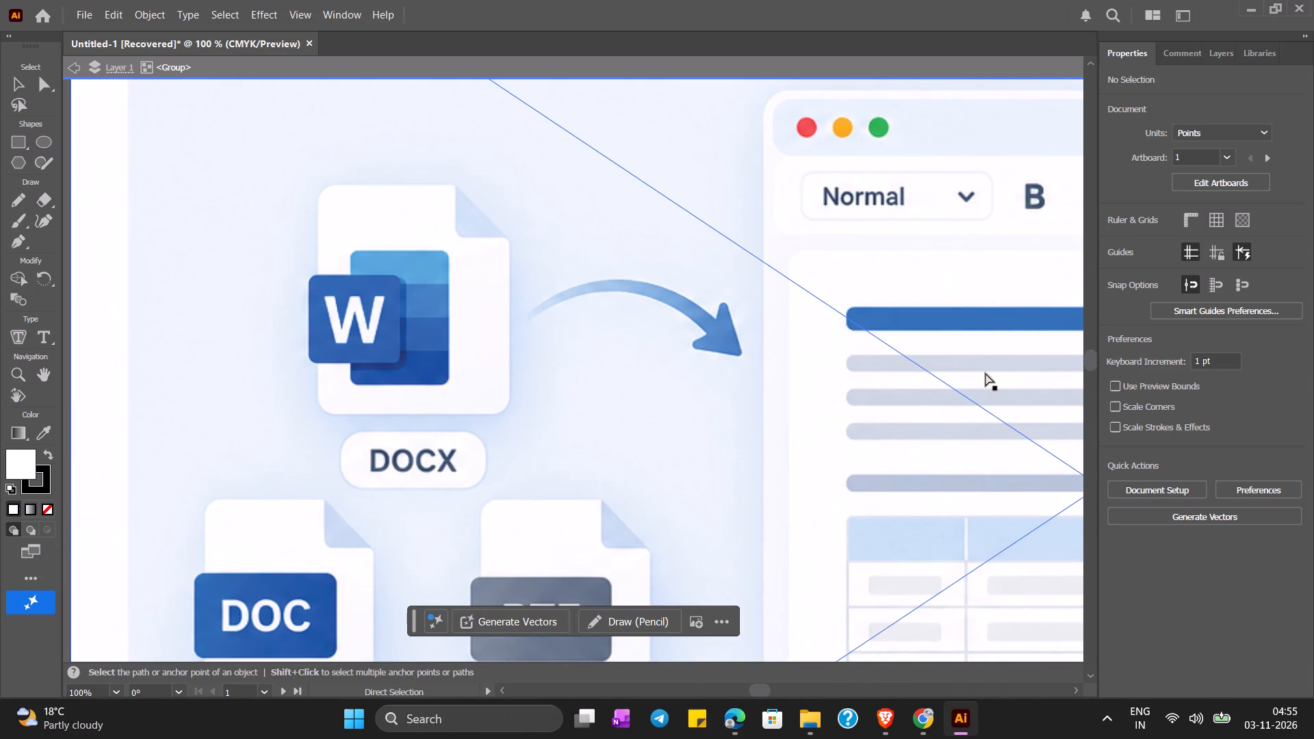
{"action": "key", "text": "ctrl+plus"}
{"action": "key", "text": "ctrl+plus"}
{"action": "scroll", "coordinate": [985, 373], "scroll_direction": "right", "scroll_amount": 4}
{"action": "scroll", "coordinate": [985, 373], "scroll_direction": "up", "scroll_amount": 3}
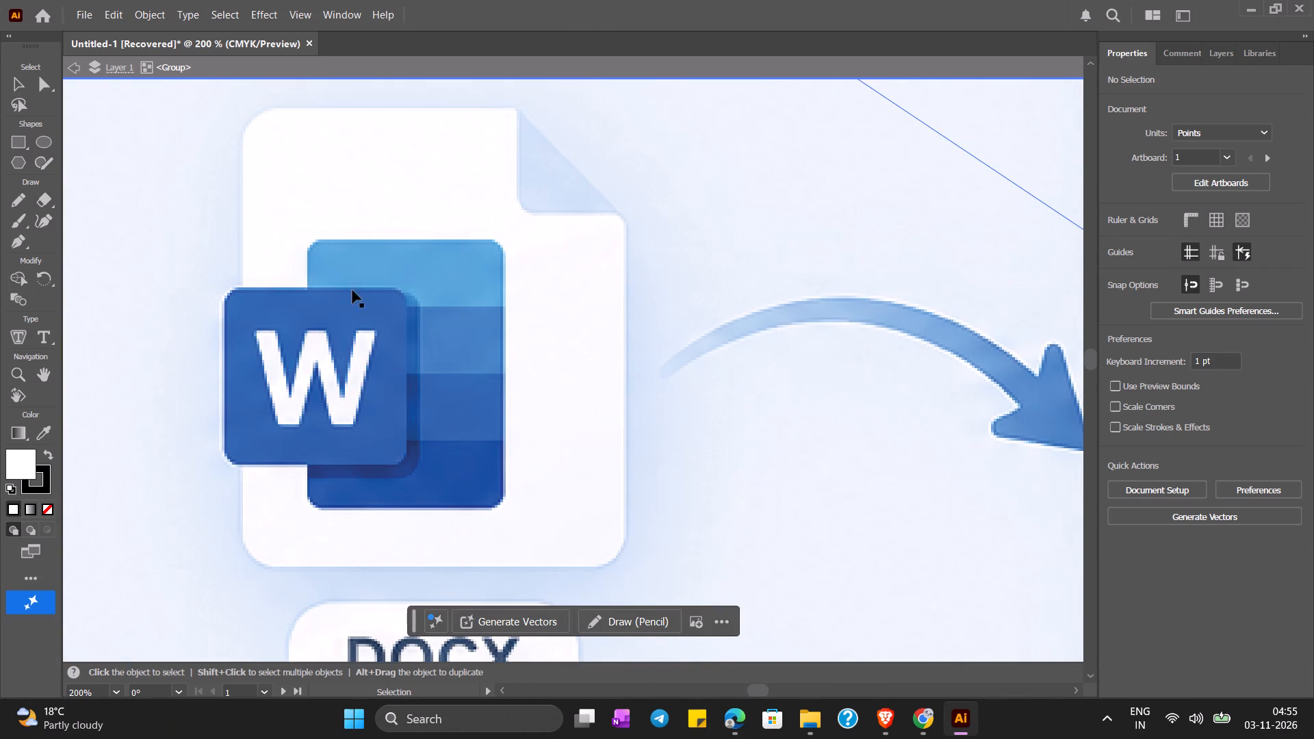
{"action": "left_click", "coordinate": [41, 571]}
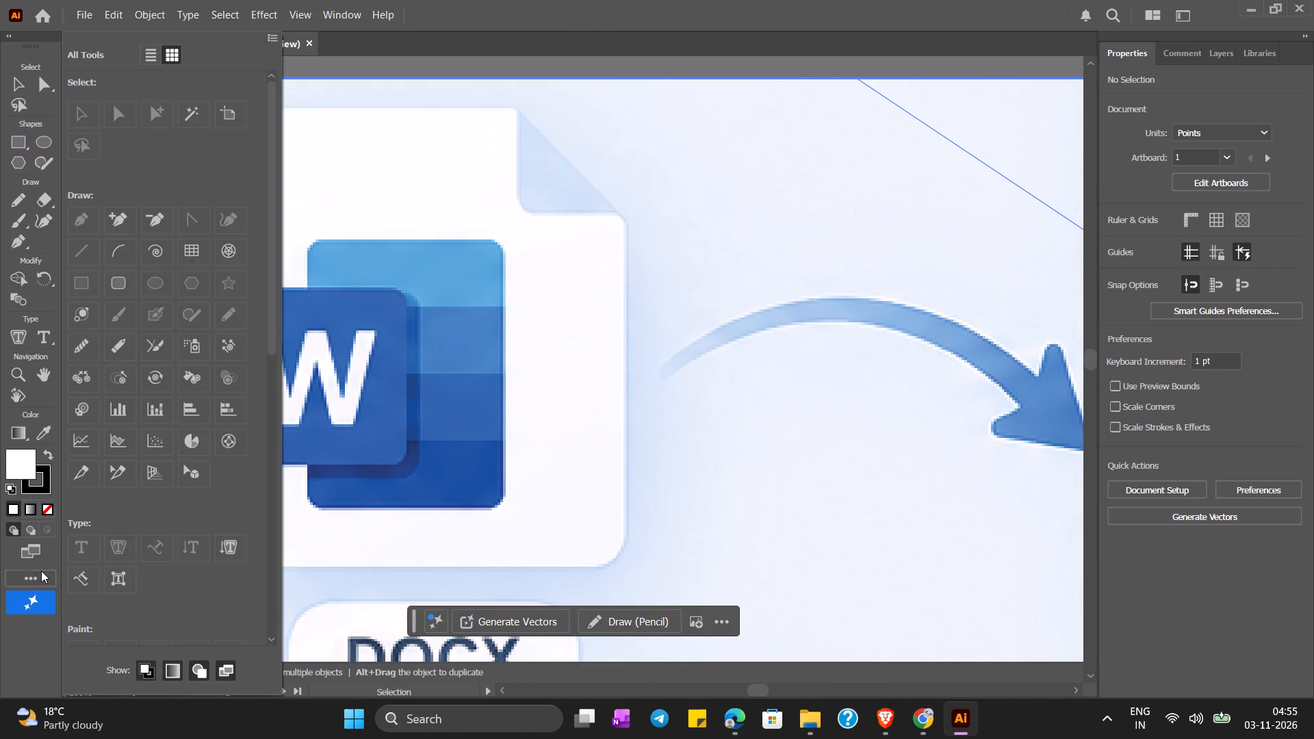
{"action": "left_click", "coordinate": [118, 283]}
{"action": "left_click", "coordinate": [290, 308]}
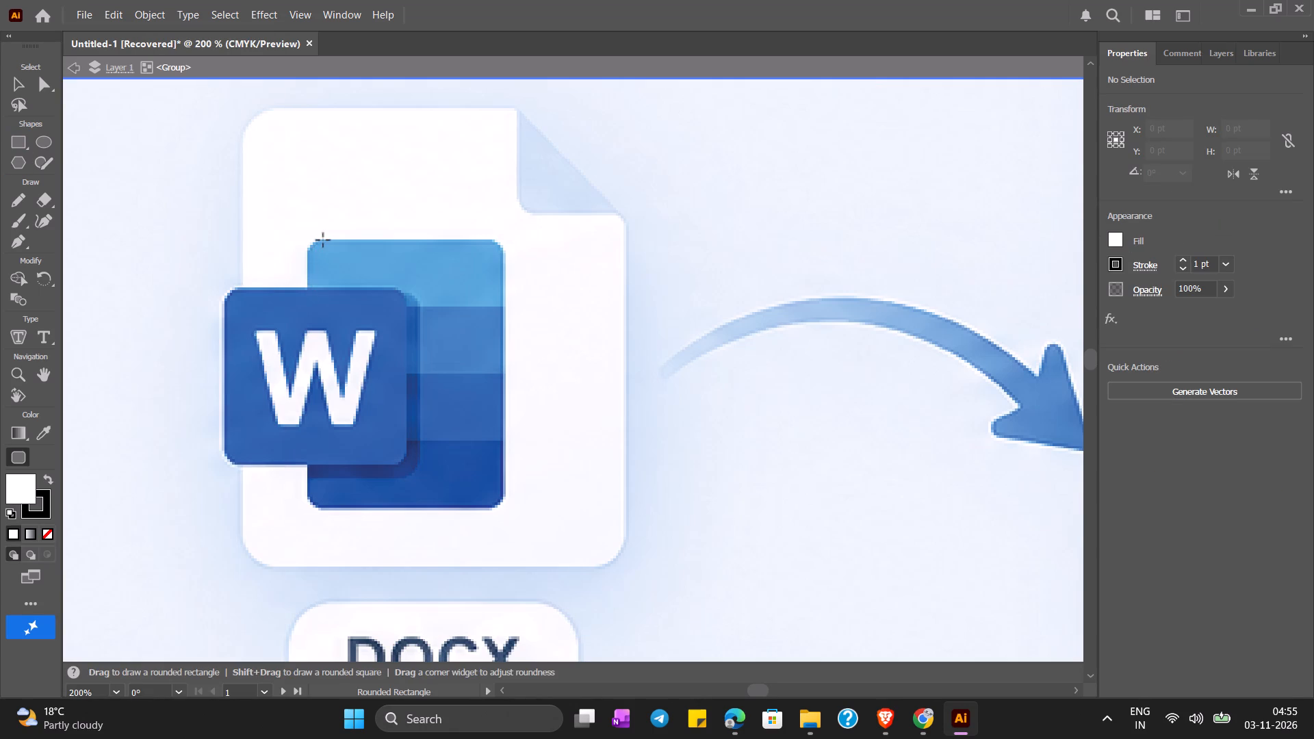
{"action": "left_click_drag", "start_coordinate": [322, 241], "coordinate": [487, 508]}
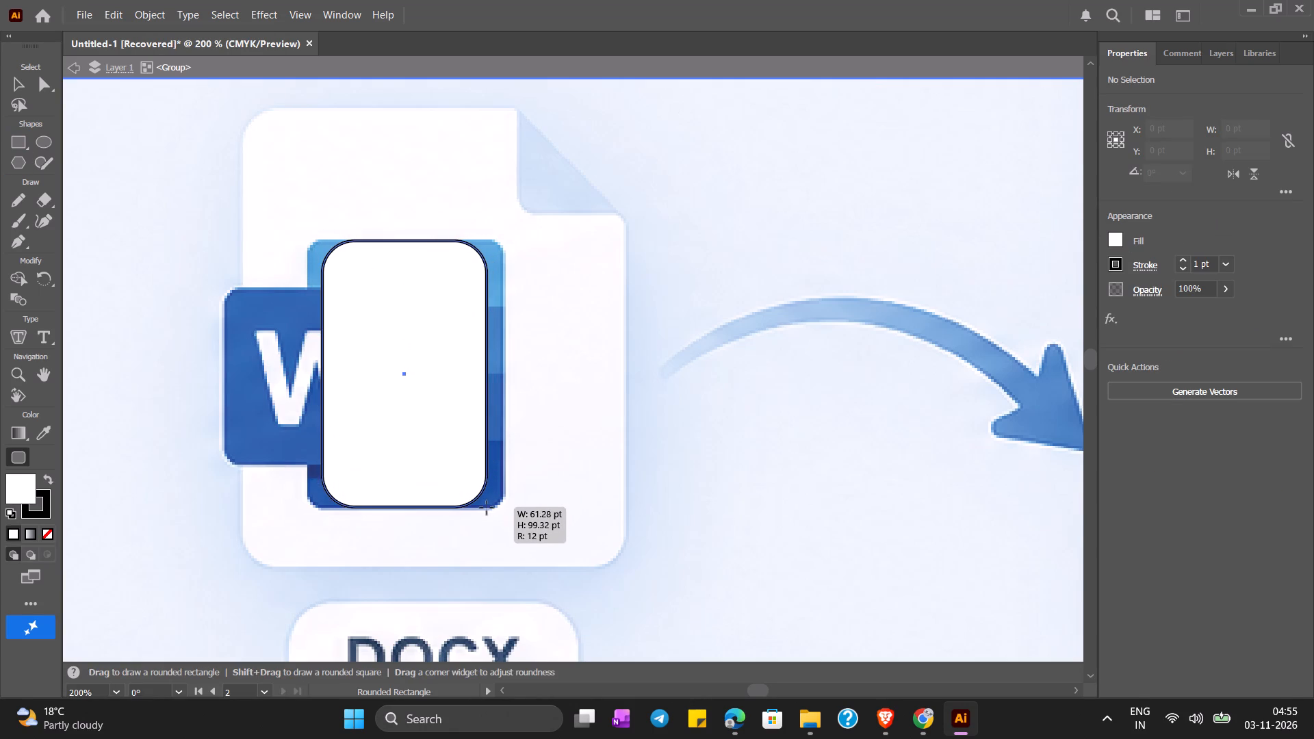
{"action": "left_click_drag", "start_coordinate": [487, 508], "coordinate": [487, 508]}
{"action": "left_click_drag", "start_coordinate": [489, 374], "coordinate": [498, 374]}
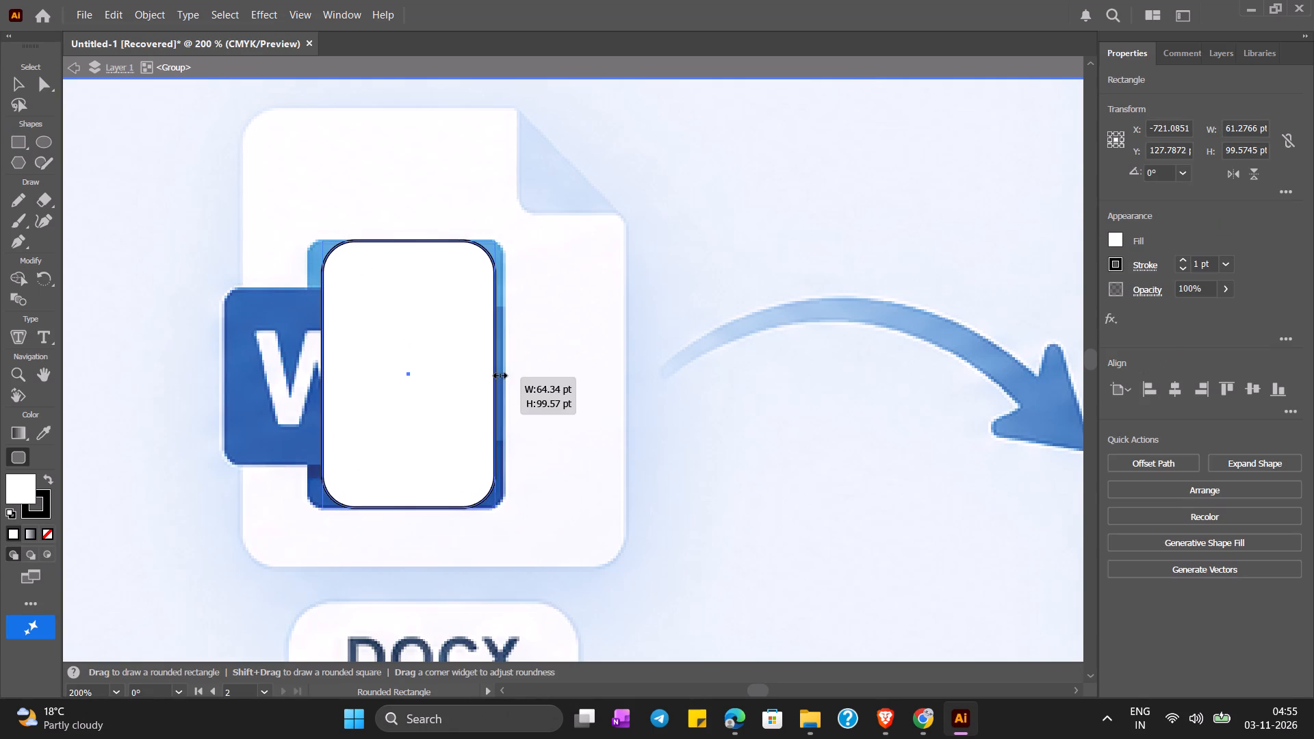
{"action": "left_click_drag", "start_coordinate": [498, 374], "coordinate": [503, 374]}
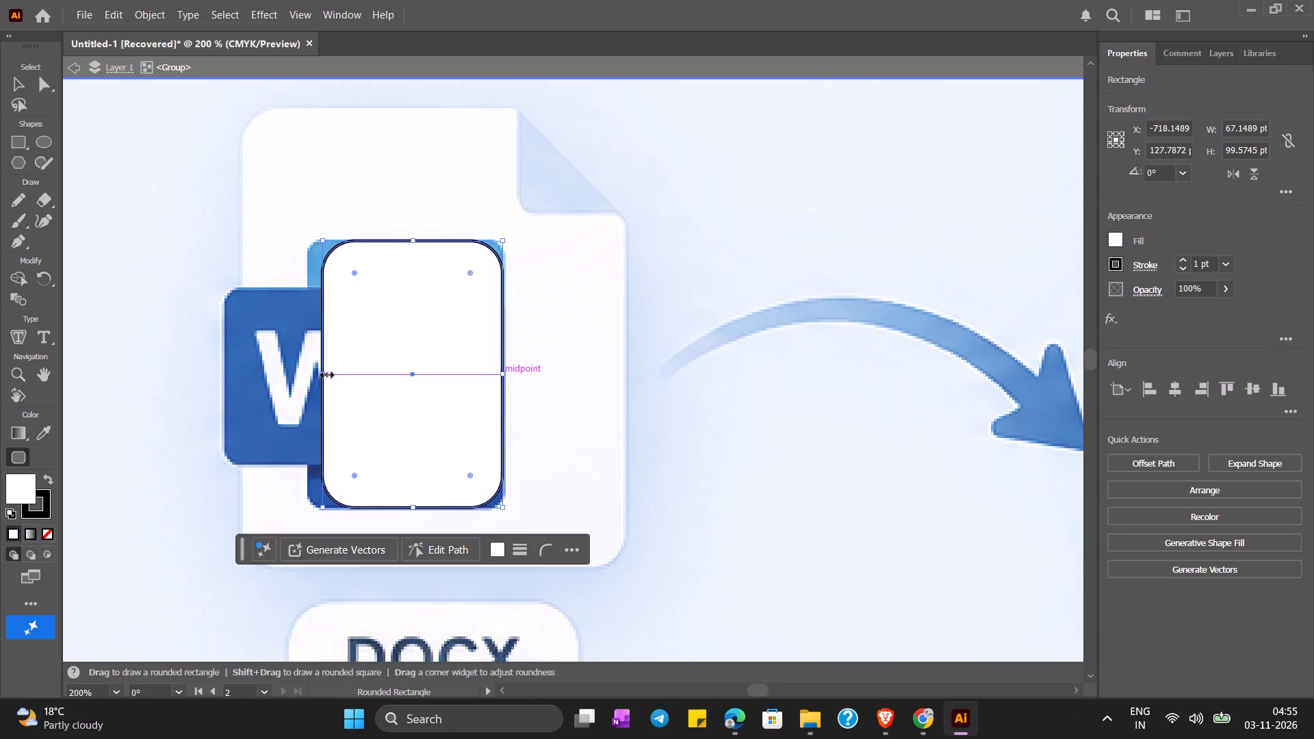
{"action": "left_click_drag", "start_coordinate": [325, 372], "coordinate": [309, 368]}
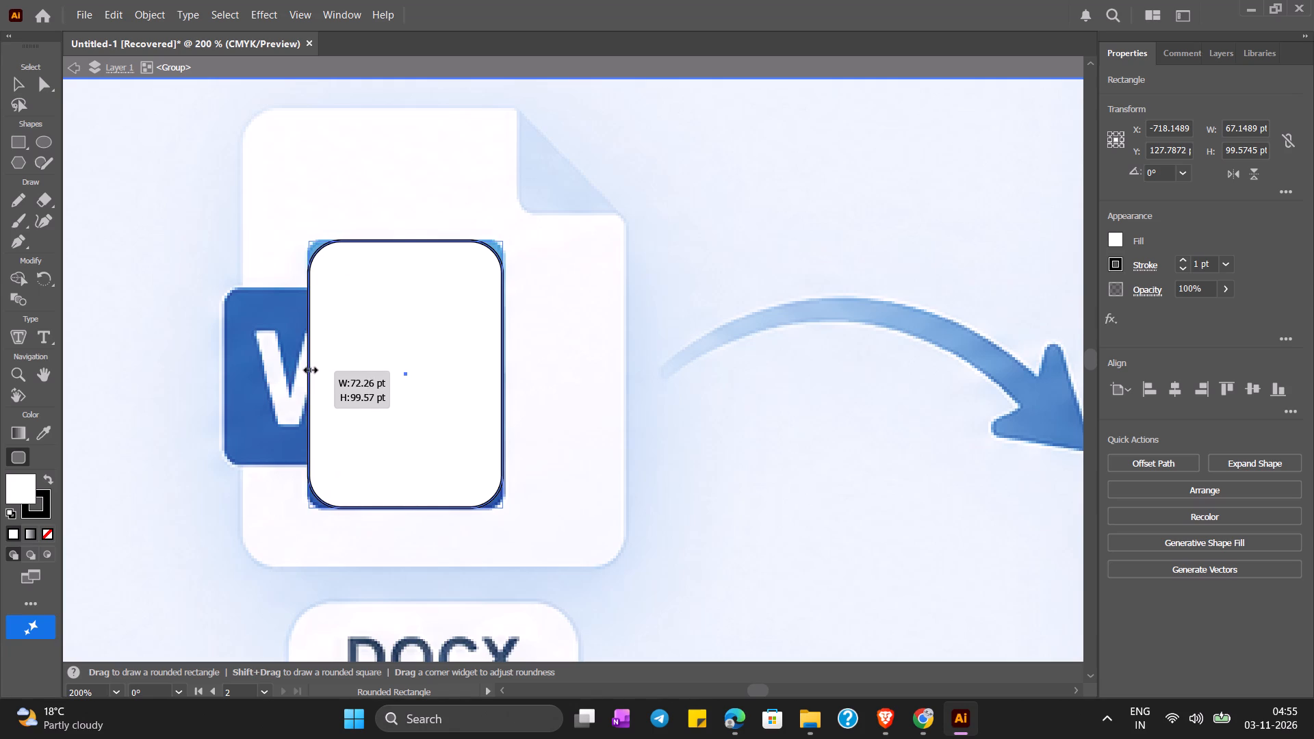
{"action": "left_click_drag", "start_coordinate": [309, 368], "coordinate": [308, 368]}
{"action": "left_click_drag", "start_coordinate": [340, 272], "coordinate": [339, 270]}
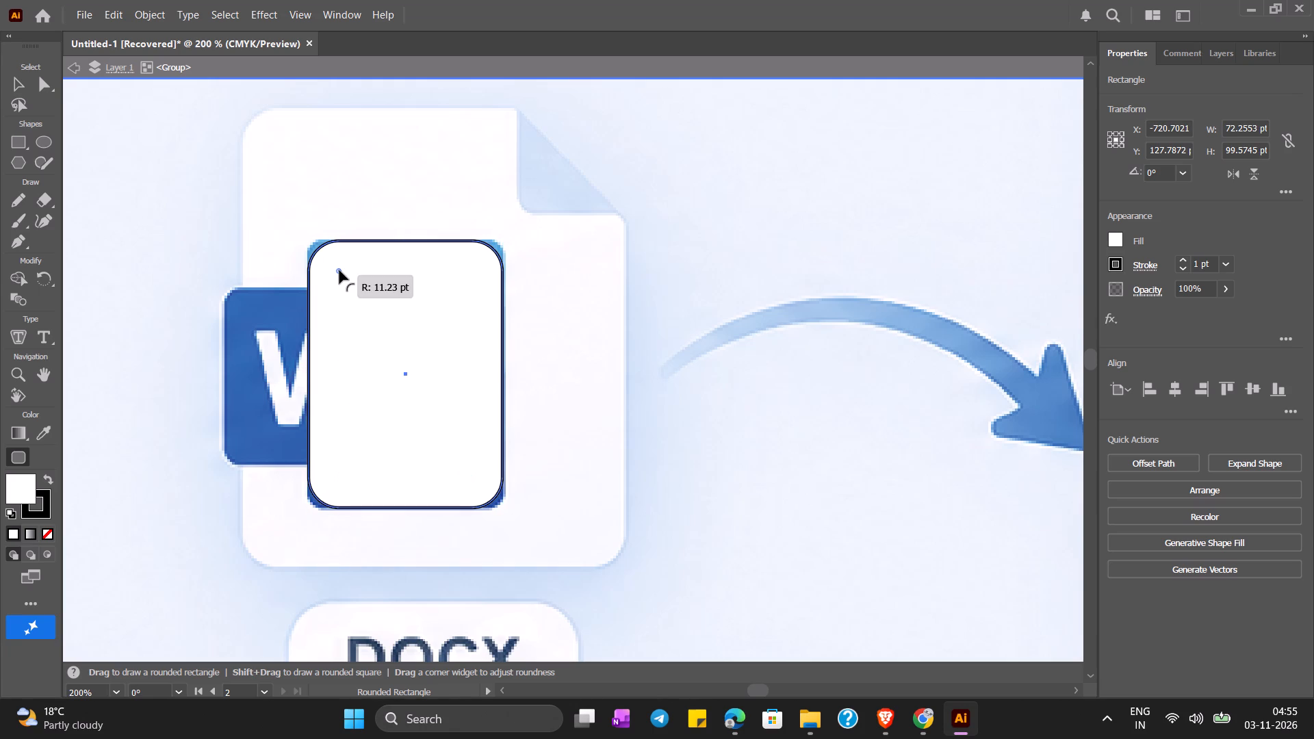
{"action": "left_click_drag", "start_coordinate": [339, 270], "coordinate": [318, 252]}
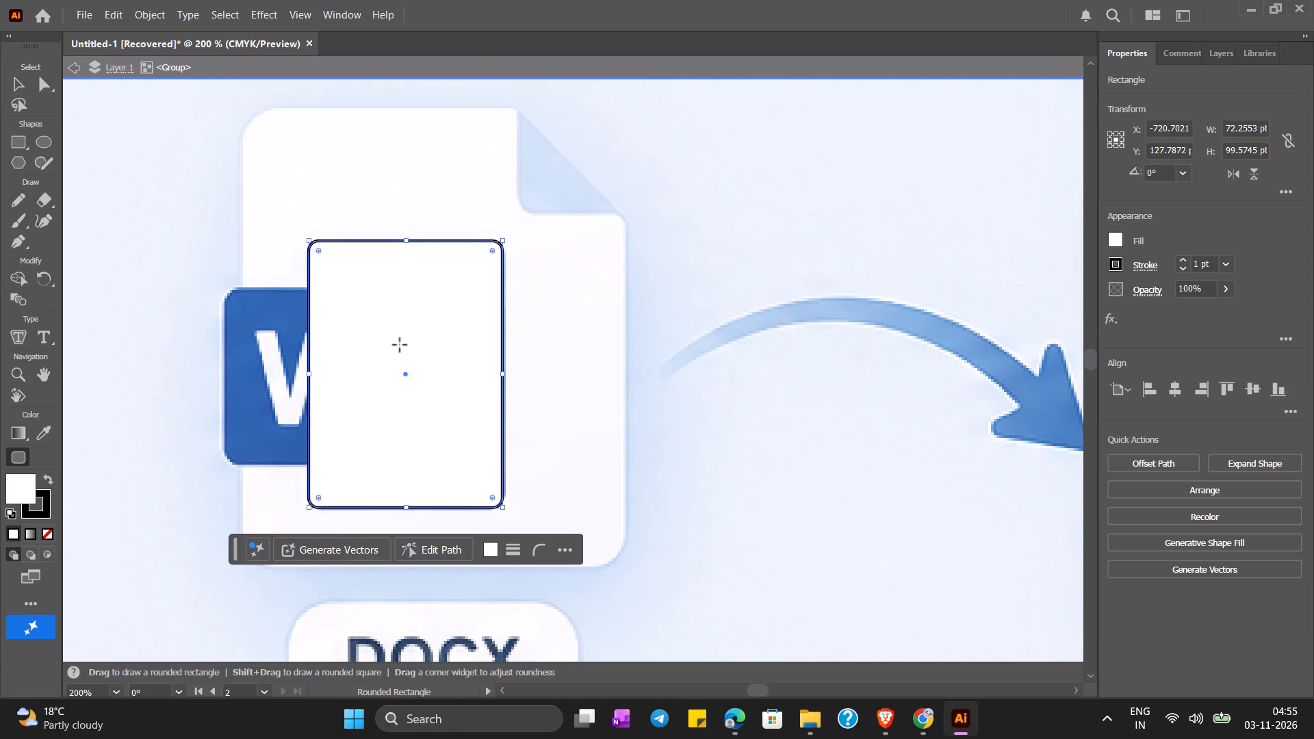
Nudge the rounded rectangle 20 pt to the left so the blue colour bands of the reference are exposed.
{"action": "key", "text": "Left"}
{"action": "key", "text": "Left"}
{"action": "key", "text": "Left"}
{"action": "key", "text": "Left"}
{"action": "key", "text": "Left"}
{"action": "key", "text": "Left"}
{"action": "key", "text": "Left"}
{"action": "key", "text": "Left"}
{"action": "key", "text": "Left"}
{"action": "key", "text": "Left"}
{"action": "key", "text": "Left"}
{"action": "key", "text": "Left"}
{"action": "key", "text": "Left"}
{"action": "key", "text": "Left"}
{"action": "key", "text": "Left"}
{"action": "key", "text": "Left"}
{"action": "key", "text": "Left"}
{"action": "key", "text": "Left"}
{"action": "key", "text": "Left"}
{"action": "key", "text": "Left"}
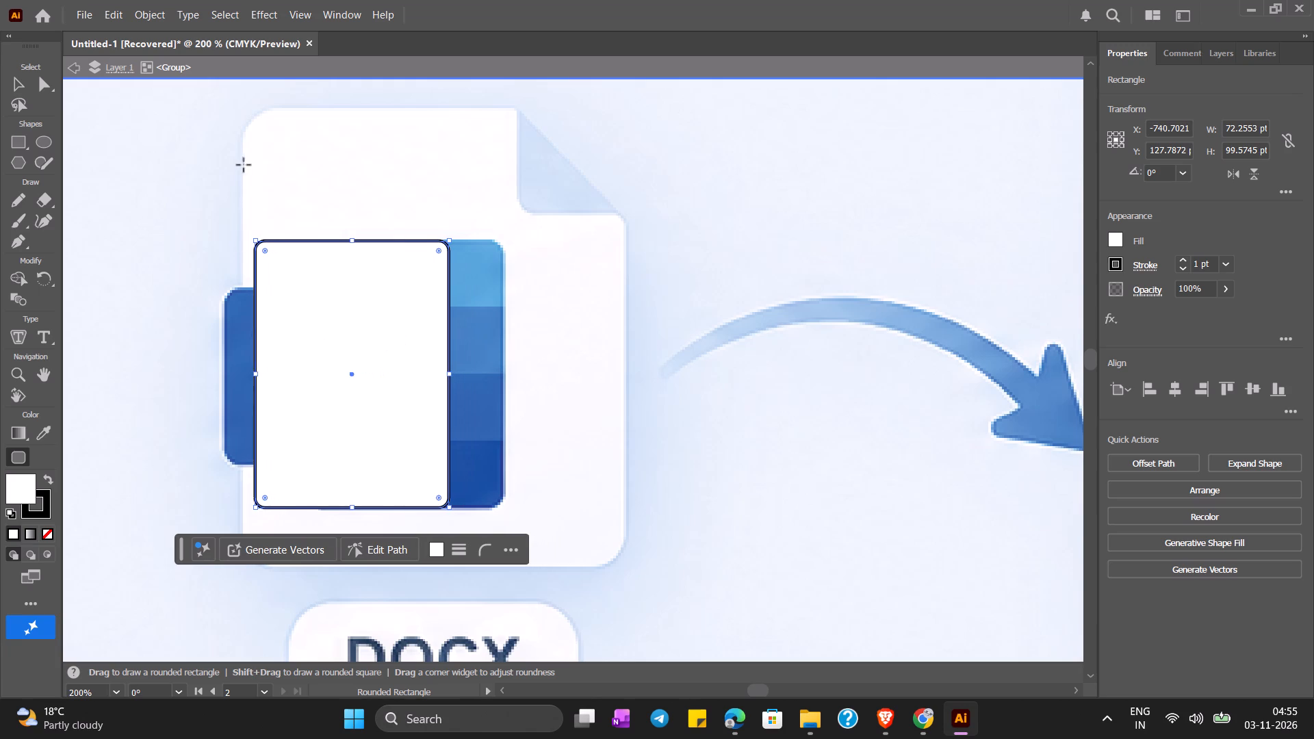
Draw a full-width rectangle about 72 × 25 pt across the rounded rectangle, level with the reference block's second blue band.
{"action": "left_click", "coordinate": [27, 146]}
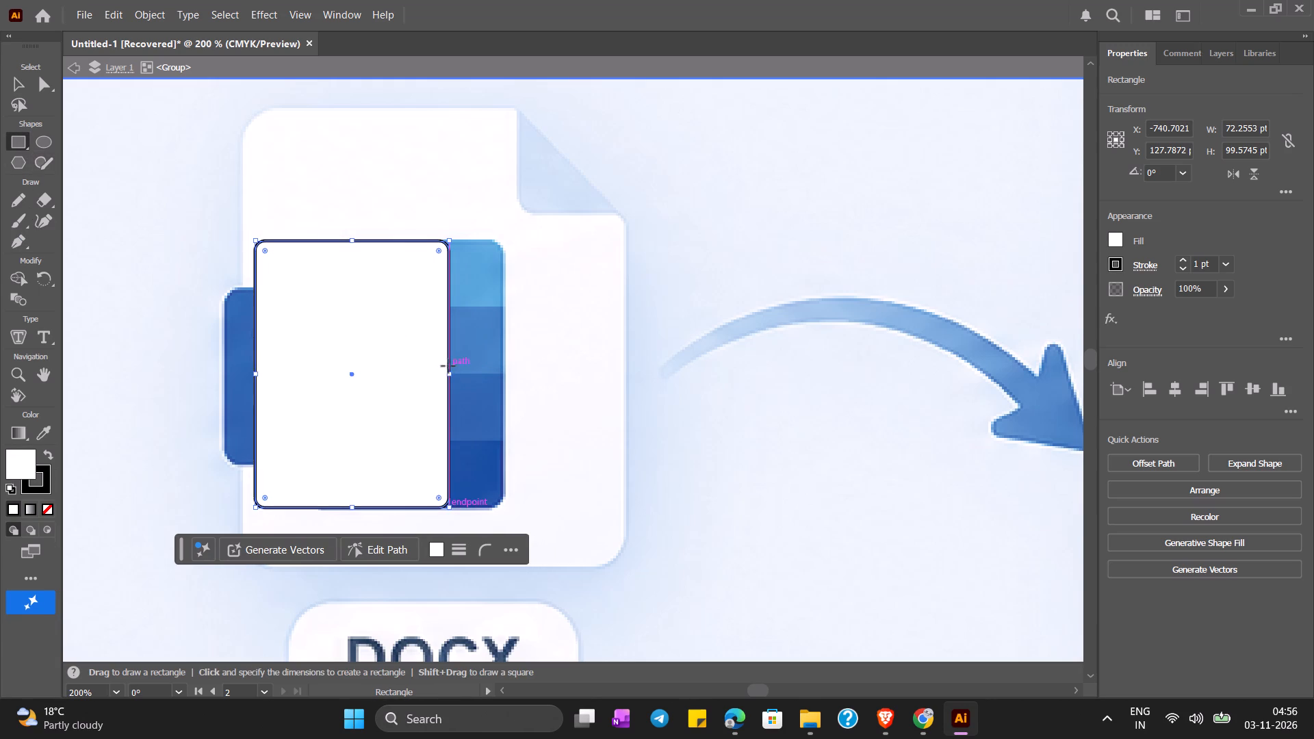
{"action": "left_click", "coordinate": [12, 137]}
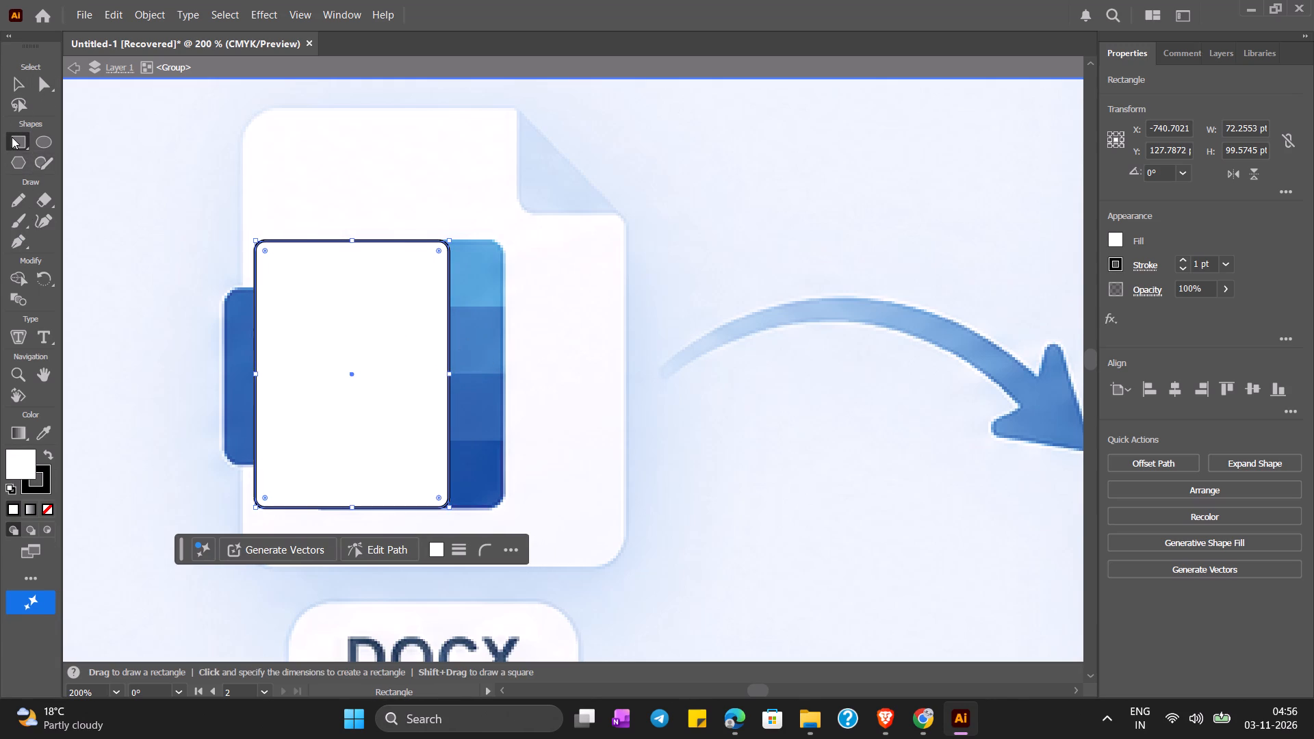
{"action": "left_click", "coordinate": [22, 82]}
{"action": "left_click", "coordinate": [196, 243]}
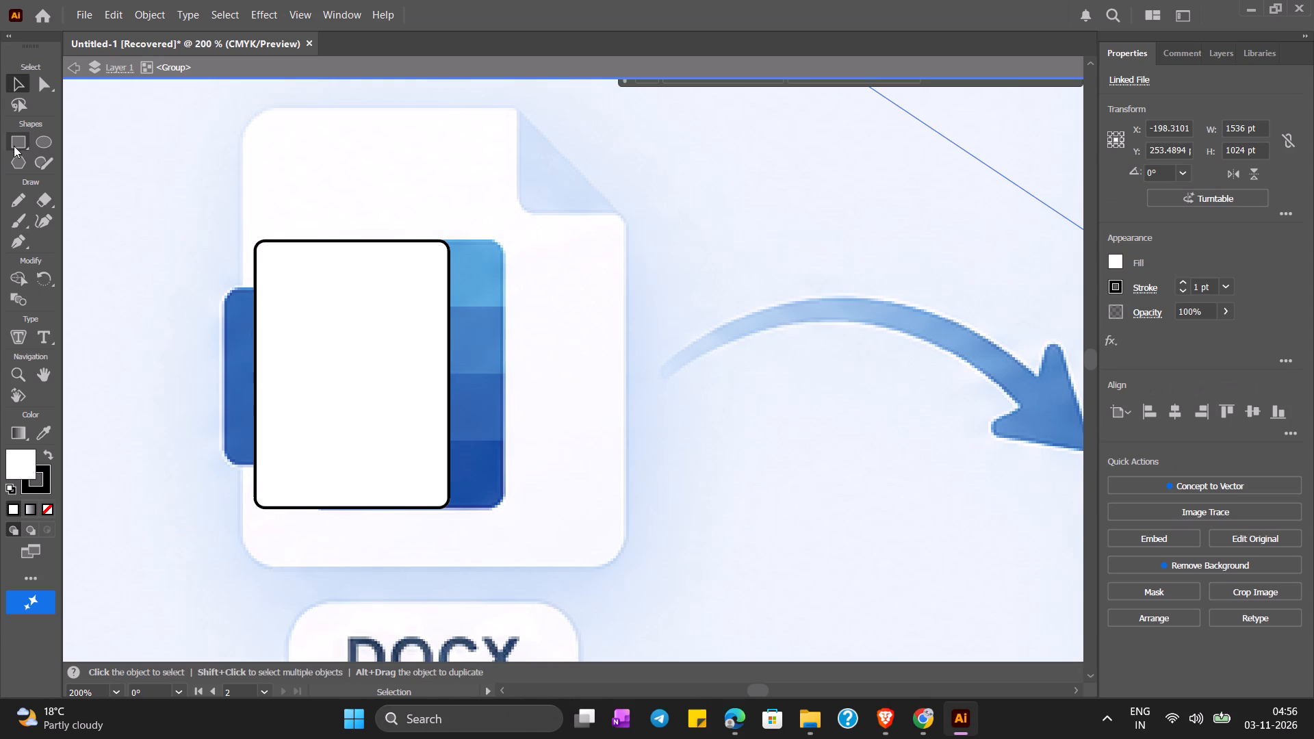
{"action": "left_click", "coordinate": [14, 146]}
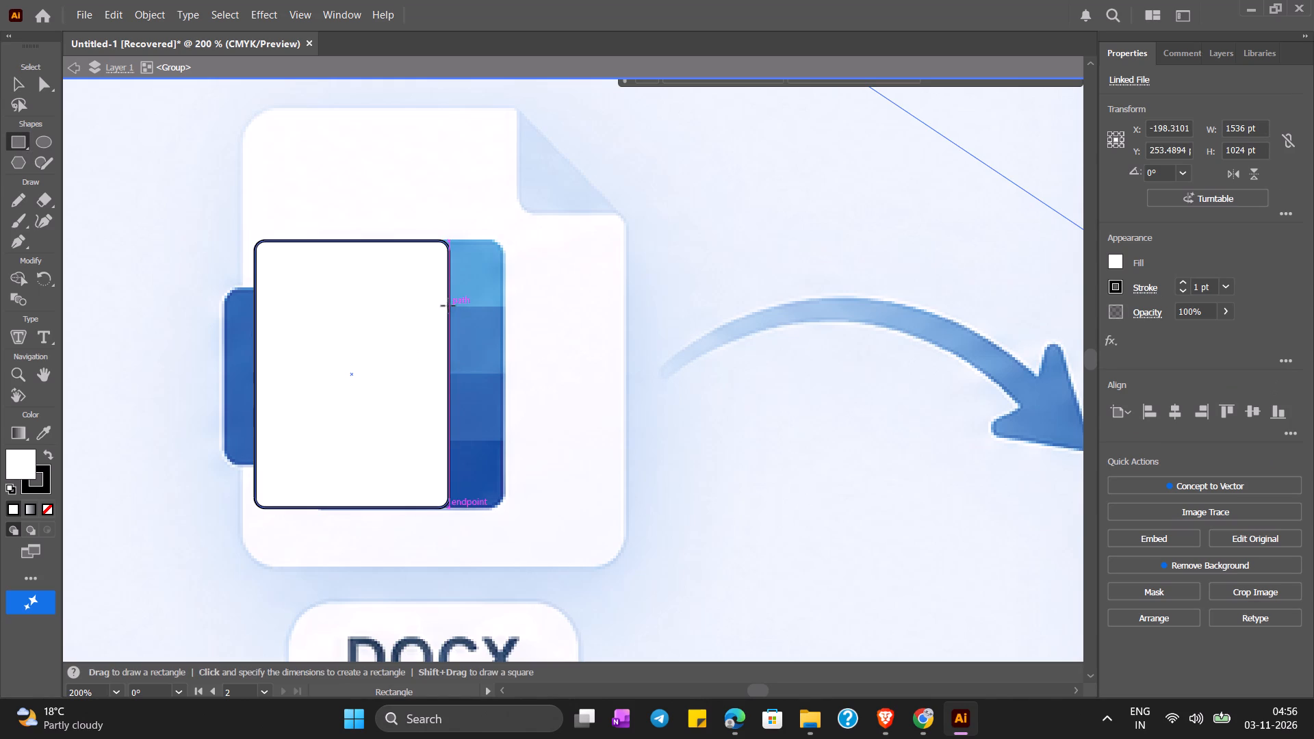
{"action": "left_click_drag", "start_coordinate": [448, 308], "coordinate": [447, 356]}
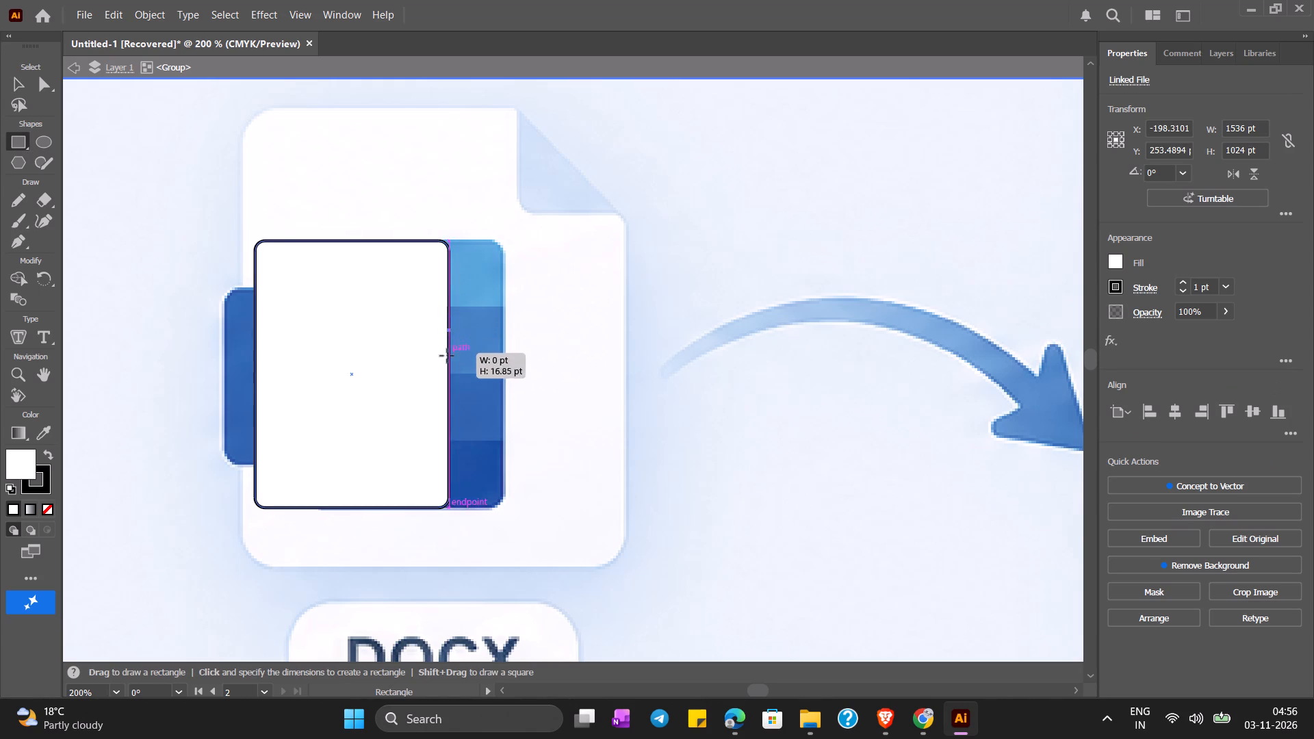
{"action": "left_click_drag", "start_coordinate": [447, 356], "coordinate": [253, 373]}
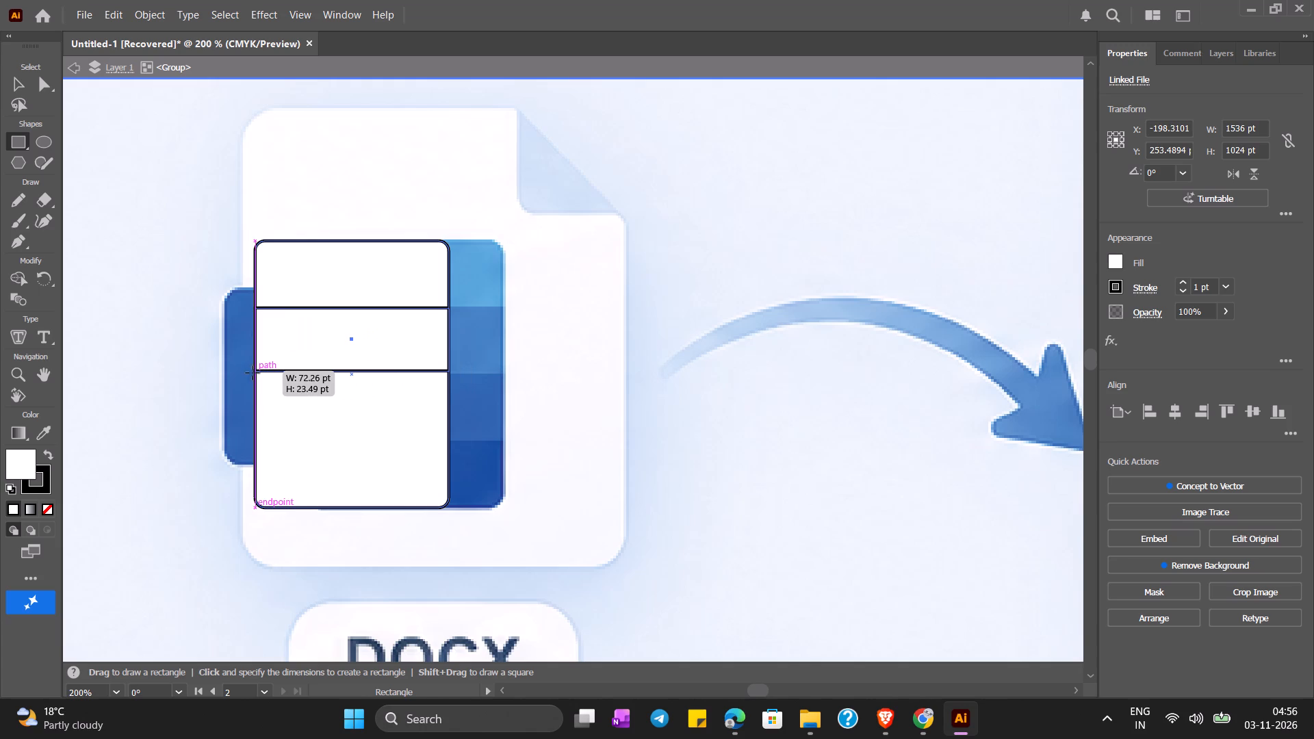
{"action": "left_click_drag", "start_coordinate": [253, 373], "coordinate": [258, 373]}
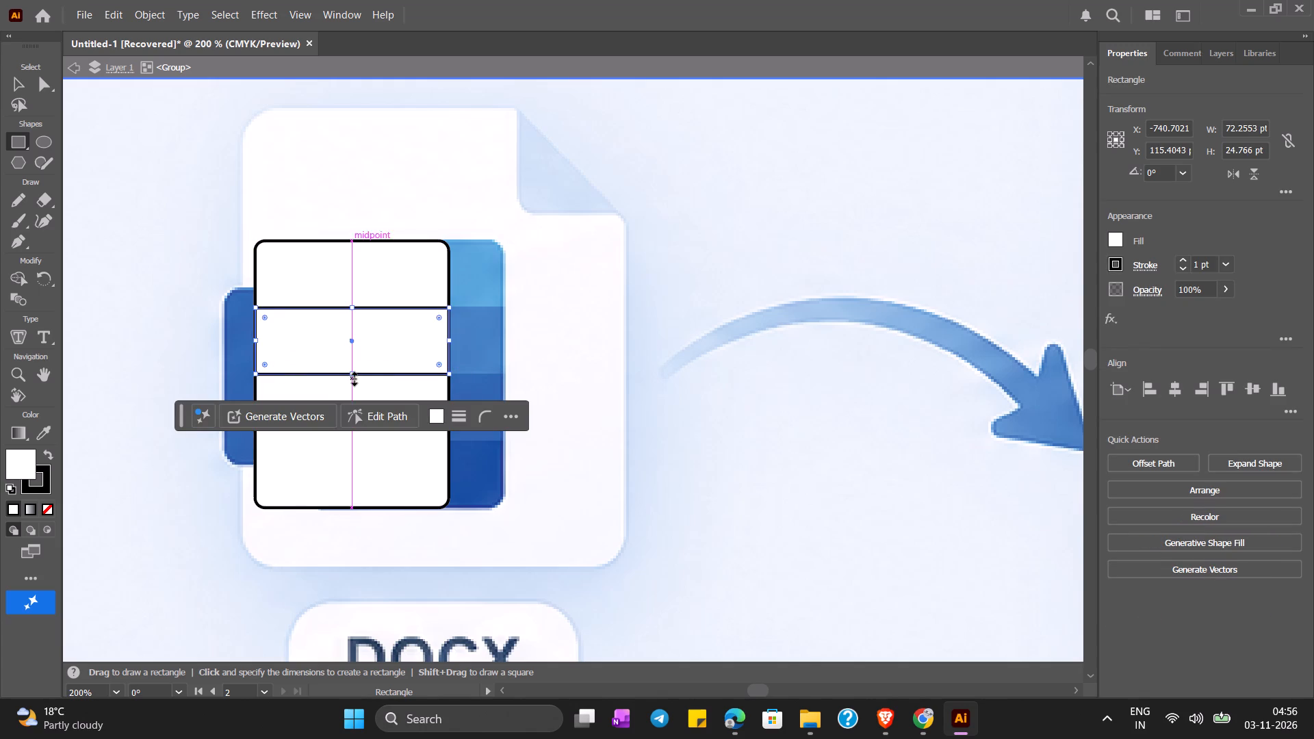
{"action": "left_click", "coordinate": [352, 376]}
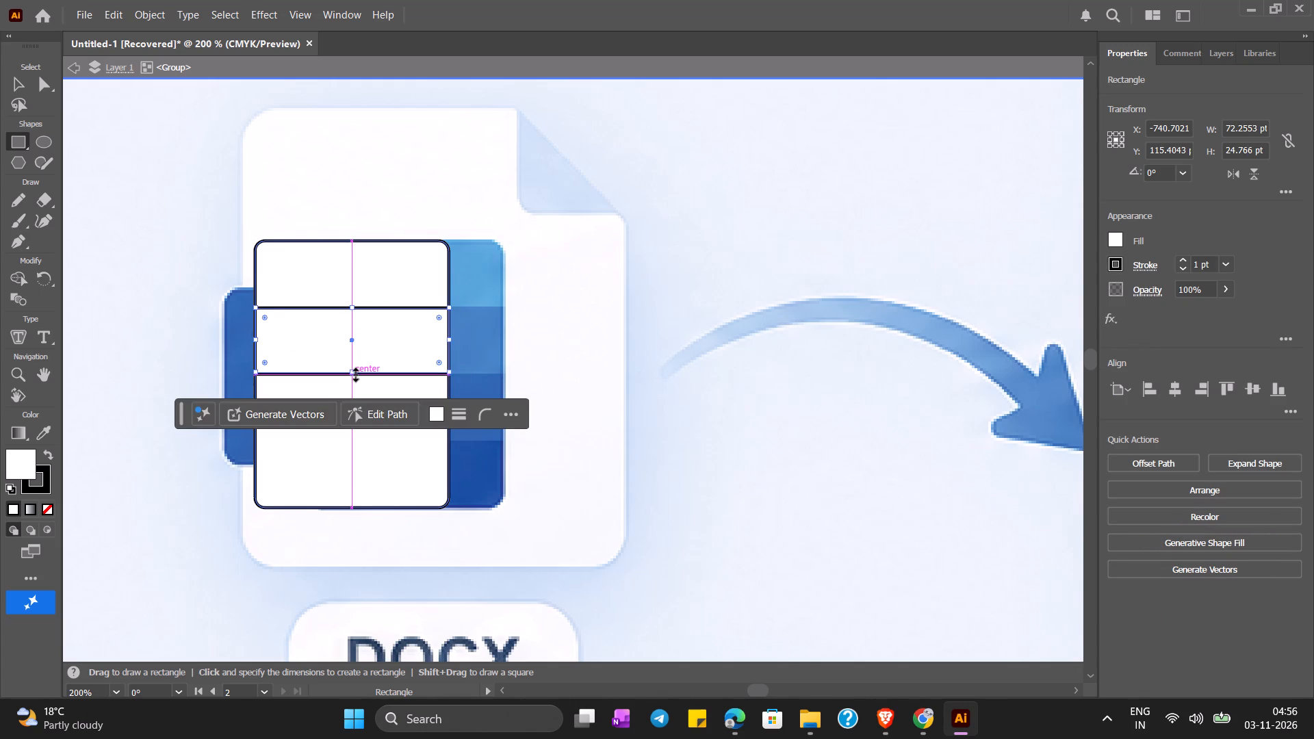
{"action": "left_click", "coordinate": [18, 90]}
{"action": "left_click", "coordinate": [396, 341]}
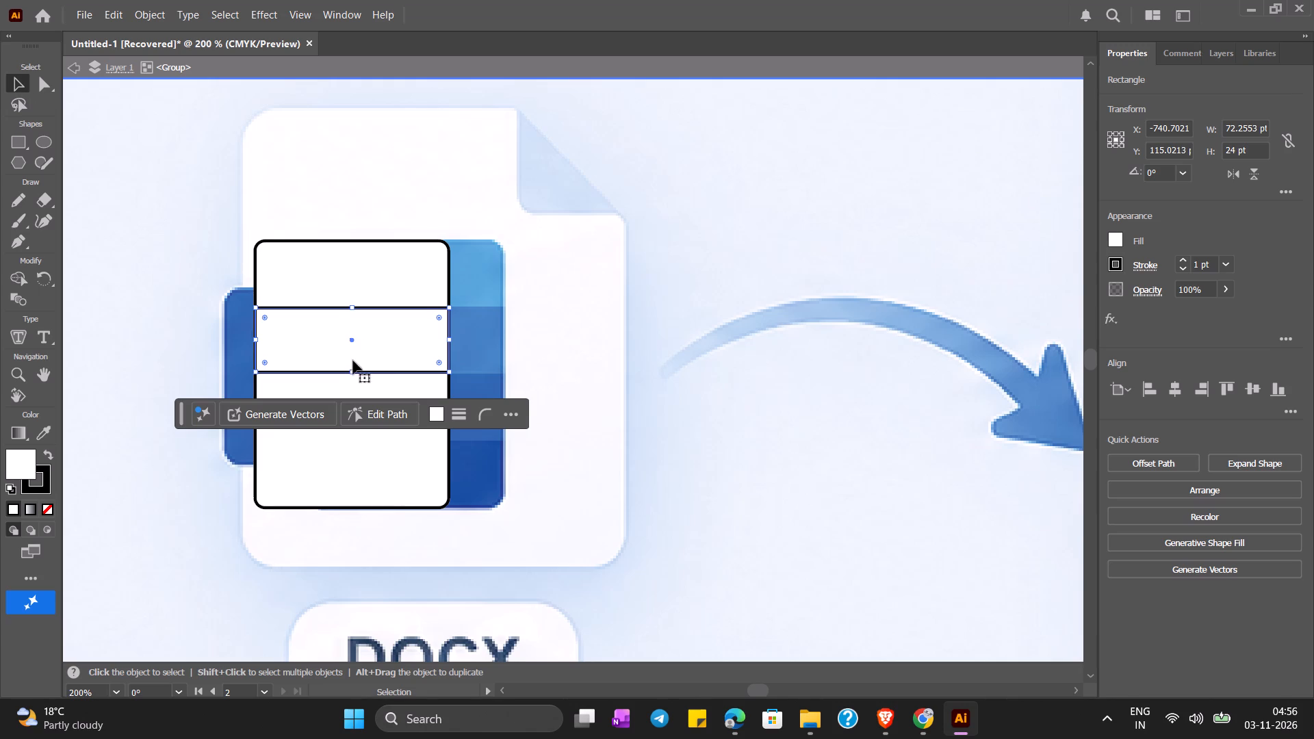
{"action": "left_click", "coordinate": [351, 372]}
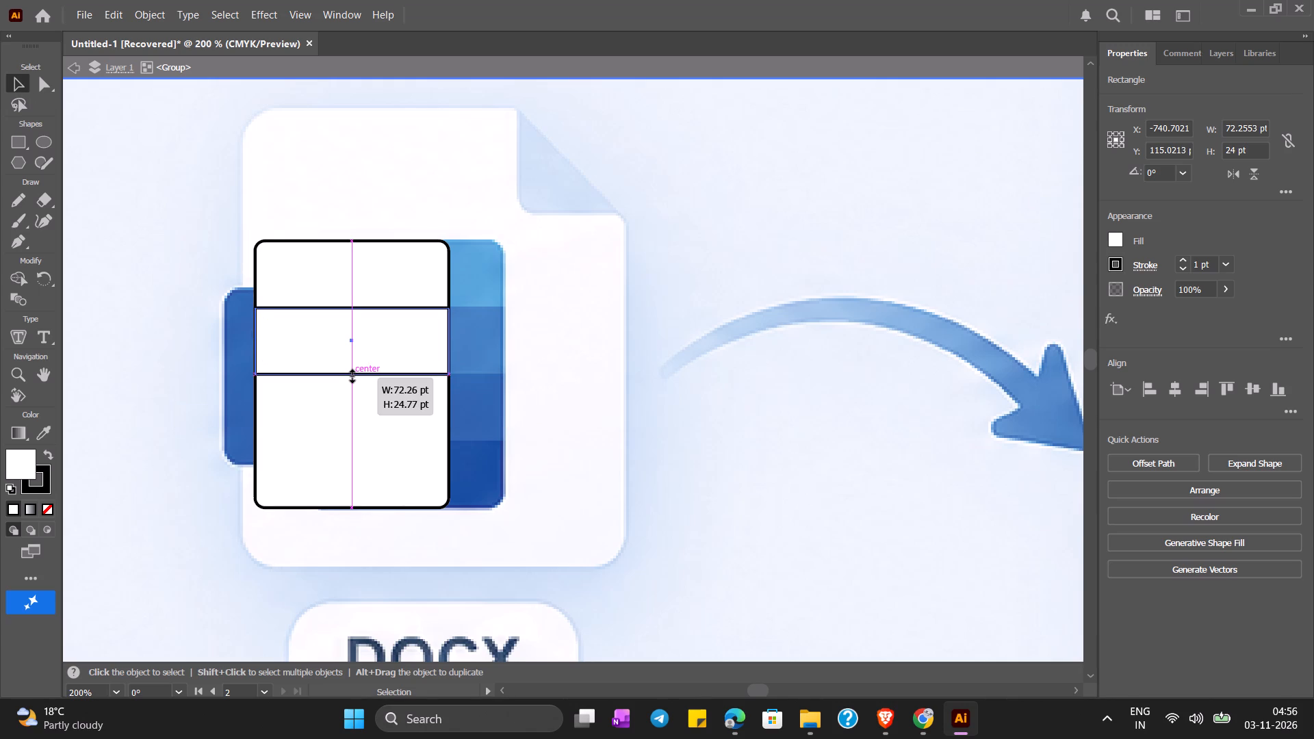
{"action": "left_click", "coordinate": [78, 130]}
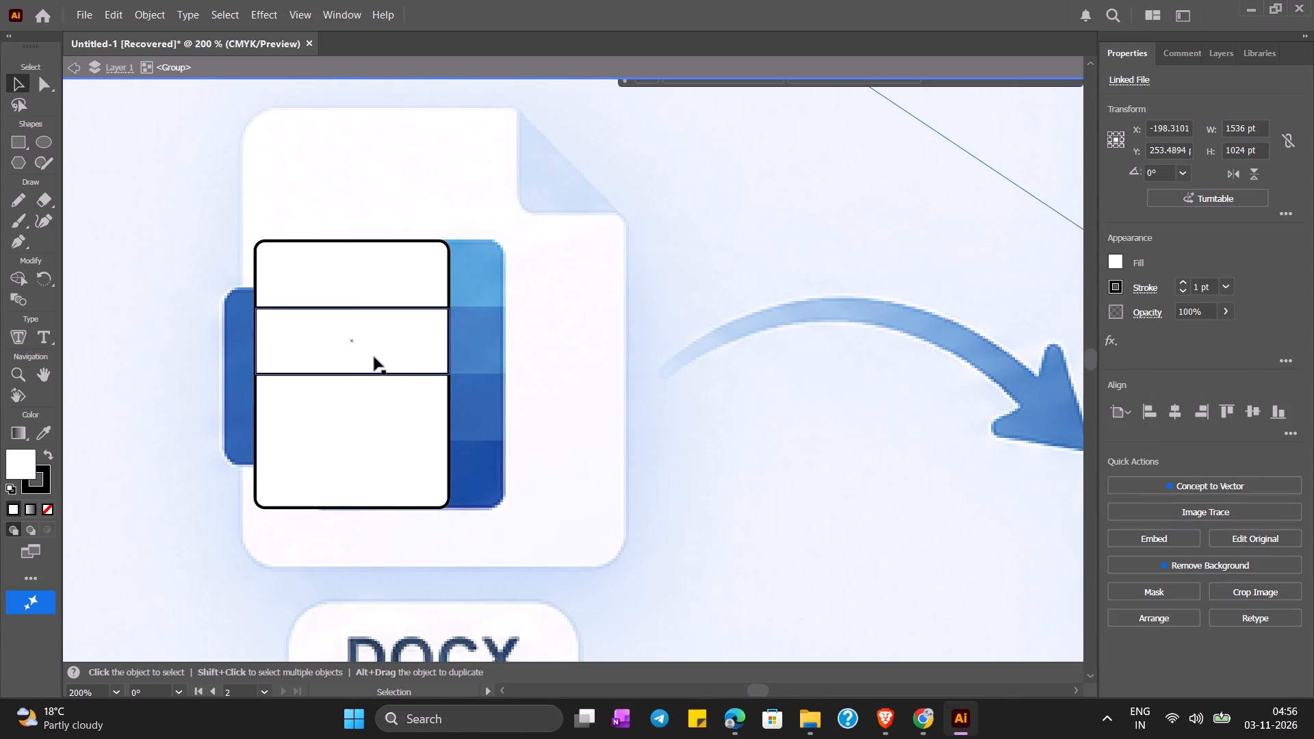
Duplicate the band rectangle and place the copy directly below it, level with the third blue band.
{"action": "left_click", "coordinate": [376, 359]}
{"action": "key", "text": "ctrl+c"}
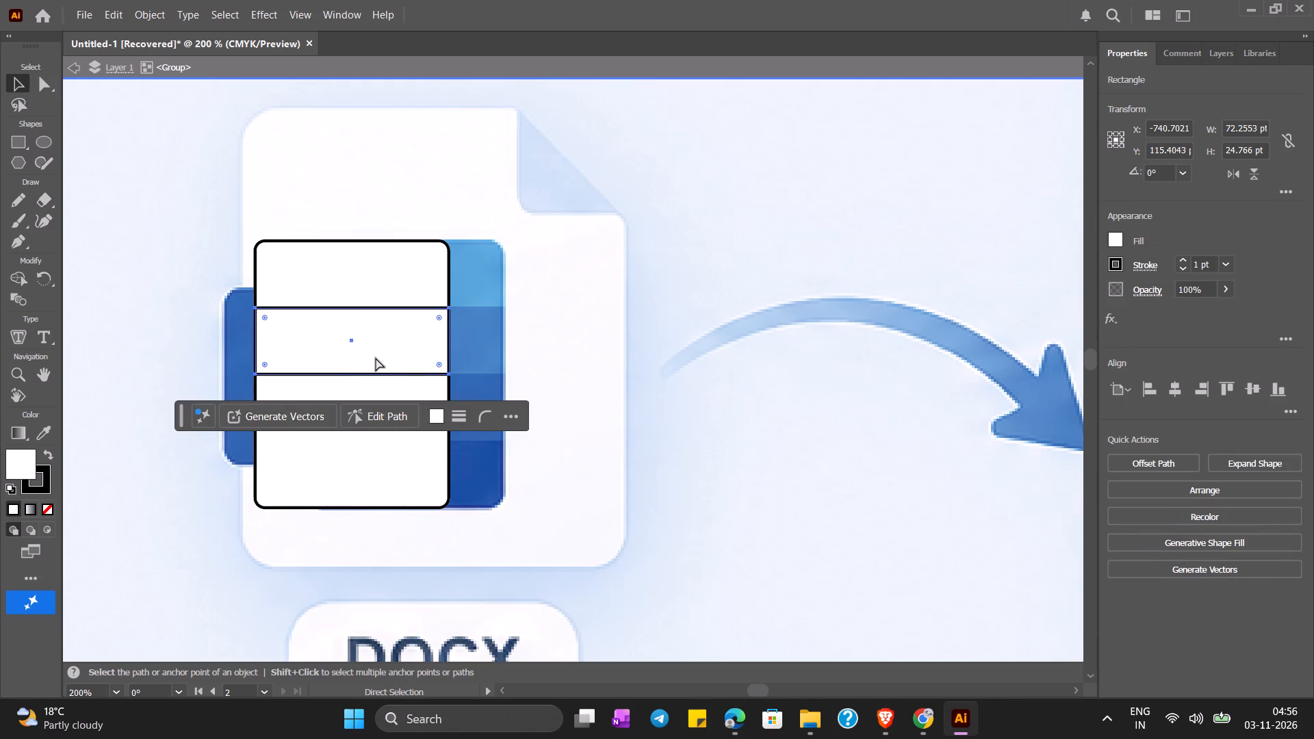
{"action": "key", "text": "ctrl+v"}
{"action": "left_click_drag", "start_coordinate": [619, 363], "coordinate": [400, 420]}
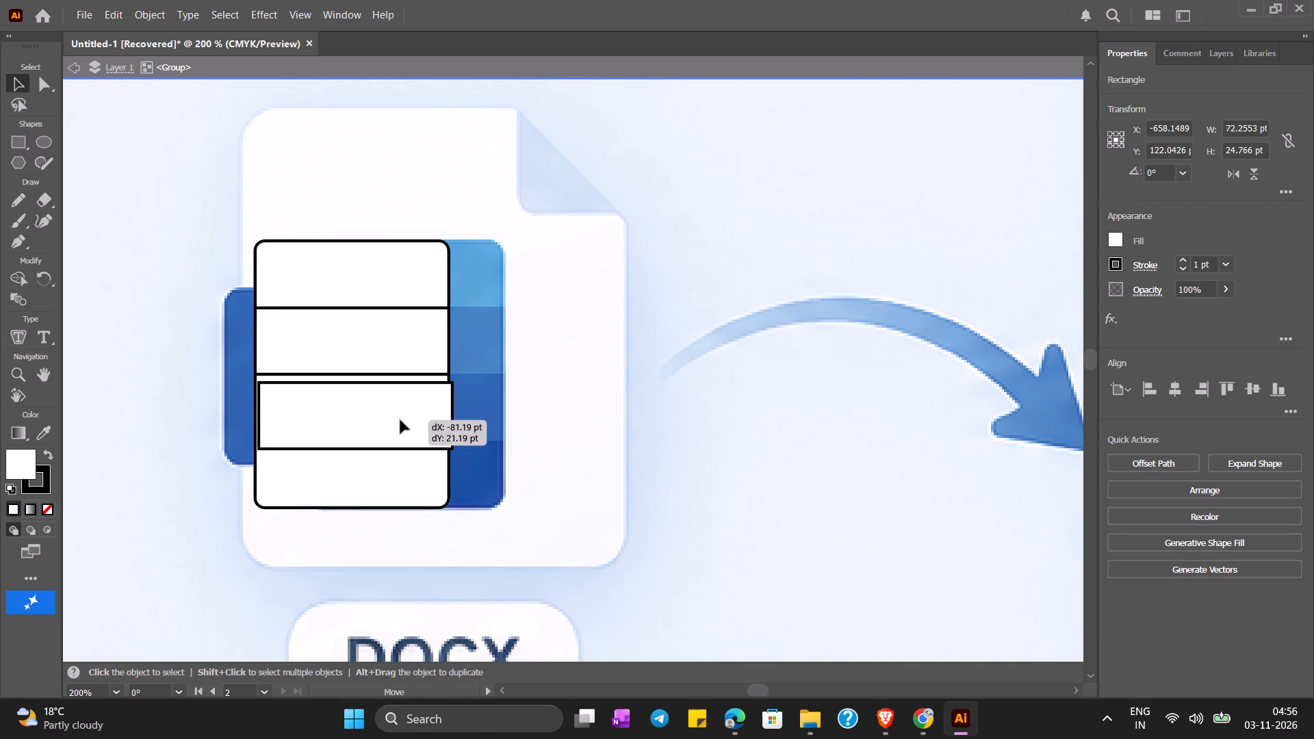
{"action": "left_click_drag", "start_coordinate": [400, 420], "coordinate": [397, 411]}
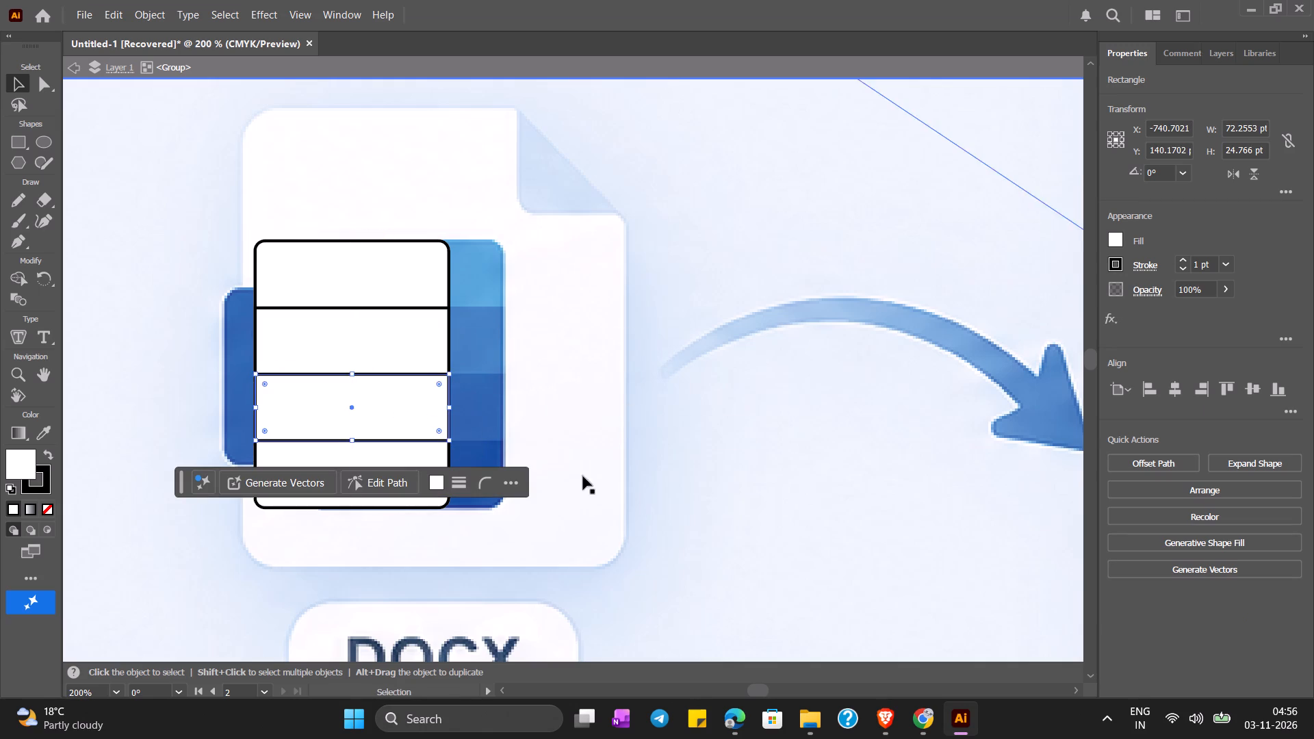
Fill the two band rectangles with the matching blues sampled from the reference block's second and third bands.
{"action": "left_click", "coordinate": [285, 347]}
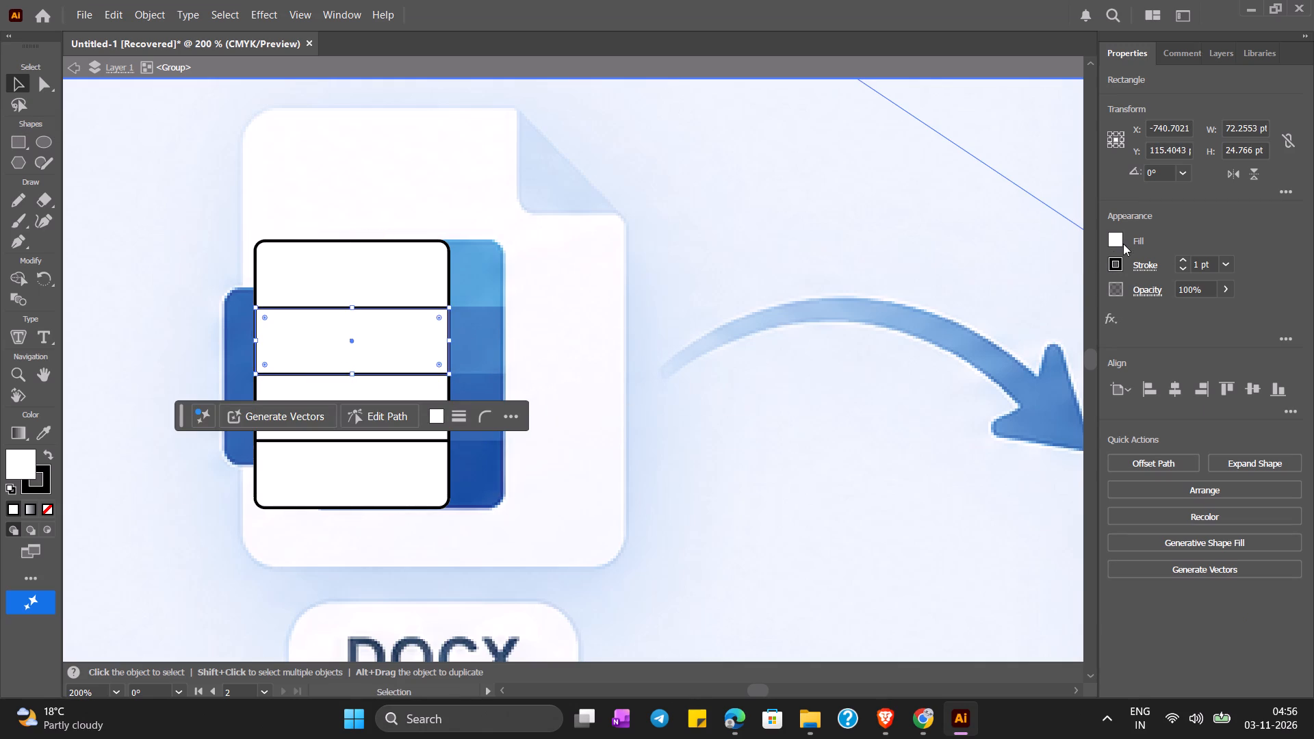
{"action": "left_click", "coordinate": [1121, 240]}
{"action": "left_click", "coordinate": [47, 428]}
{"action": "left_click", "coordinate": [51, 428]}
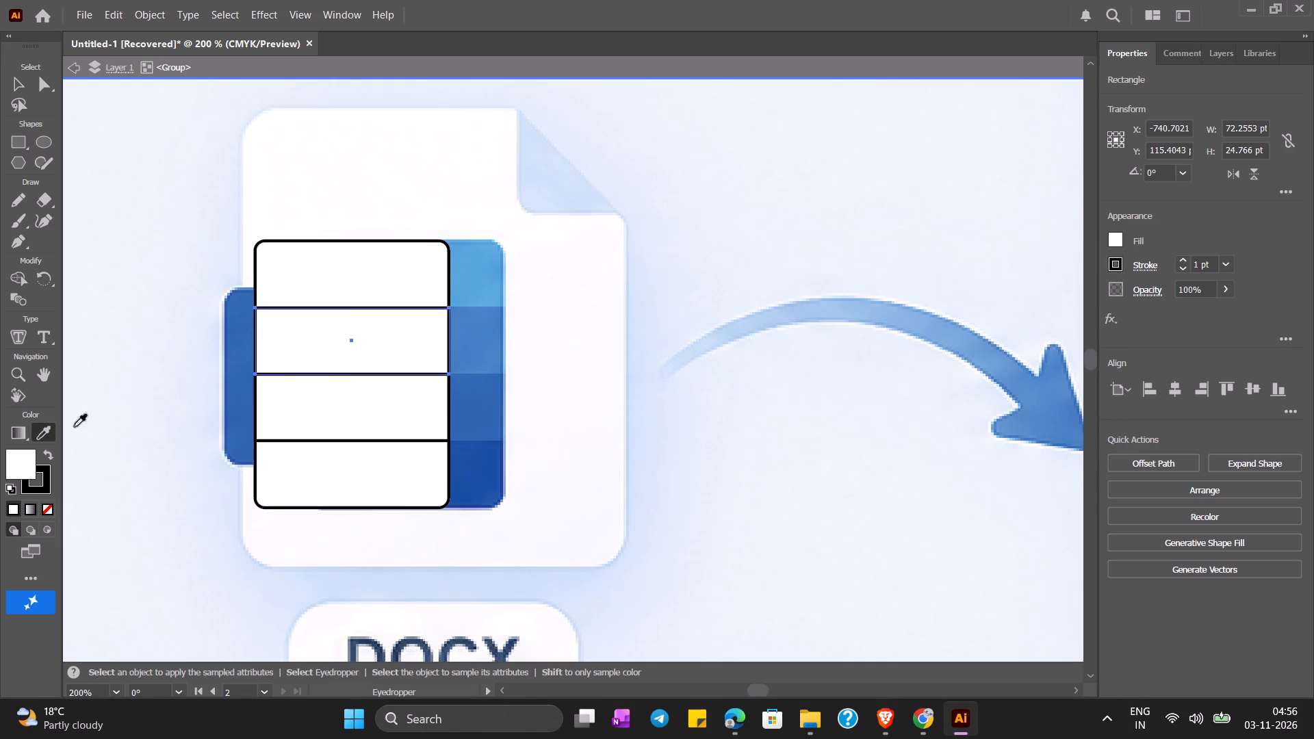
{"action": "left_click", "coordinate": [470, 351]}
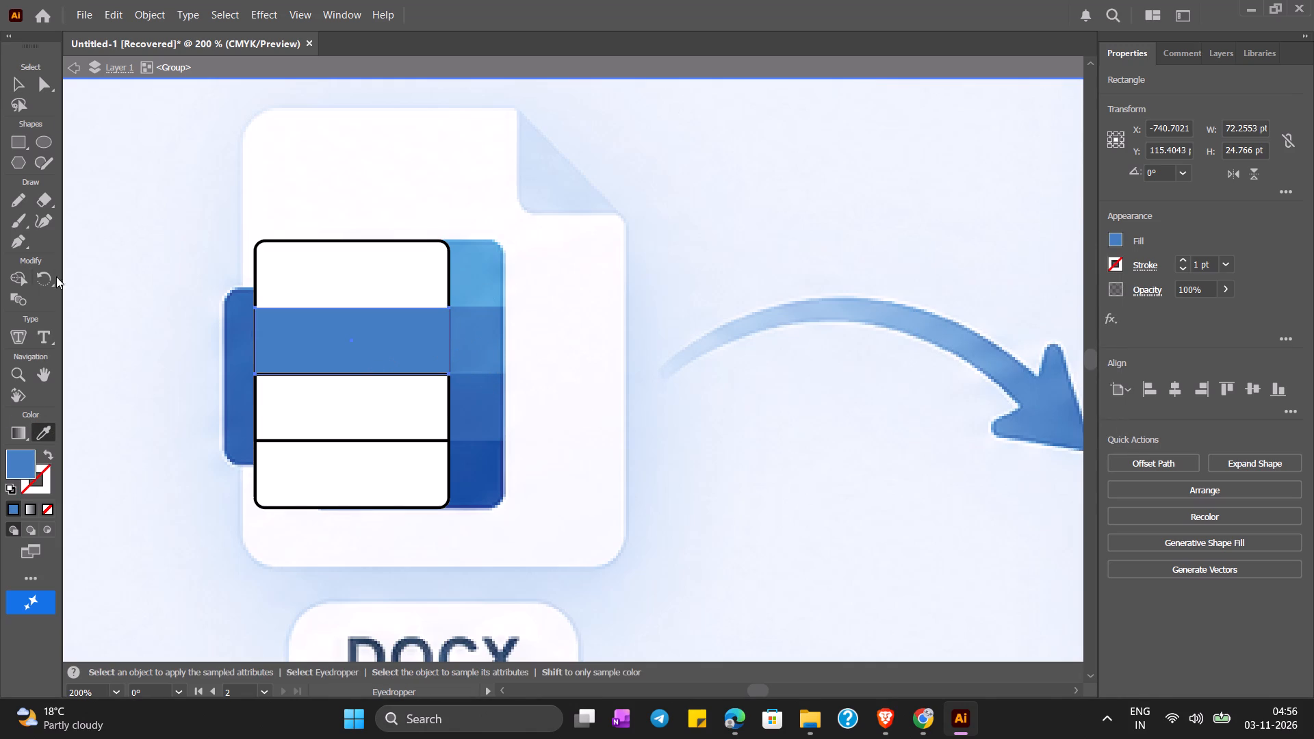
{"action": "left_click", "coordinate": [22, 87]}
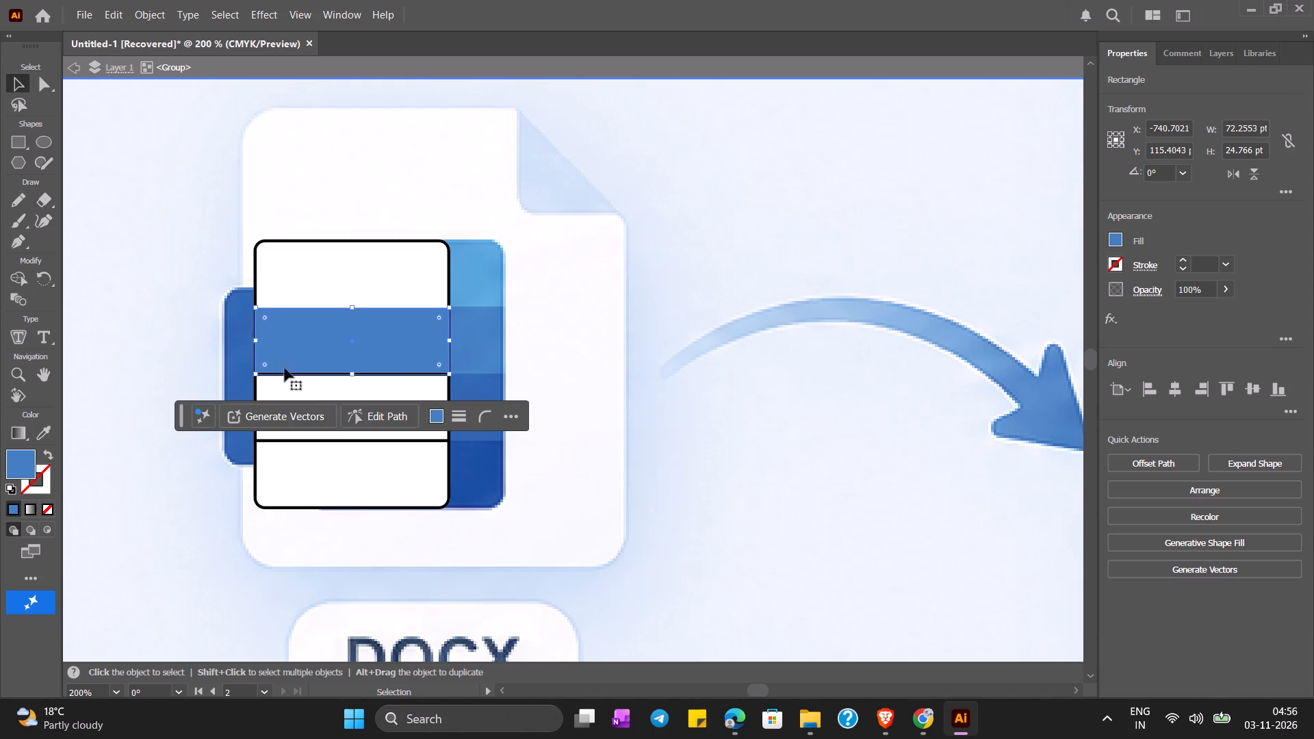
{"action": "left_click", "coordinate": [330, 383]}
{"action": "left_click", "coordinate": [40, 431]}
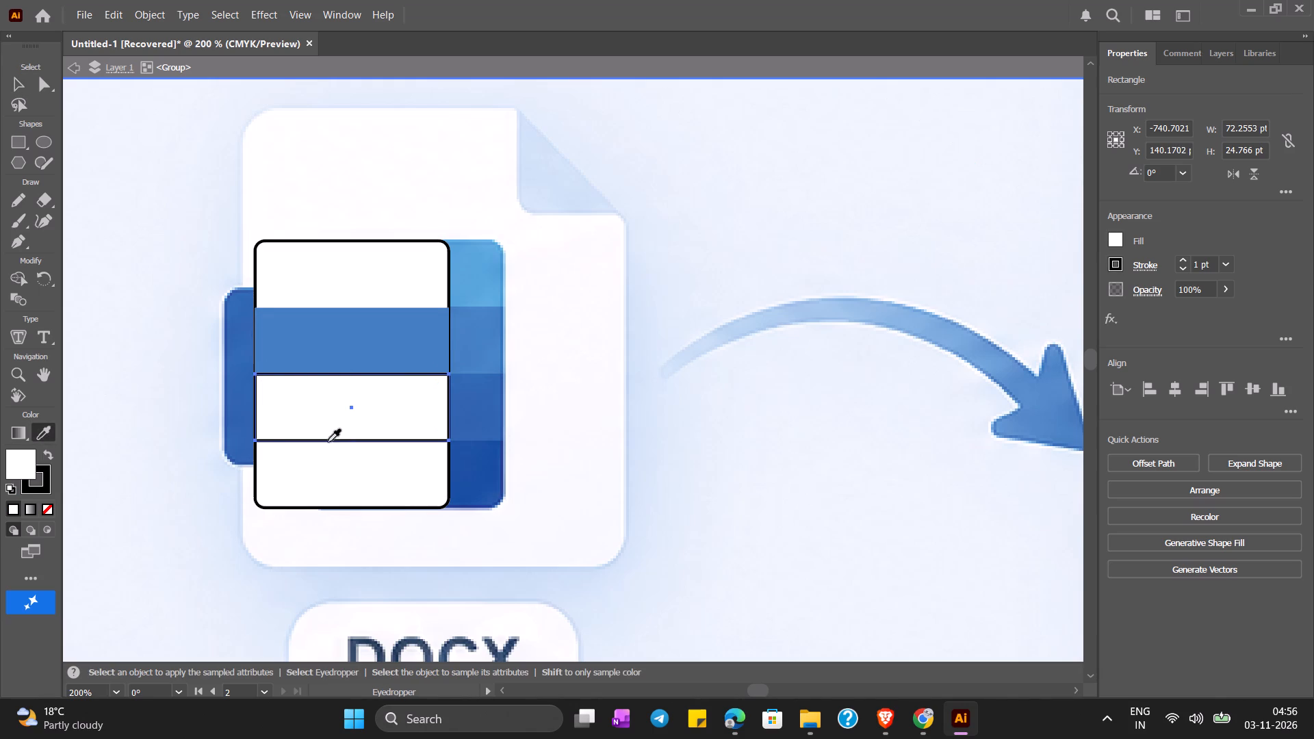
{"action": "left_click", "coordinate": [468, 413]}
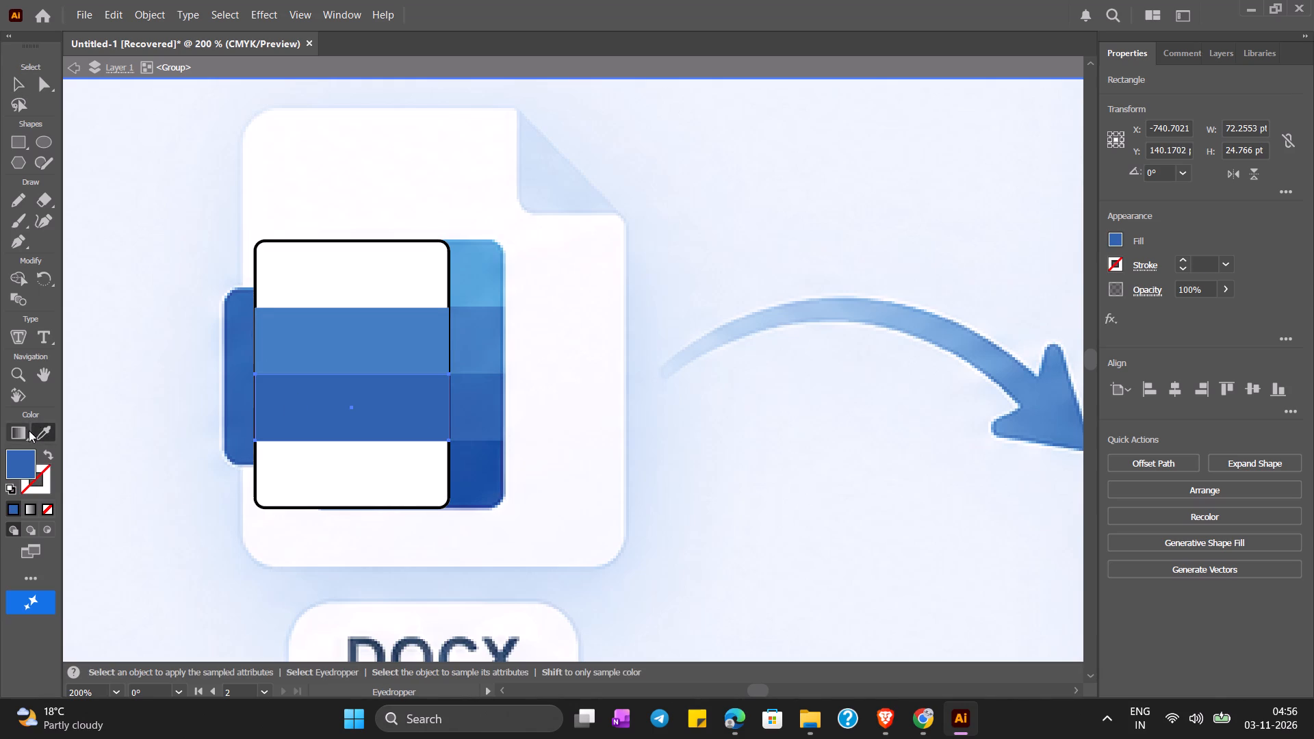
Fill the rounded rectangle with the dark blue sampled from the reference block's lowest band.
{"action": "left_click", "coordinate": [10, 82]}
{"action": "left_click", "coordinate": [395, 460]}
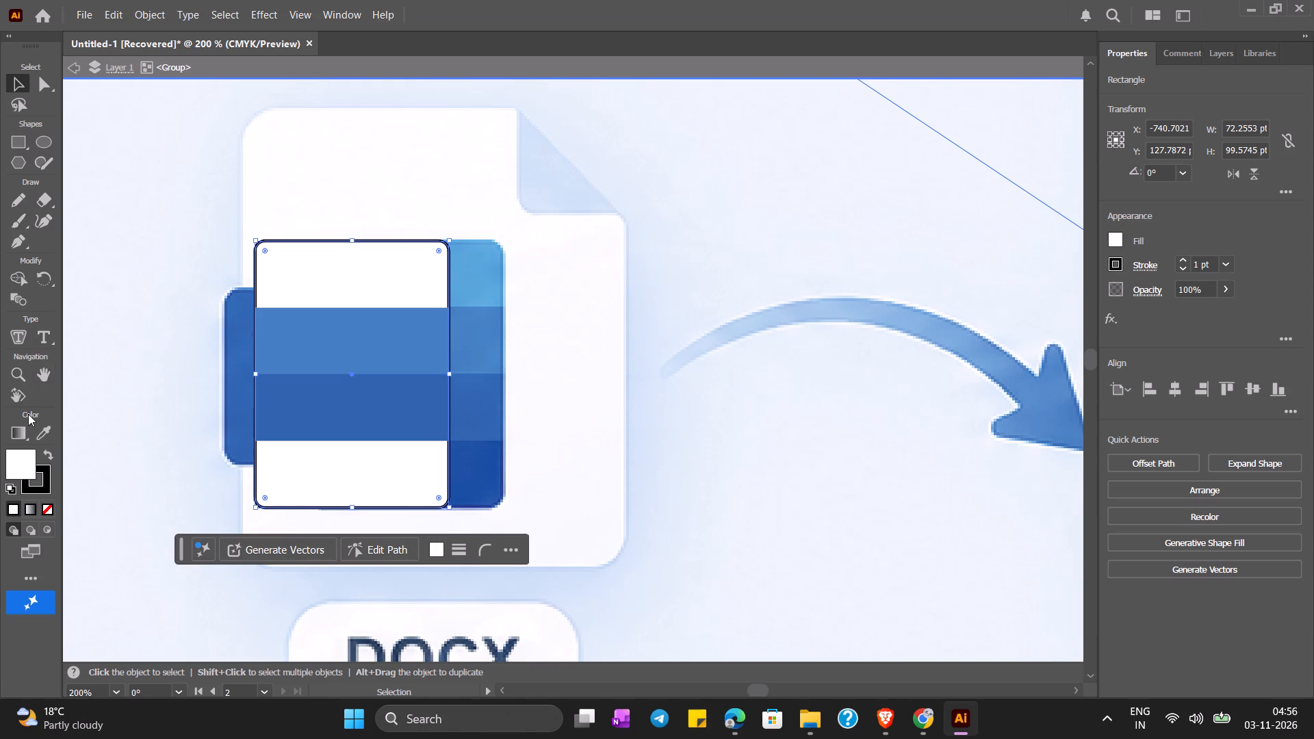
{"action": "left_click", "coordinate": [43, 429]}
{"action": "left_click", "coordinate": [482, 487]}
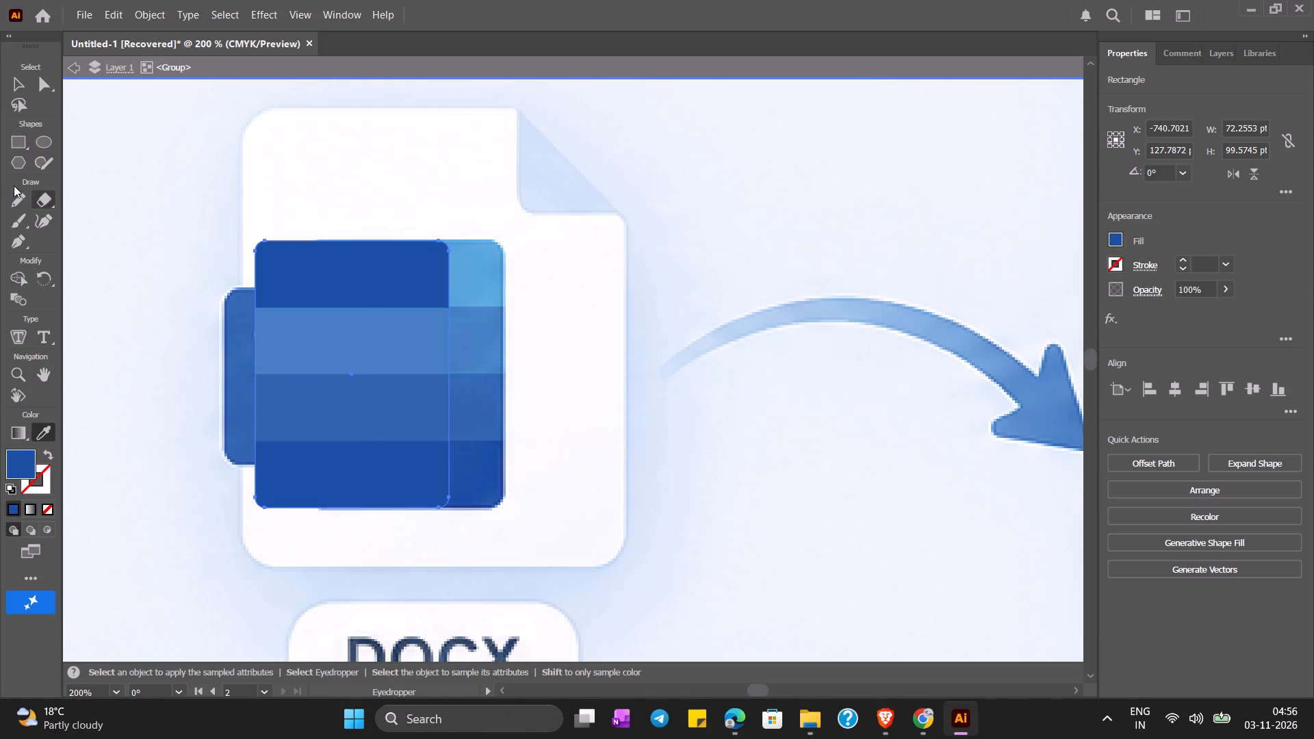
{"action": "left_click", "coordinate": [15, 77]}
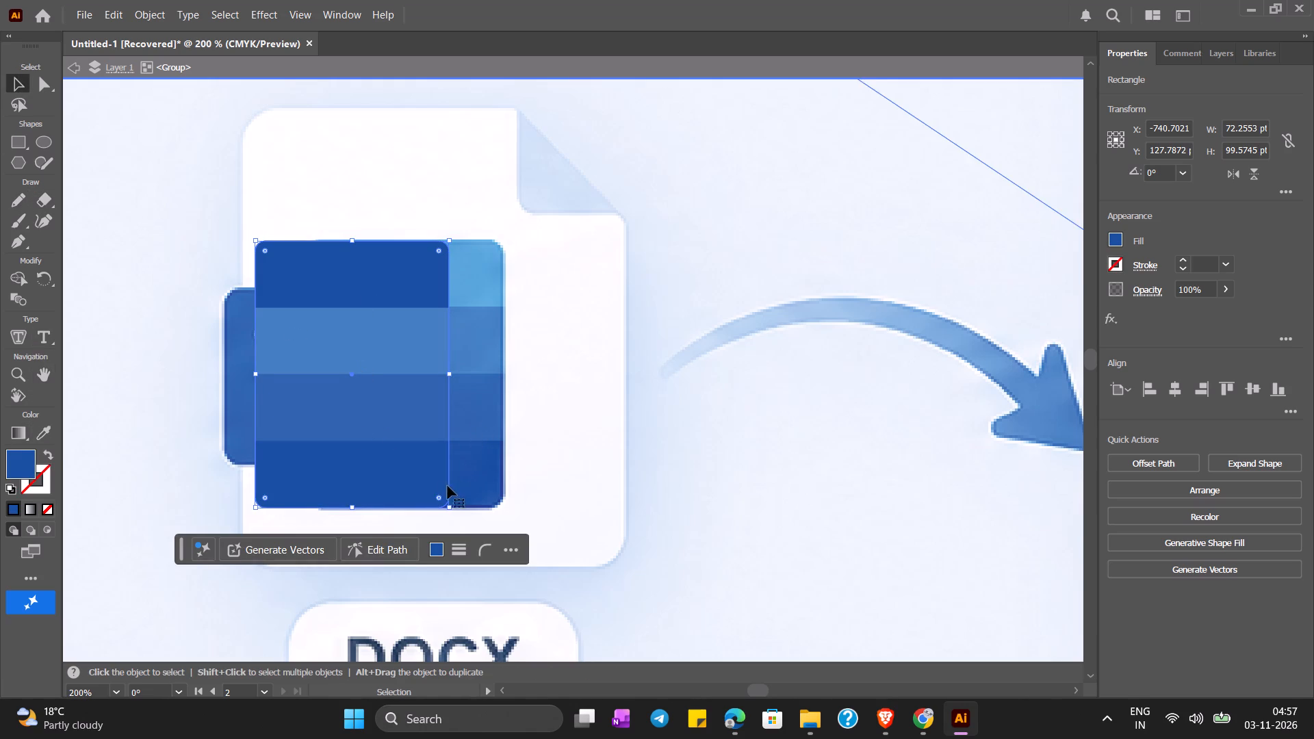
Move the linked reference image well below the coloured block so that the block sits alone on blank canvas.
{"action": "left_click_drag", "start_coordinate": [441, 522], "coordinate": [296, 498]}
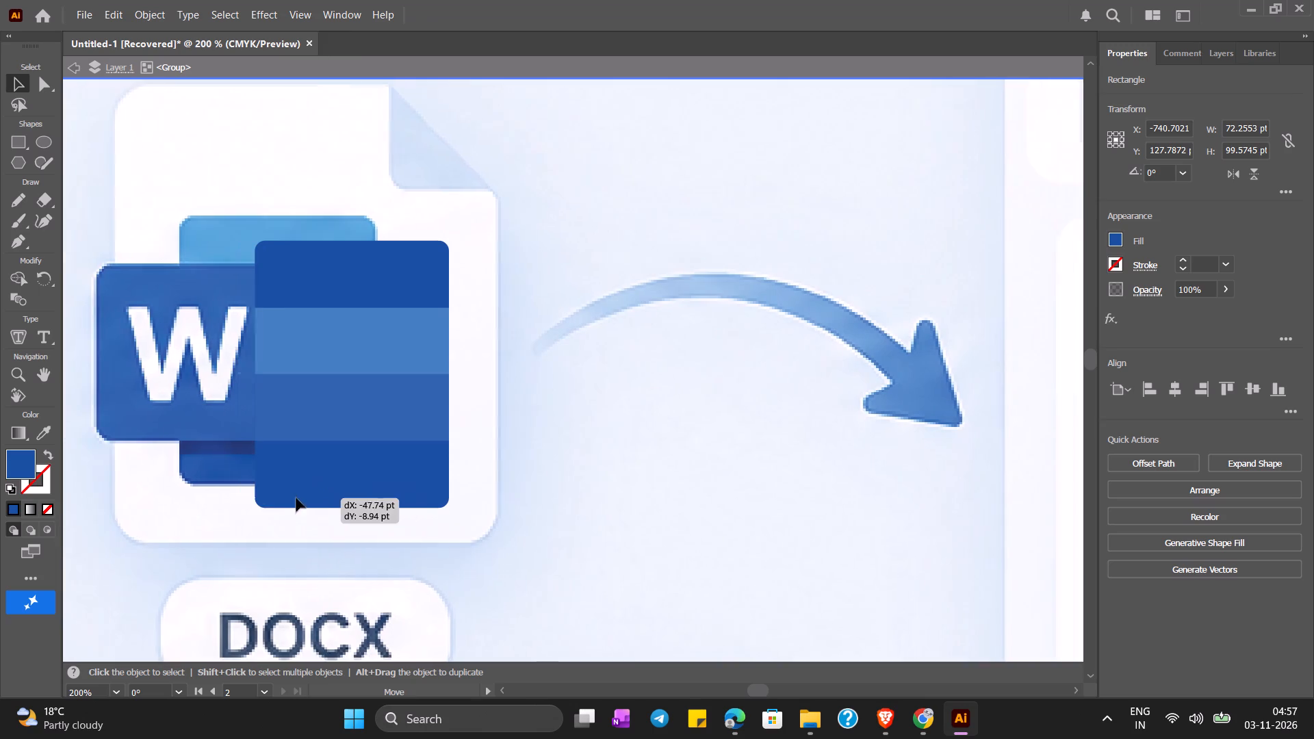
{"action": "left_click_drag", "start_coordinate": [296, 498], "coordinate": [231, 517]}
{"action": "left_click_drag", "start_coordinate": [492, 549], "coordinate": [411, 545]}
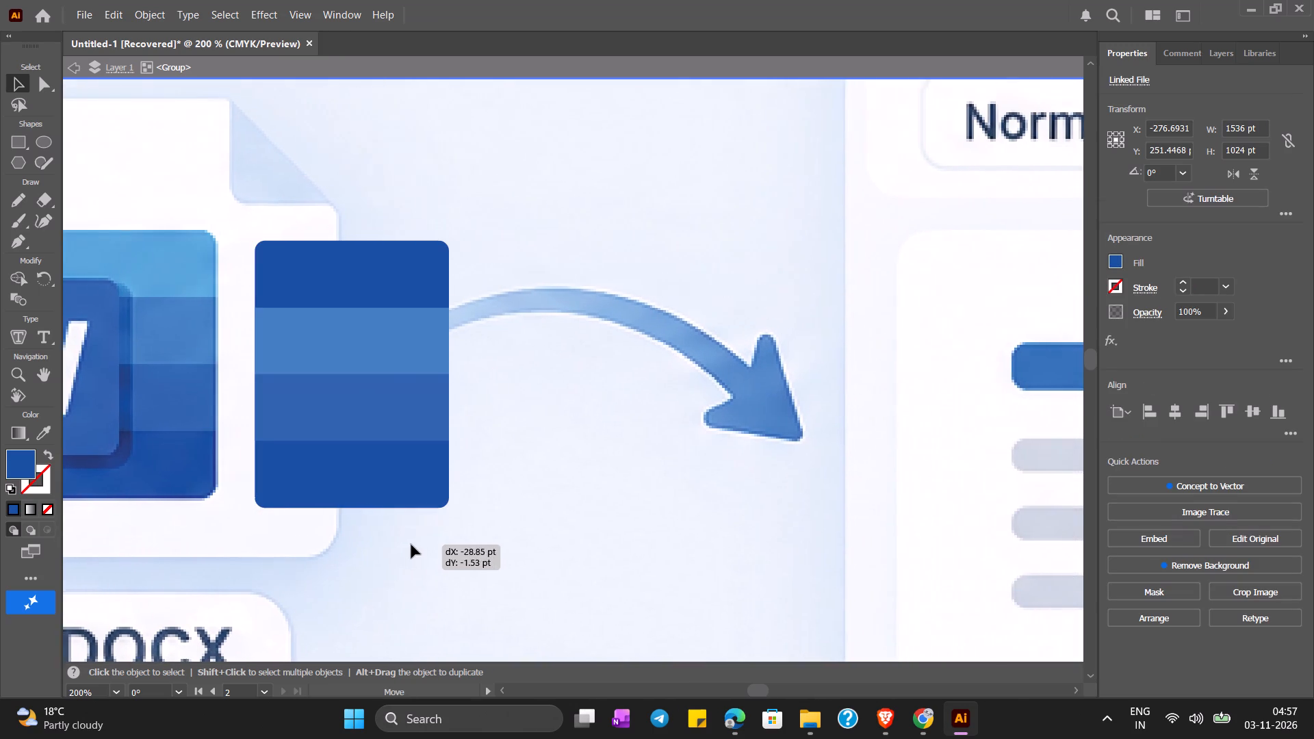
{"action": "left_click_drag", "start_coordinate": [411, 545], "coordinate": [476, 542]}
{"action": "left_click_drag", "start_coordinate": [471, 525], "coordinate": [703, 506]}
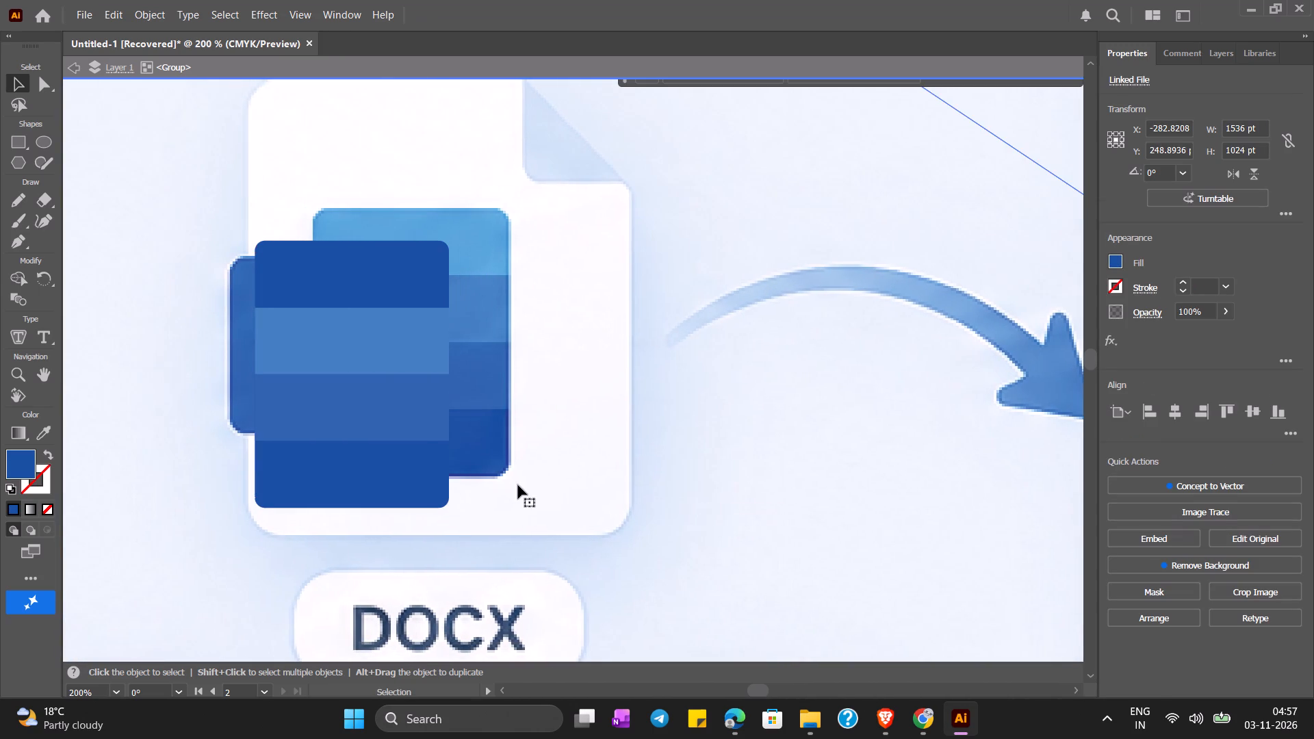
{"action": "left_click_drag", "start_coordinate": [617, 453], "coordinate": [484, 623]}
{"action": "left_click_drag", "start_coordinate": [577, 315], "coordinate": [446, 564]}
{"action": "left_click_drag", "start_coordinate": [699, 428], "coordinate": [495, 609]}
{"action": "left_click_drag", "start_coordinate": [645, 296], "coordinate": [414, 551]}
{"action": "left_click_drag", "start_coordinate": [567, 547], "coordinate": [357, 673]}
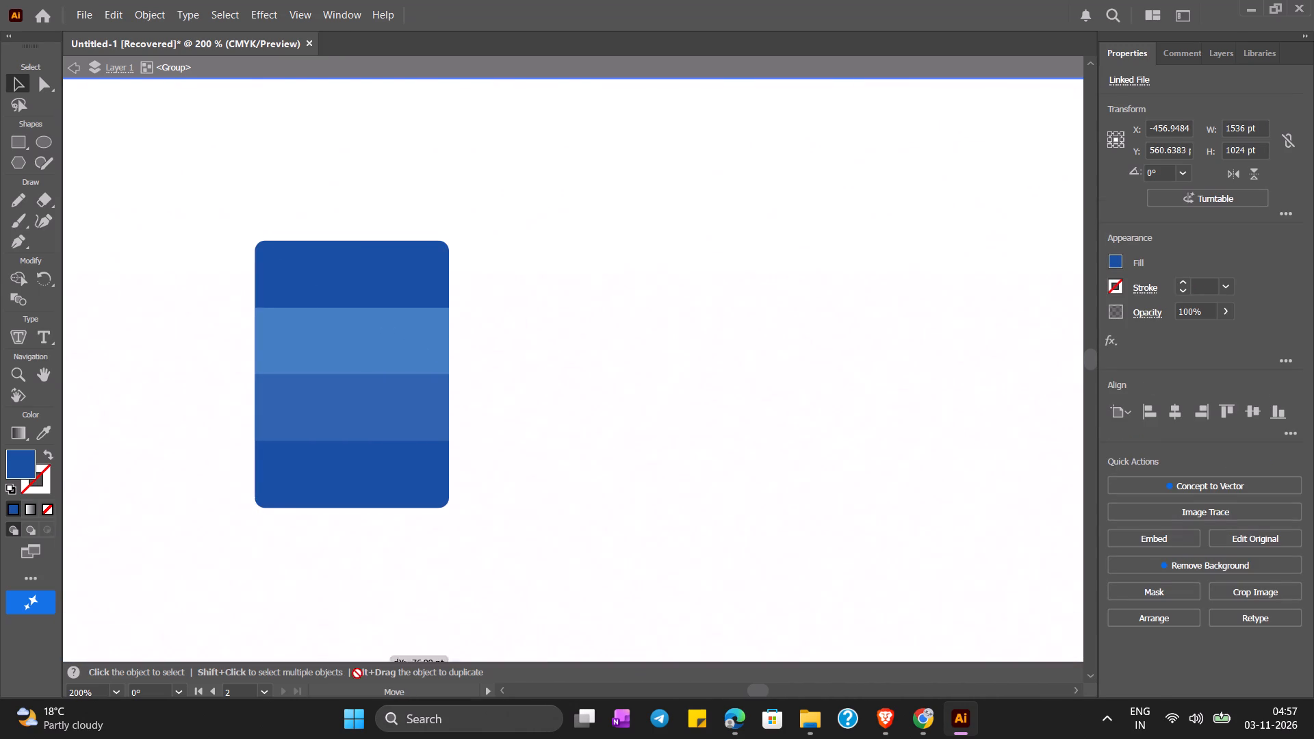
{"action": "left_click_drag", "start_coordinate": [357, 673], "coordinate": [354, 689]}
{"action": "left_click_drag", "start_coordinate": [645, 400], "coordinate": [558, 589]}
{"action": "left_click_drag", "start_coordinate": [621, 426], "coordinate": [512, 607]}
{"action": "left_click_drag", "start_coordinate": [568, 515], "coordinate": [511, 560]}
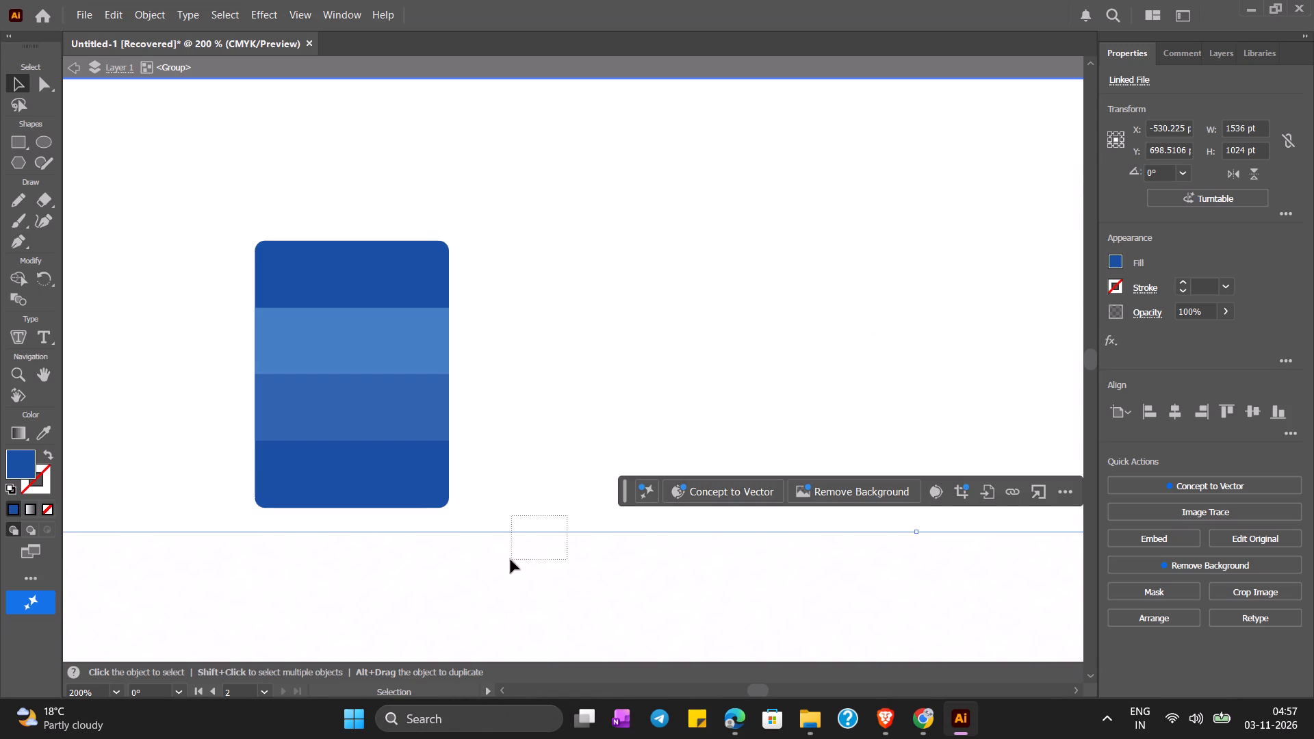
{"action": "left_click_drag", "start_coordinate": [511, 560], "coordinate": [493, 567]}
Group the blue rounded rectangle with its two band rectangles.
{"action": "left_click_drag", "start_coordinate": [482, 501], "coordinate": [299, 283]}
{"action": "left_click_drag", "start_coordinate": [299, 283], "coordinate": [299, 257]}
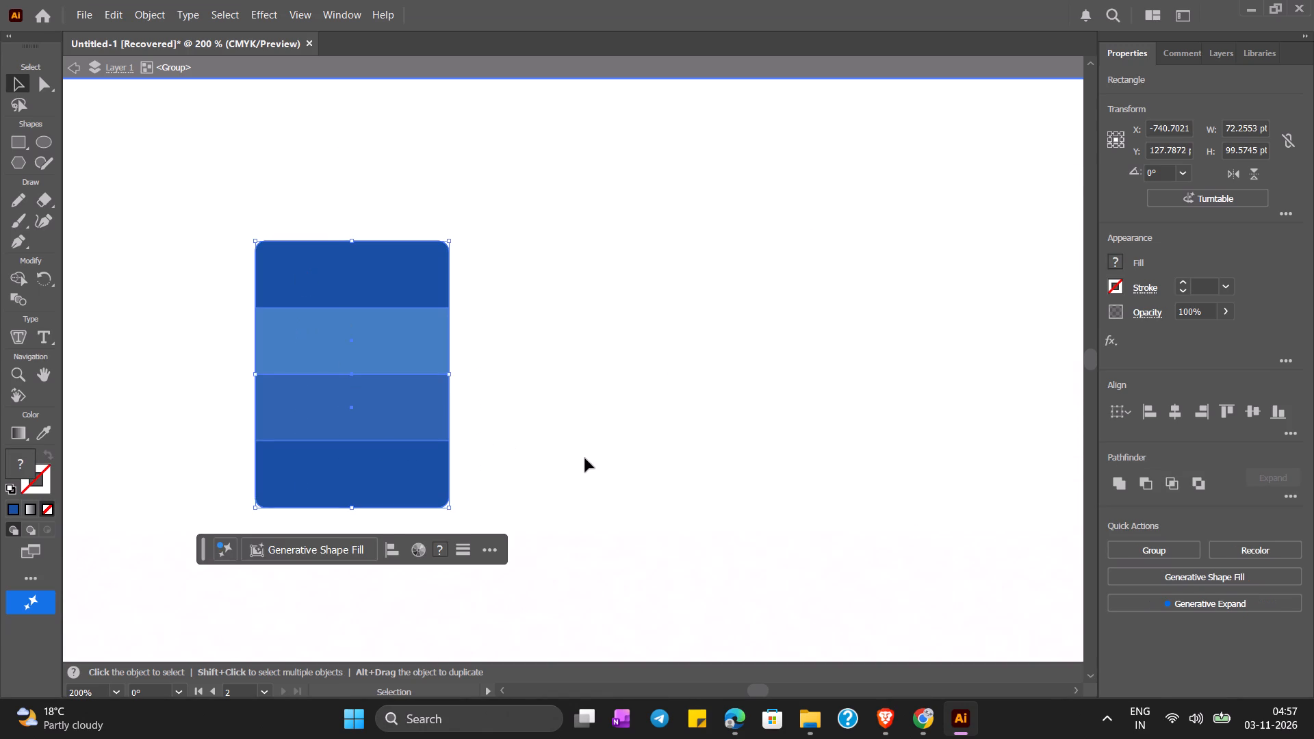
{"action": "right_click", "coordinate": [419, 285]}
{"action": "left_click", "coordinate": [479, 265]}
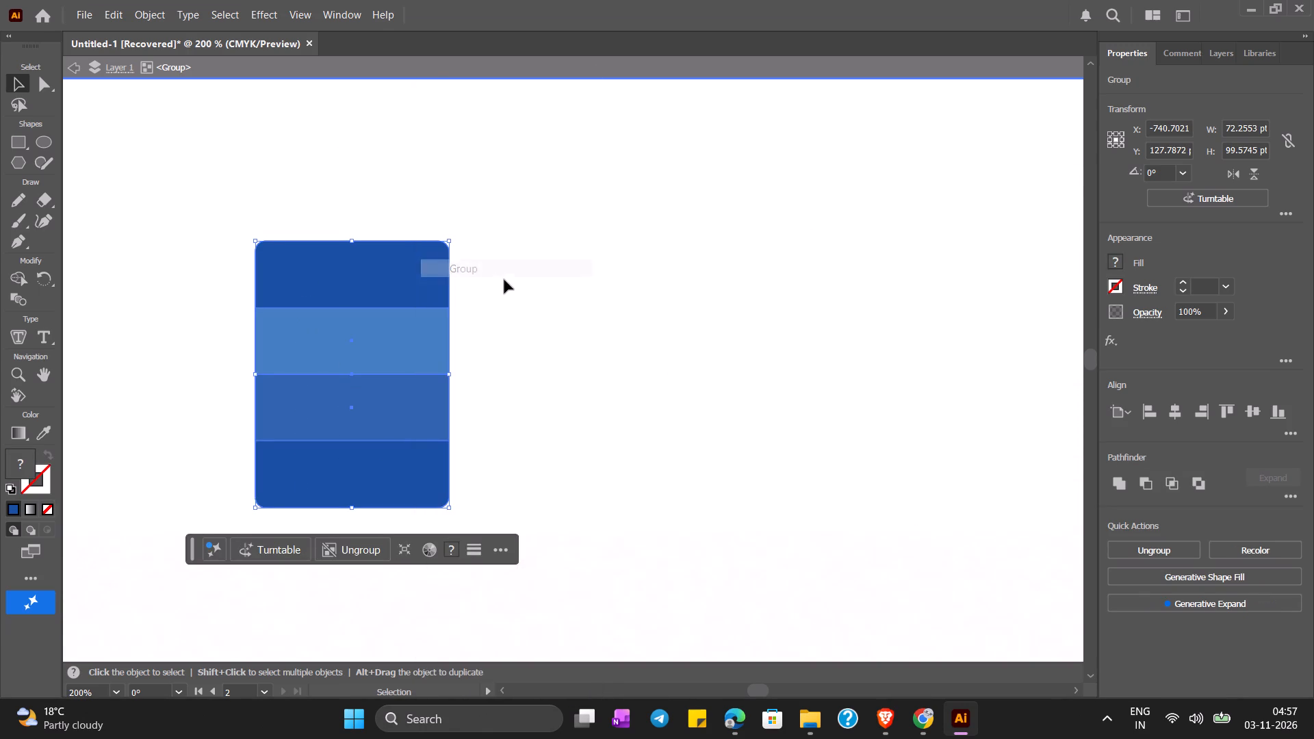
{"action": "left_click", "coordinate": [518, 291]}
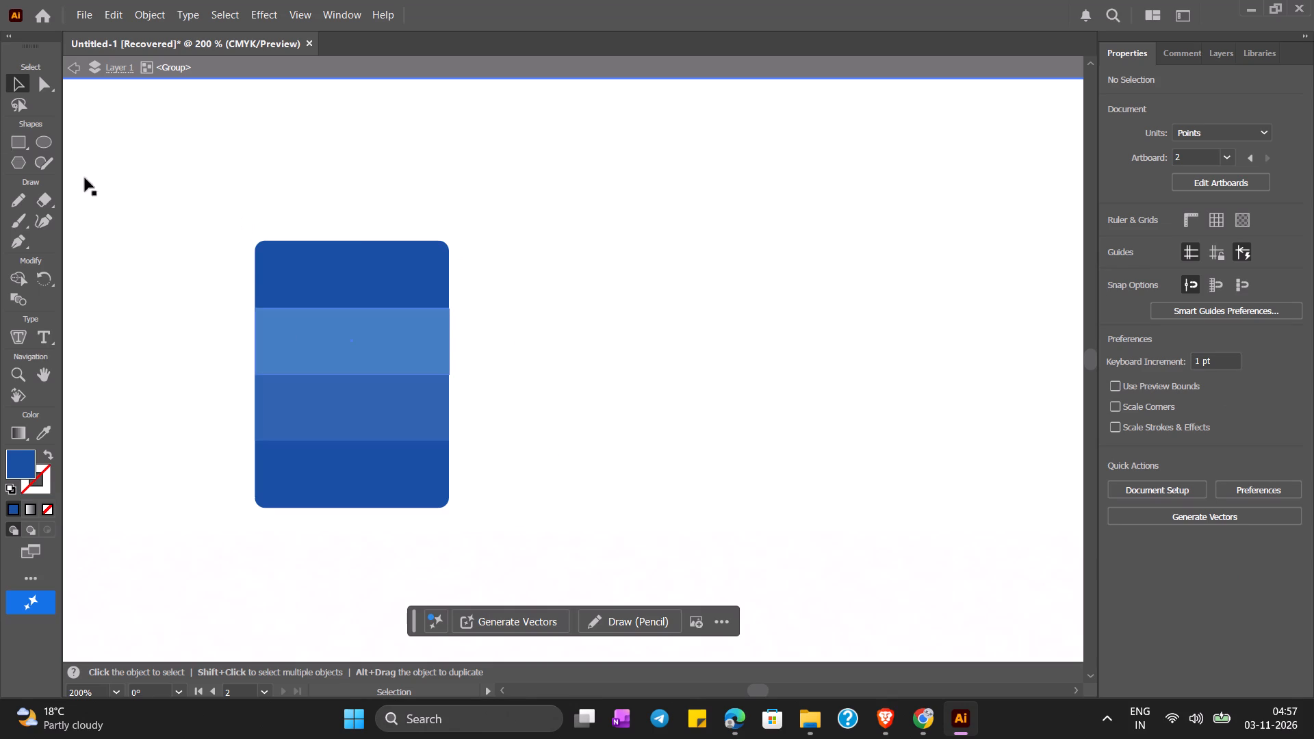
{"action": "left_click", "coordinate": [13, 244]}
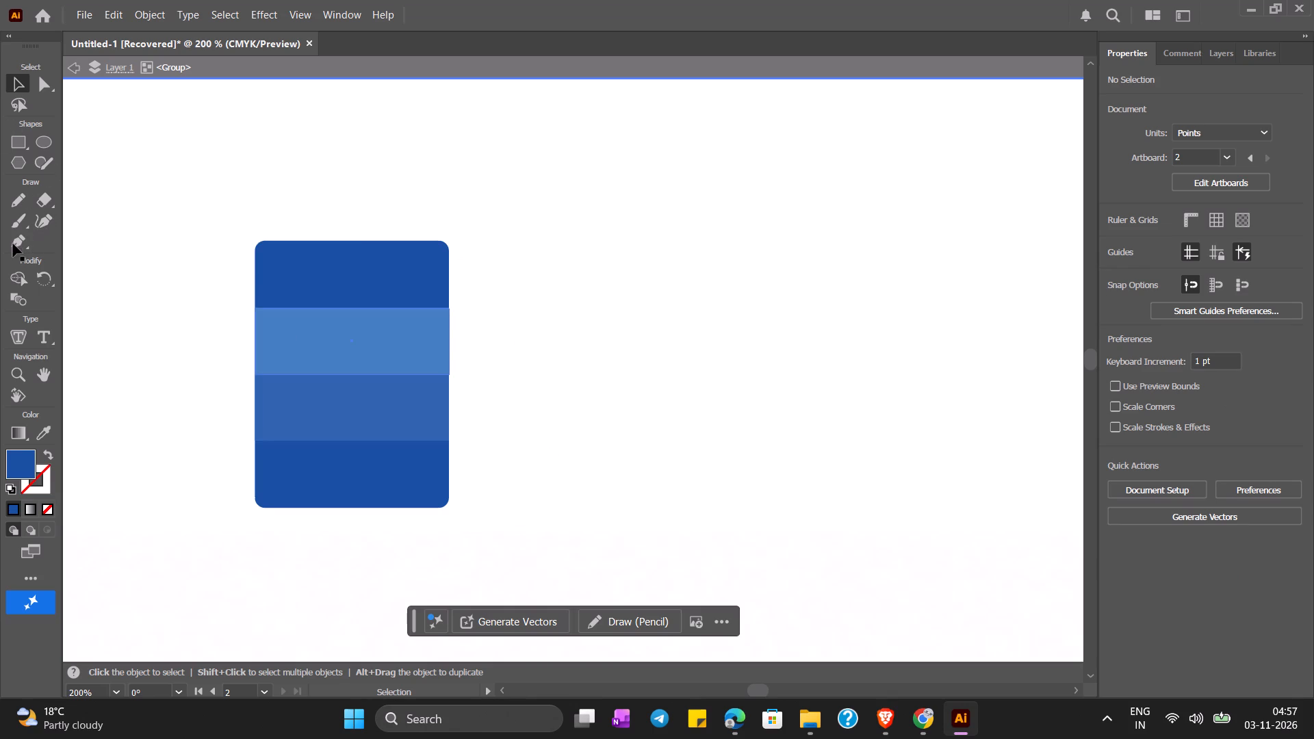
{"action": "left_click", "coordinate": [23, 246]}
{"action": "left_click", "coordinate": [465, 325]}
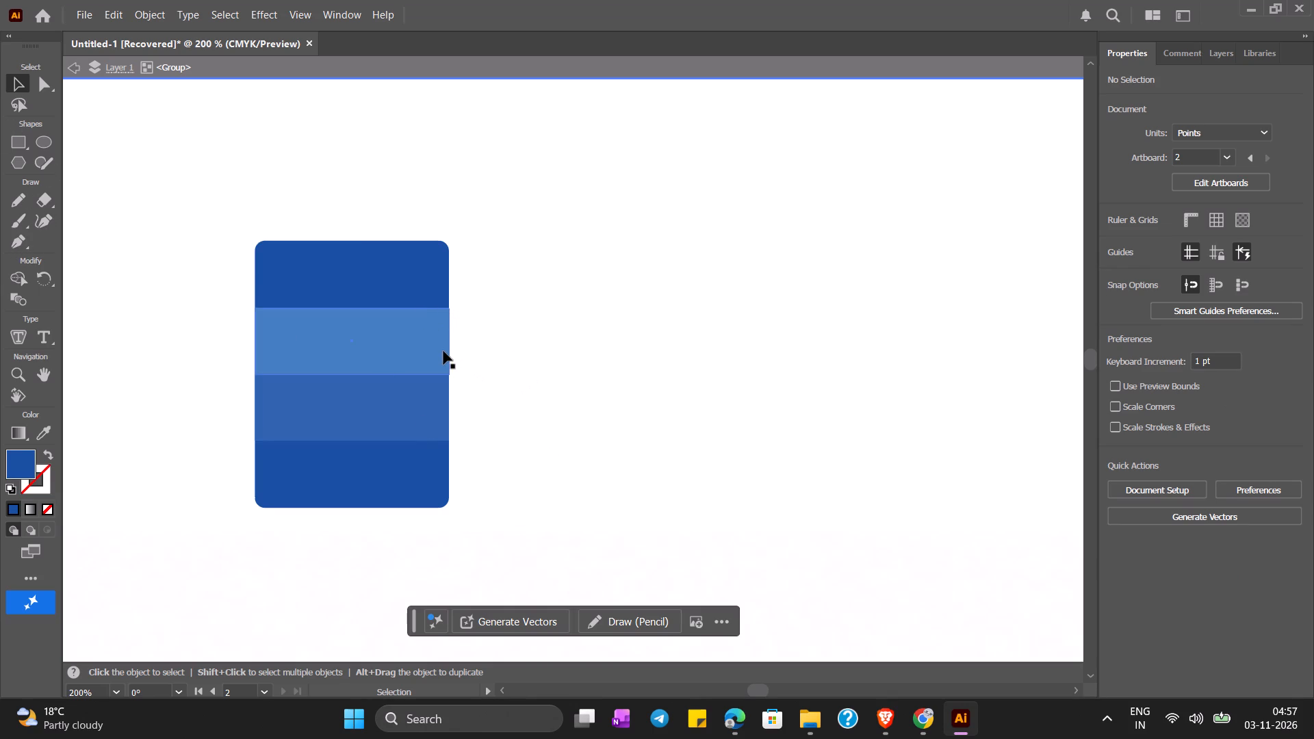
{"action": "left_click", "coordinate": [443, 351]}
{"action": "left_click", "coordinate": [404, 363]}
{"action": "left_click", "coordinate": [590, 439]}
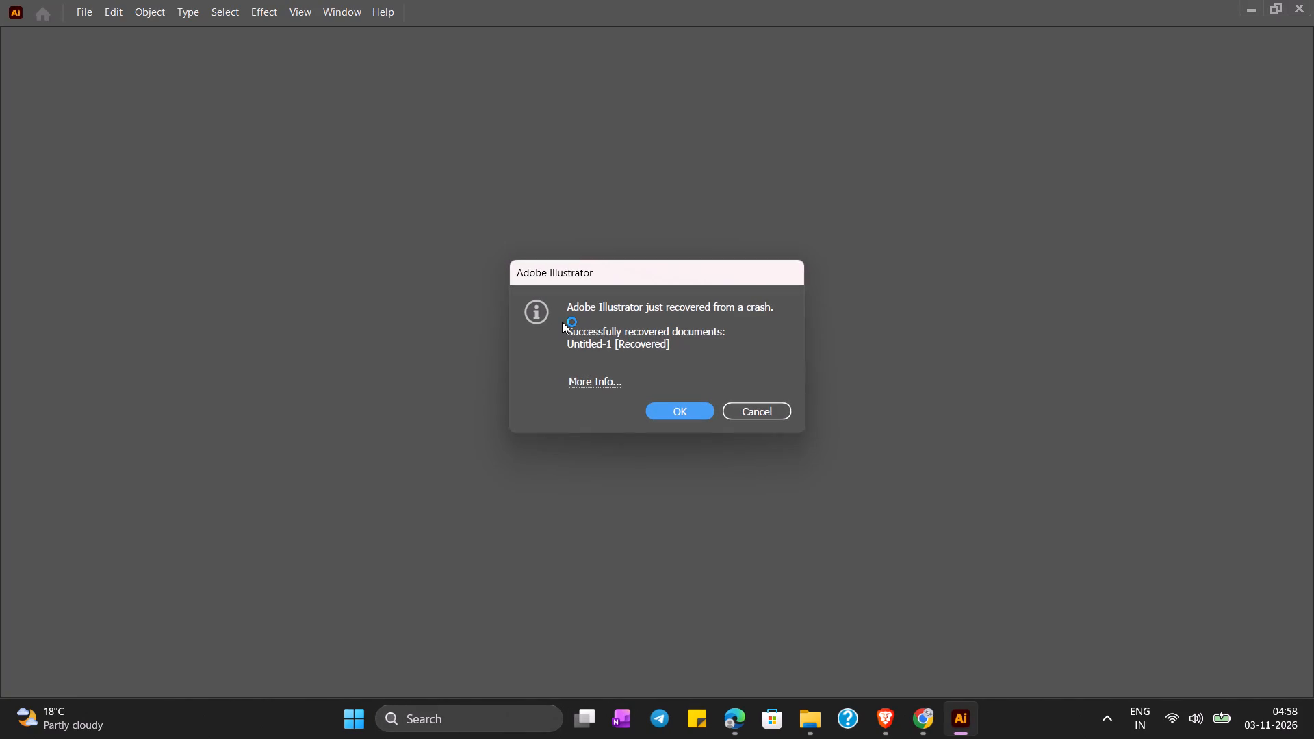
{"action": "left_click", "coordinate": [683, 414]}
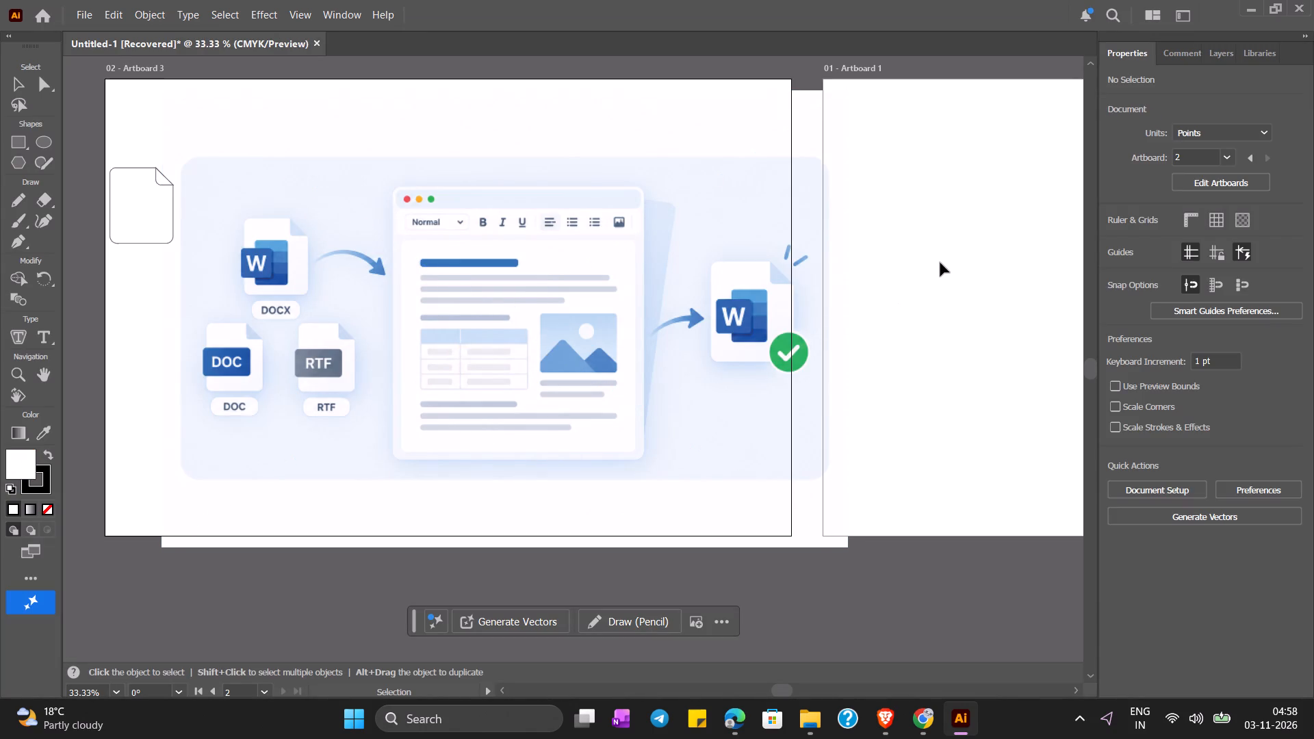
{"action": "left_click", "coordinate": [1302, 2]}
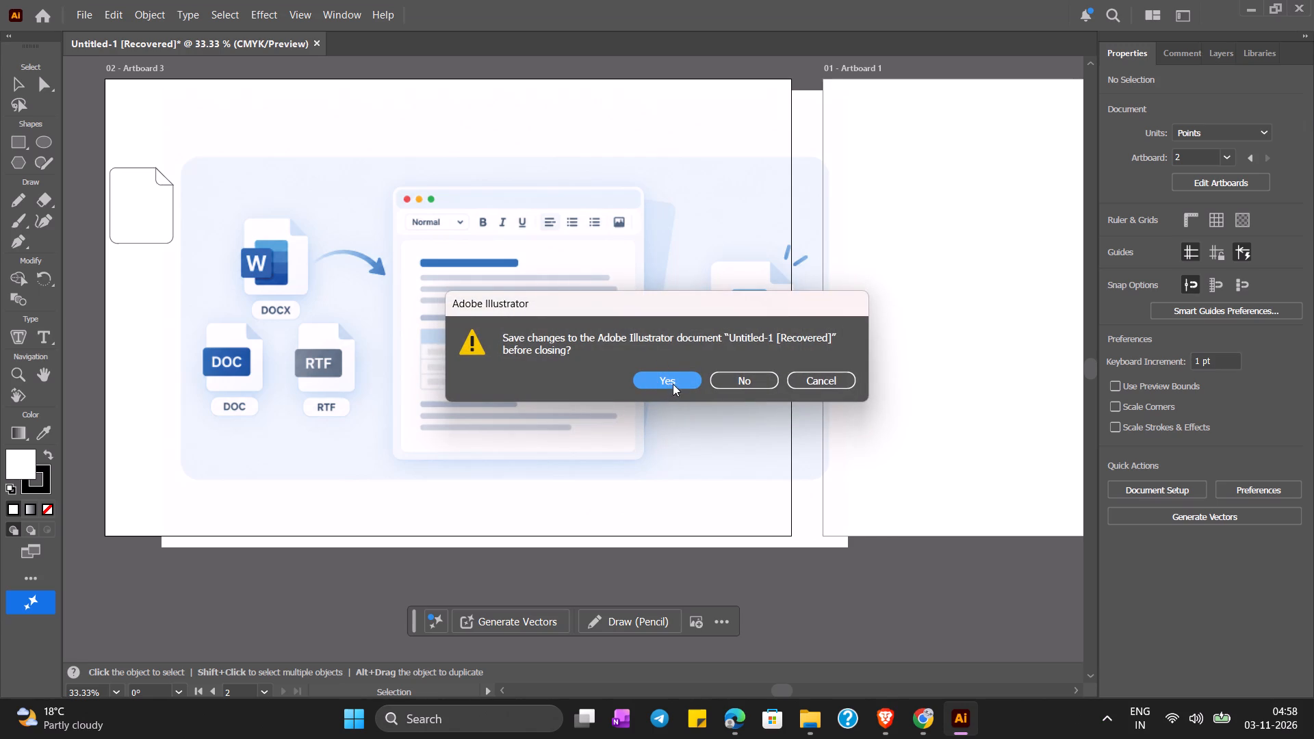
{"action": "left_click", "coordinate": [792, 383]}
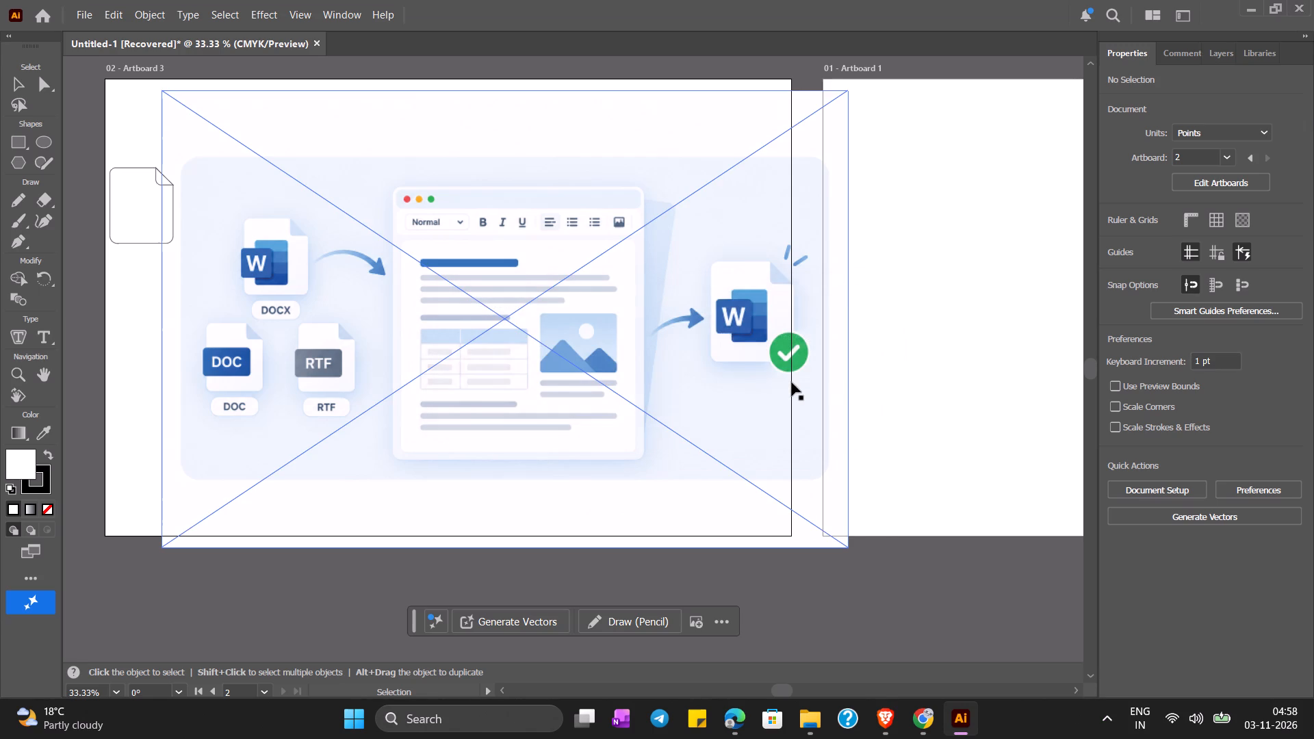
Shift the group containing the reference illustration and the page outline to the right across Artboard 3, and deselect it.
{"action": "left_click_drag", "start_coordinate": [126, 276], "coordinate": [122, 235]}
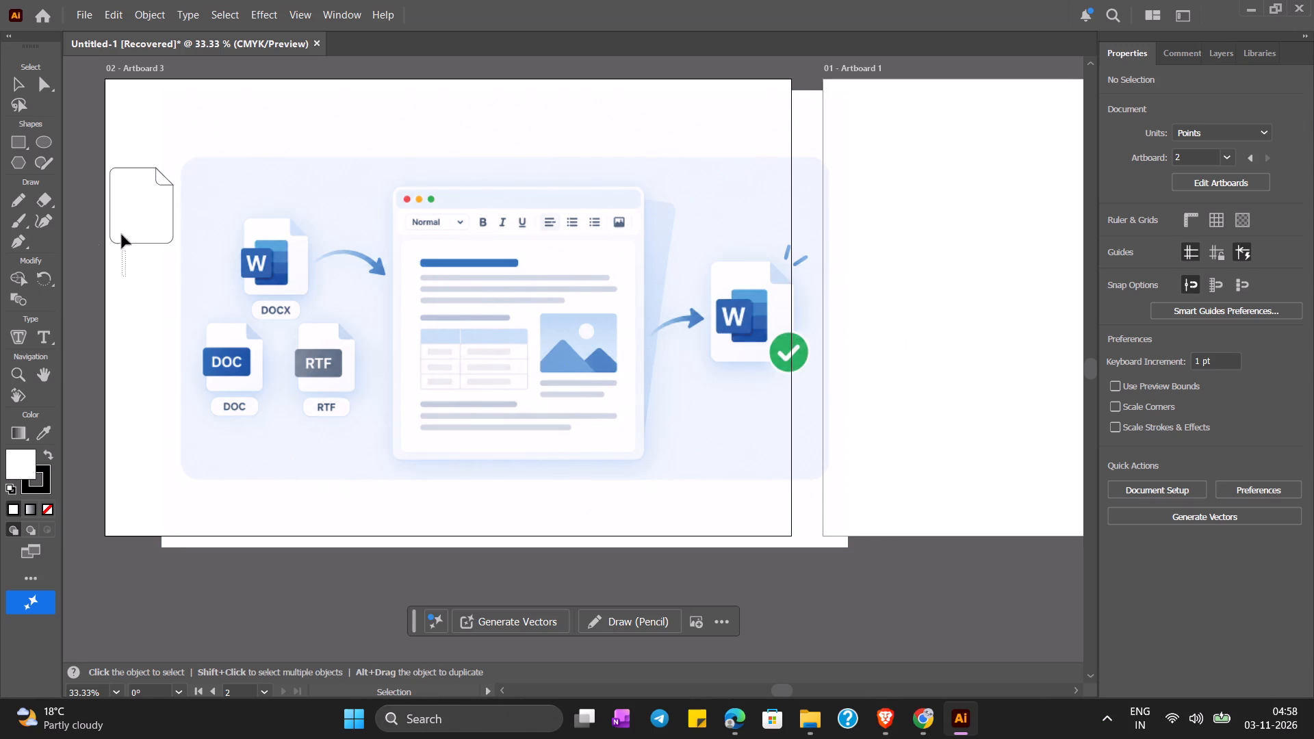
{"action": "left_click_drag", "start_coordinate": [122, 235], "coordinate": [162, 142]}
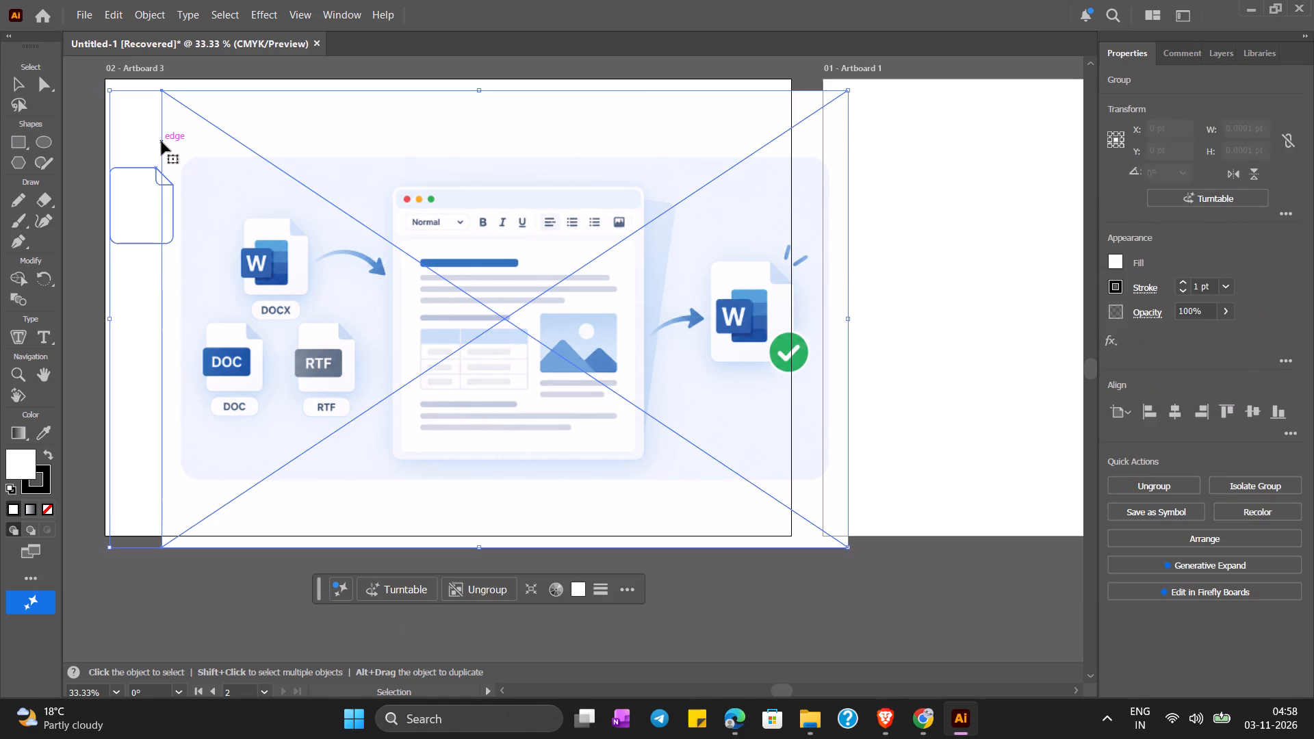
{"action": "left_click_drag", "start_coordinate": [301, 200], "coordinate": [394, 209]}
{"action": "left_click", "coordinate": [173, 235]}
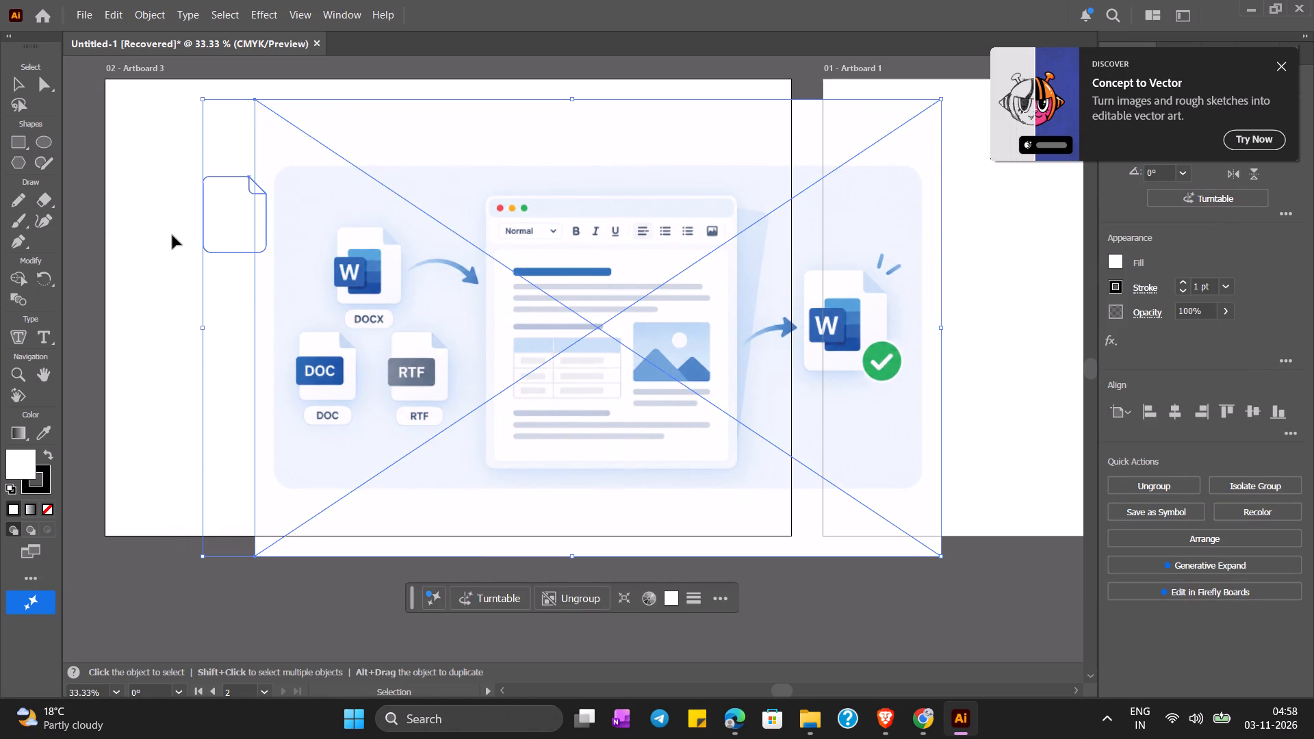
Isolate the illustration's group, move the page outline and its folded corner clear of the image, realign them, and group the two pieces.
{"action": "left_click_drag", "start_coordinate": [203, 229], "coordinate": [149, 253]}
{"action": "double_click", "coordinate": [175, 233]}
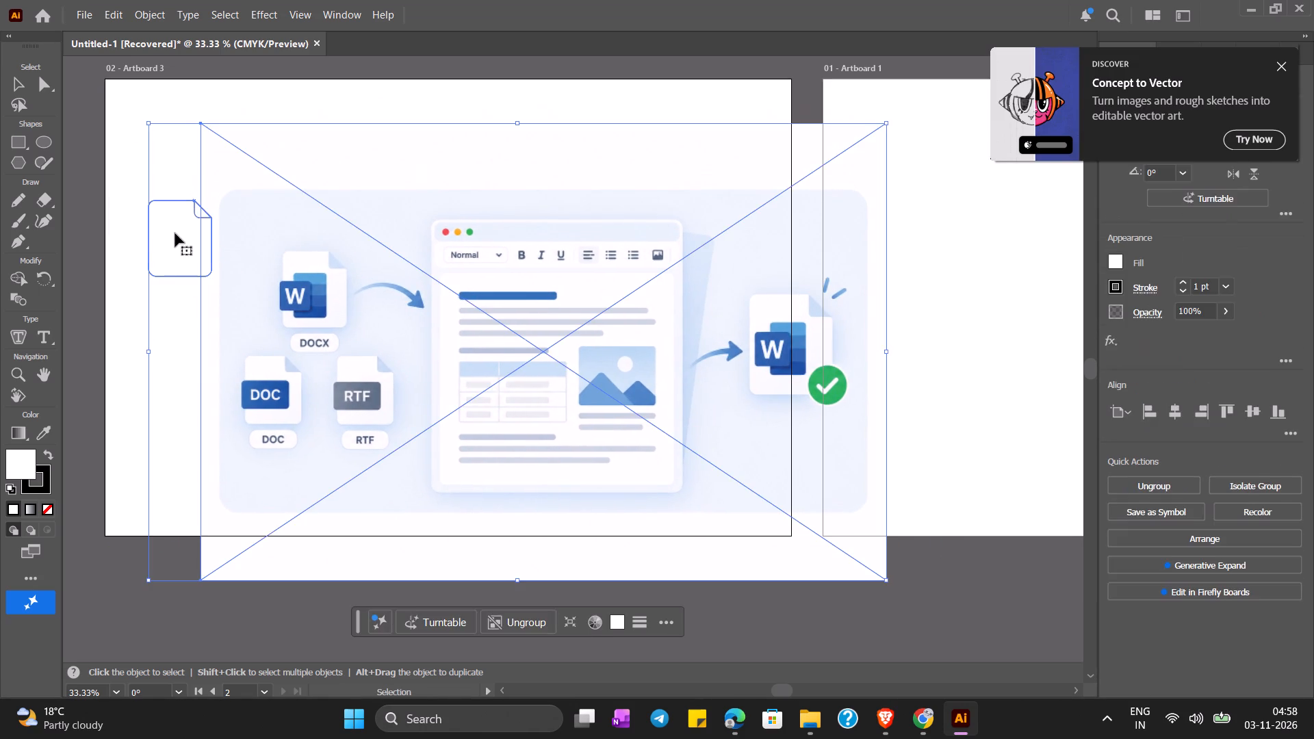
{"action": "left_click_drag", "start_coordinate": [175, 233], "coordinate": [136, 271]}
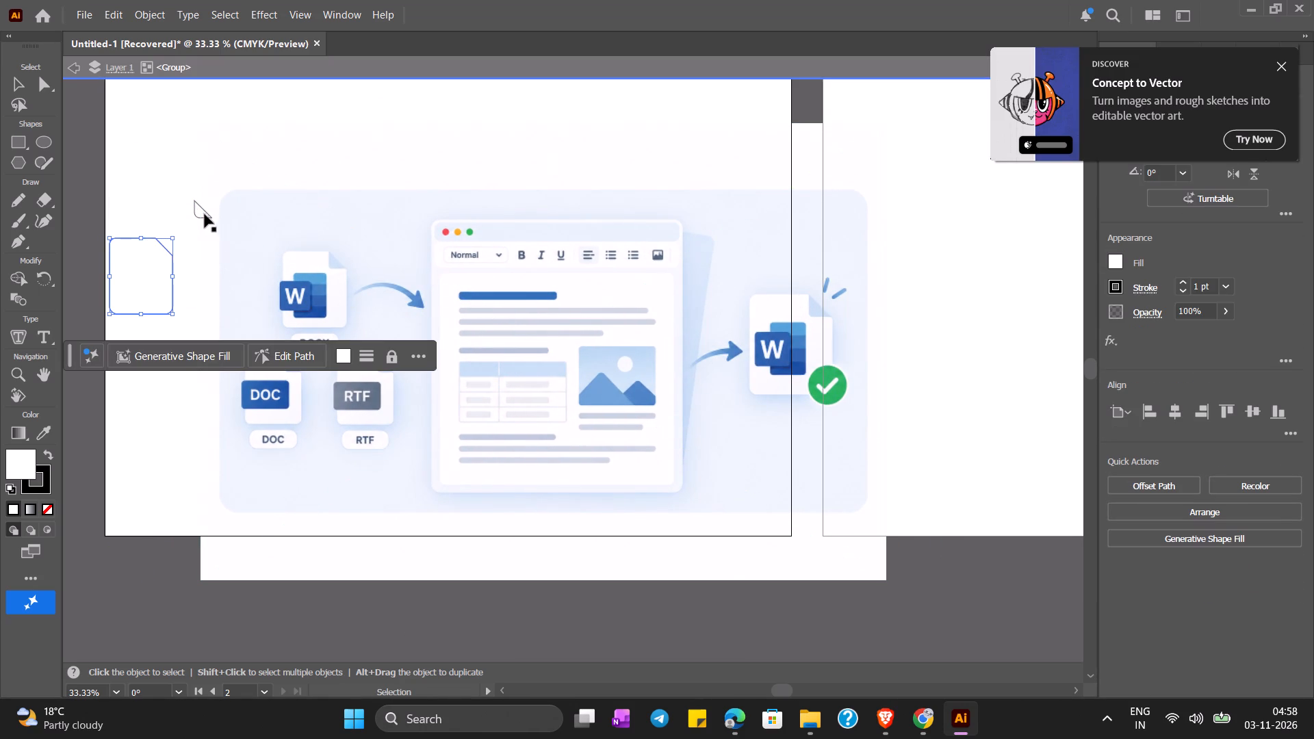
{"action": "left_click", "coordinate": [201, 212]}
{"action": "left_click_drag", "start_coordinate": [201, 213], "coordinate": [159, 253]}
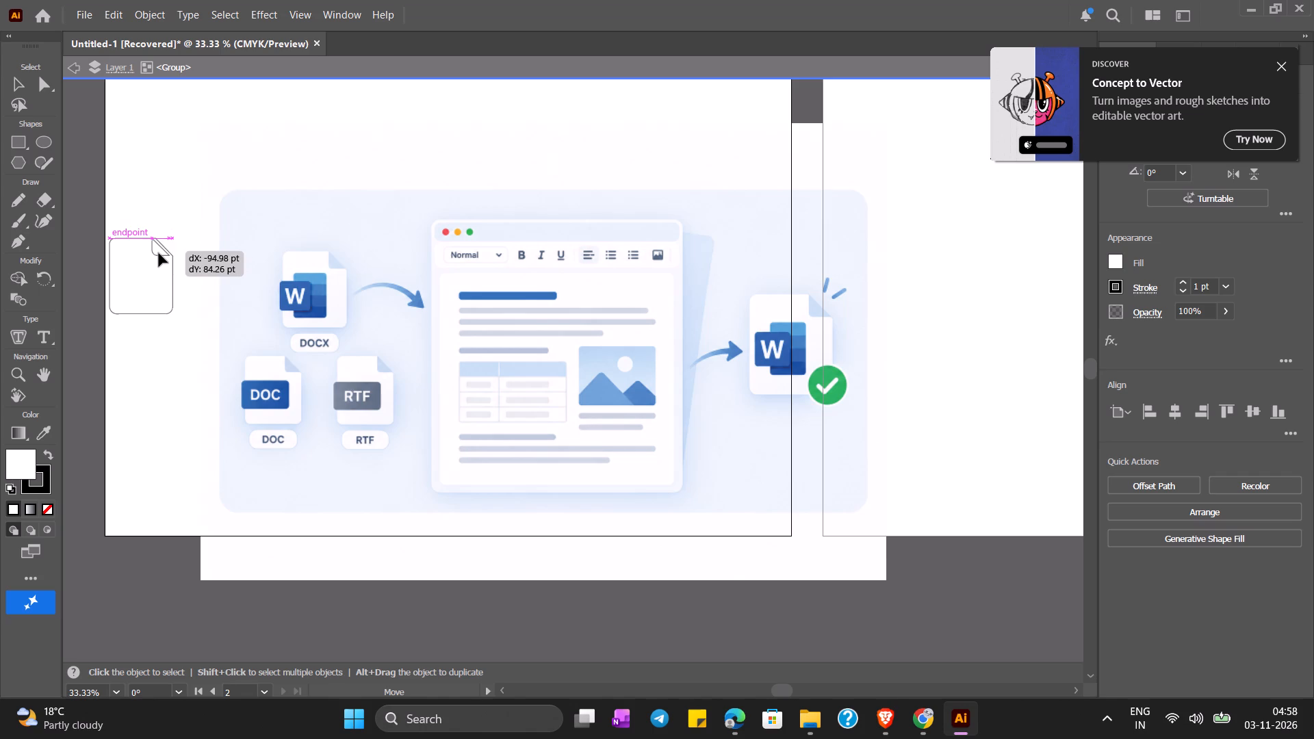
{"action": "left_click_drag", "start_coordinate": [159, 253], "coordinate": [162, 250]}
{"action": "left_click_drag", "start_coordinate": [112, 354], "coordinate": [157, 232]}
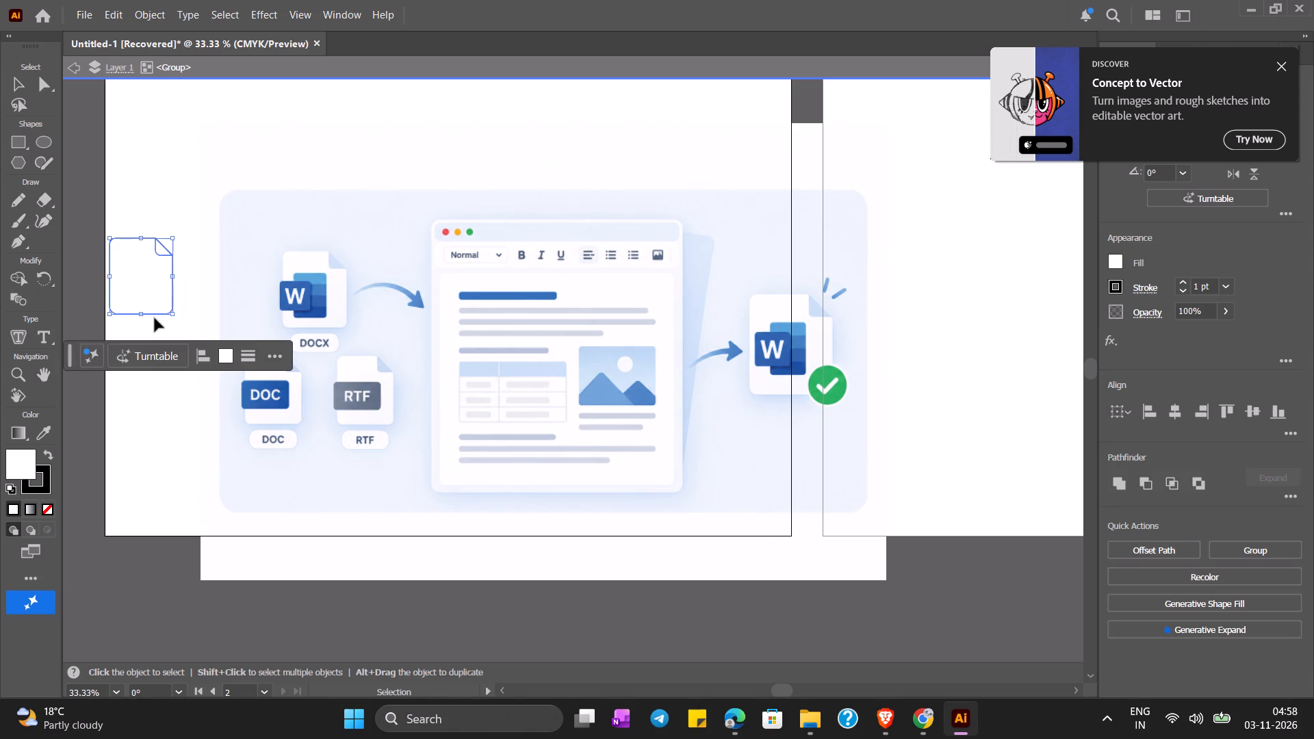
{"action": "right_click", "coordinate": [151, 283]}
{"action": "left_click", "coordinate": [211, 270]}
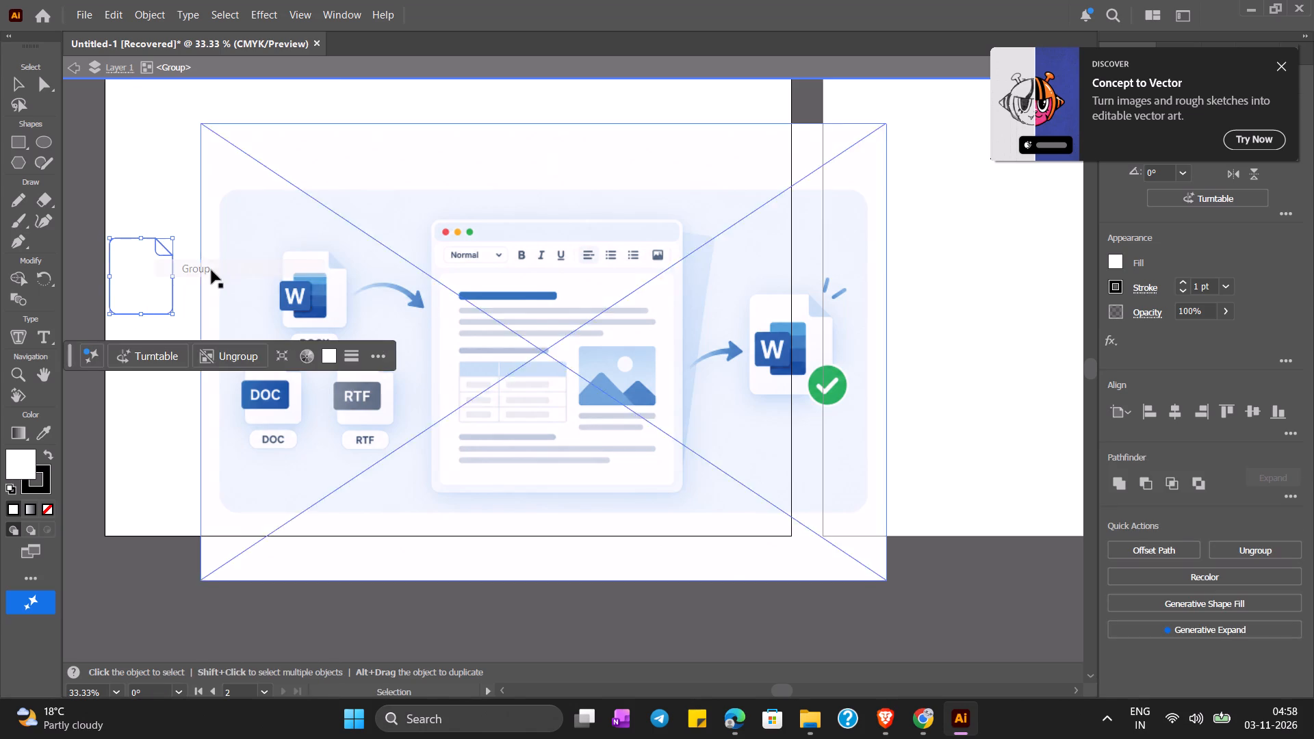
Move the grouped page outline onto Artboard 1.
{"action": "left_click_drag", "start_coordinate": [144, 270], "coordinate": [940, 276]}
Reposition the reference illustration so it aligns with Artboard 3's edges, and deselect it.
{"action": "left_click_drag", "start_coordinate": [555, 372], "coordinate": [455, 327]}
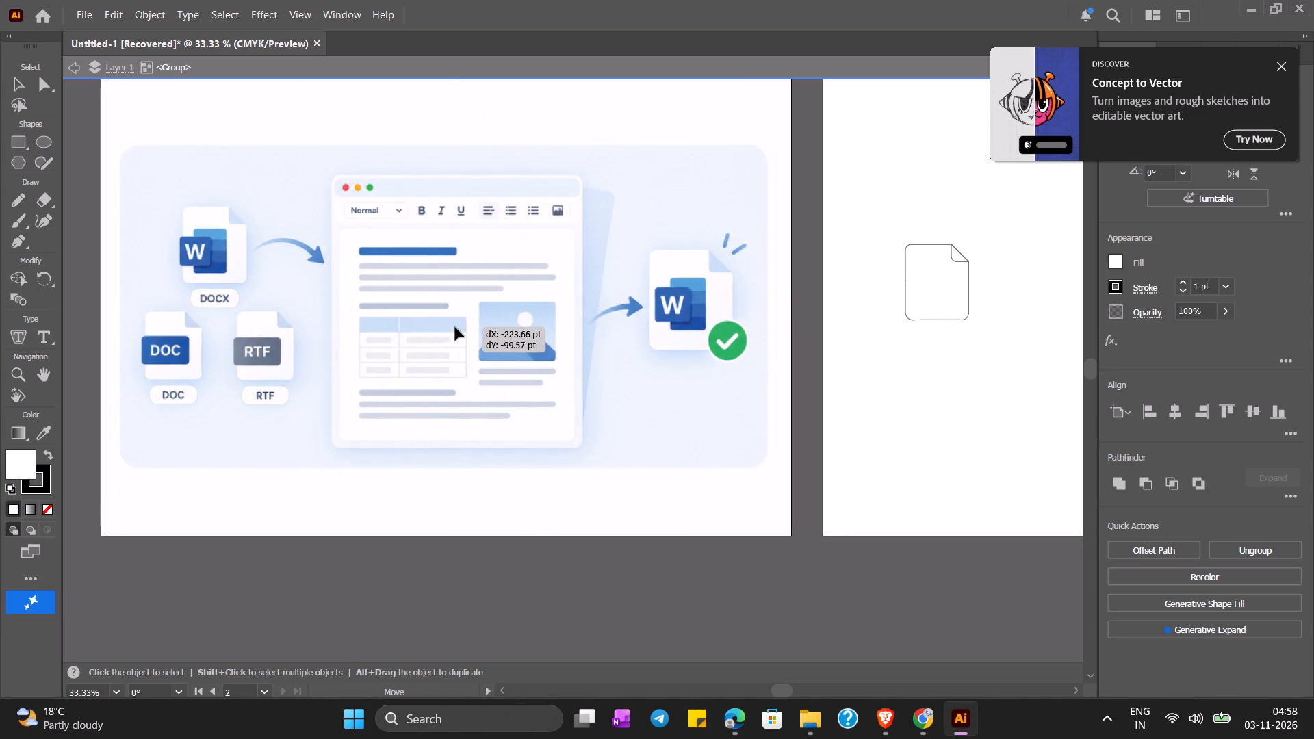
{"action": "left_click_drag", "start_coordinate": [455, 327], "coordinate": [461, 327]}
{"action": "left_click", "coordinate": [704, 575]}
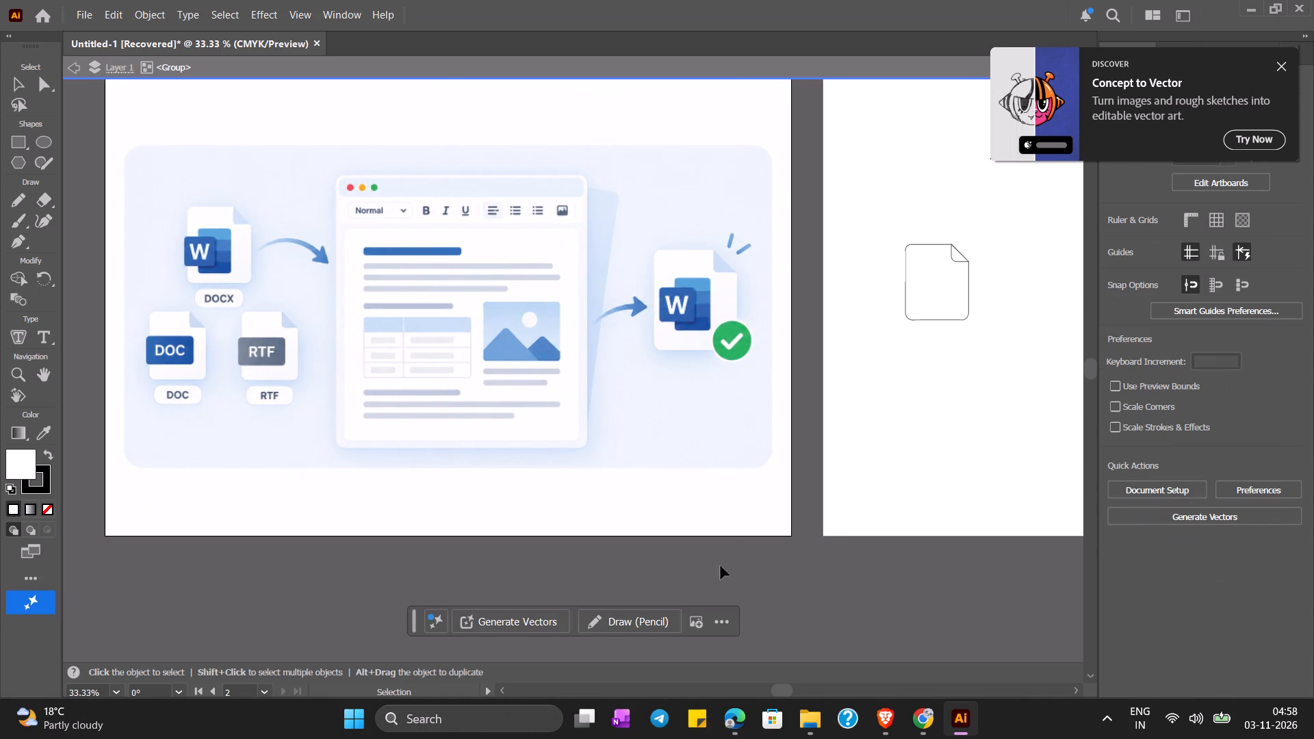
{"action": "scroll", "coordinate": [756, 582], "scroll_direction": "up", "scroll_amount": 2}
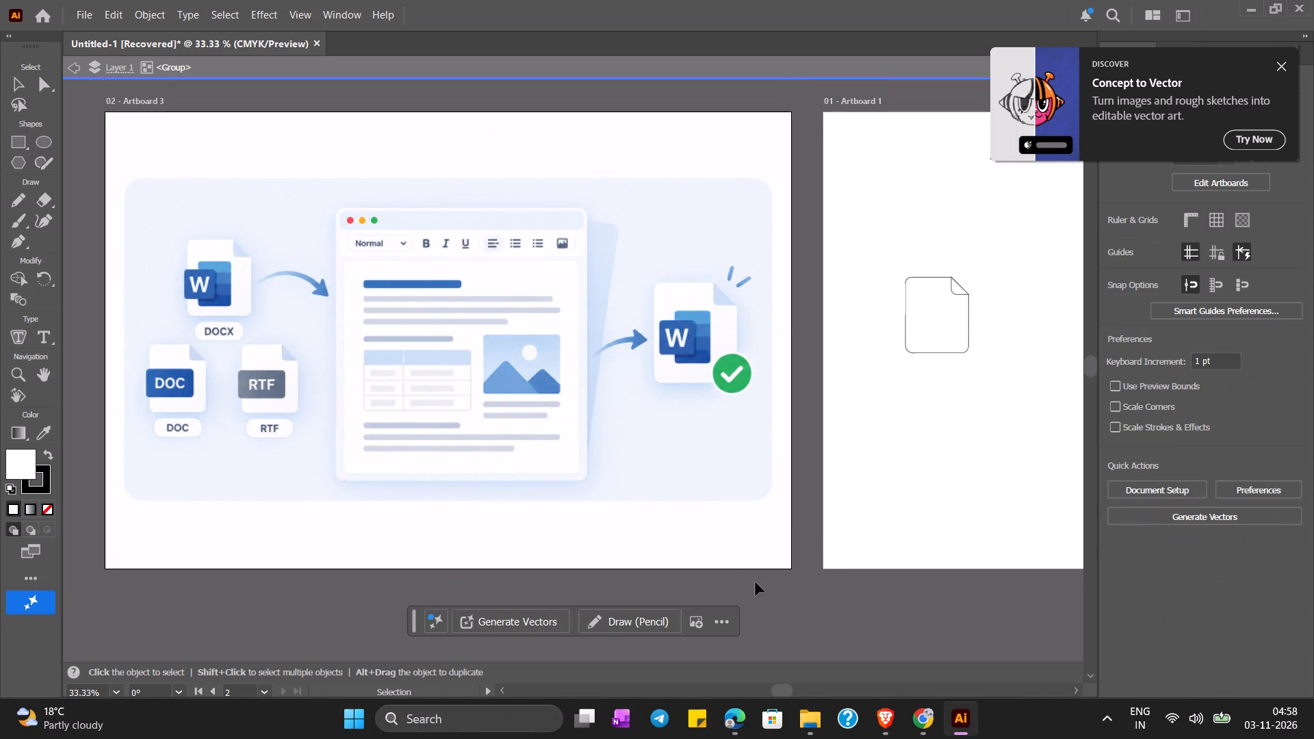
Switch to Google Chrome, choosing a browser profile, and open Pinterest in a new tab.
{"action": "left_click", "coordinate": [485, 717]}
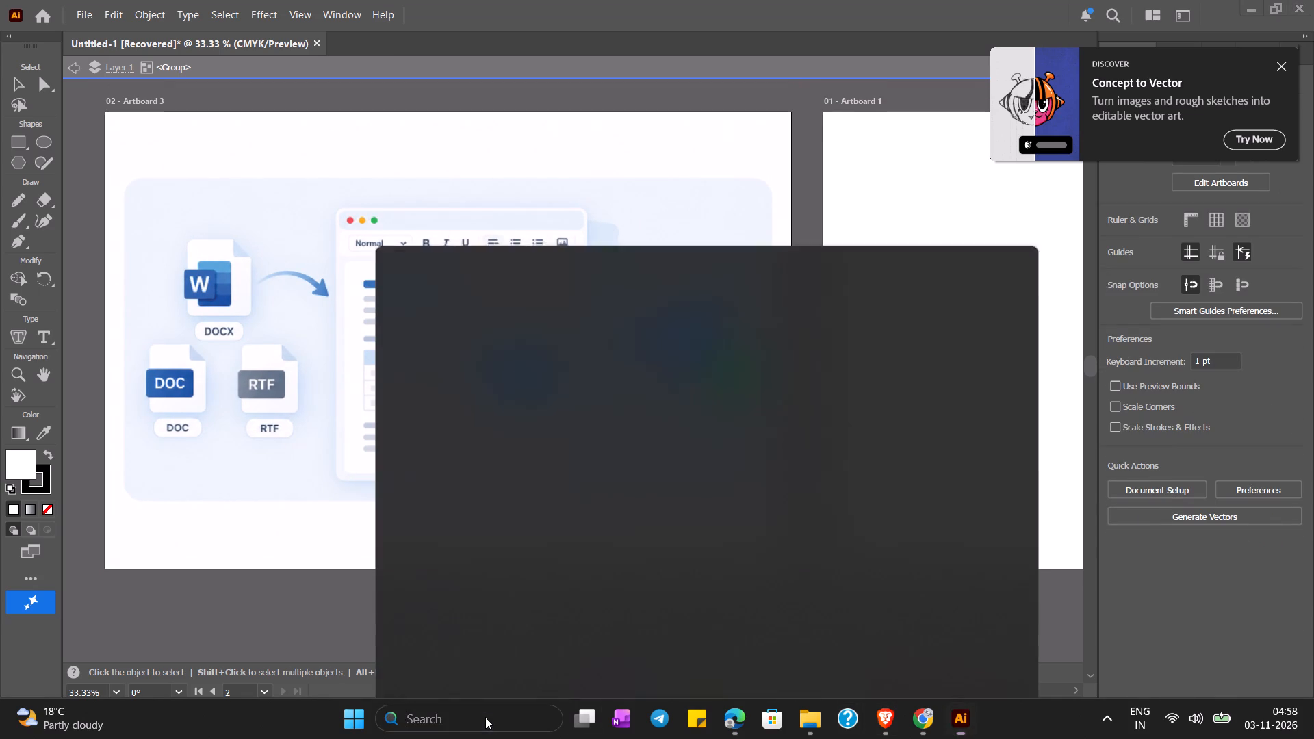
{"action": "key", "text": "p"}
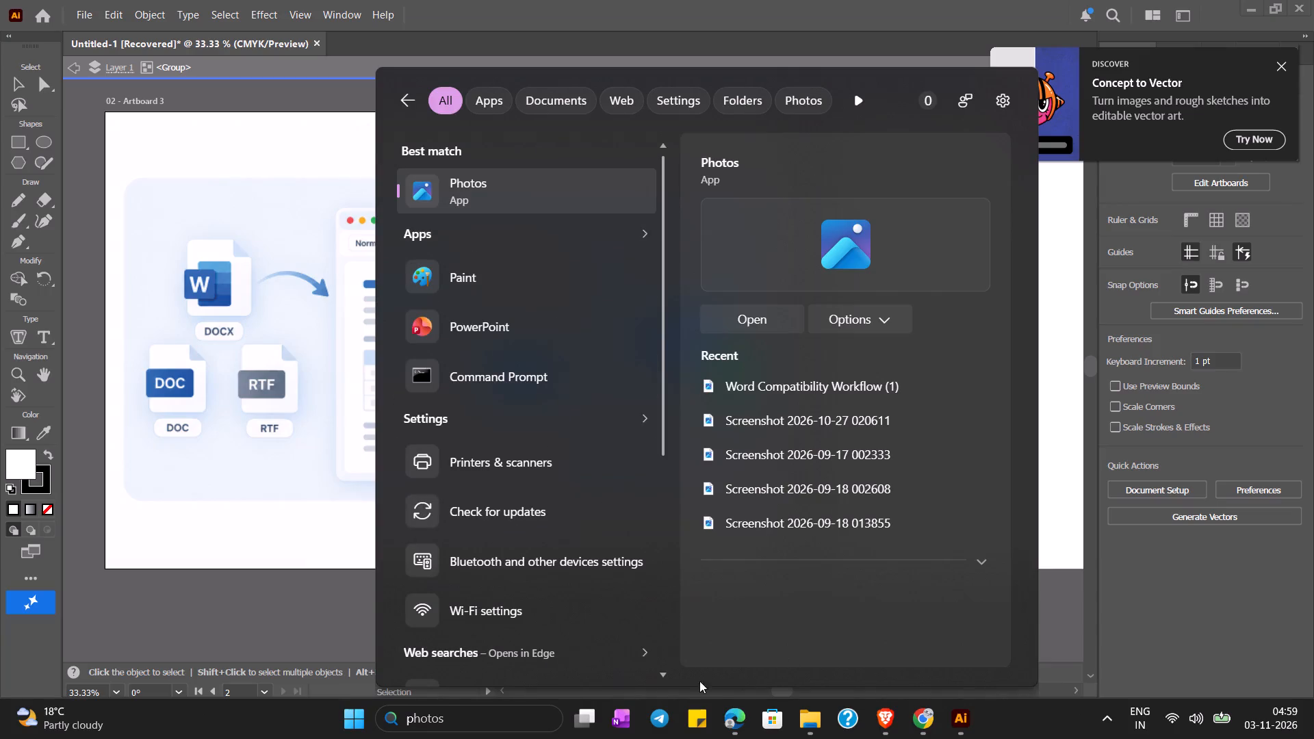
{"action": "key", "text": "BackSpace"}
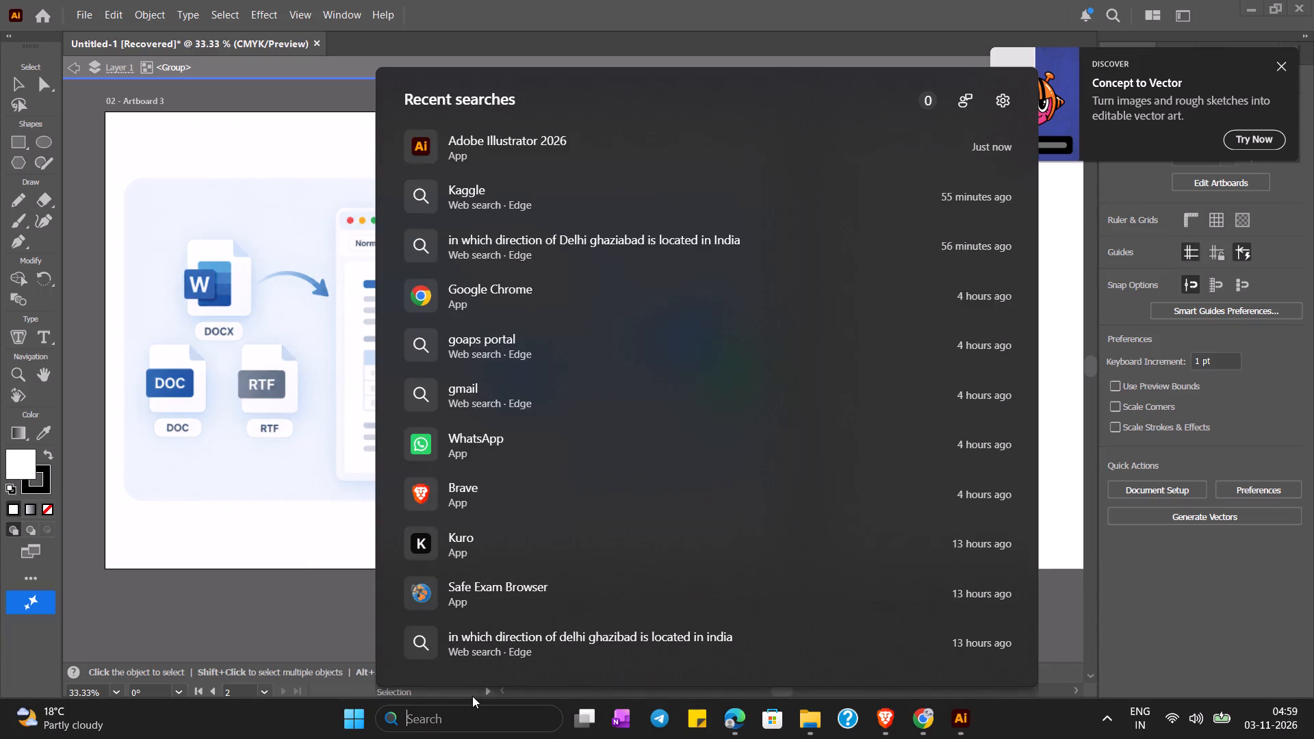
{"action": "key", "text": "c"}
{"action": "left_click", "coordinate": [547, 209]}
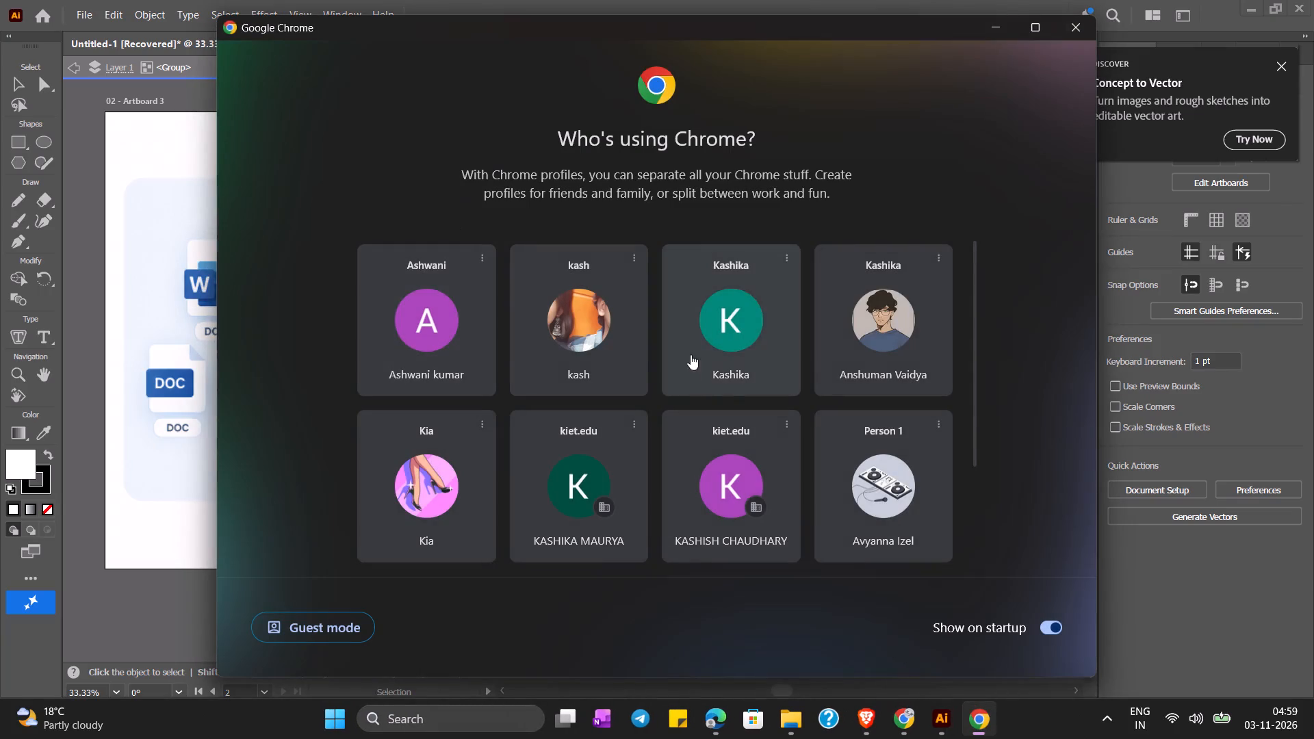
{"action": "left_click", "coordinate": [620, 453]}
{"action": "left_click", "coordinate": [940, 497]}
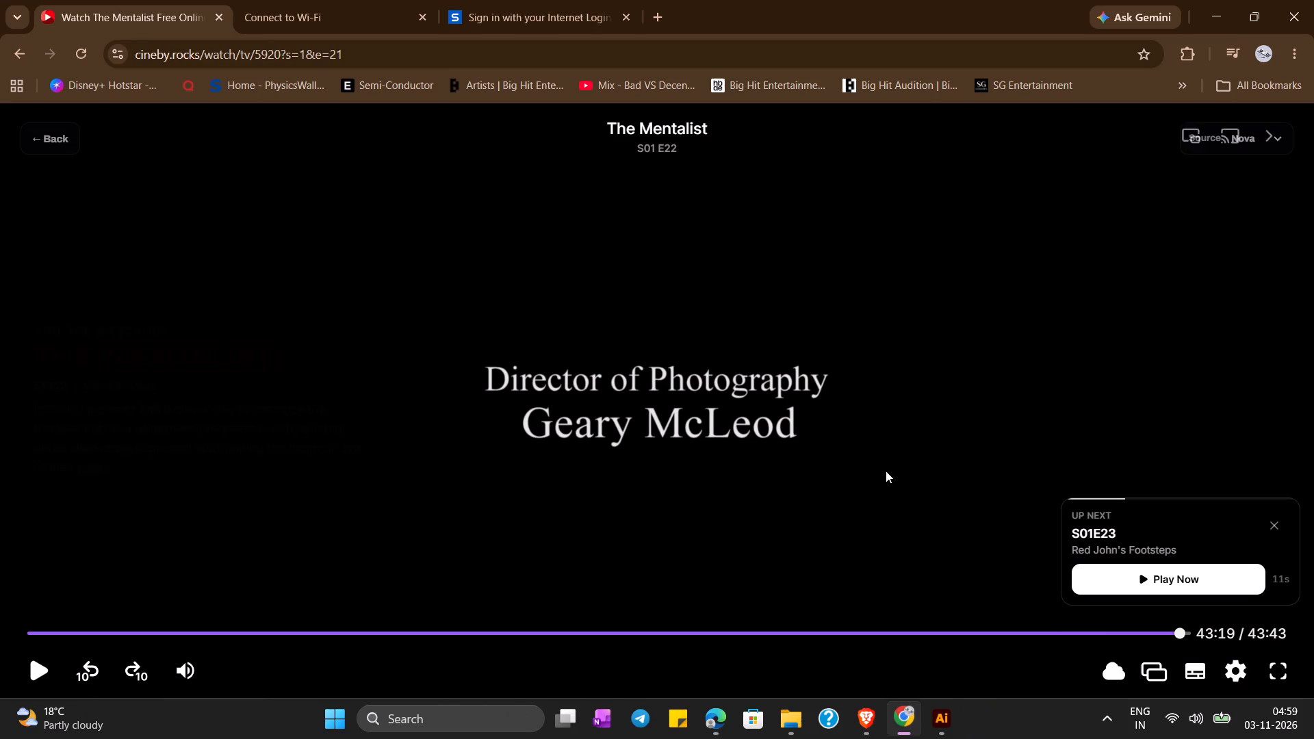
{"action": "left_click", "coordinate": [661, 21]}
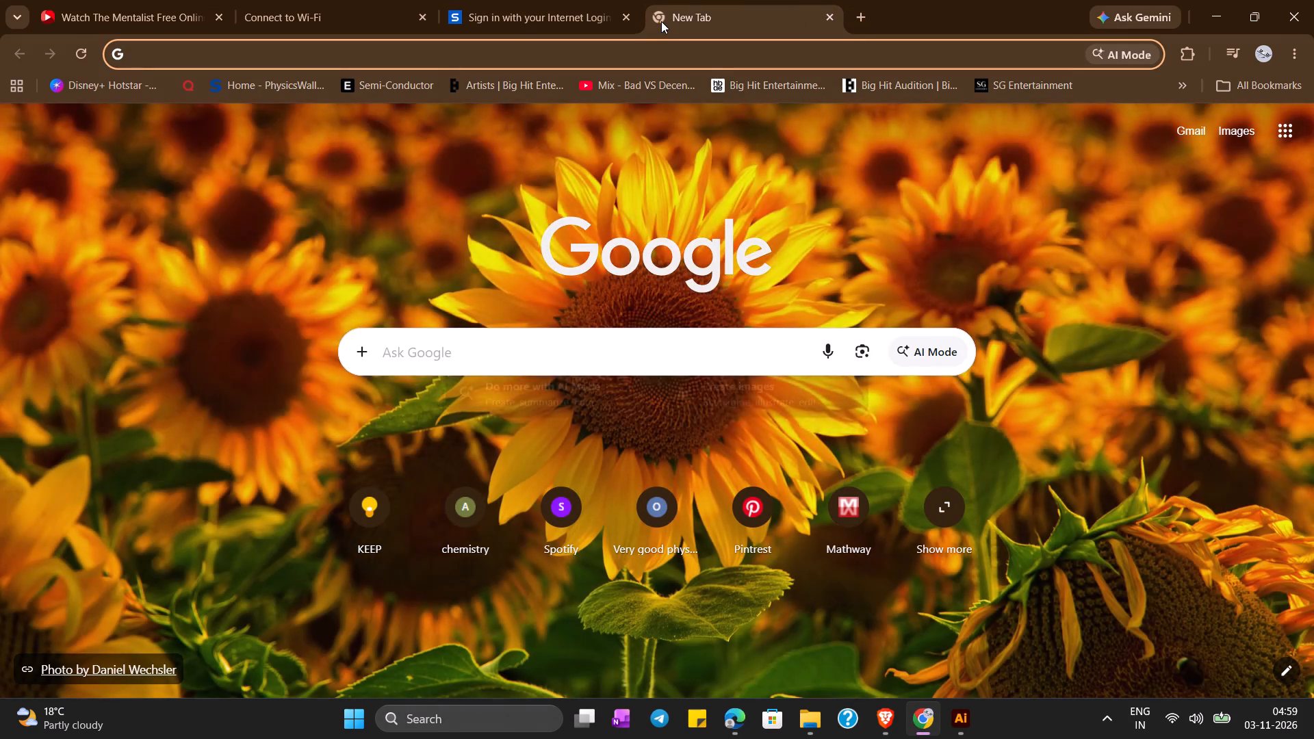
{"action": "key", "text": "p"}
{"action": "key", "text": "i"}
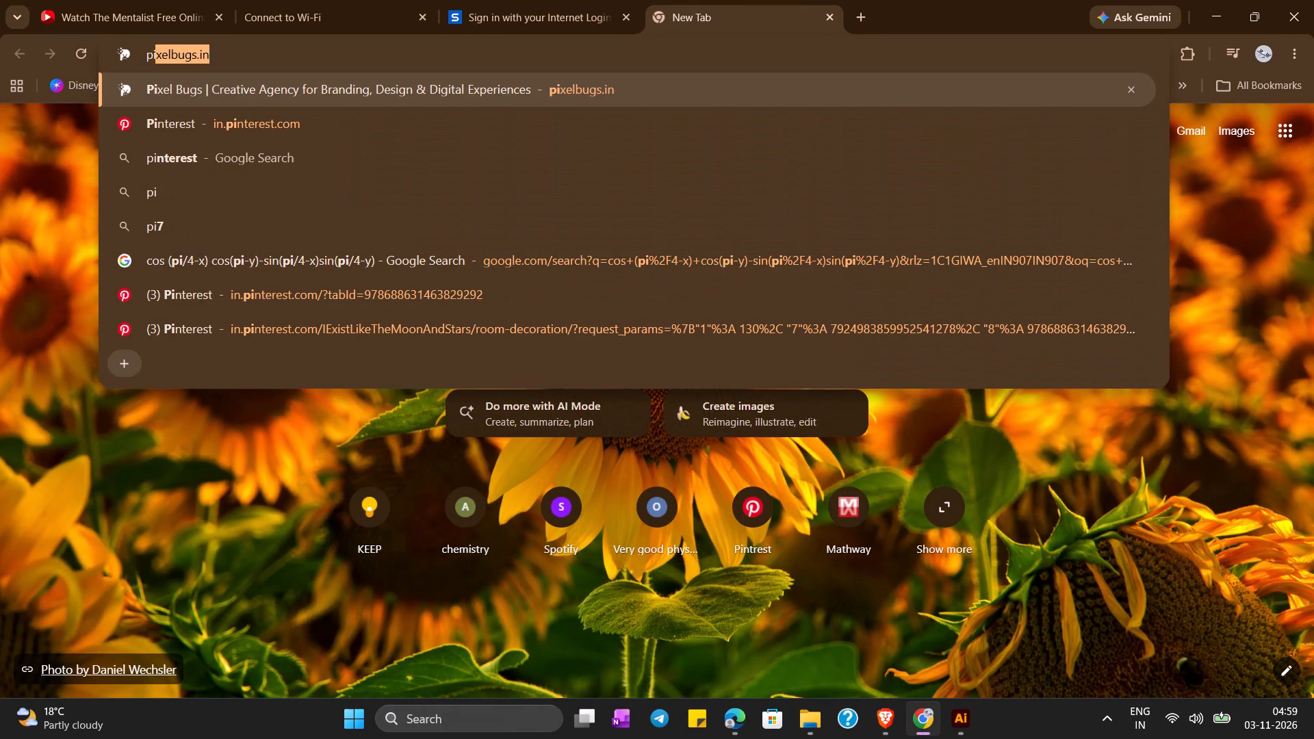
{"action": "key", "text": "n"}
{"action": "key", "text": "Return"}
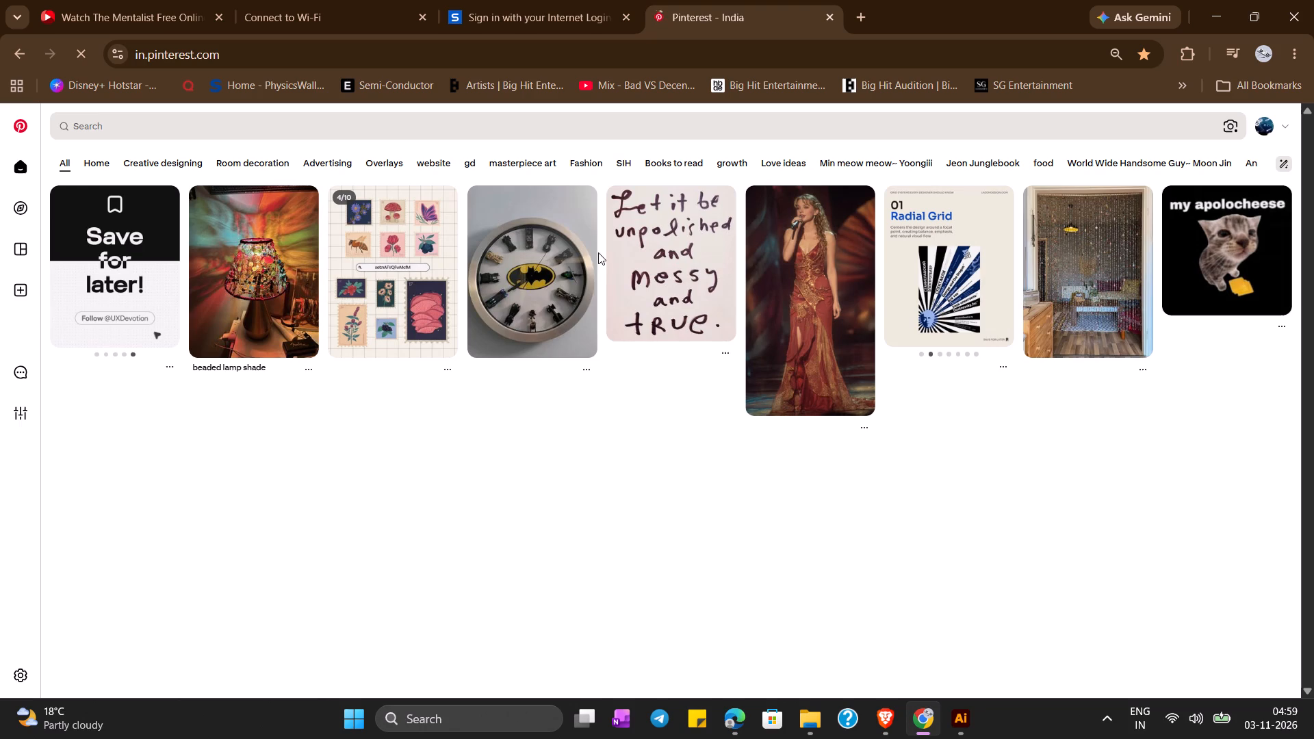
Search Pinterest for "svg animation", look over the results for inspiration, and return to Illustrator.
{"action": "left_click", "coordinate": [547, 128]}
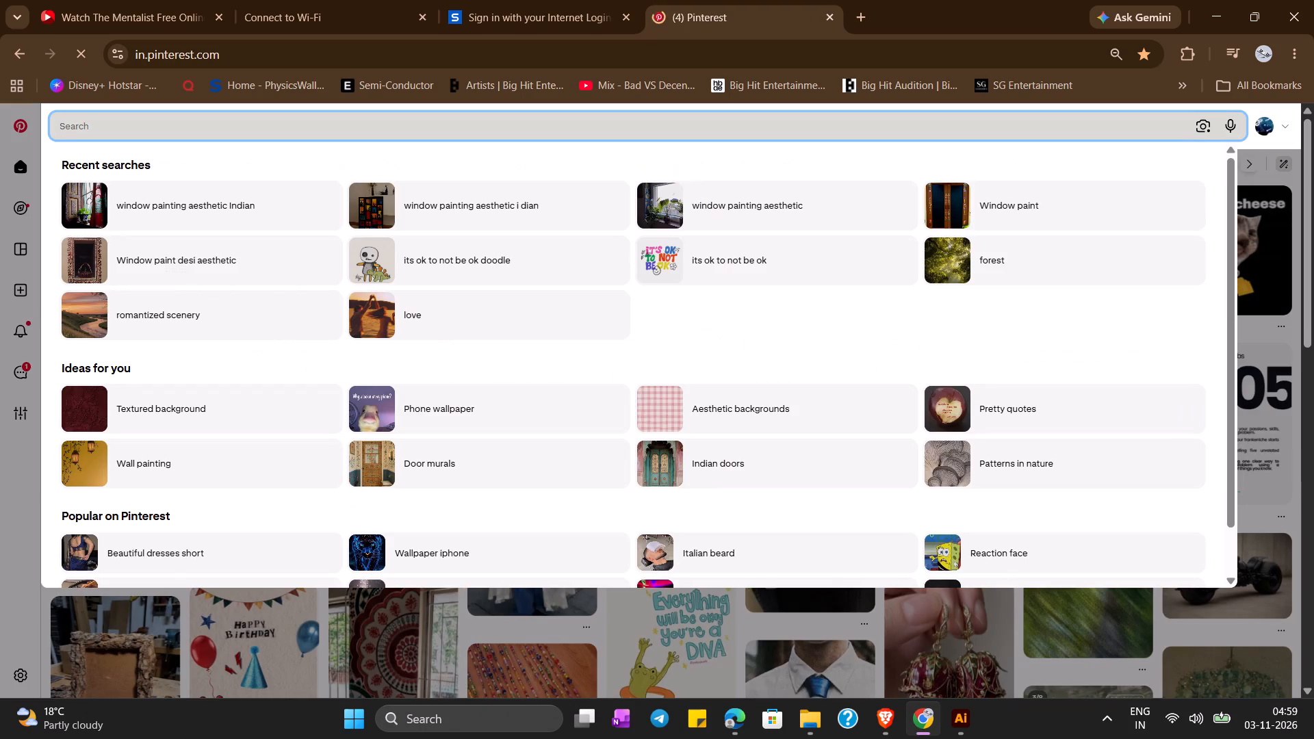
{"action": "type", "text": "svg animat"}
{"action": "key", "text": "Down"}
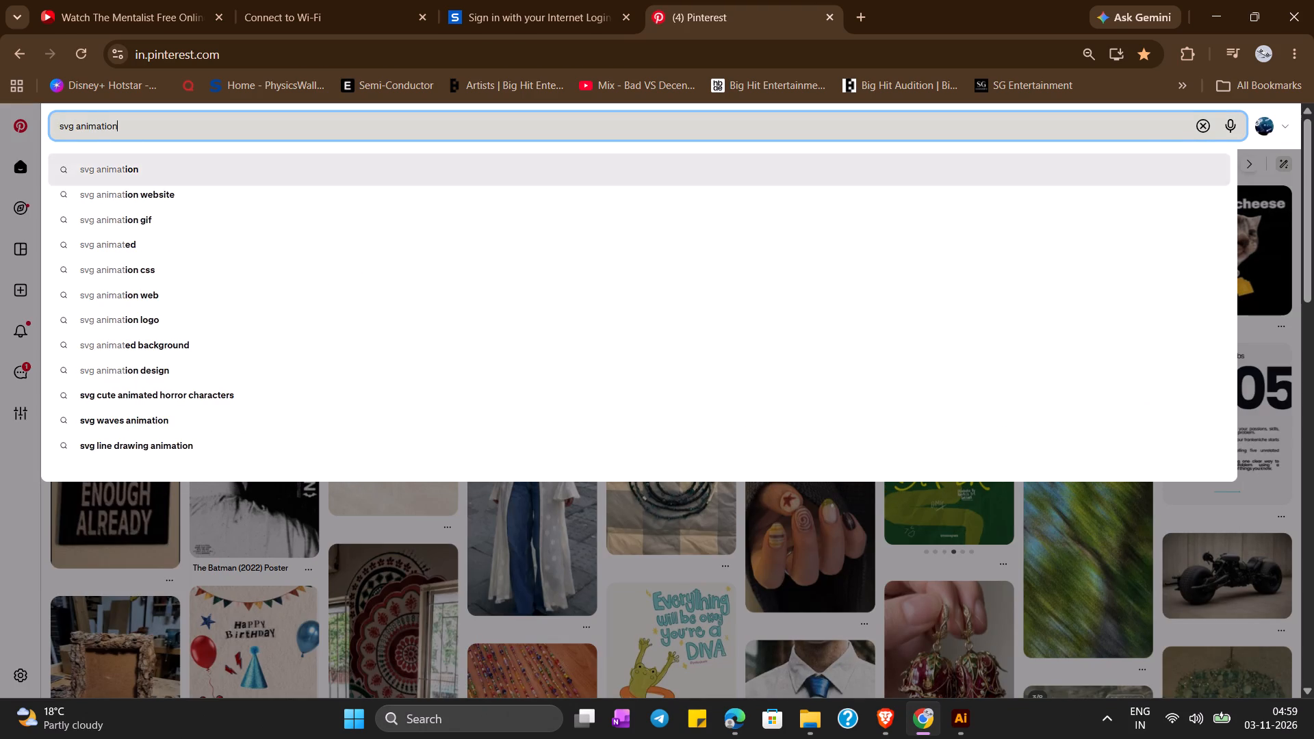
{"action": "key", "text": "Return"}
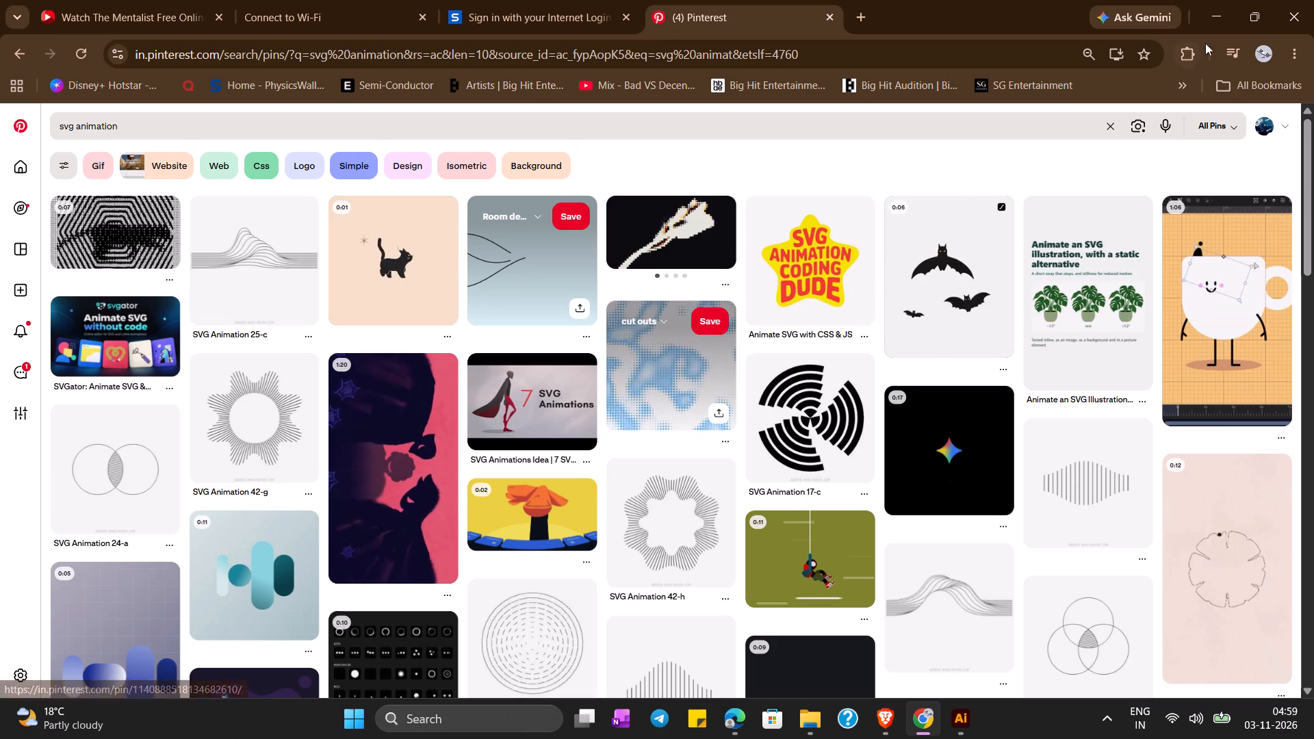
{"action": "left_click", "coordinate": [1207, 6]}
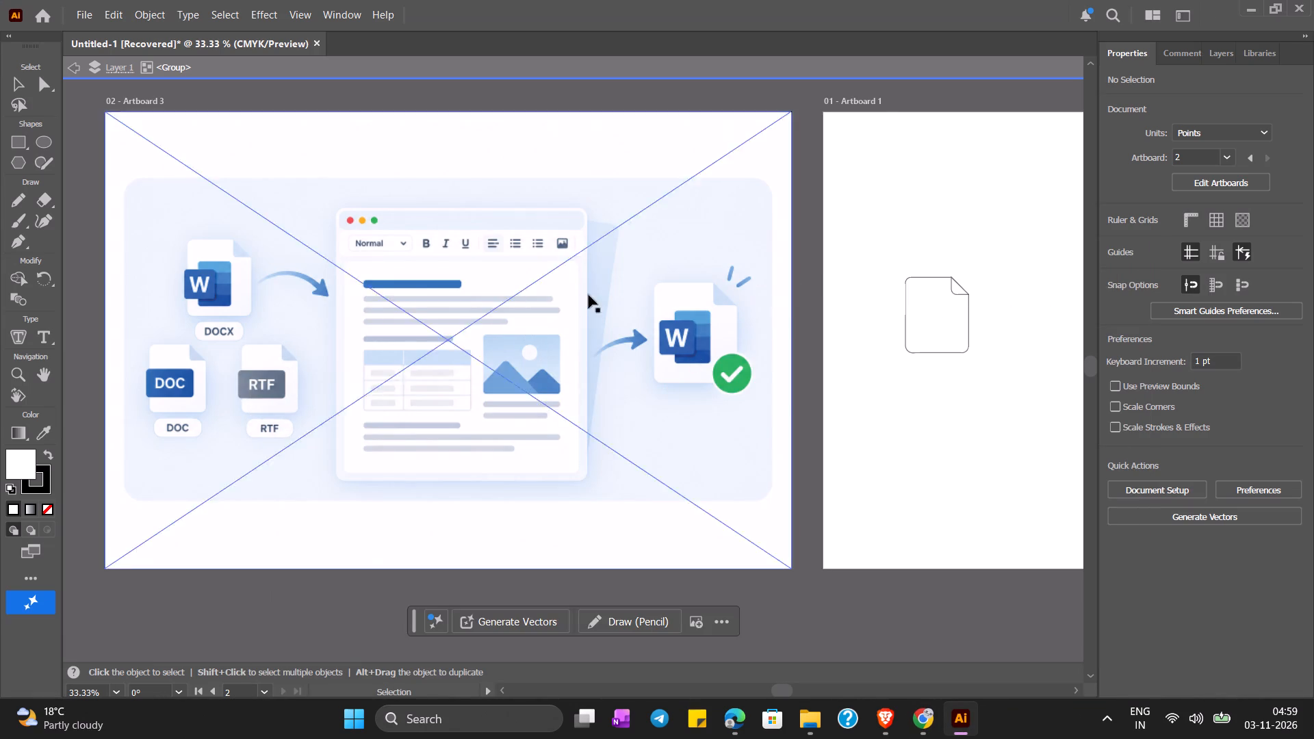
Draw a rounded rectangle about 73 by 99 pt over the banded blue block behind the DOCX icon's W tile.
{"action": "scroll", "coordinate": [476, 293], "scroll_direction": "up", "scroll_amount": 8, "text": "ctrl"}
{"action": "key", "text": "ctrl+plus"}
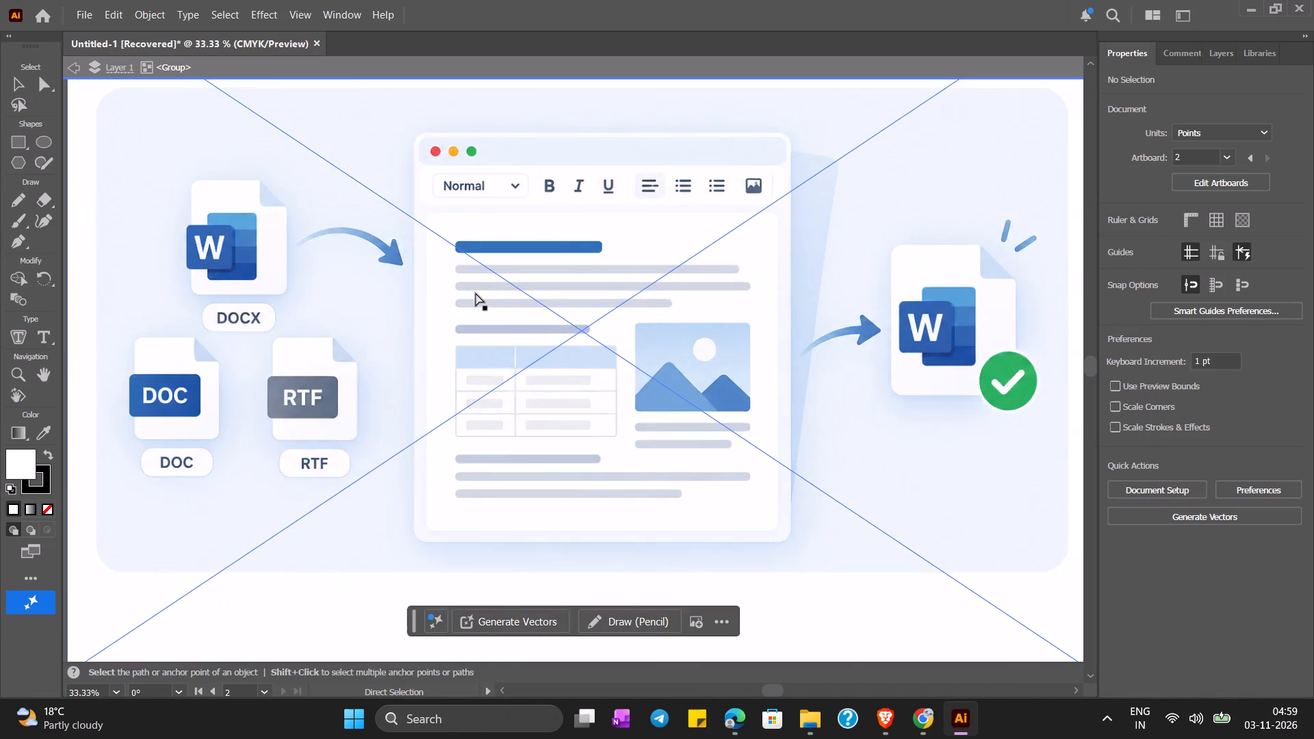
{"action": "key", "text": "ctrl+plus"}
{"action": "key", "text": "ctrl+plus"}
{"action": "scroll", "coordinate": [476, 293], "scroll_direction": "right", "scroll_amount": 3}
{"action": "scroll", "coordinate": [476, 293], "scroll_direction": "up", "scroll_amount": 4}
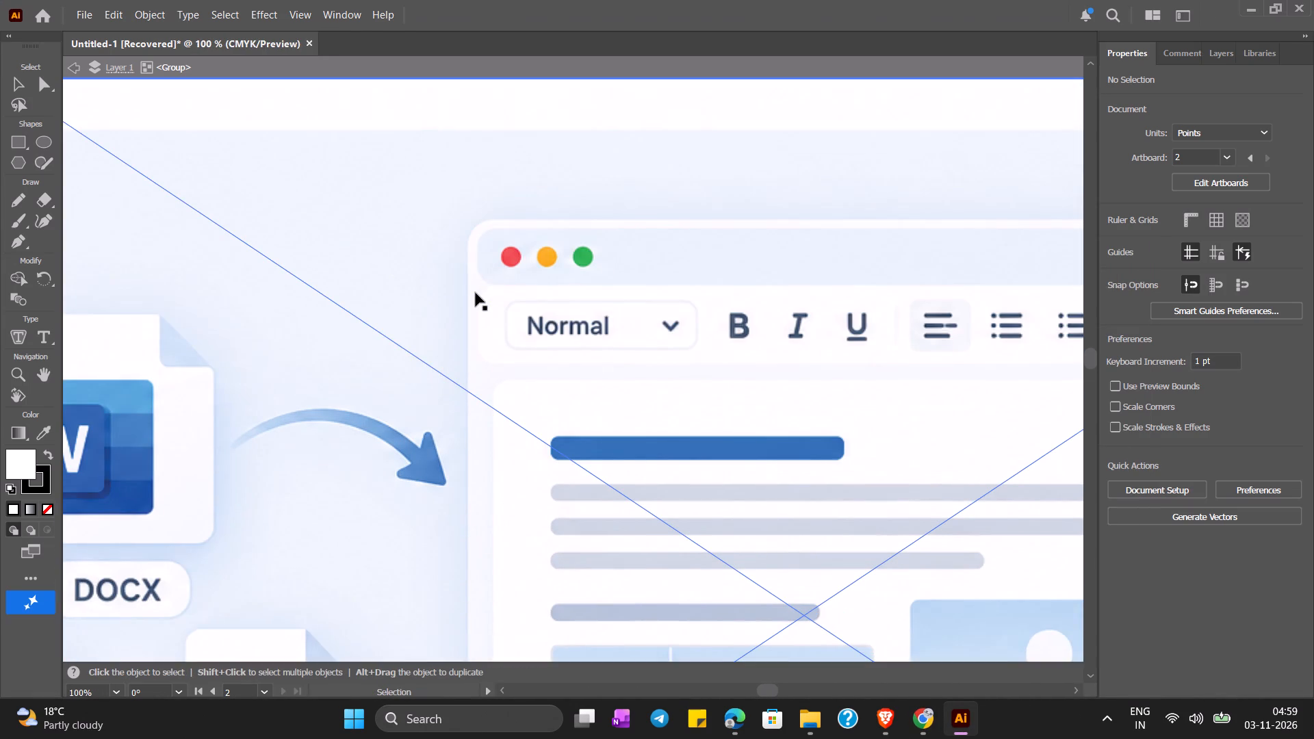
{"action": "scroll", "coordinate": [476, 293], "scroll_direction": "up", "scroll_amount": 1}
{"action": "scroll", "coordinate": [476, 293], "scroll_direction": "right", "scroll_amount": 5}
{"action": "key", "text": "ctrl+plus"}
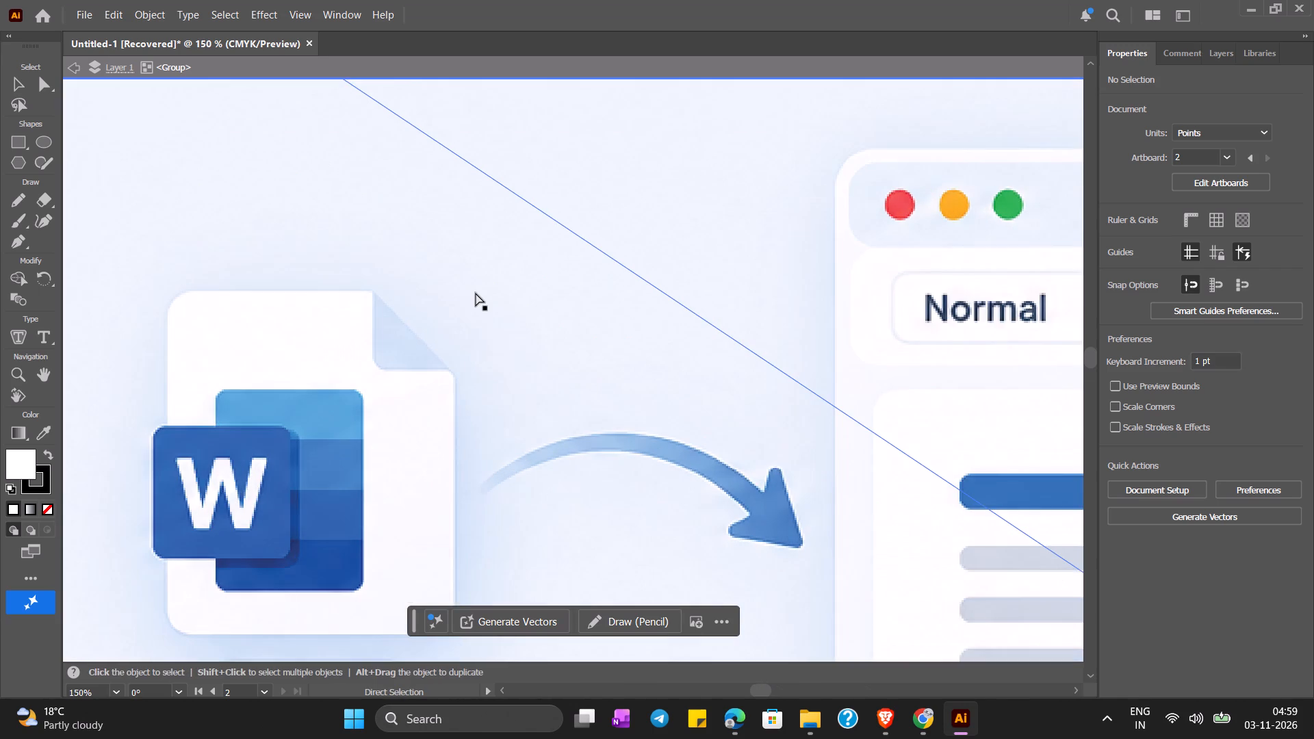
{"action": "key", "text": "ctrl+plus"}
{"action": "scroll", "coordinate": [476, 293], "scroll_direction": "down", "scroll_amount": 3}
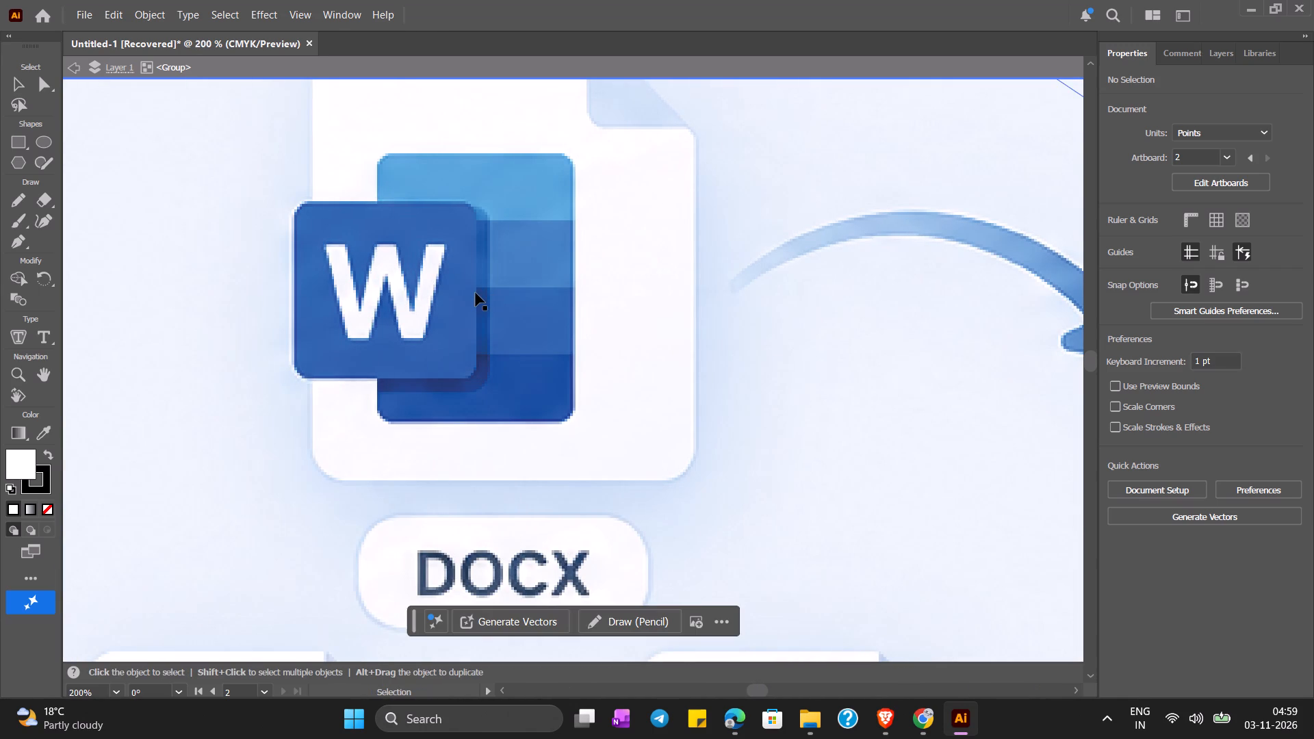
{"action": "scroll", "coordinate": [476, 293], "scroll_direction": "down", "scroll_amount": 1}
{"action": "left_click", "coordinate": [27, 578]}
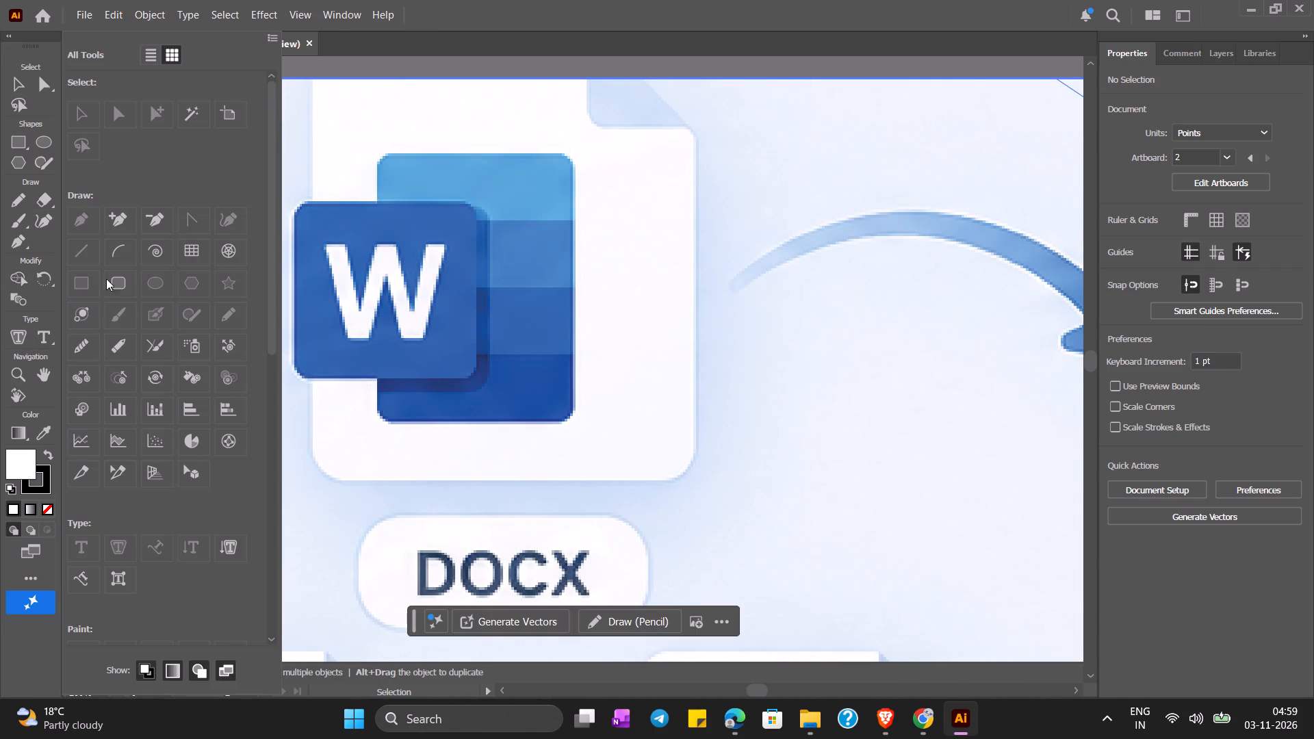
{"action": "left_click", "coordinate": [125, 281]}
{"action": "left_click", "coordinate": [514, 290]}
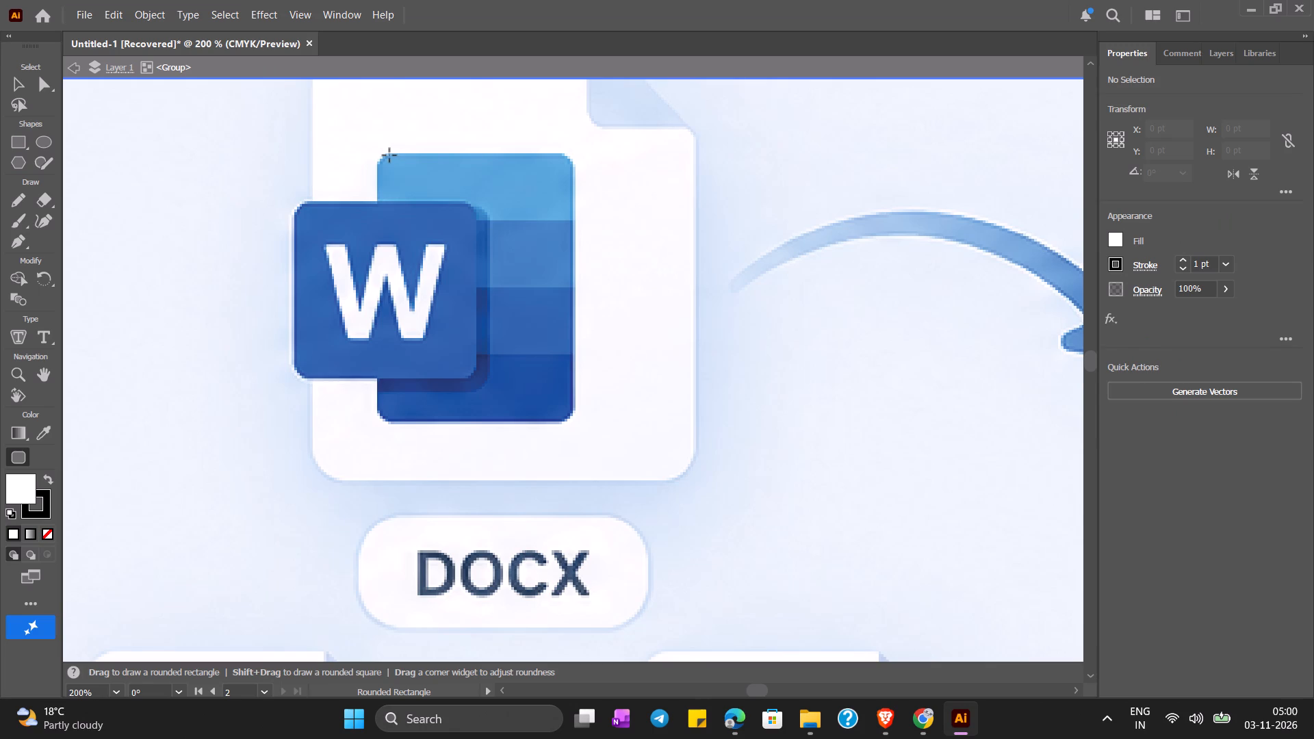
{"action": "left_click_drag", "start_coordinate": [389, 155], "coordinate": [569, 421]}
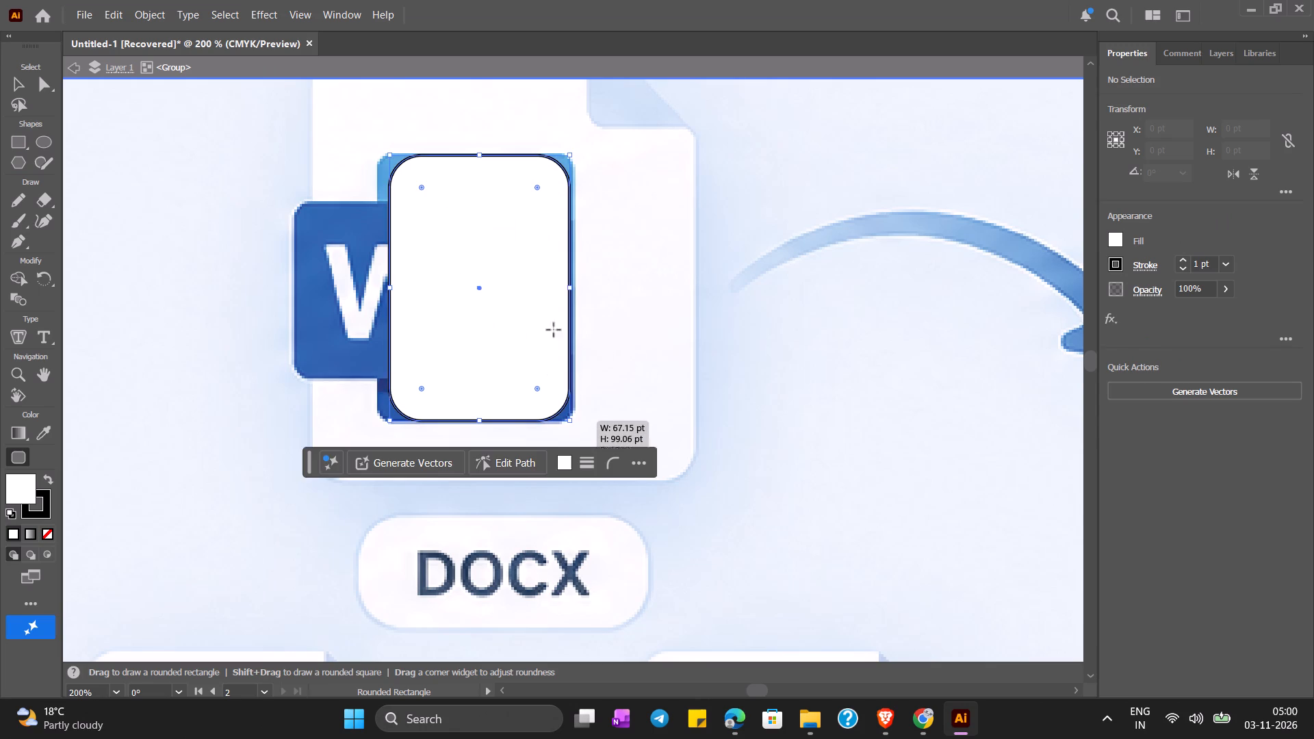
{"action": "left_click", "coordinate": [569, 289]}
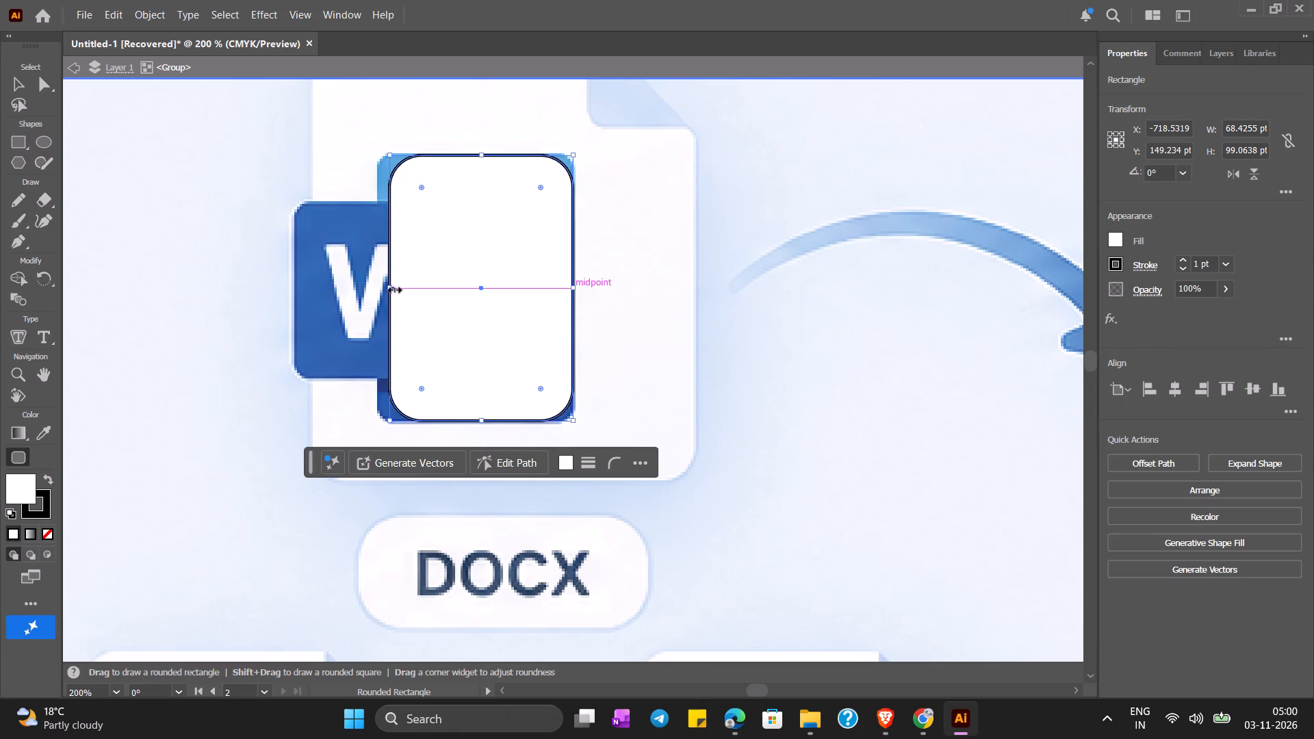
{"action": "left_click_drag", "start_coordinate": [391, 287], "coordinate": [378, 287]}
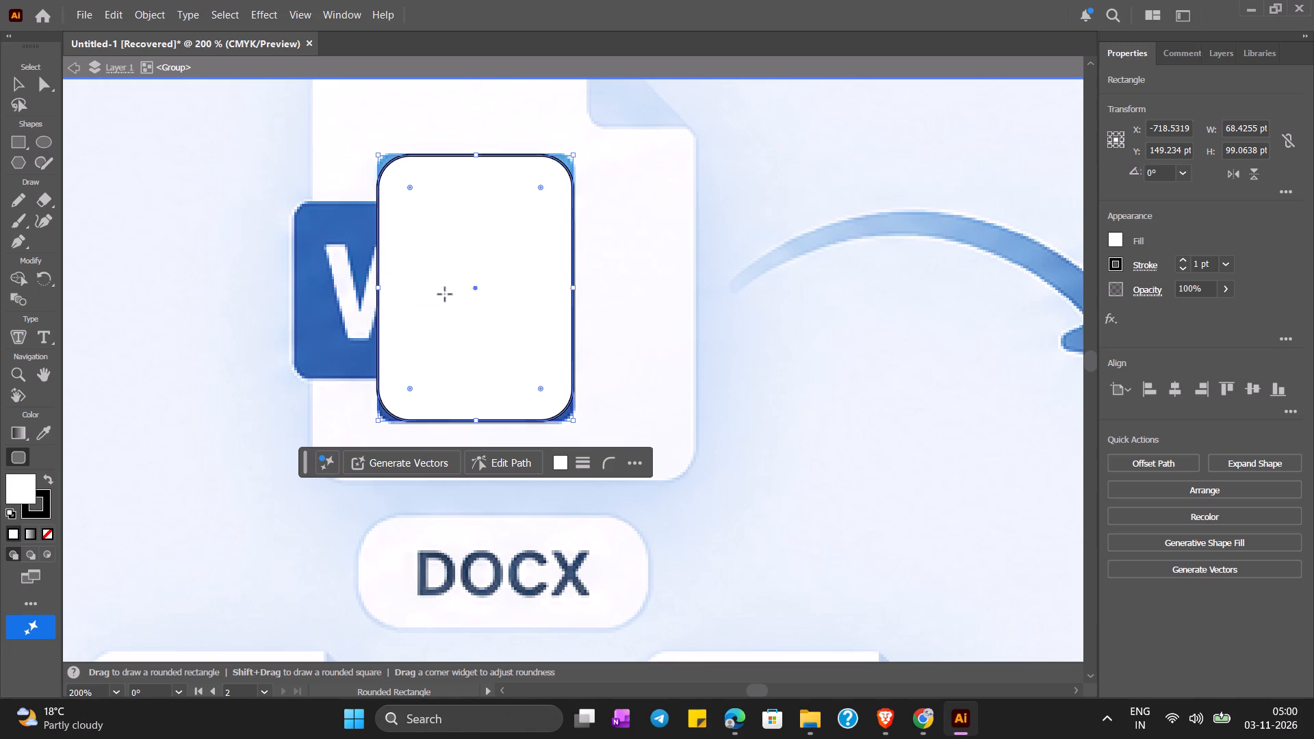
Reduce the new rectangle's corner radius to match the blue block's corners.
{"action": "left_click_drag", "start_coordinate": [541, 388], "coordinate": [556, 398]}
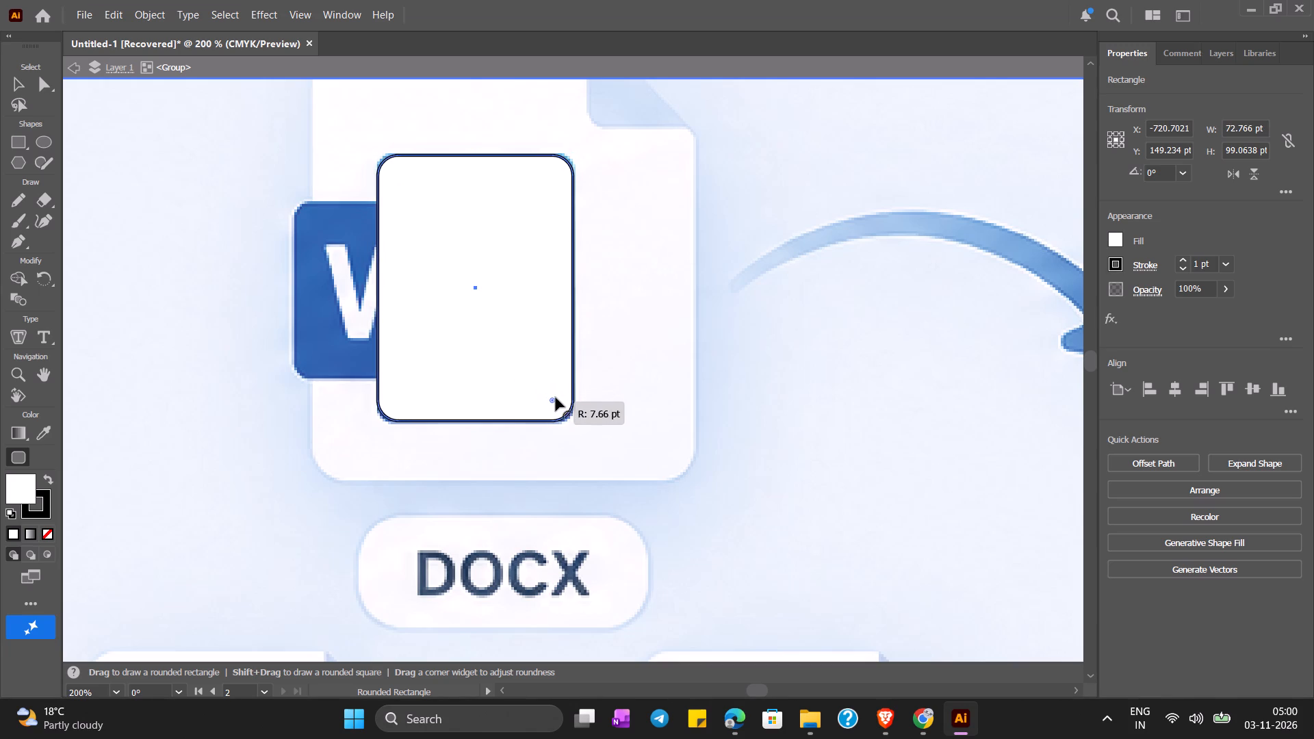
{"action": "left_click_drag", "start_coordinate": [556, 398], "coordinate": [563, 404]}
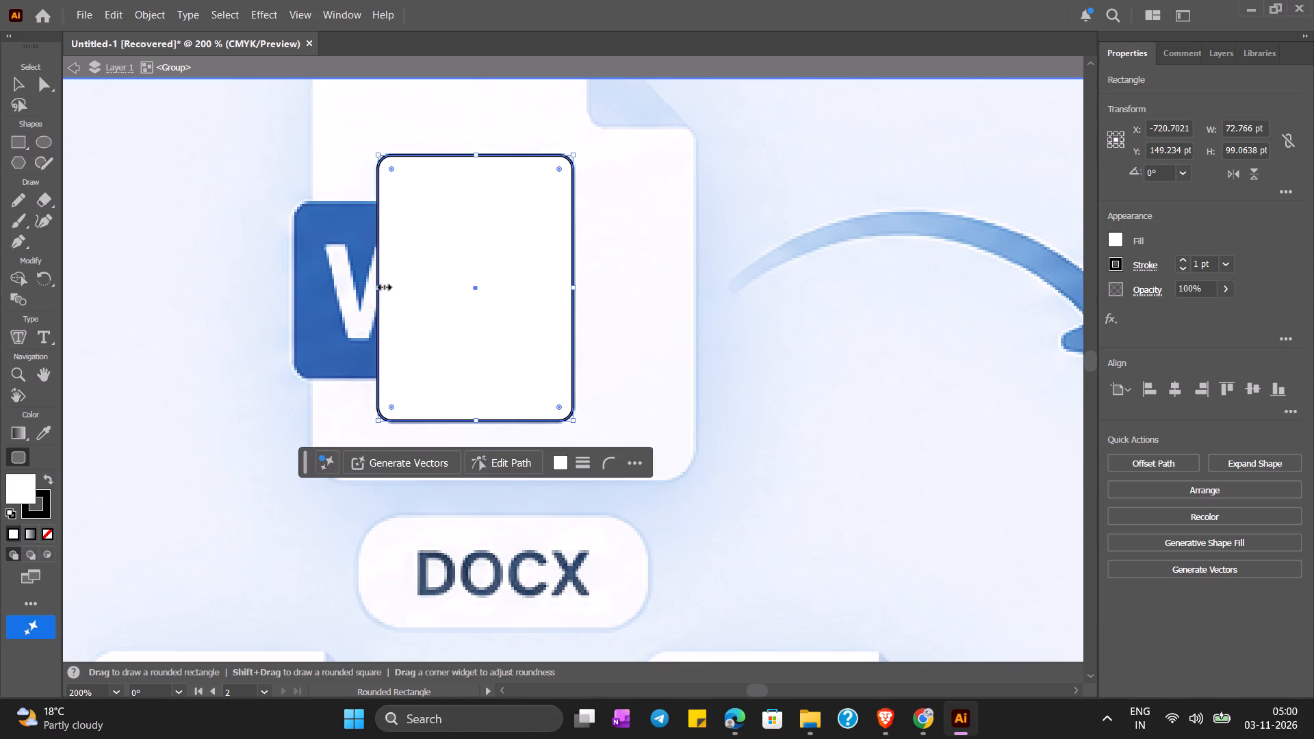
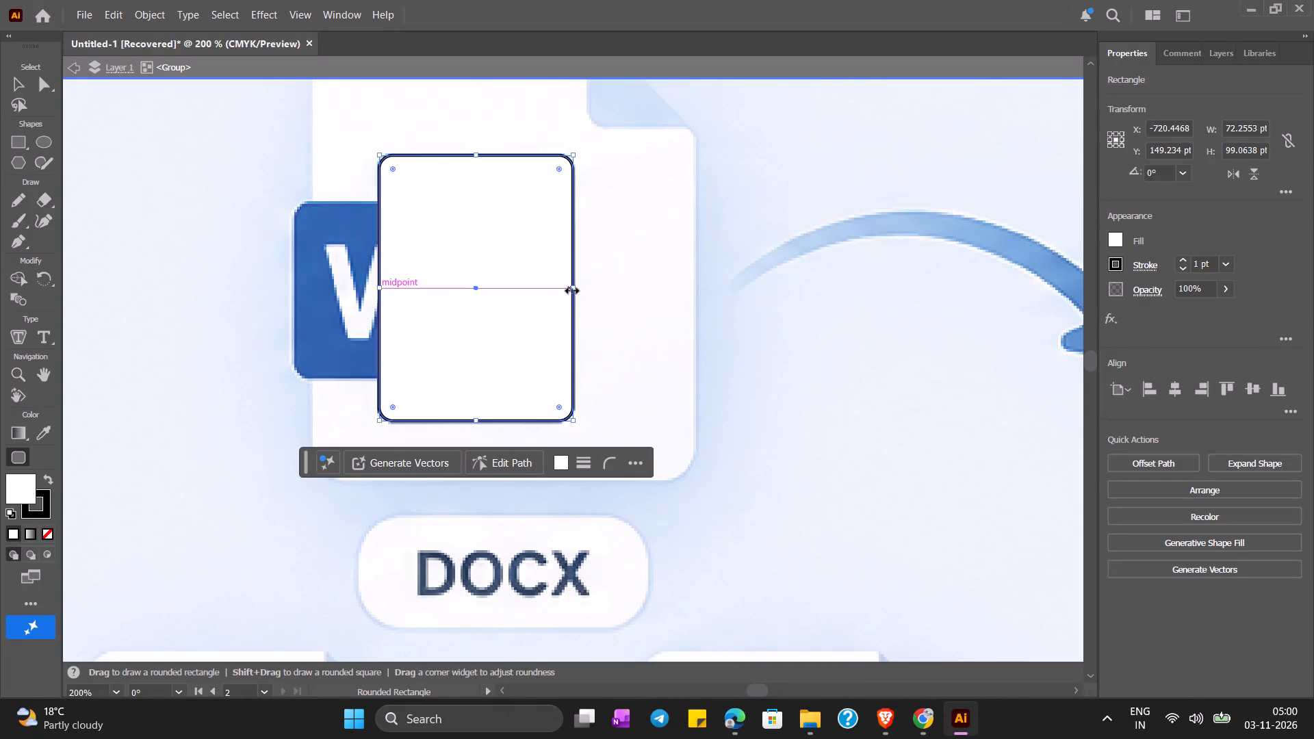
Narrow the rounded rectangle to about 71.7 pt wide to match the banded block's edge.
{"action": "left_click", "coordinate": [571, 288]}
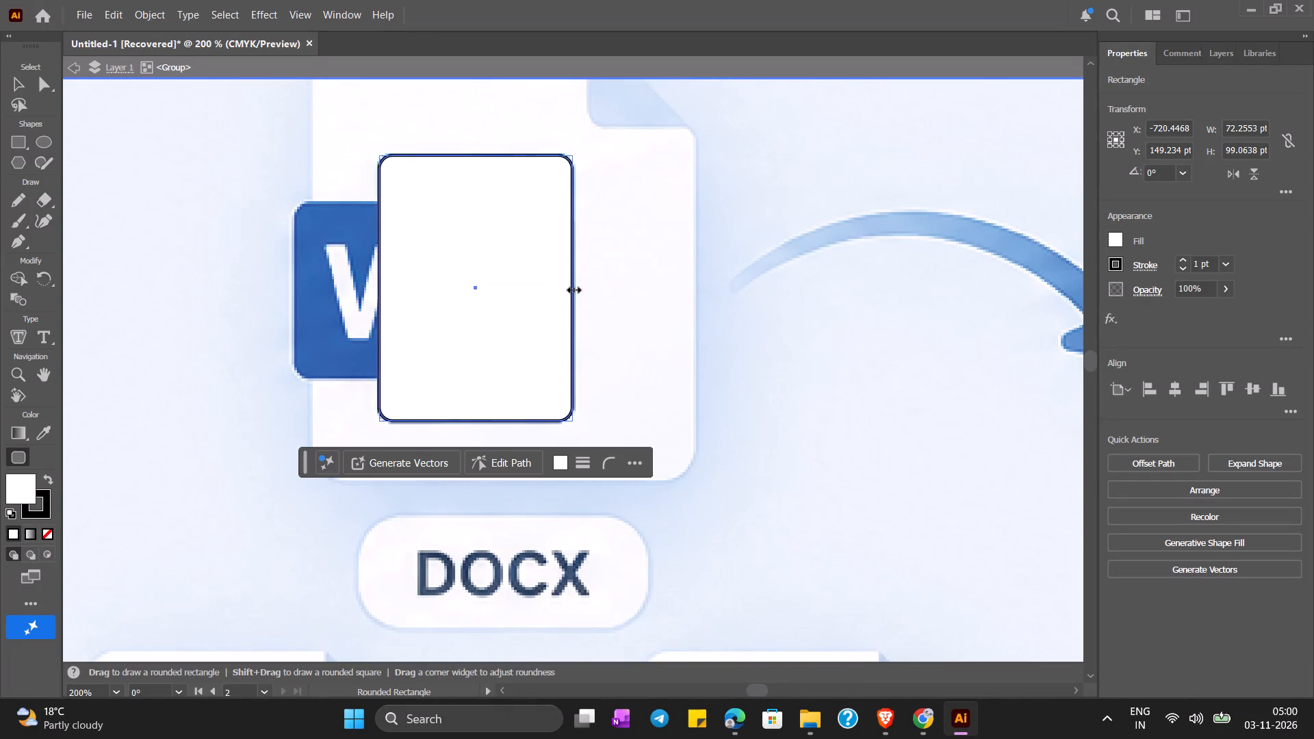
Move the rounded rectangle about 21 pt left so the block's four blue bands are exposed beside it.
{"action": "left_click", "coordinate": [16, 83]}
{"action": "left_click", "coordinate": [481, 239]}
{"action": "key", "text": "Left"}
{"action": "key", "text": "Left"}
{"action": "key", "text": "Left"}
{"action": "key", "text": "Left"}
{"action": "key", "text": "Left"}
{"action": "key", "text": "Left"}
{"action": "key", "text": "Left"}
{"action": "key", "text": "Left"}
{"action": "key", "text": "Left"}
{"action": "key", "text": "Left"}
{"action": "key", "text": "Left"}
{"action": "key", "text": "Left"}
{"action": "key", "text": "Left"}
{"action": "key", "text": "Left"}
{"action": "key", "text": "Left"}
{"action": "key", "text": "Left"}
{"action": "key", "text": "Left"}
{"action": "key", "text": "Left"}
{"action": "key", "text": "Left"}
{"action": "key", "text": "Left"}
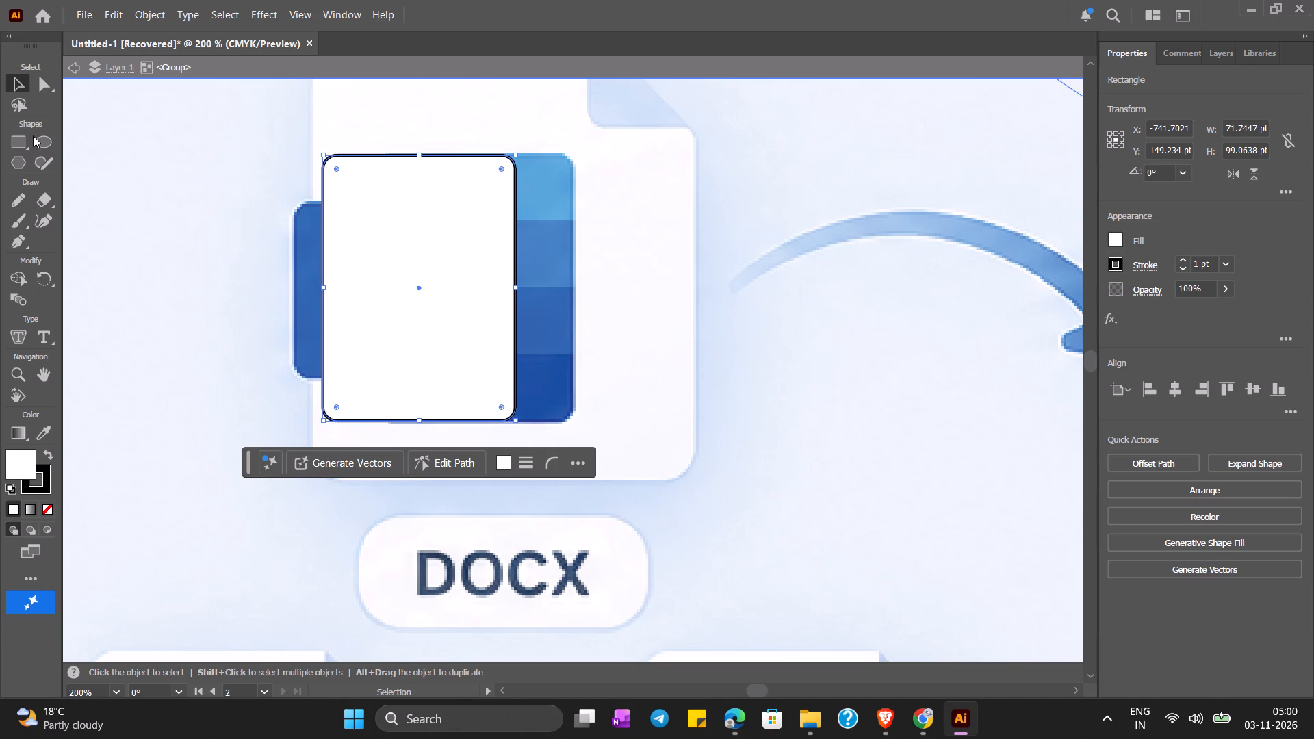
Draw a rectangle about 71.7 by 25 pt across the rounded rectangle, level with the second blue band.
{"action": "left_click", "coordinate": [10, 140]}
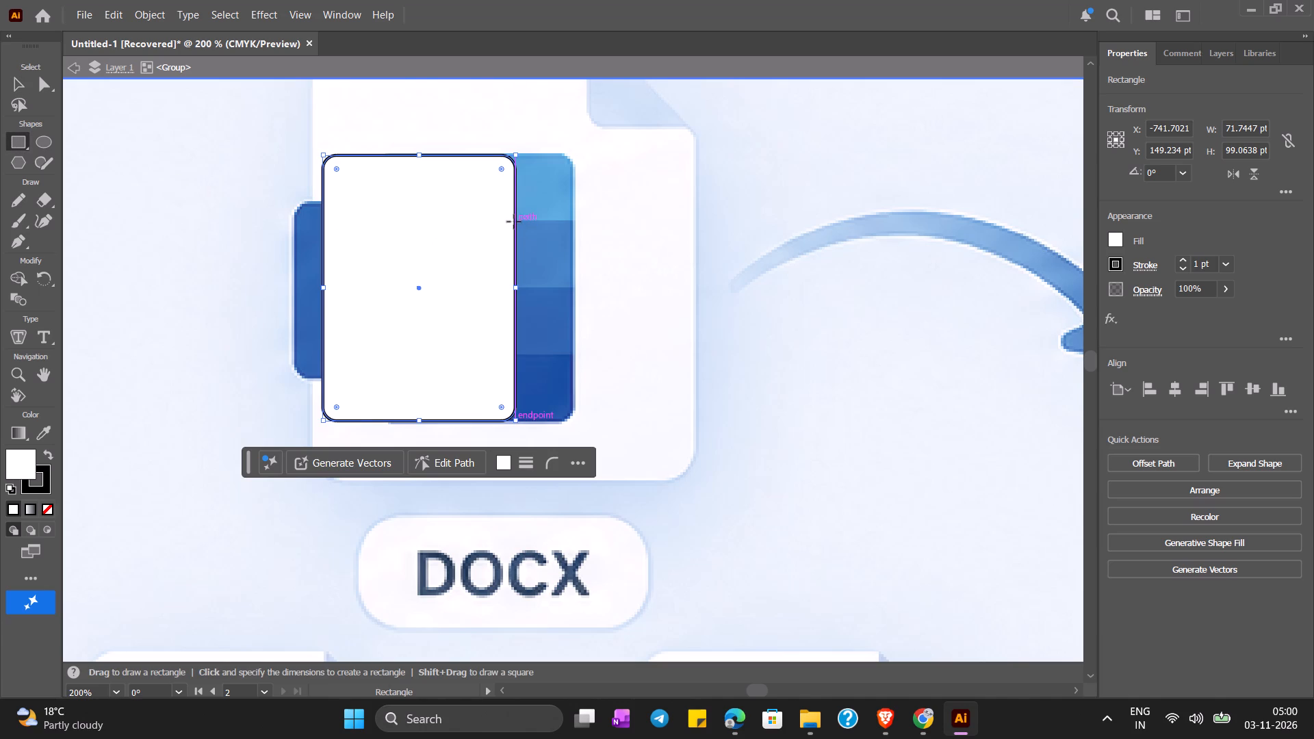
{"action": "left_click_drag", "start_coordinate": [515, 221], "coordinate": [420, 286]}
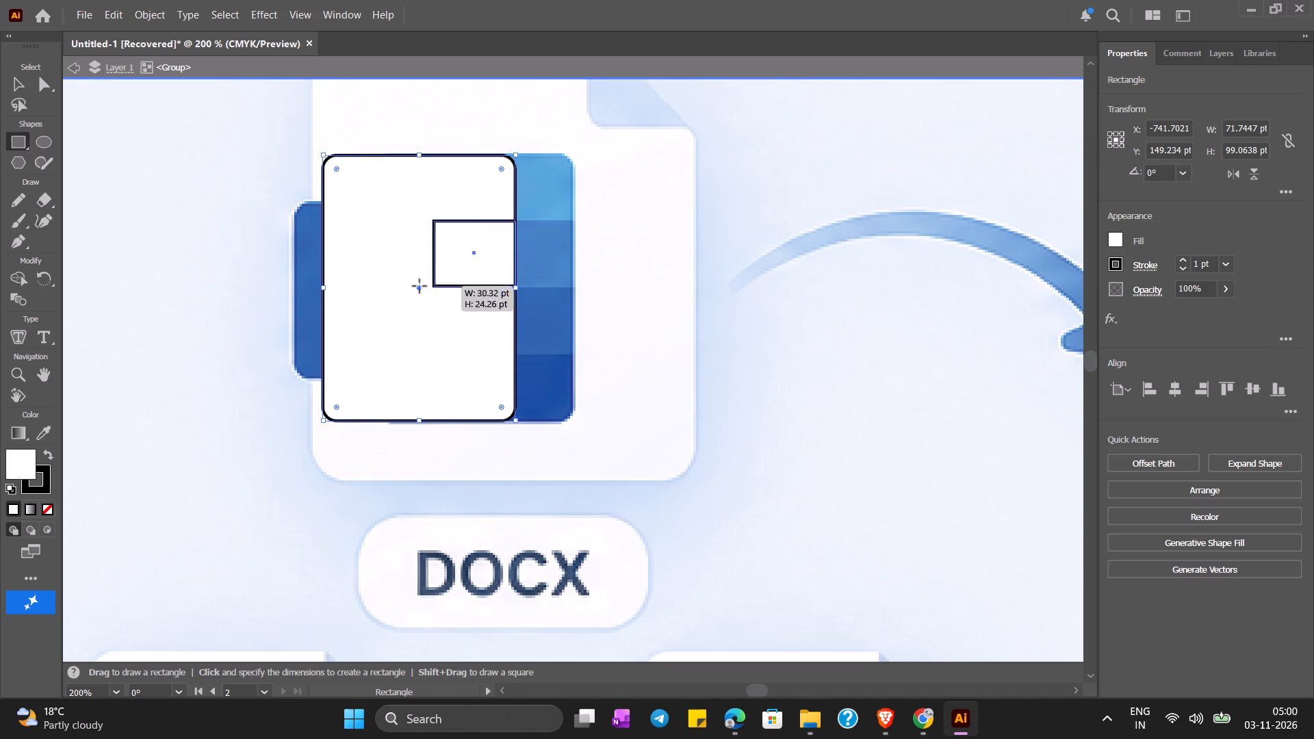
{"action": "left_click_drag", "start_coordinate": [420, 286], "coordinate": [324, 285]}
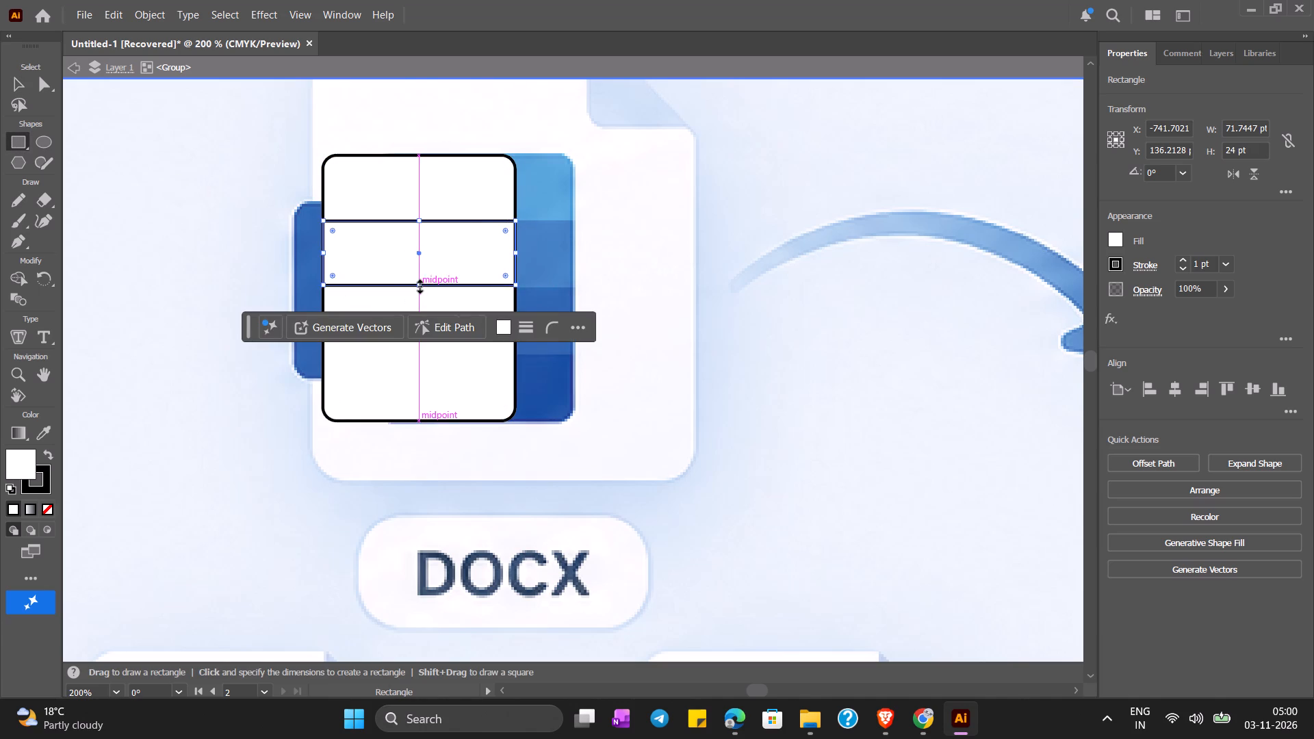
{"action": "left_click", "coordinate": [418, 284]}
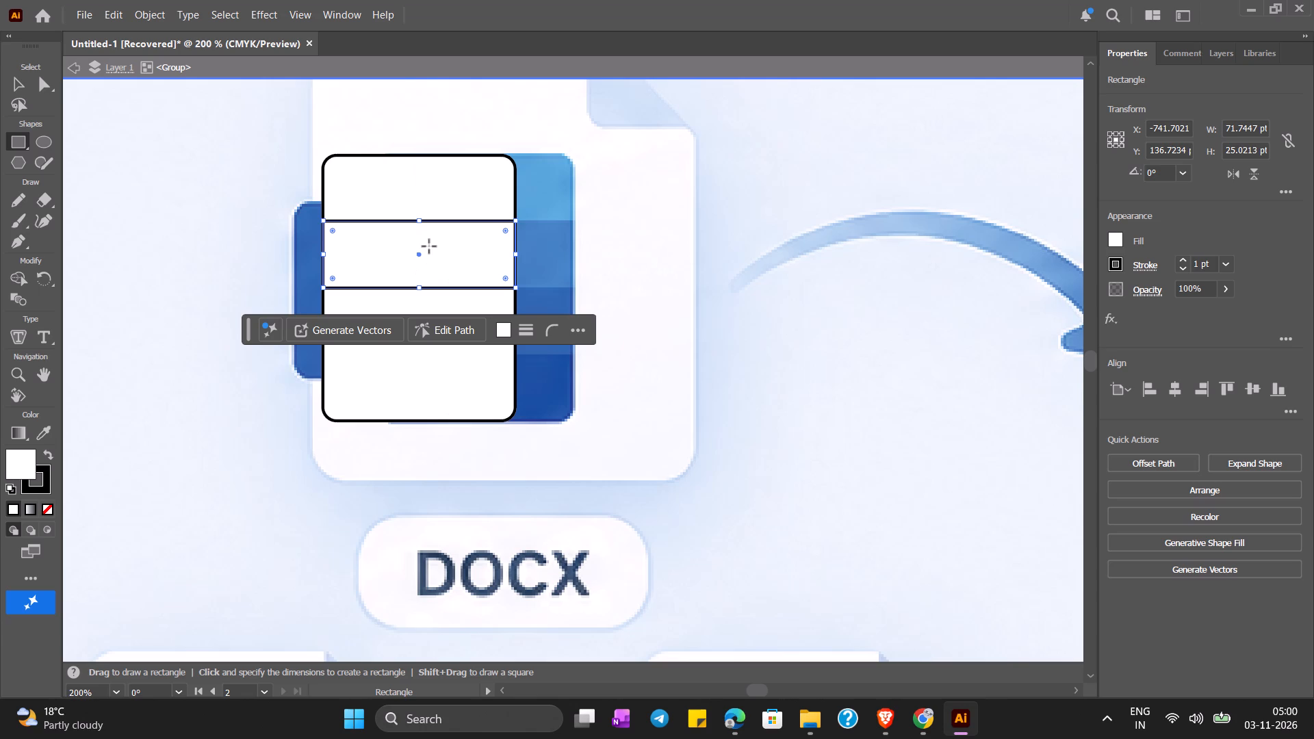
Duplicate the second band's rectangle and place the copy directly below it, level with the third blue band.
{"action": "left_click", "coordinate": [21, 84]}
{"action": "left_click", "coordinate": [630, 243]}
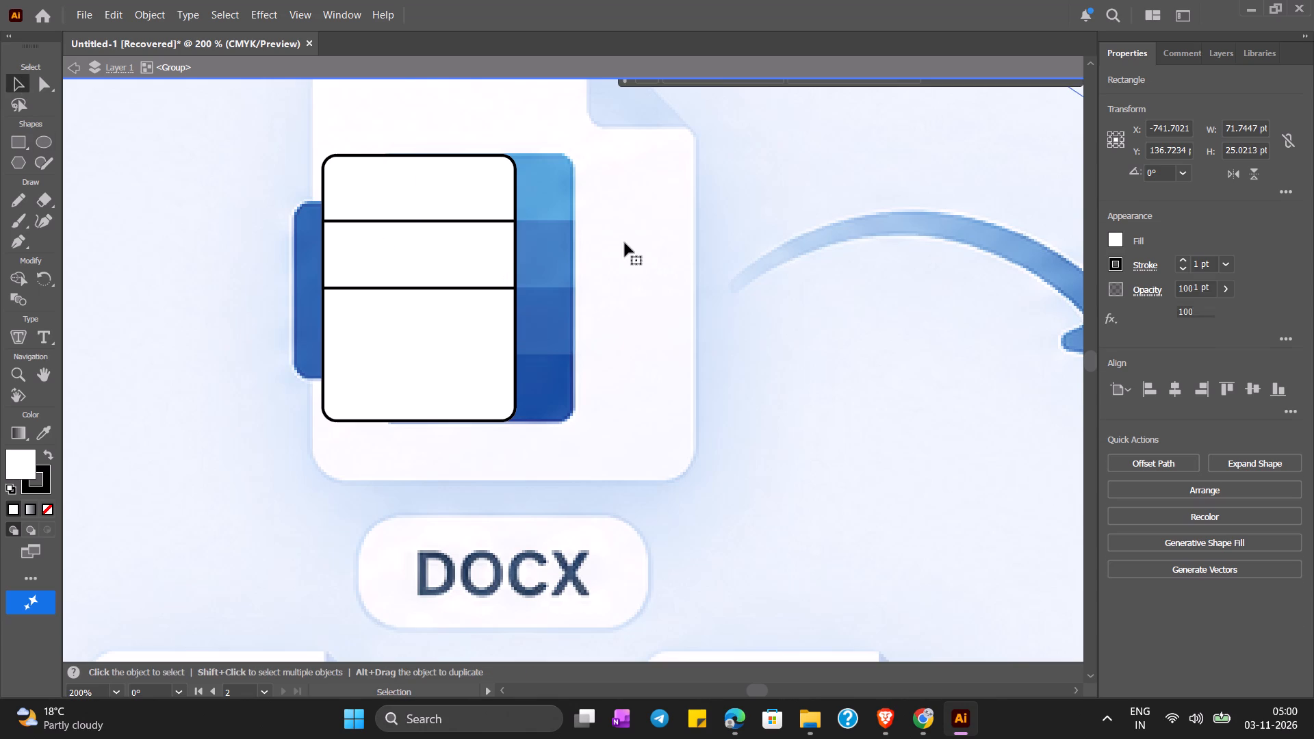
{"action": "left_click", "coordinate": [441, 242]}
{"action": "key", "text": "ctrl+c"}
{"action": "key", "text": "ctrl+v"}
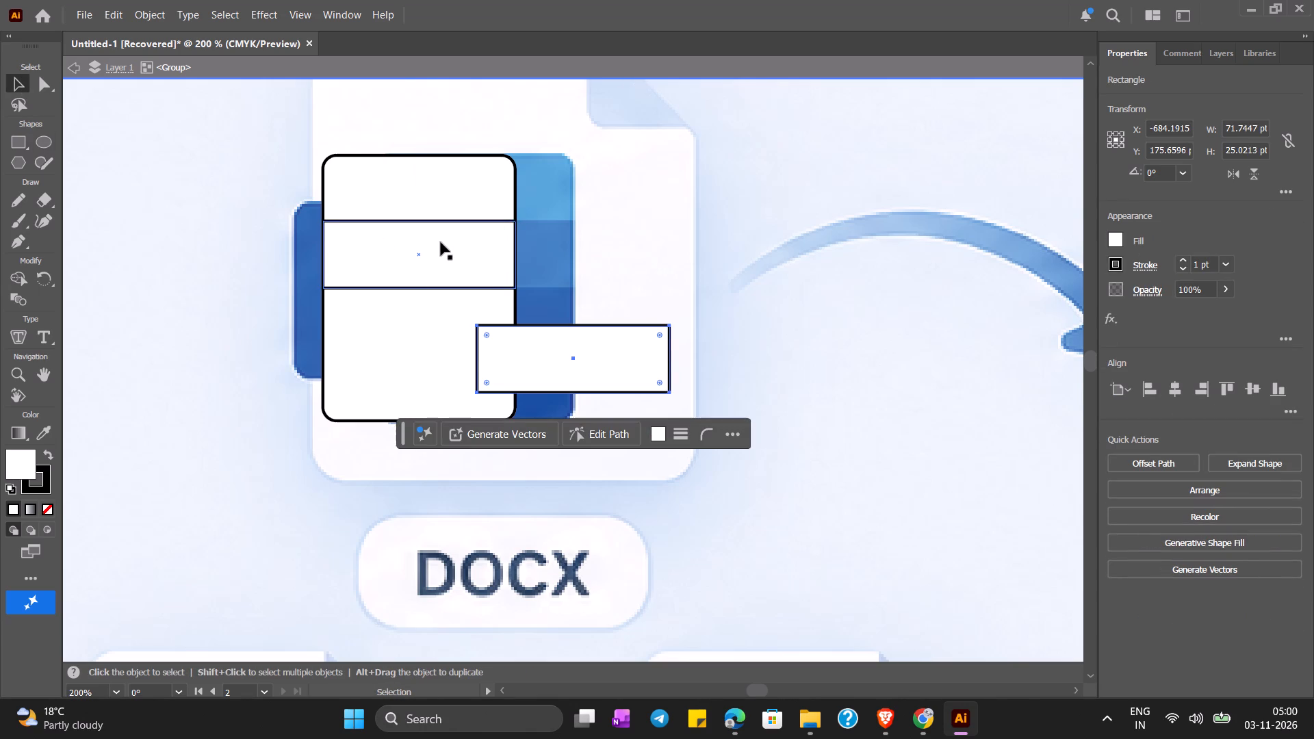
{"action": "left_click_drag", "start_coordinate": [610, 359], "coordinate": [455, 325]}
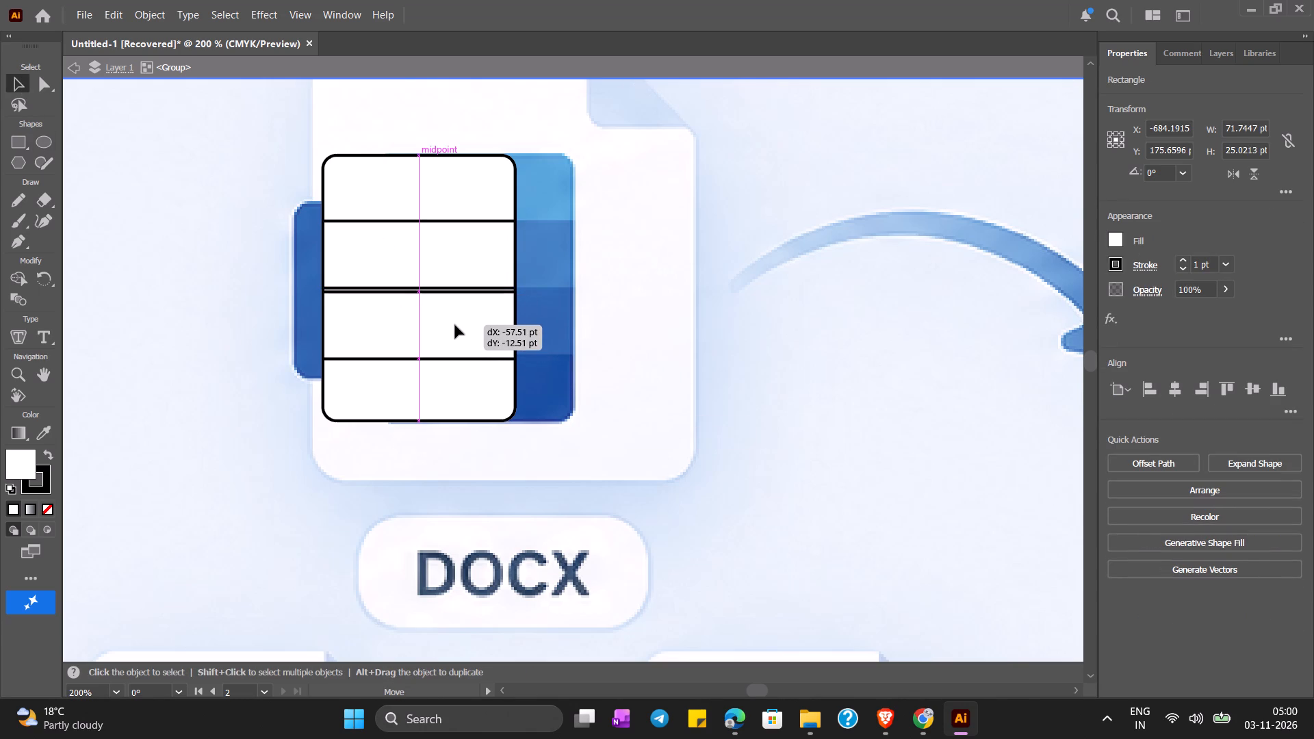
{"action": "left_click_drag", "start_coordinate": [455, 325], "coordinate": [459, 319]}
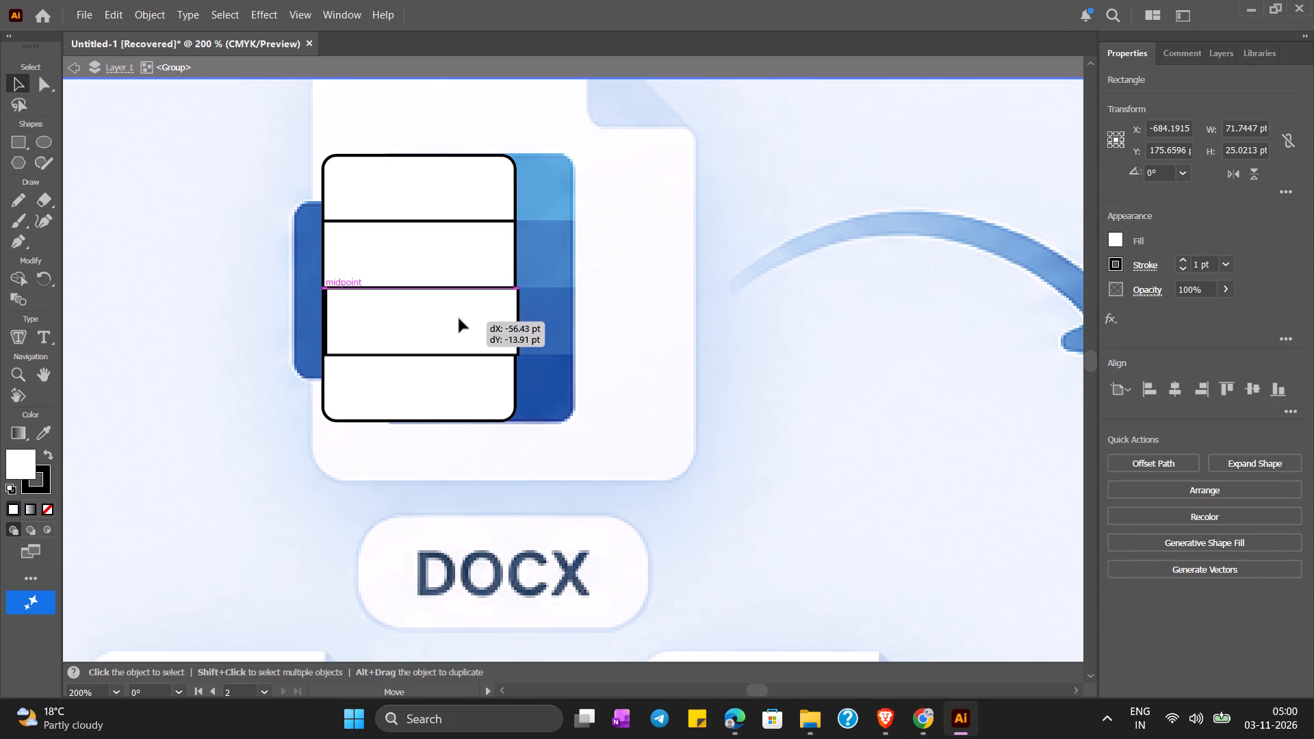
{"action": "left_click_drag", "start_coordinate": [459, 319], "coordinate": [457, 319]}
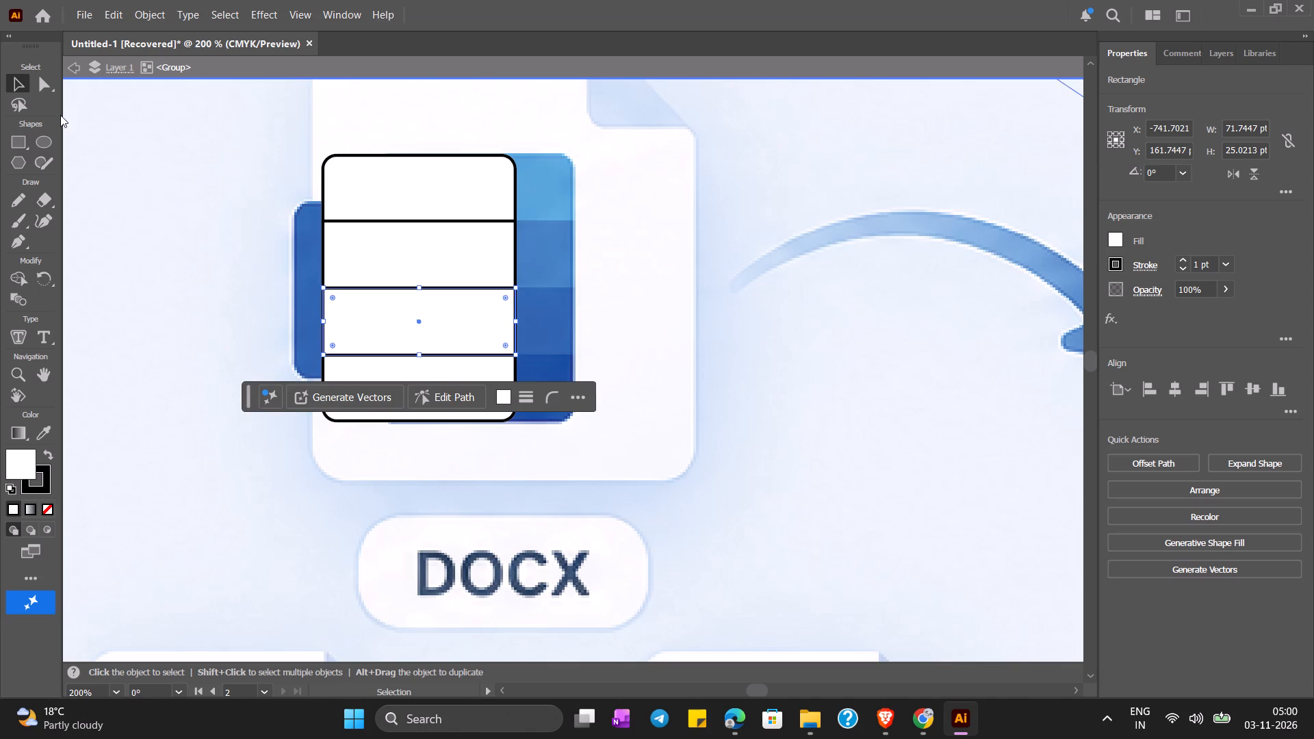
{"action": "left_click", "coordinate": [227, 121]}
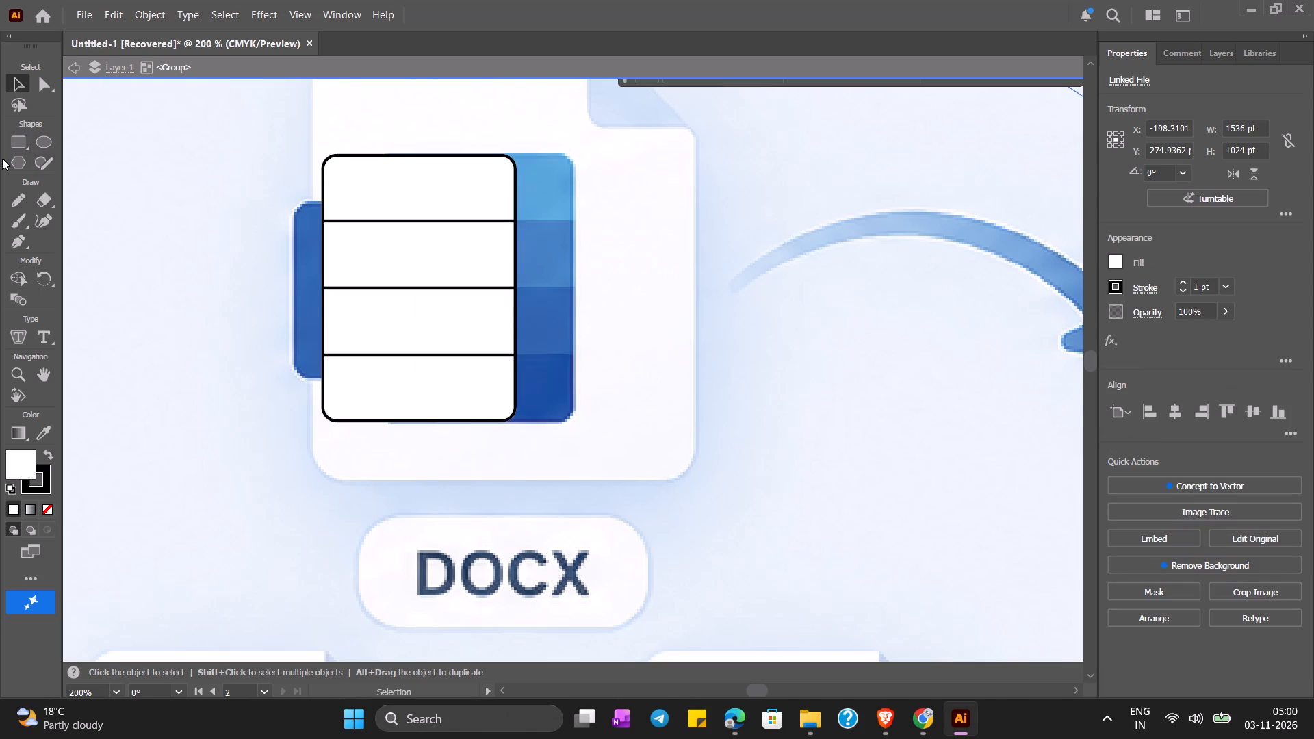
Trace the top band as a closed Pen path within the rounded rectangle, cutting straight across its two upper corners.
{"action": "left_click", "coordinate": [18, 237]}
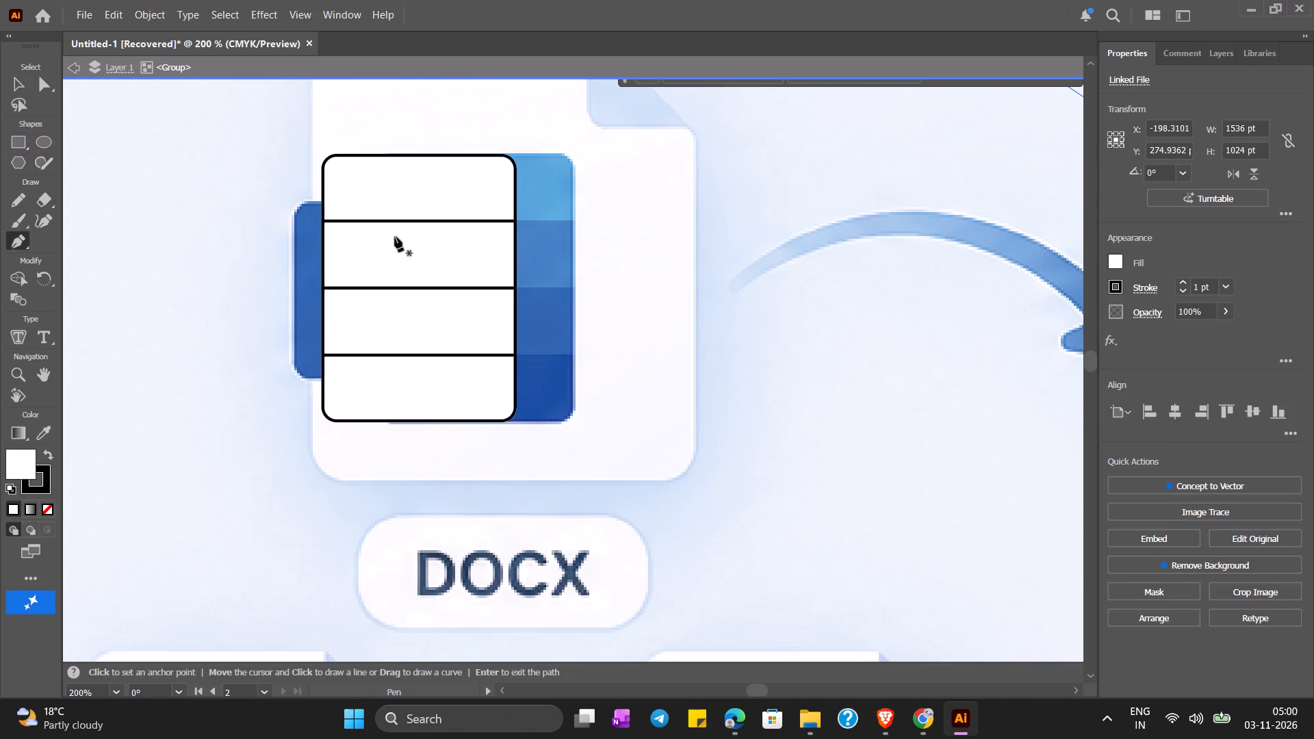
{"action": "left_click", "coordinate": [514, 220]}
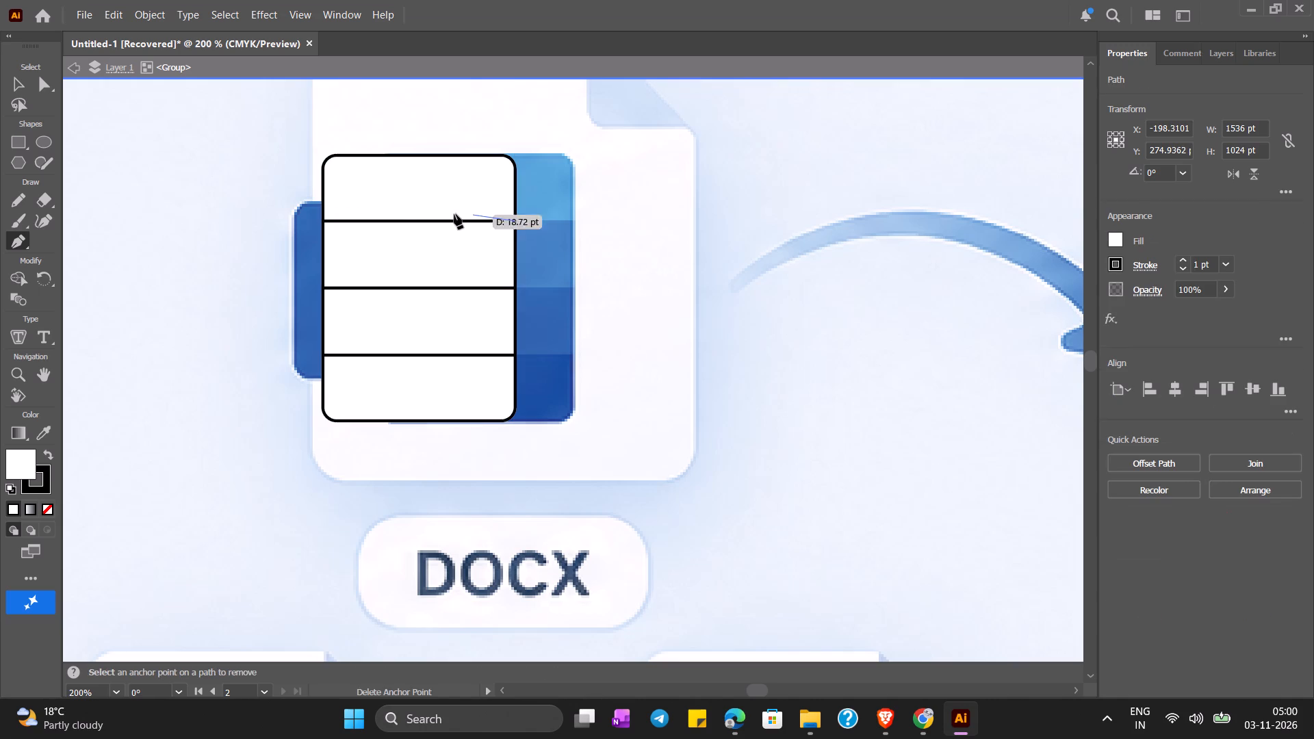
{"action": "left_click", "coordinate": [322, 220]}
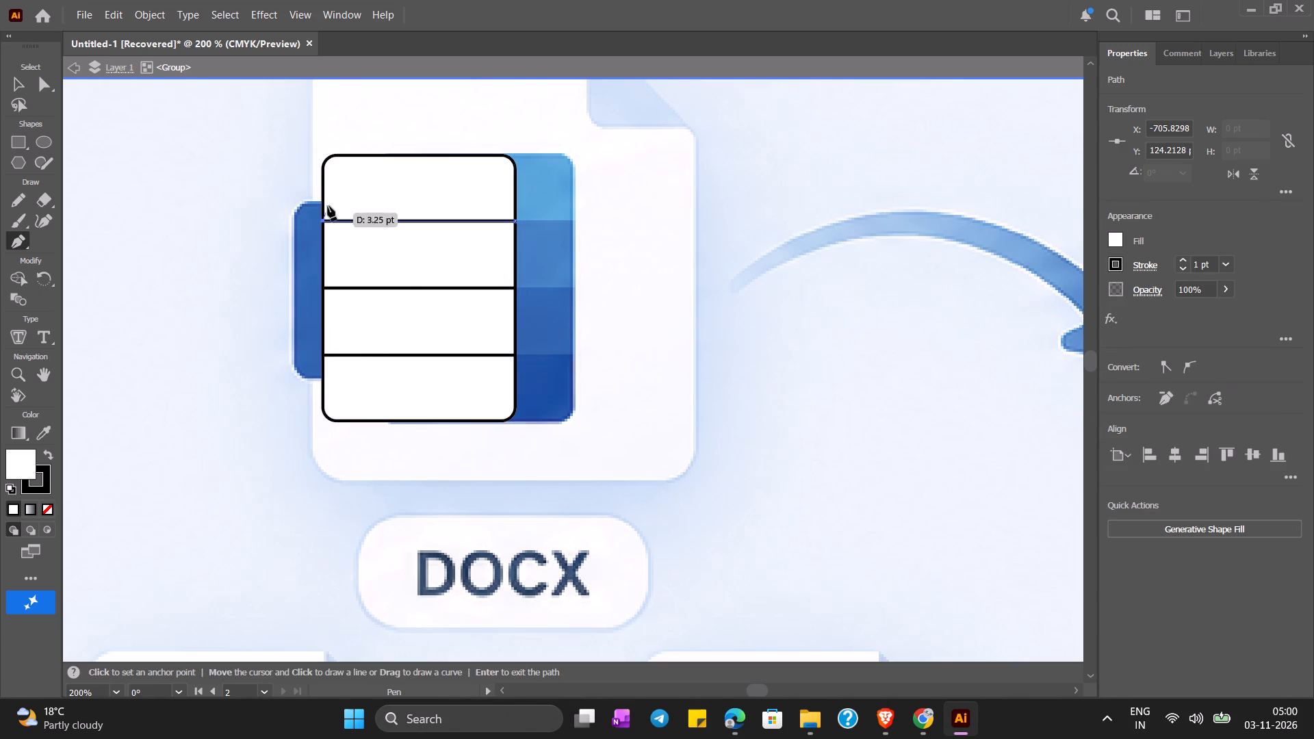
{"action": "left_click", "coordinate": [322, 170]}
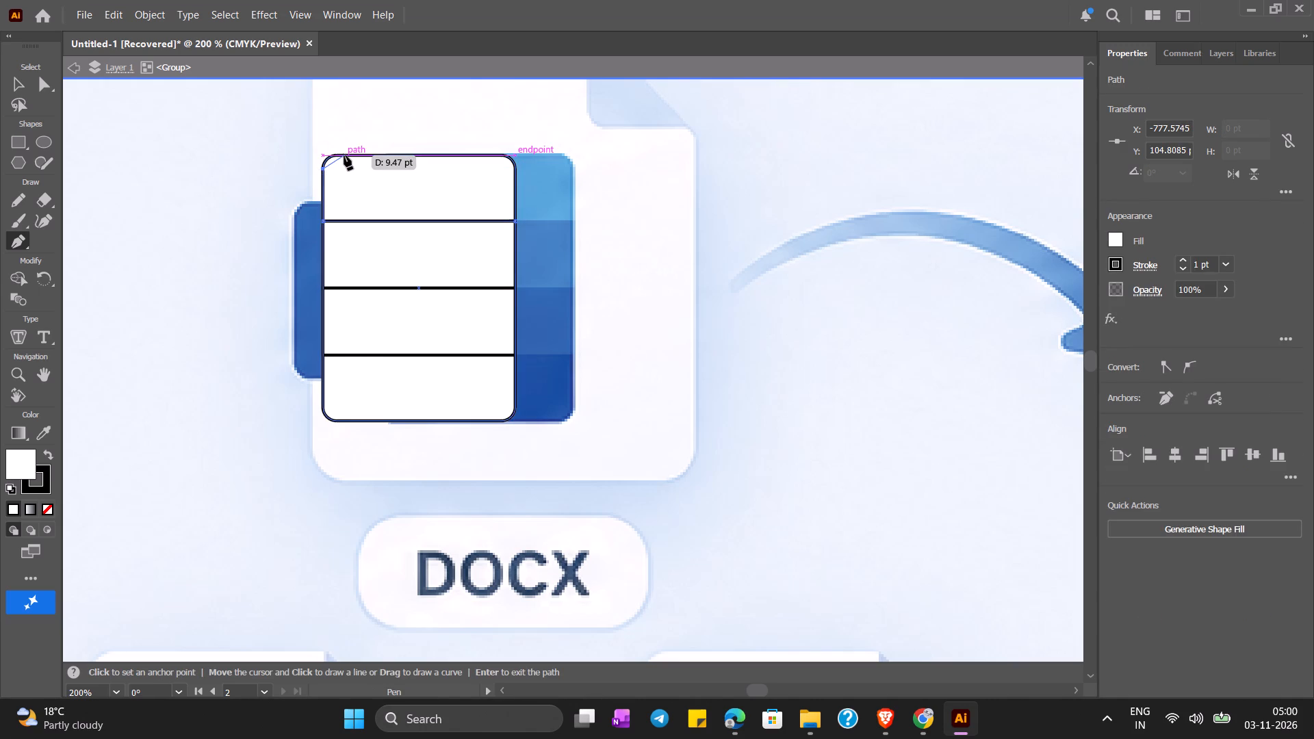
{"action": "left_click", "coordinate": [344, 155]}
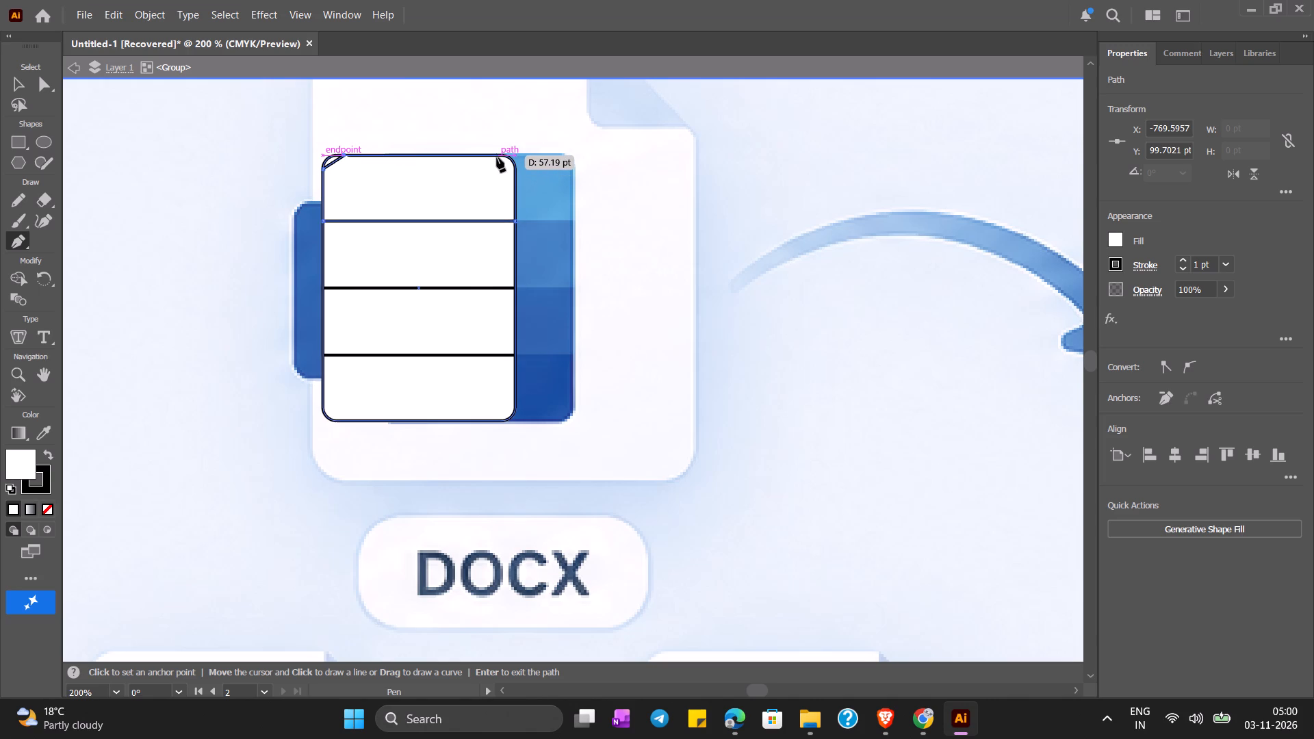
{"action": "left_click", "coordinate": [497, 157]}
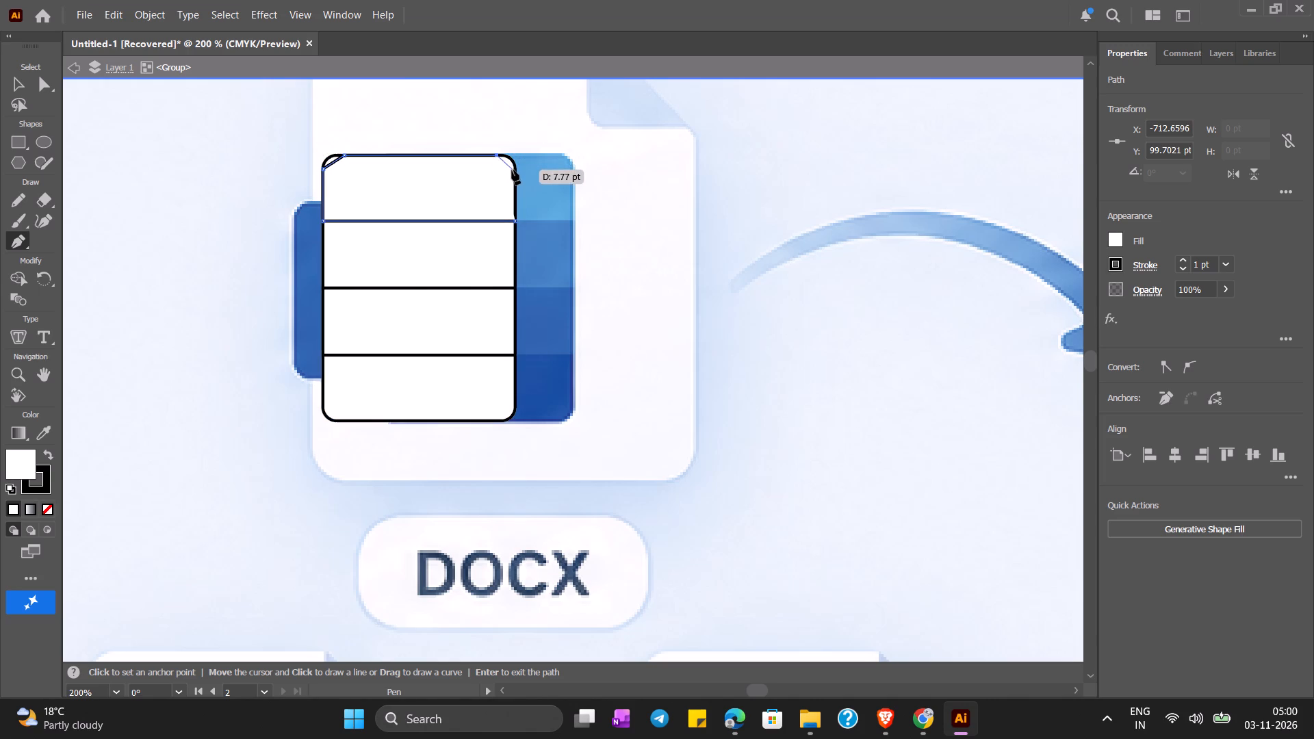
{"action": "left_click", "coordinate": [515, 170]}
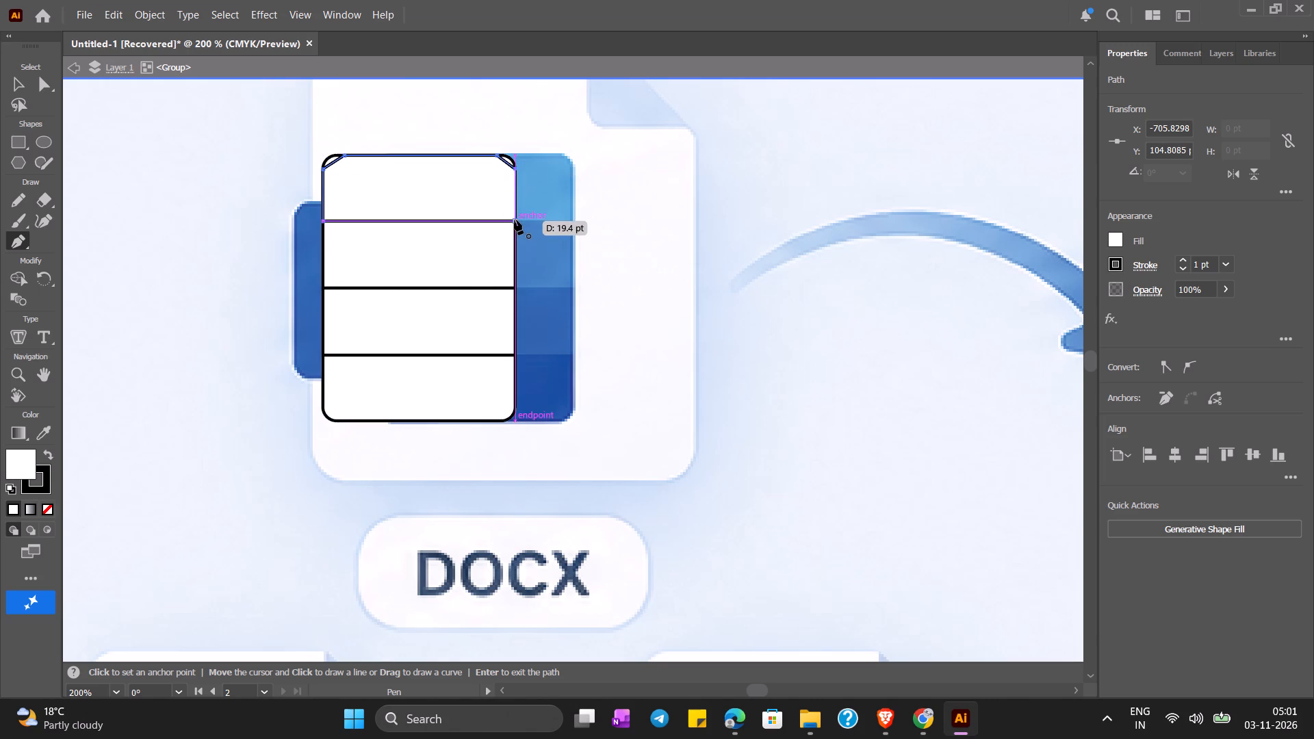
{"action": "left_click", "coordinate": [515, 220]}
Curve the top band path's upper-right corner to follow the rounded rectangle.
{"action": "left_click", "coordinate": [43, 220]}
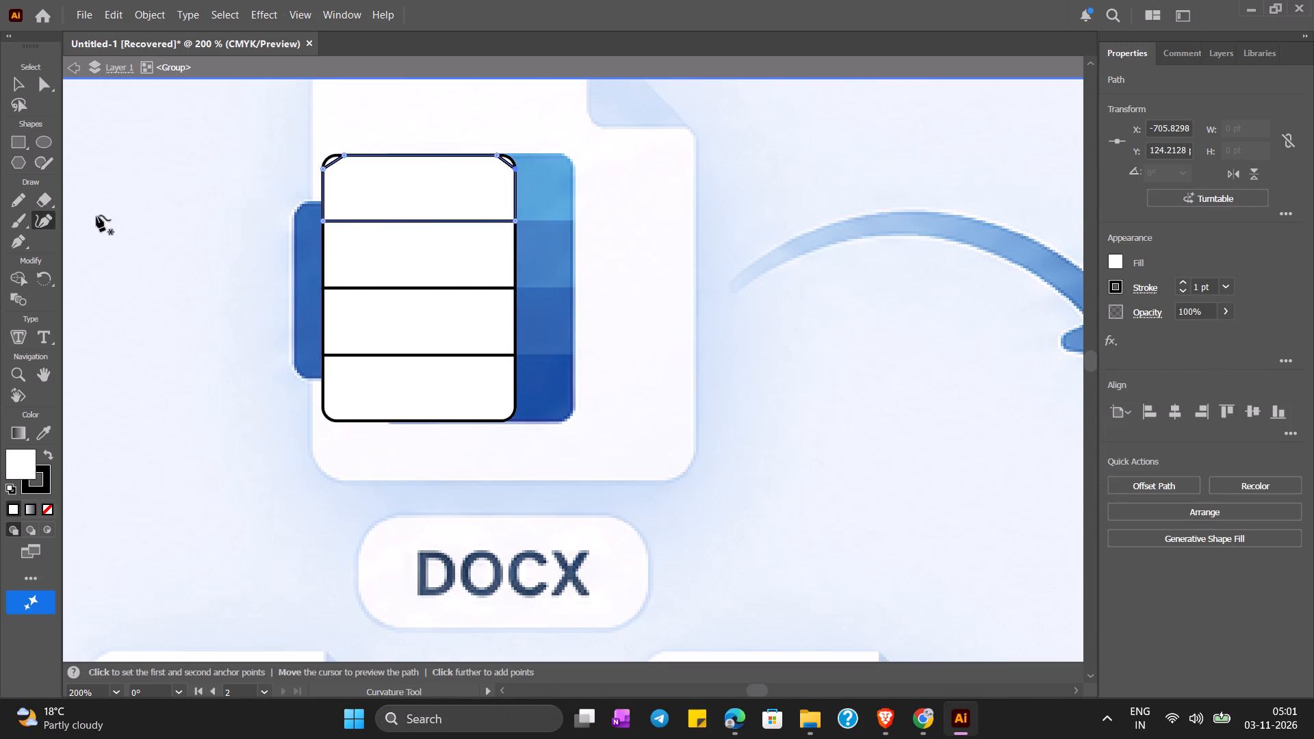
{"action": "left_click", "coordinate": [506, 160]}
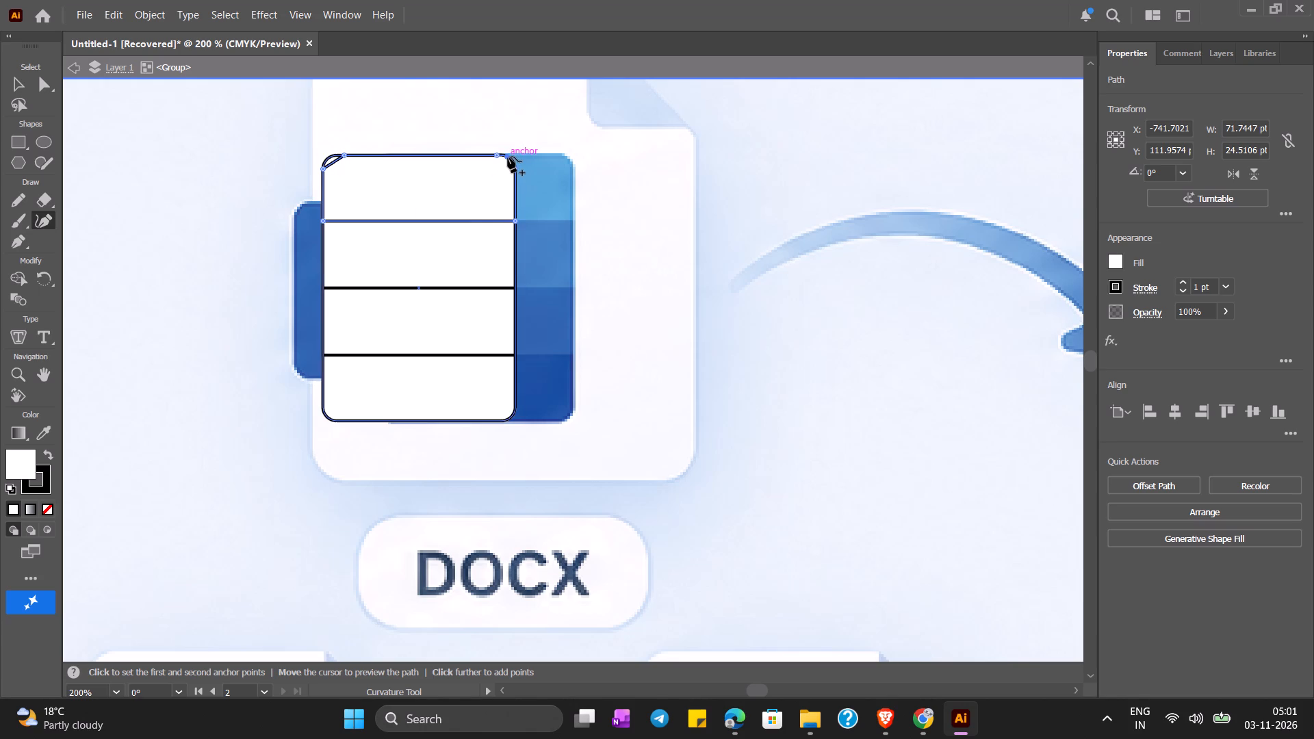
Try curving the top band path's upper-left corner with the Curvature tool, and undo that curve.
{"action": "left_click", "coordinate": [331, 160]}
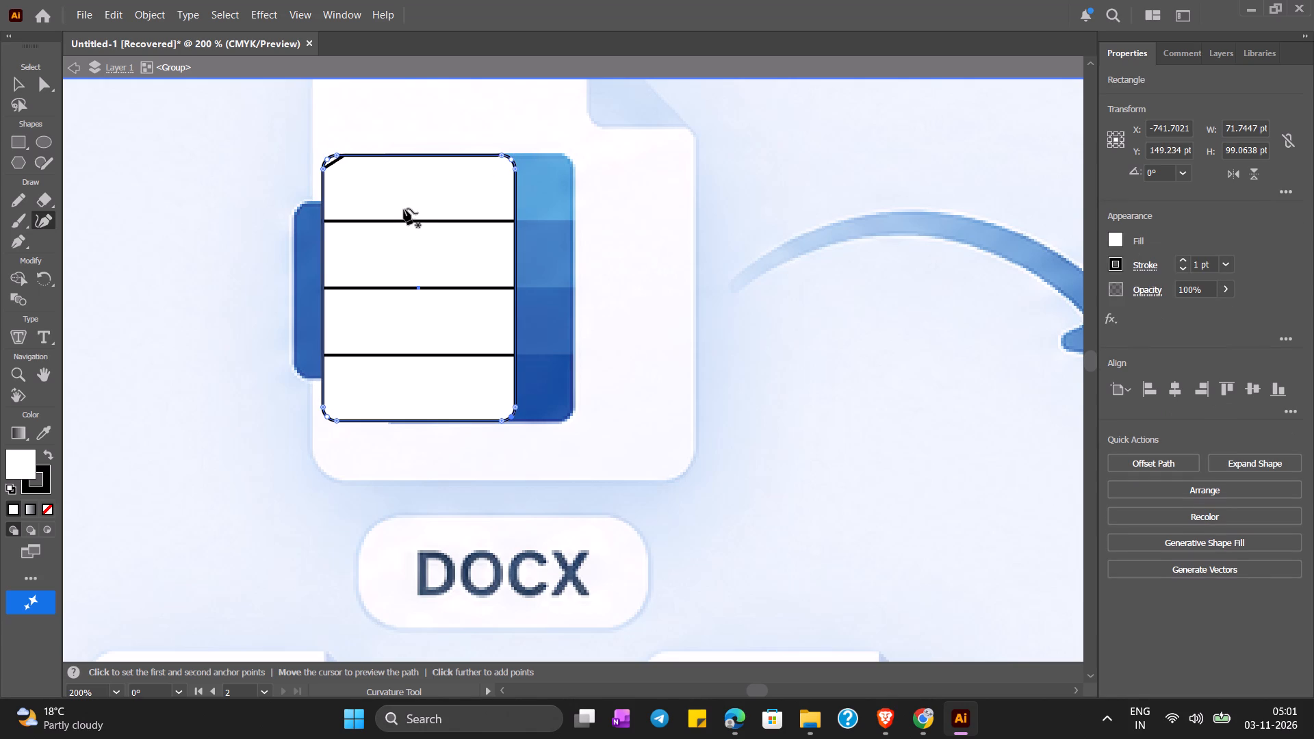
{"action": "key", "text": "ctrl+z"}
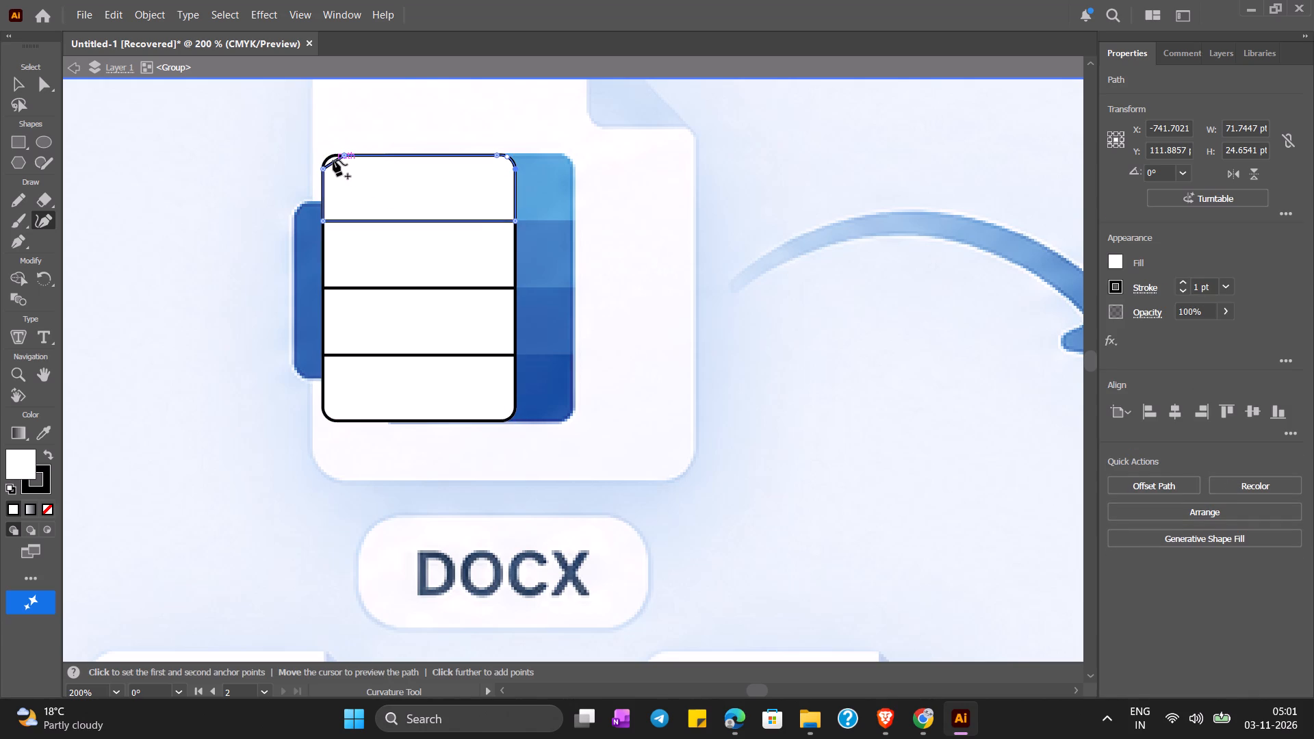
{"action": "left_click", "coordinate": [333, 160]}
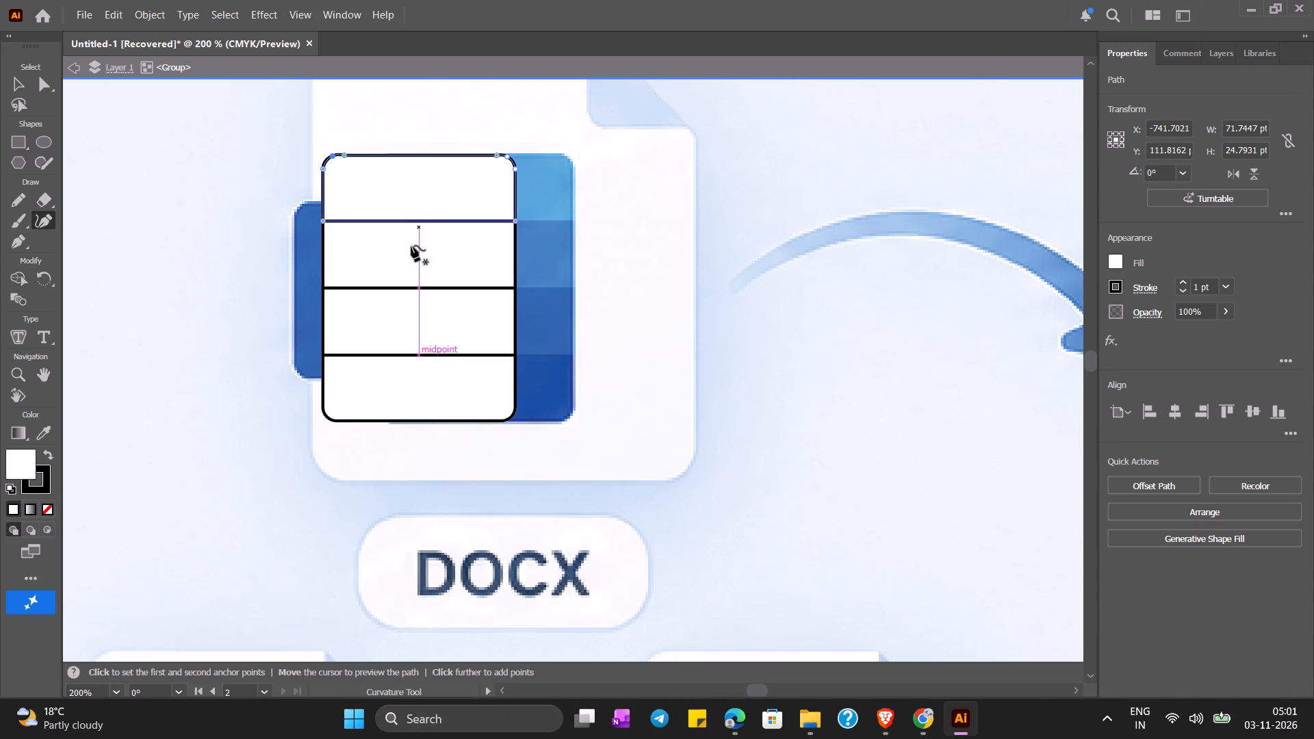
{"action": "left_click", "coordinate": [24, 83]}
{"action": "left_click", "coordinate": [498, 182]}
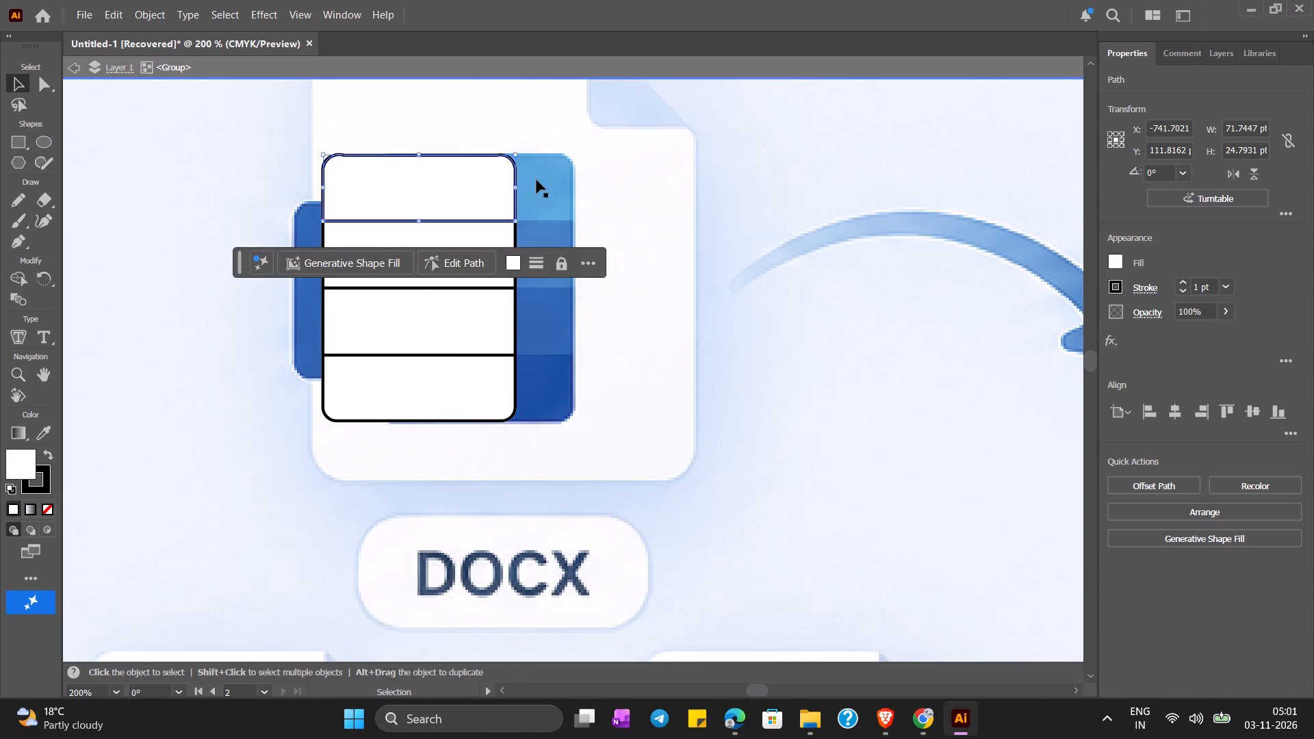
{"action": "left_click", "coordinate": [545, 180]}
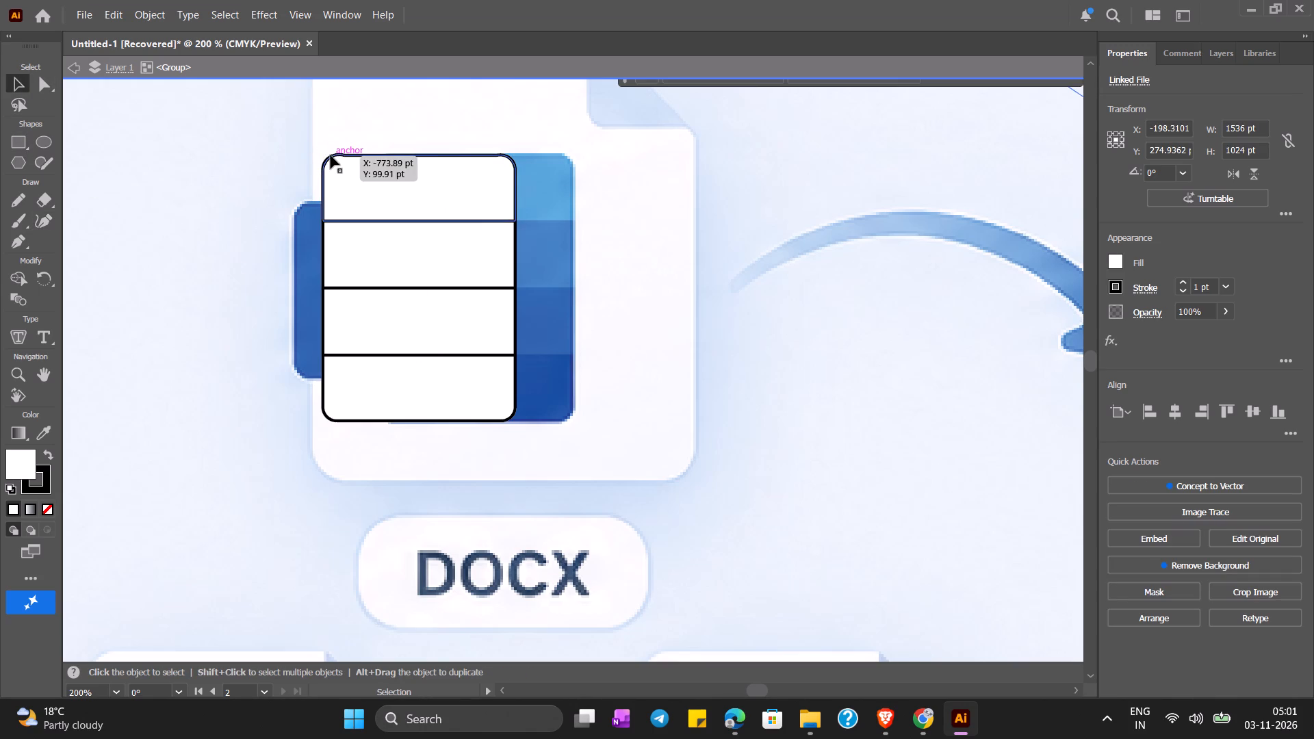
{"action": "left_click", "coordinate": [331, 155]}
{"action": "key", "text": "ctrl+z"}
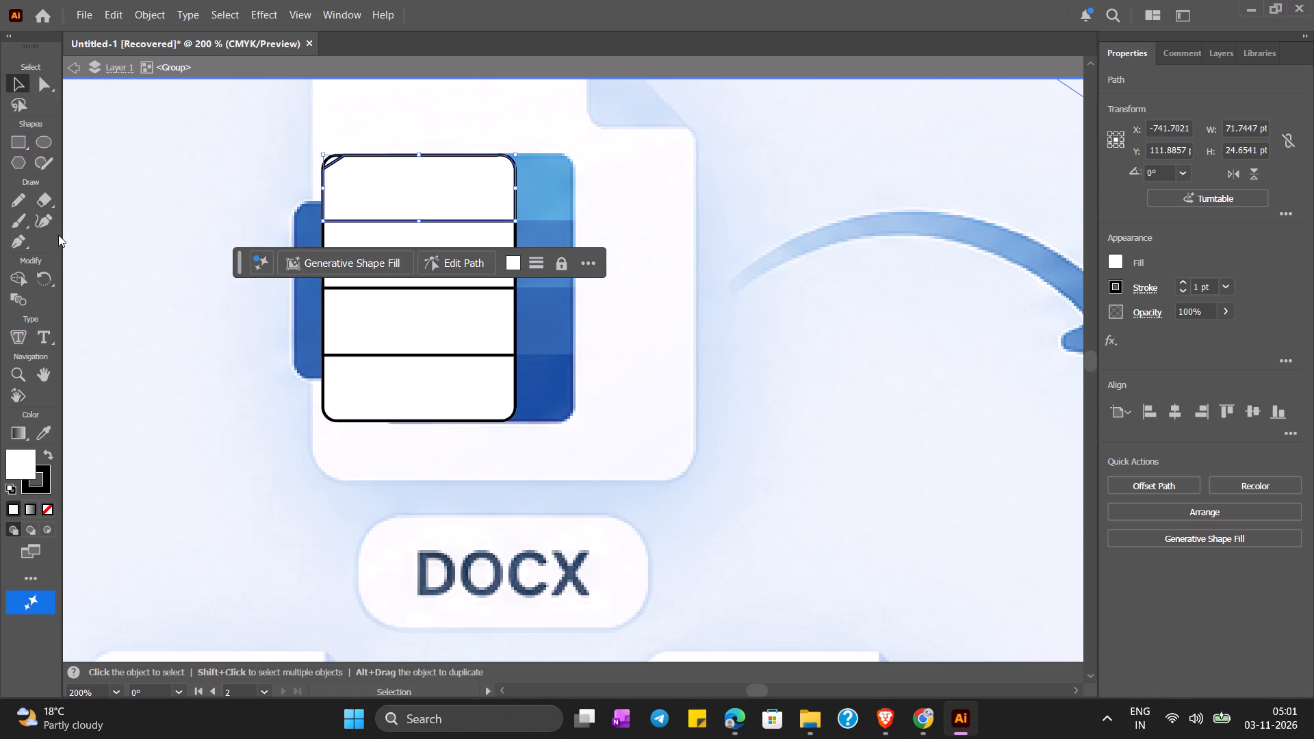
Curve the top band path's upper-left corner outward to follow the rounded rectangle's corner.
{"action": "left_click", "coordinate": [51, 218]}
{"action": "key", "text": "ctrl+plus"}
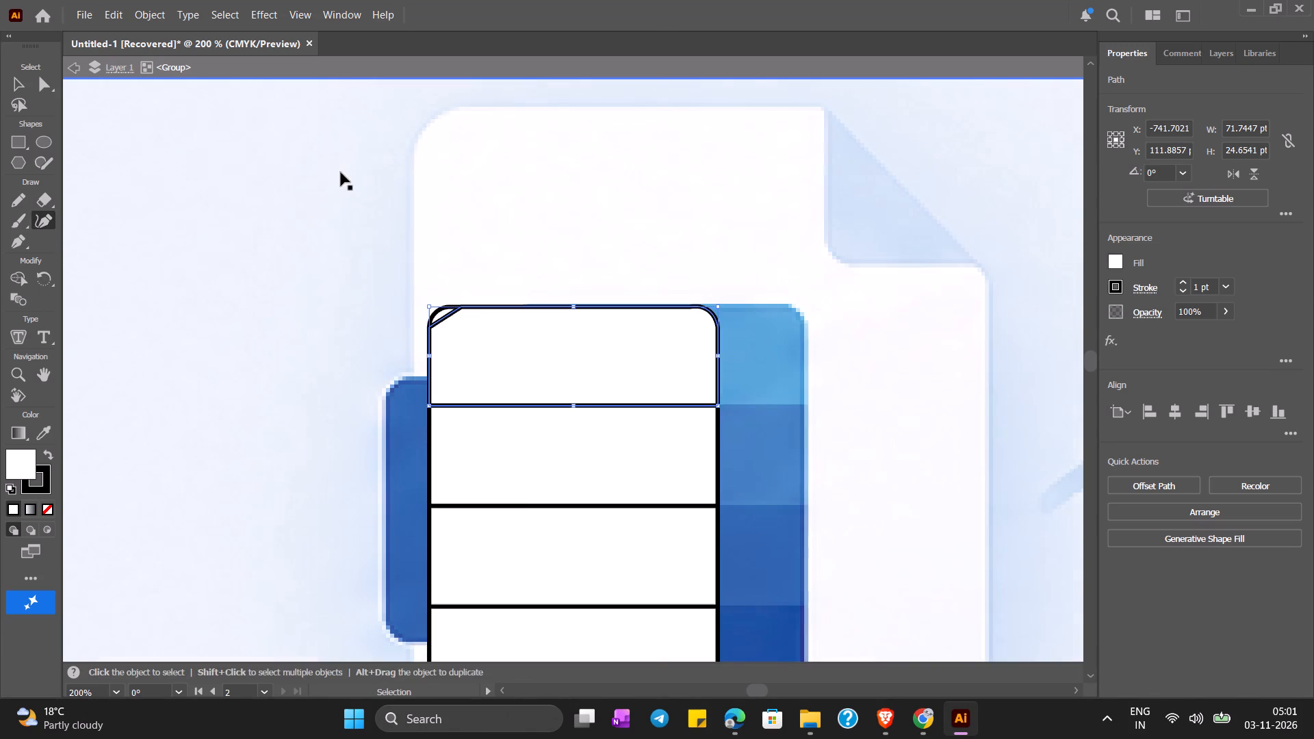
{"action": "key", "text": "ctrl+plus"}
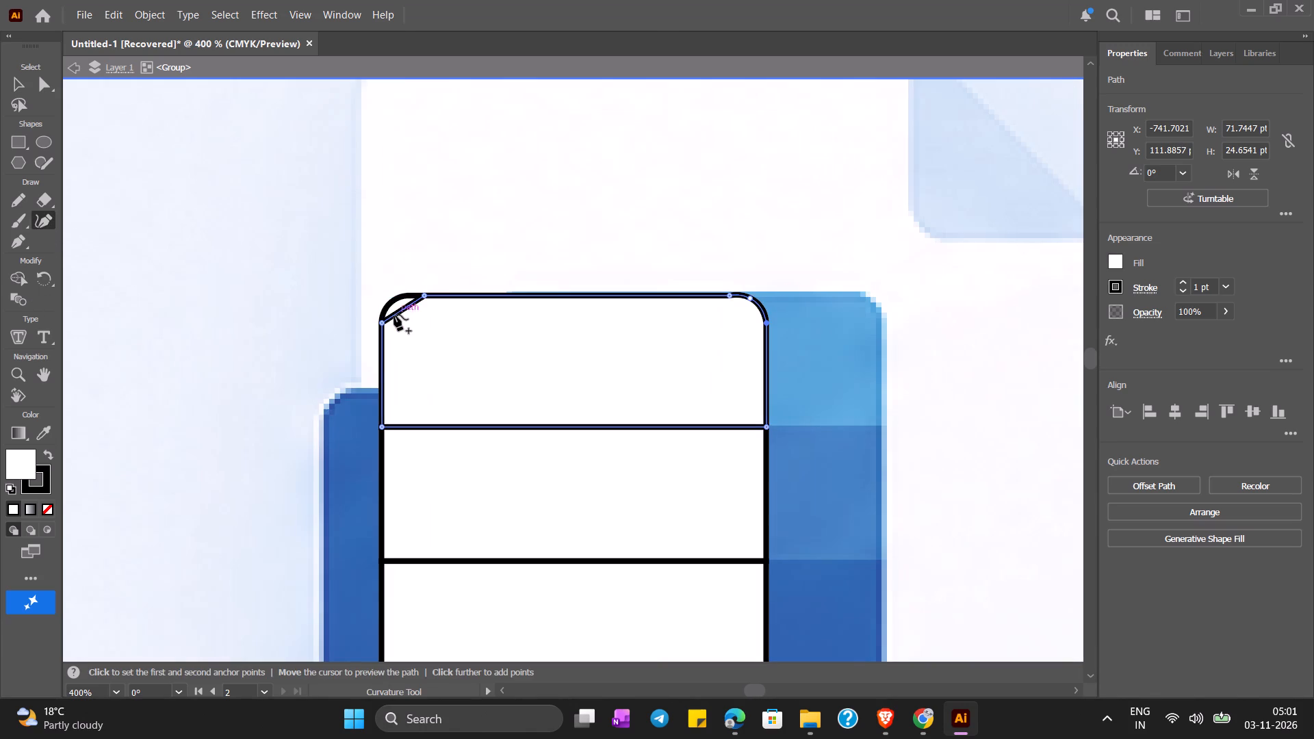
{"action": "left_click_drag", "start_coordinate": [400, 309], "coordinate": [392, 304]}
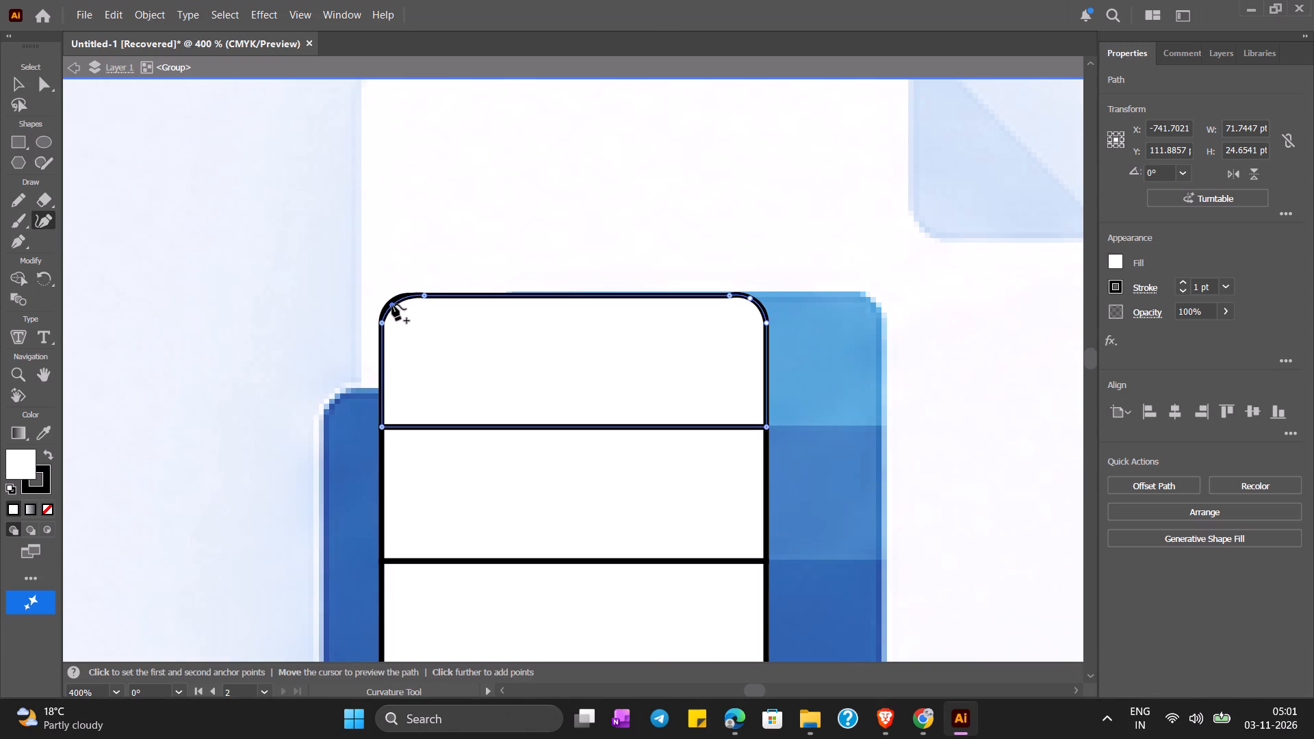
{"action": "left_click_drag", "start_coordinate": [392, 304], "coordinate": [390, 303]}
{"action": "left_click", "coordinate": [22, 84]}
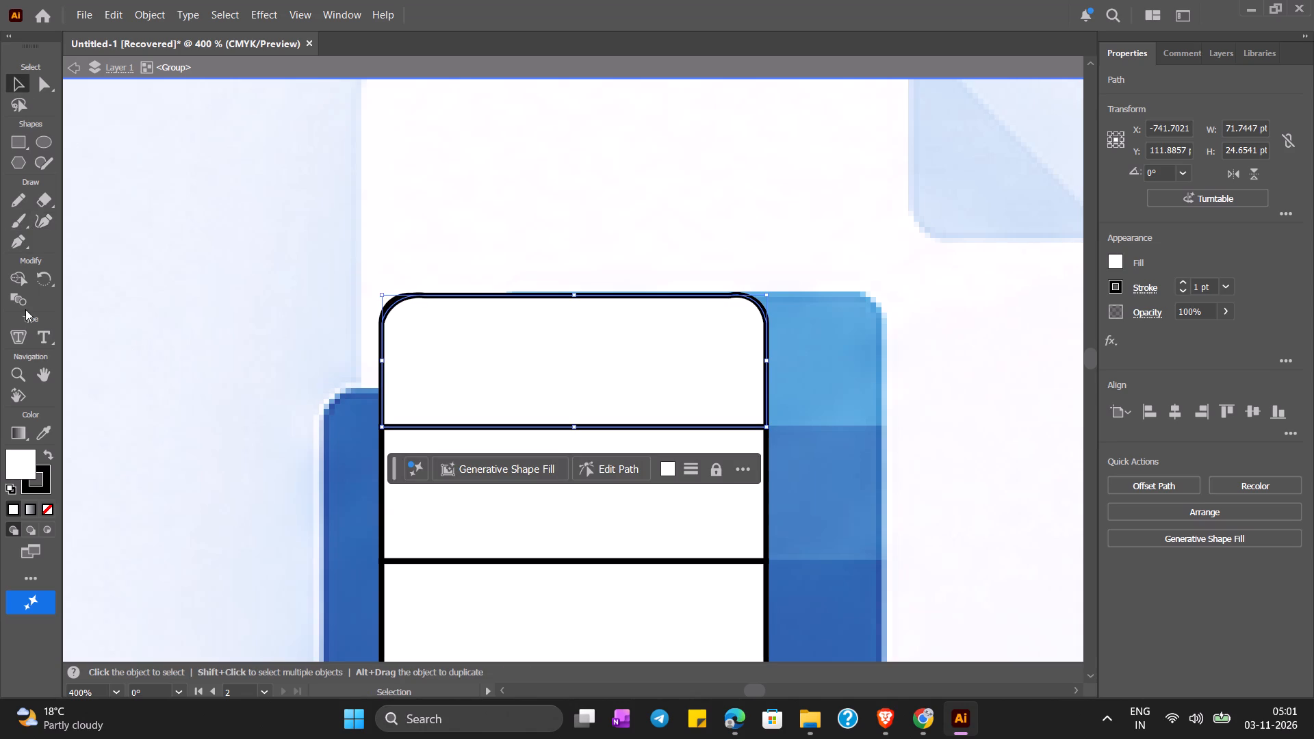
{"action": "left_click", "coordinate": [519, 374]}
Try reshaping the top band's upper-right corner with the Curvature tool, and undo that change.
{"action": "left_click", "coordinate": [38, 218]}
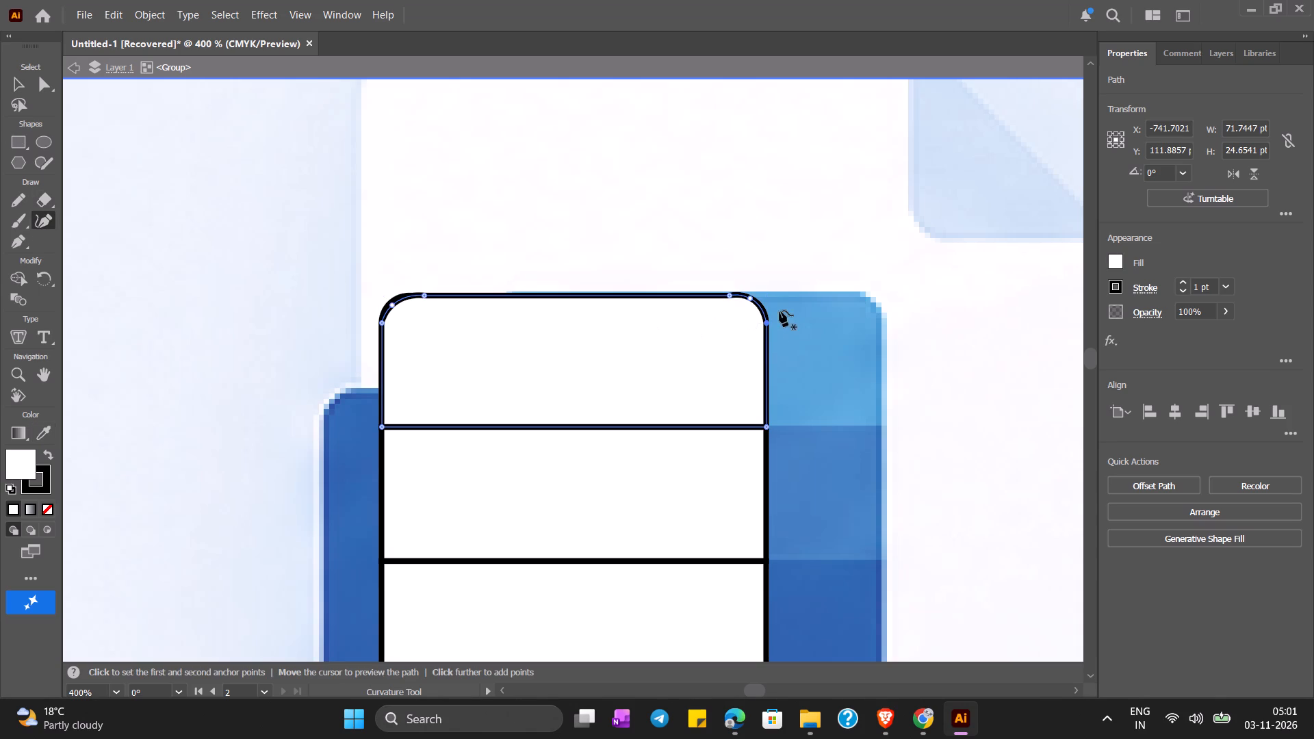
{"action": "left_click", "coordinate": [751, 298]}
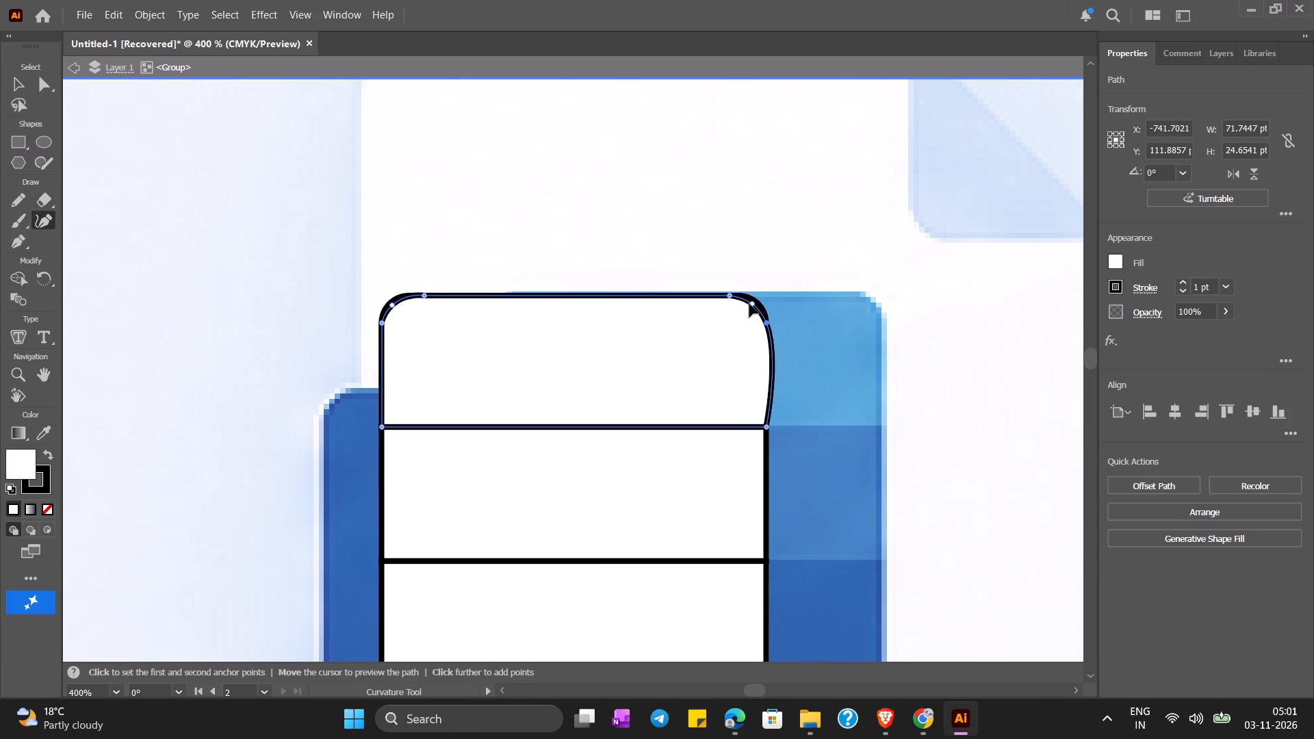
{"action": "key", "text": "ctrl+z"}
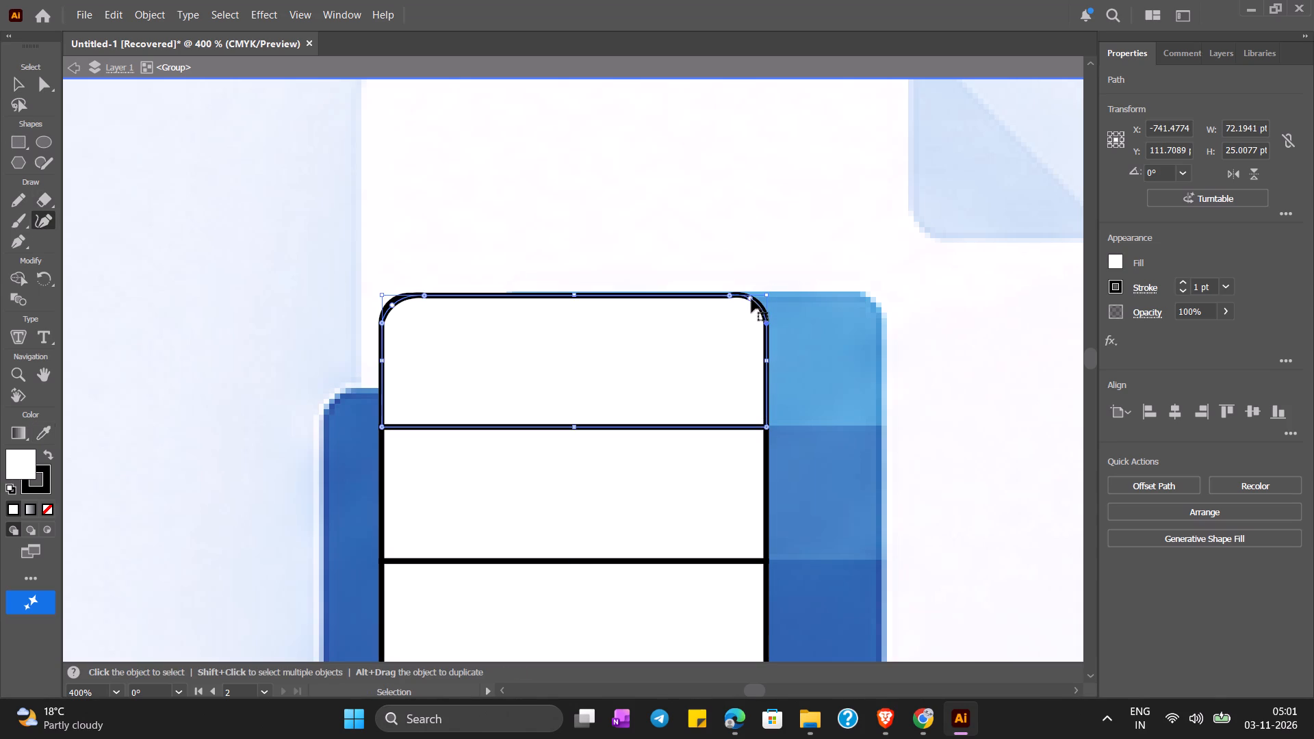
Undo the top band's existing corner curves and re-curve both upper corners outward to follow the rounded rectangle.
{"action": "key", "text": "ctrl+z"}
{"action": "key", "text": "ctrl+z"}
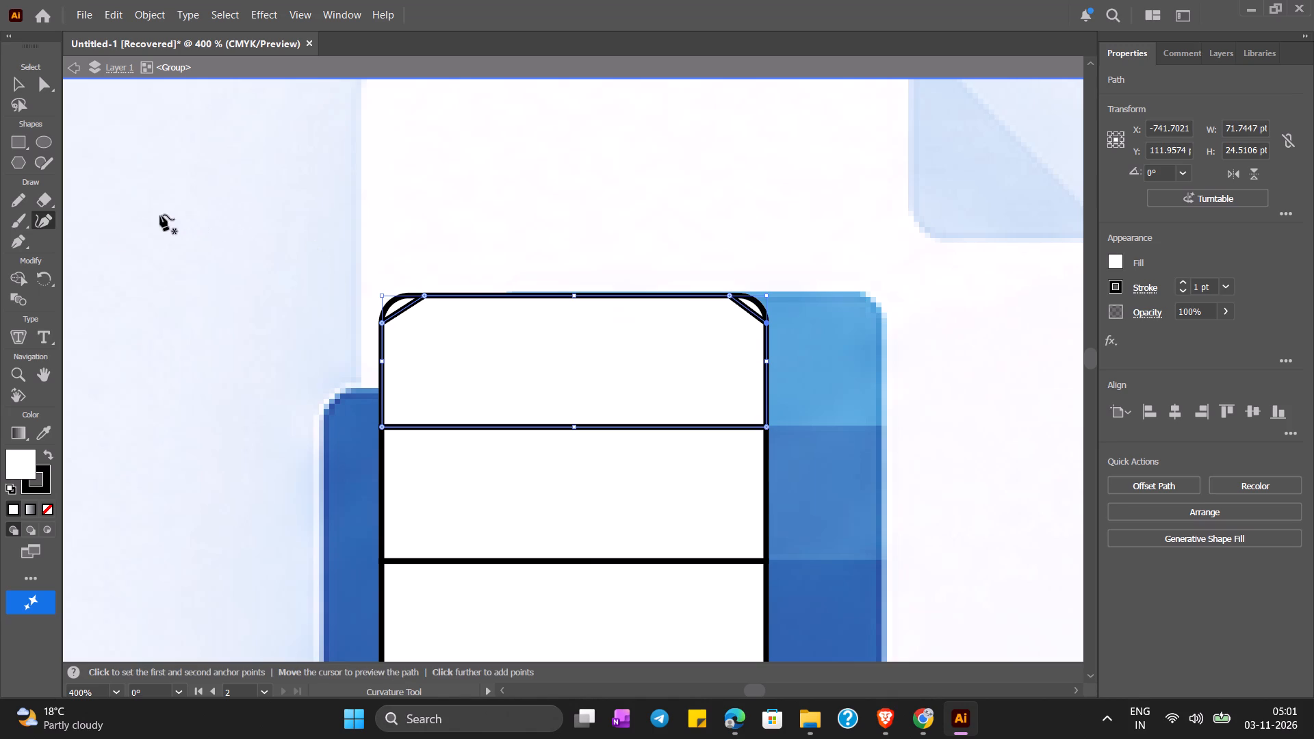
{"action": "left_click_drag", "start_coordinate": [749, 310], "coordinate": [751, 304]}
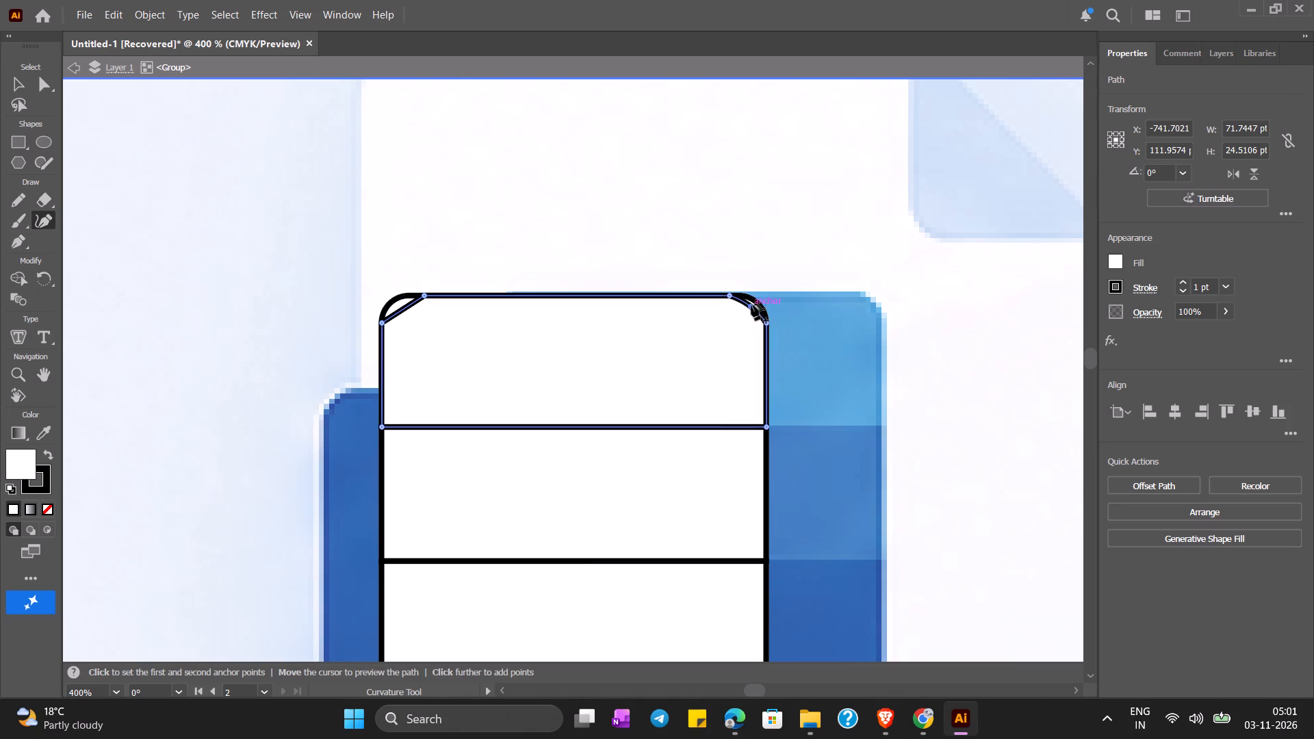
{"action": "left_click_drag", "start_coordinate": [751, 304], "coordinate": [753, 302]}
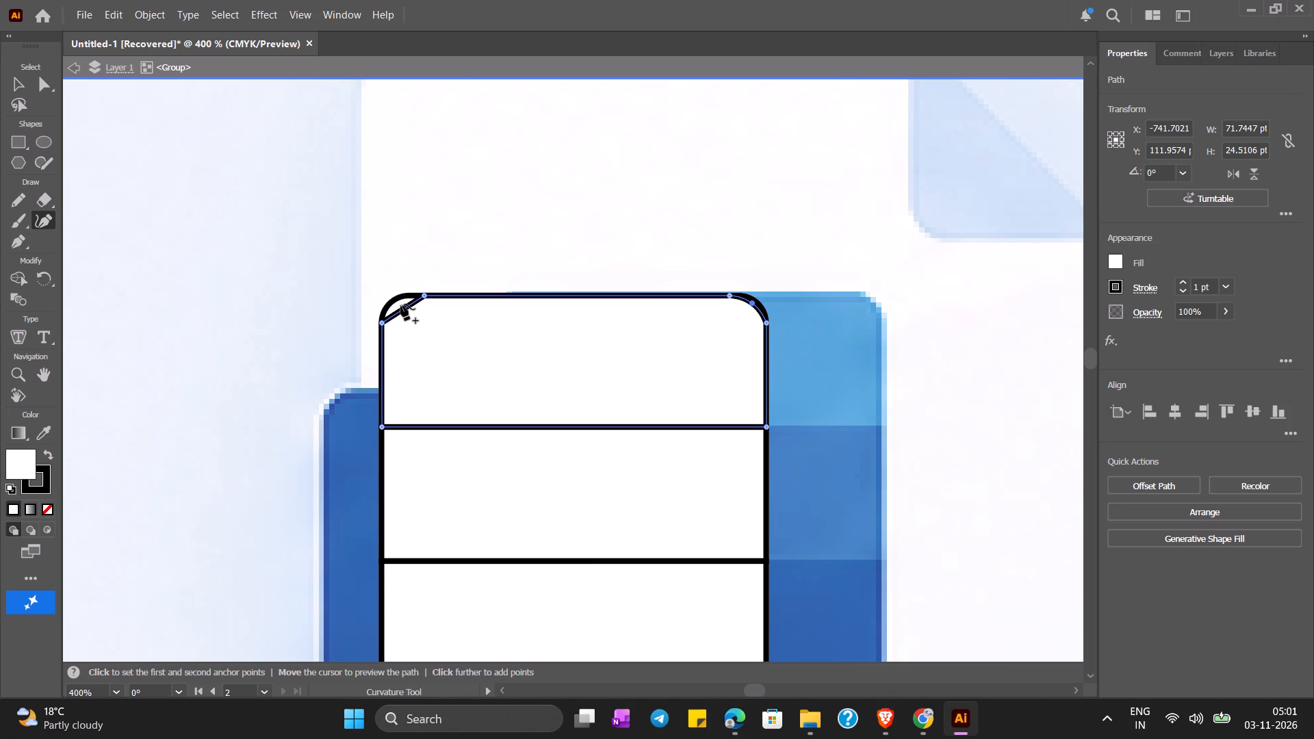
{"action": "left_click_drag", "start_coordinate": [402, 307], "coordinate": [396, 300]}
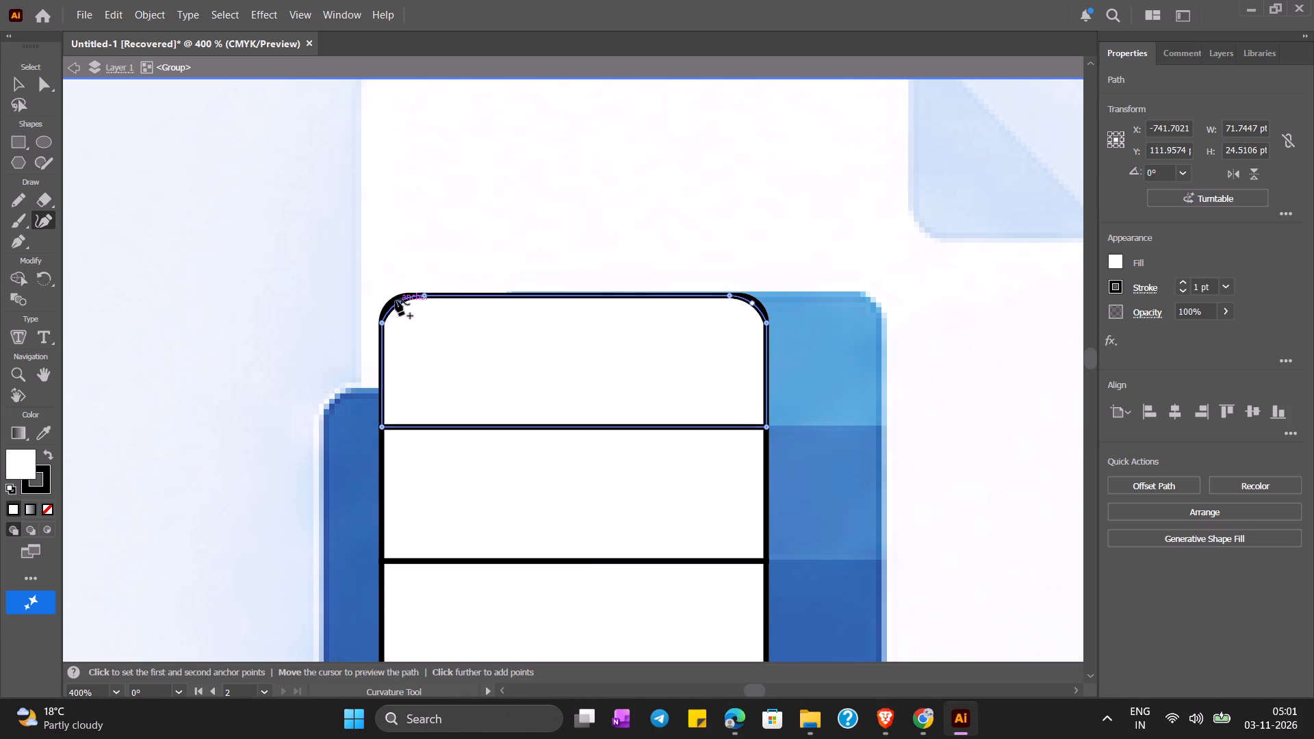
{"action": "left_click_drag", "start_coordinate": [396, 300], "coordinate": [396, 305]}
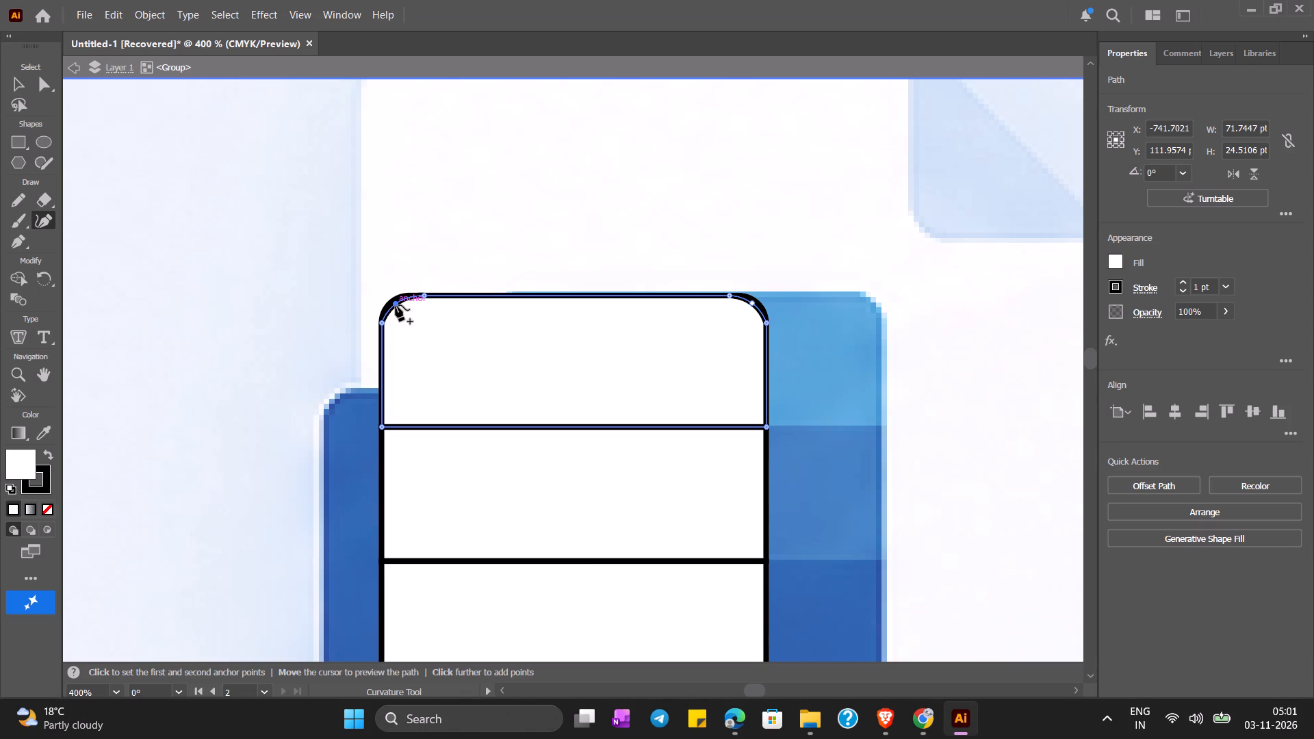
{"action": "left_click_drag", "start_coordinate": [396, 305], "coordinate": [393, 309]}
{"action": "key", "text": "ctrl+z"}
{"action": "left_click", "coordinate": [403, 307]}
Fill the top band with the light blue sampled from the reference icon's top band.
{"action": "left_click", "coordinate": [28, 75]}
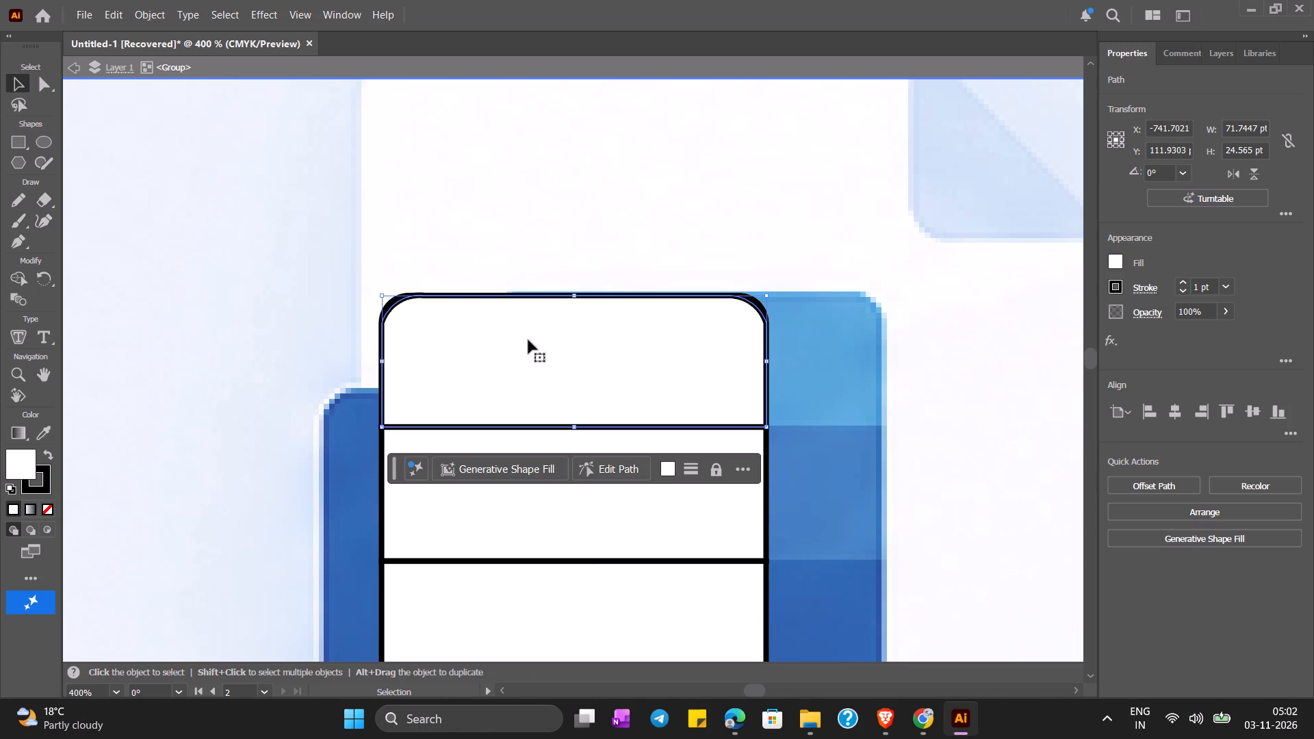
{"action": "left_click", "coordinate": [446, 369]}
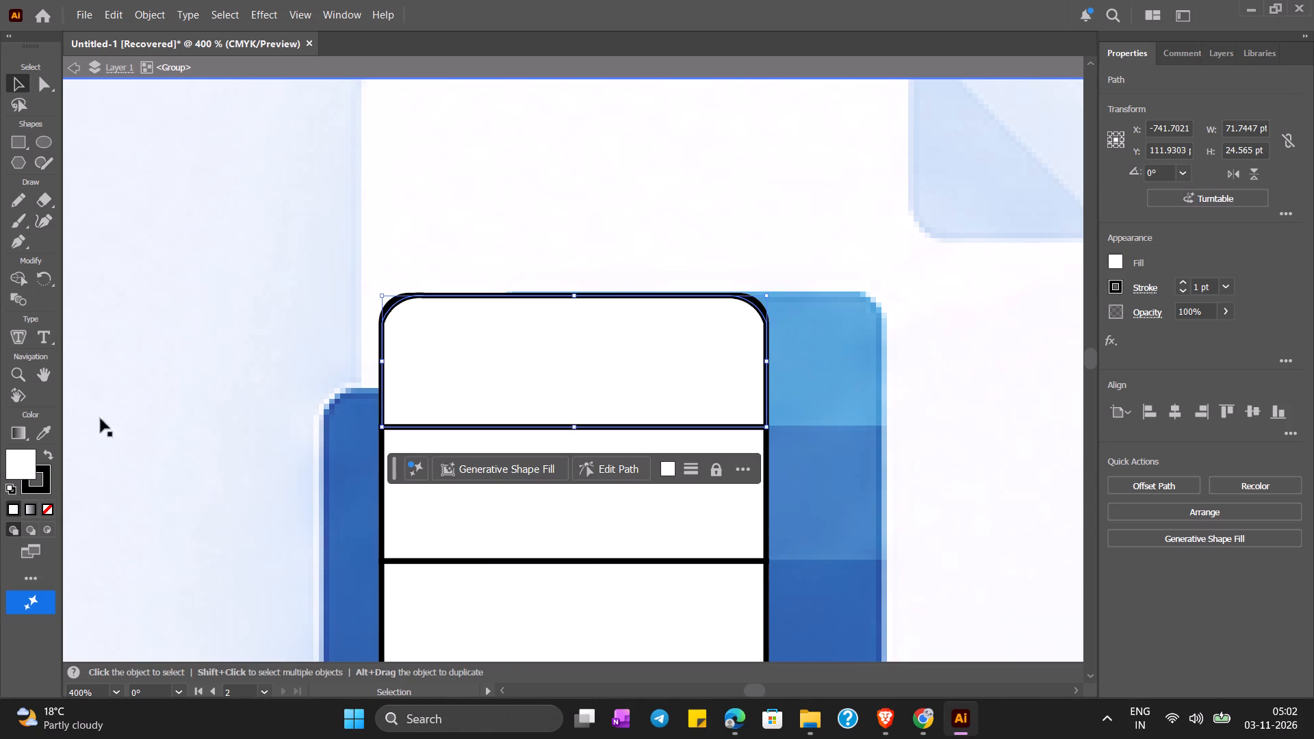
{"action": "left_click", "coordinate": [50, 426]}
{"action": "left_click", "coordinate": [825, 378]}
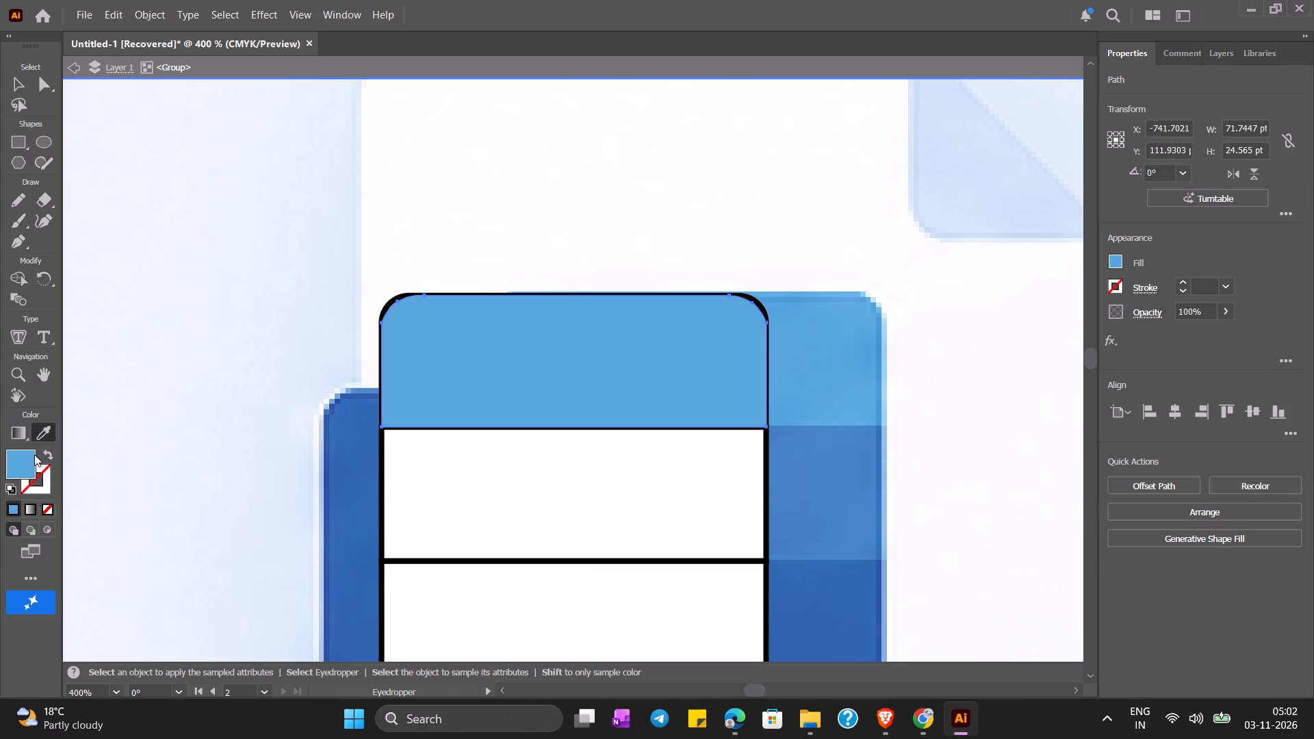
Fill the second band with the medium blue sampled from the reference icon's second band.
{"action": "left_click", "coordinate": [27, 88]}
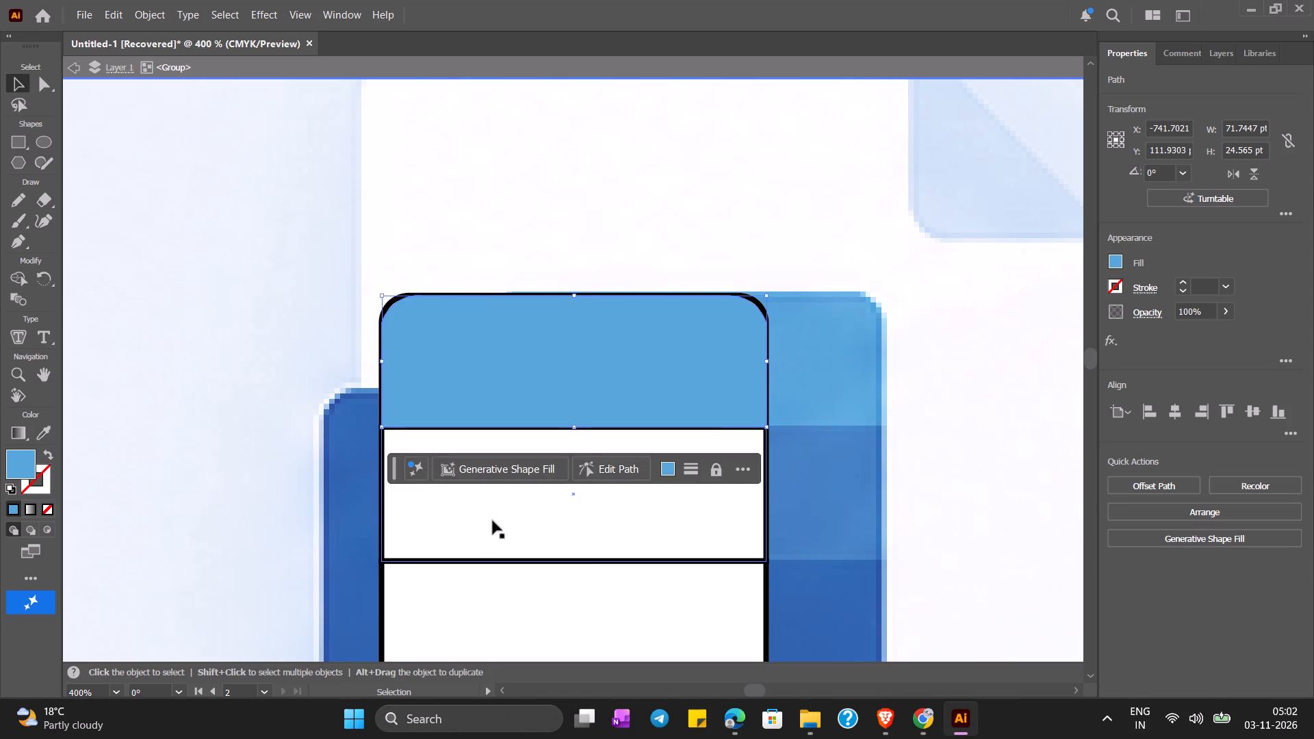
{"action": "left_click", "coordinate": [493, 521]}
{"action": "left_click", "coordinate": [39, 430]}
{"action": "left_click", "coordinate": [821, 480]}
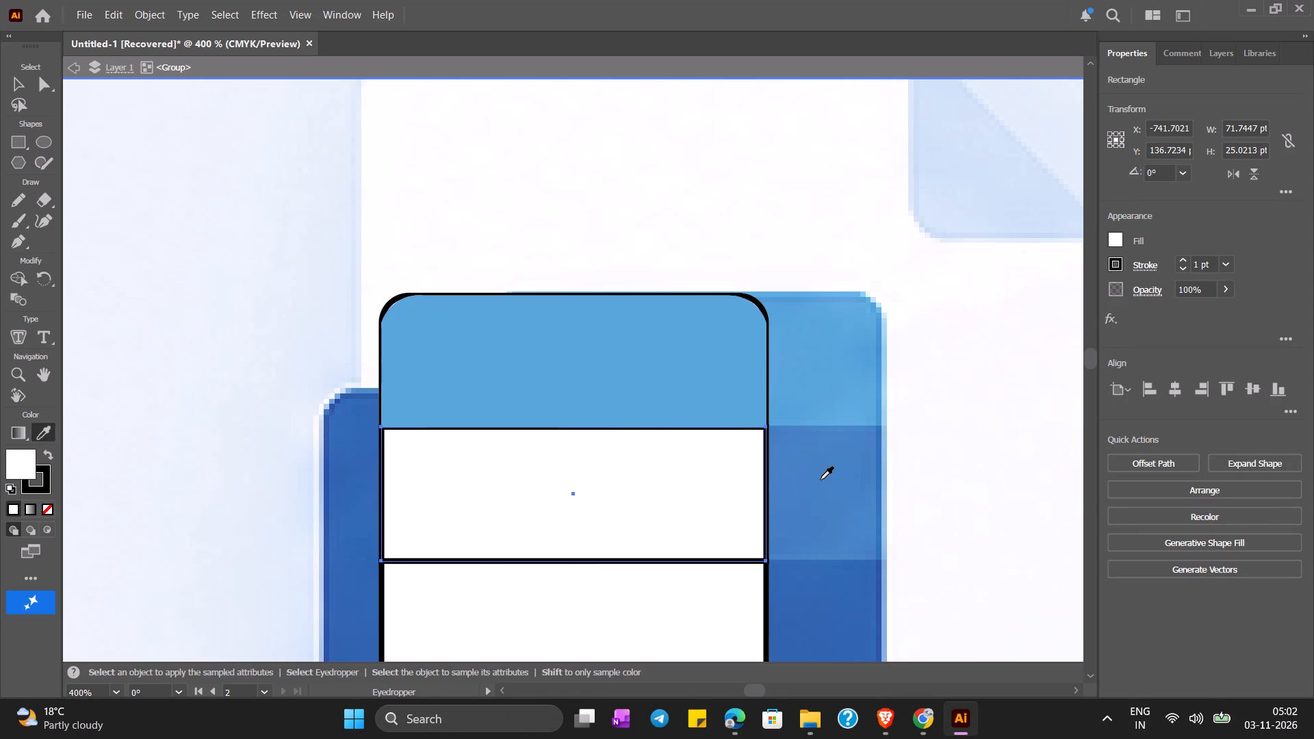
Fill the third band with the darker blue sampled from the reference icon's third band.
{"action": "scroll", "coordinate": [821, 480], "scroll_direction": "down", "scroll_amount": 7}
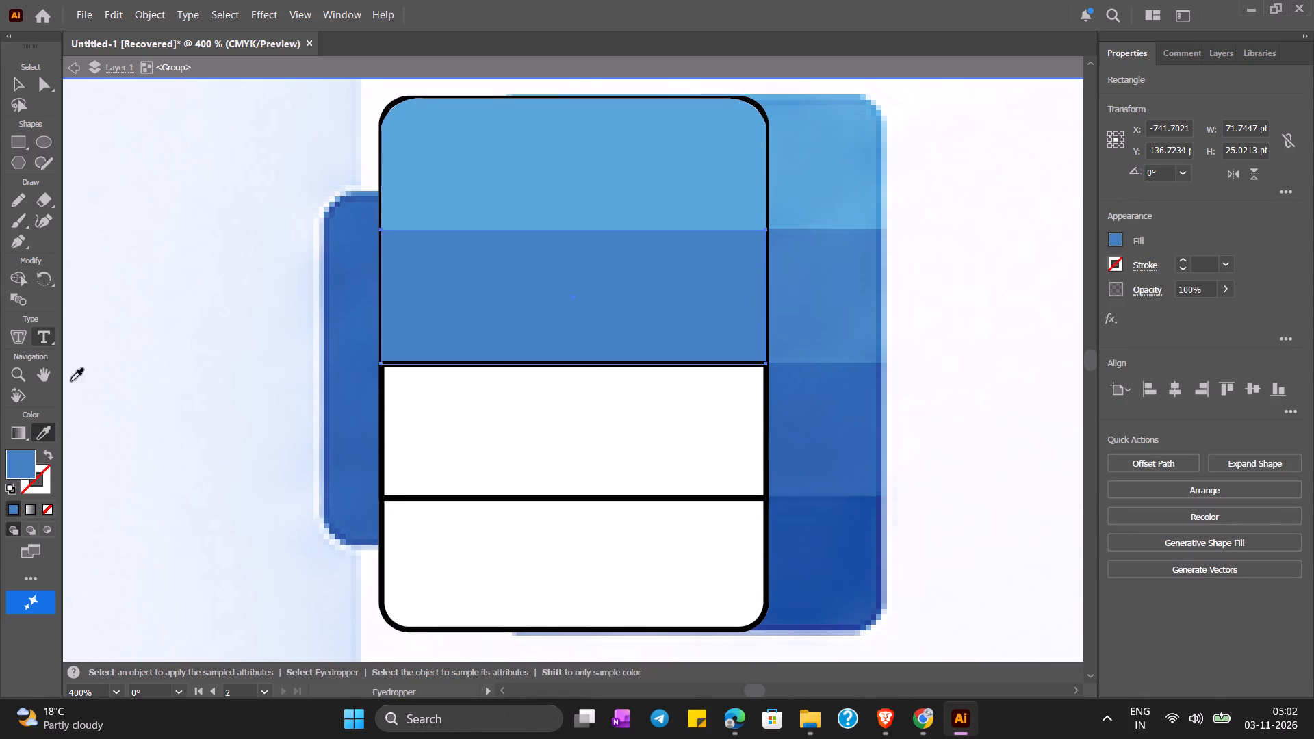
{"action": "left_click", "coordinate": [14, 90]}
{"action": "left_click", "coordinate": [543, 465]}
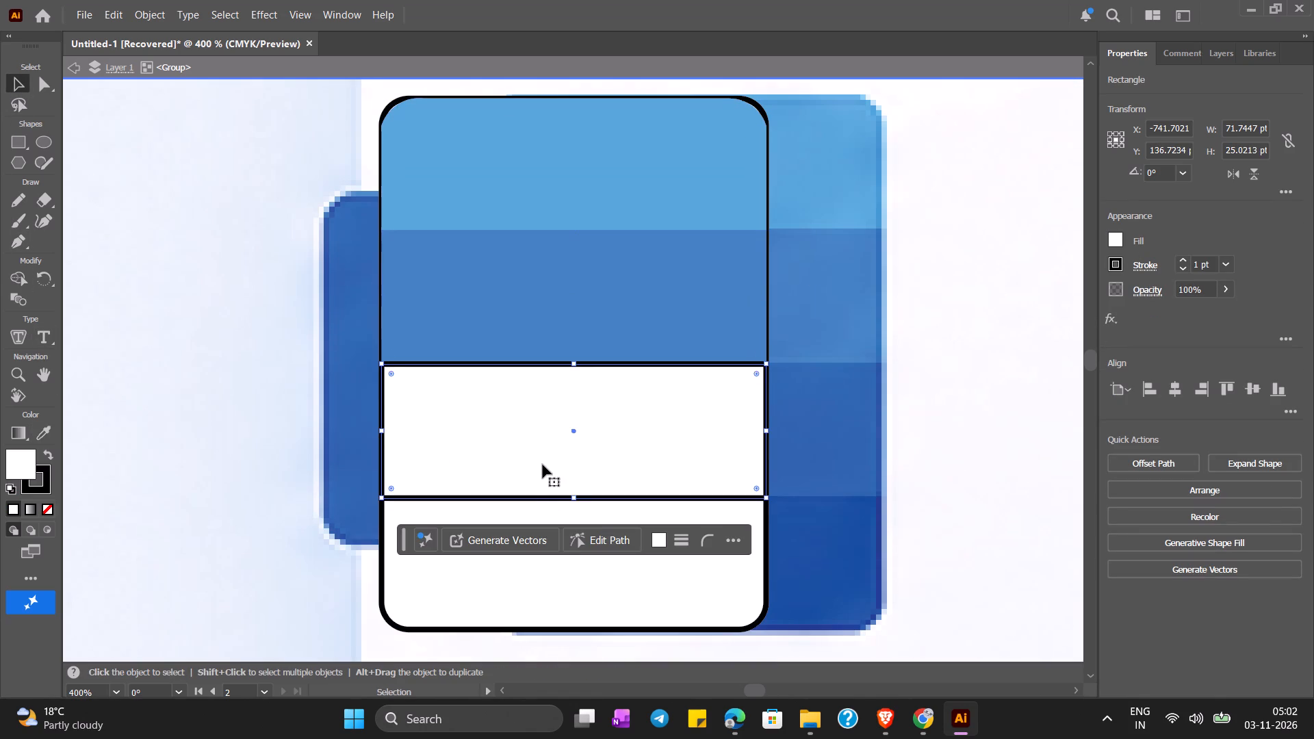
{"action": "left_click", "coordinate": [46, 432]}
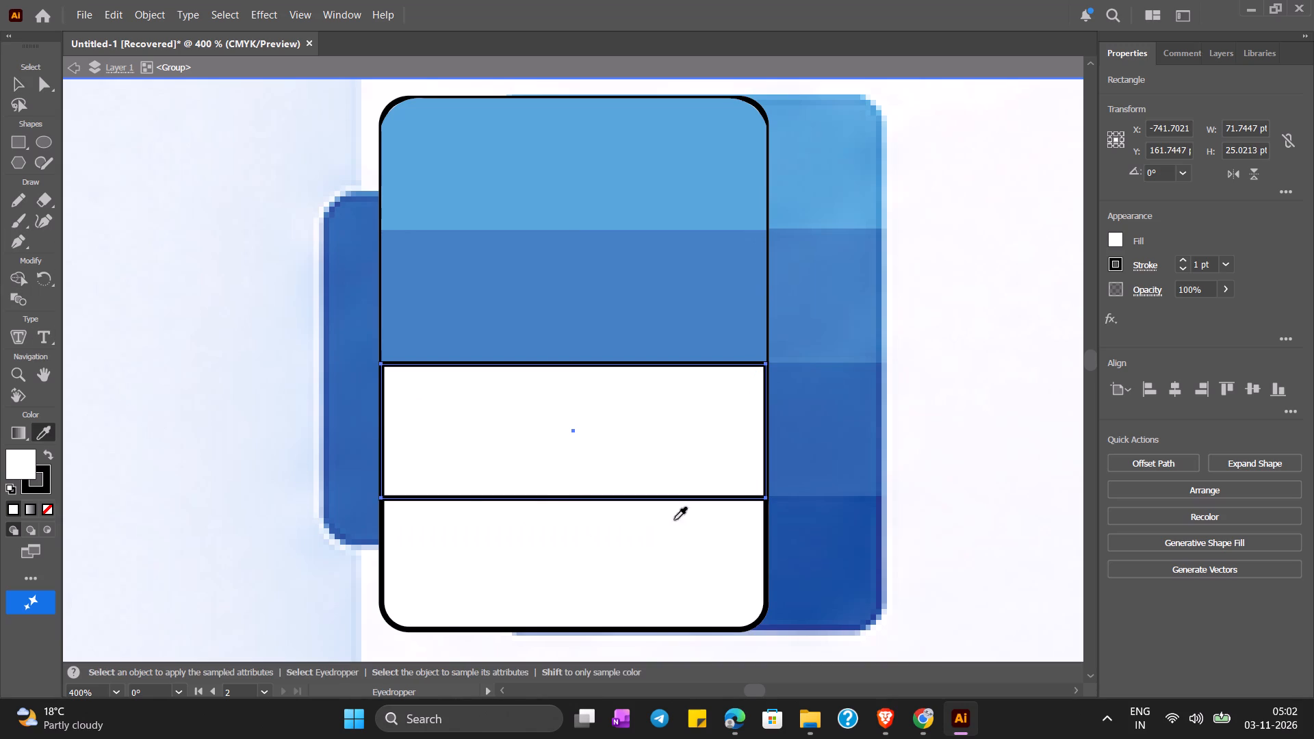
{"action": "left_click", "coordinate": [840, 454]}
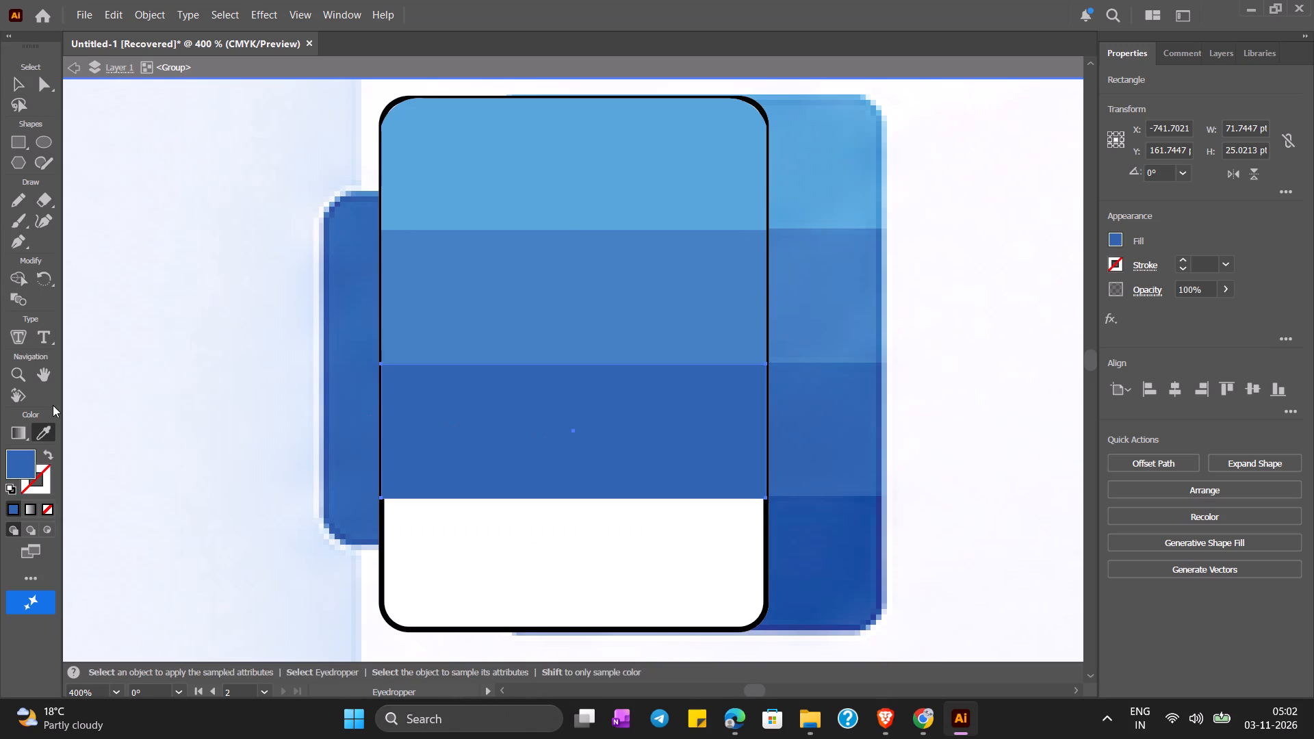
Fill the rounded rectangle behind the bands with the darkest blue sampled from the reference icon's bottom band.
{"action": "left_click", "coordinate": [18, 75]}
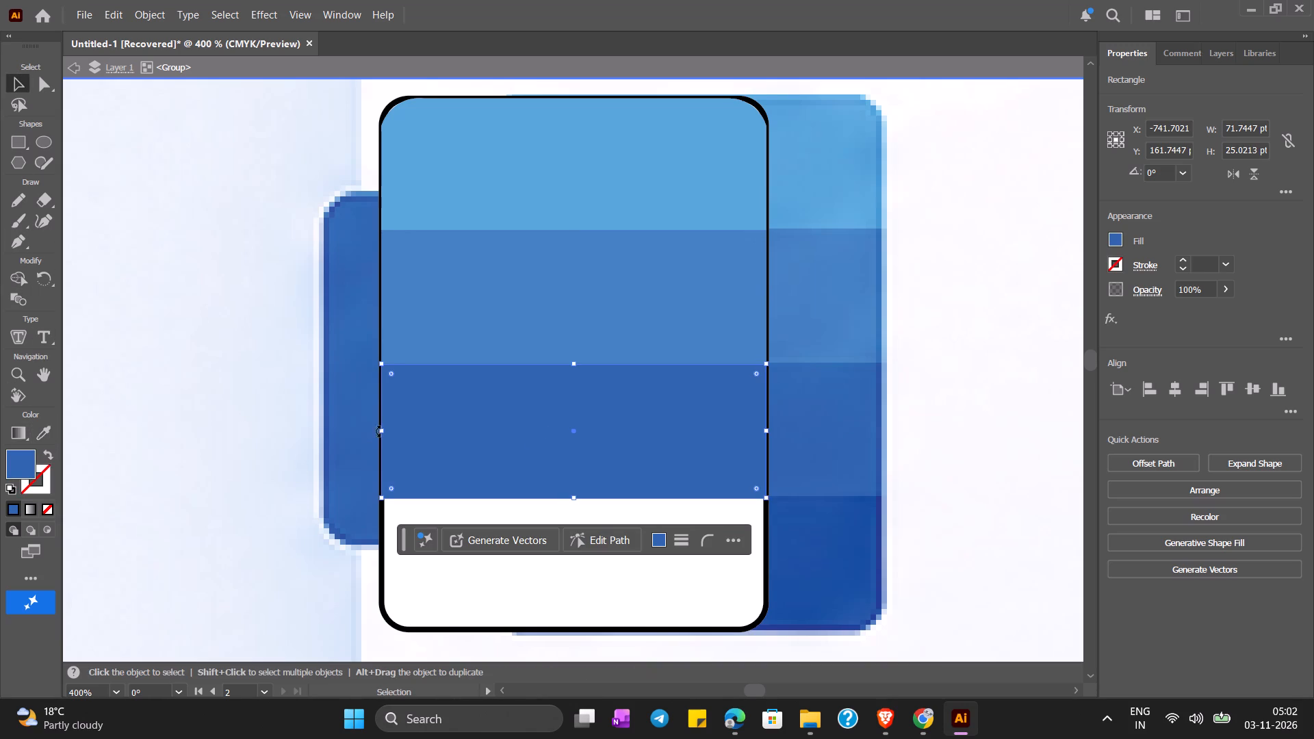
{"action": "left_click", "coordinate": [482, 574]}
{"action": "left_click", "coordinate": [47, 432]}
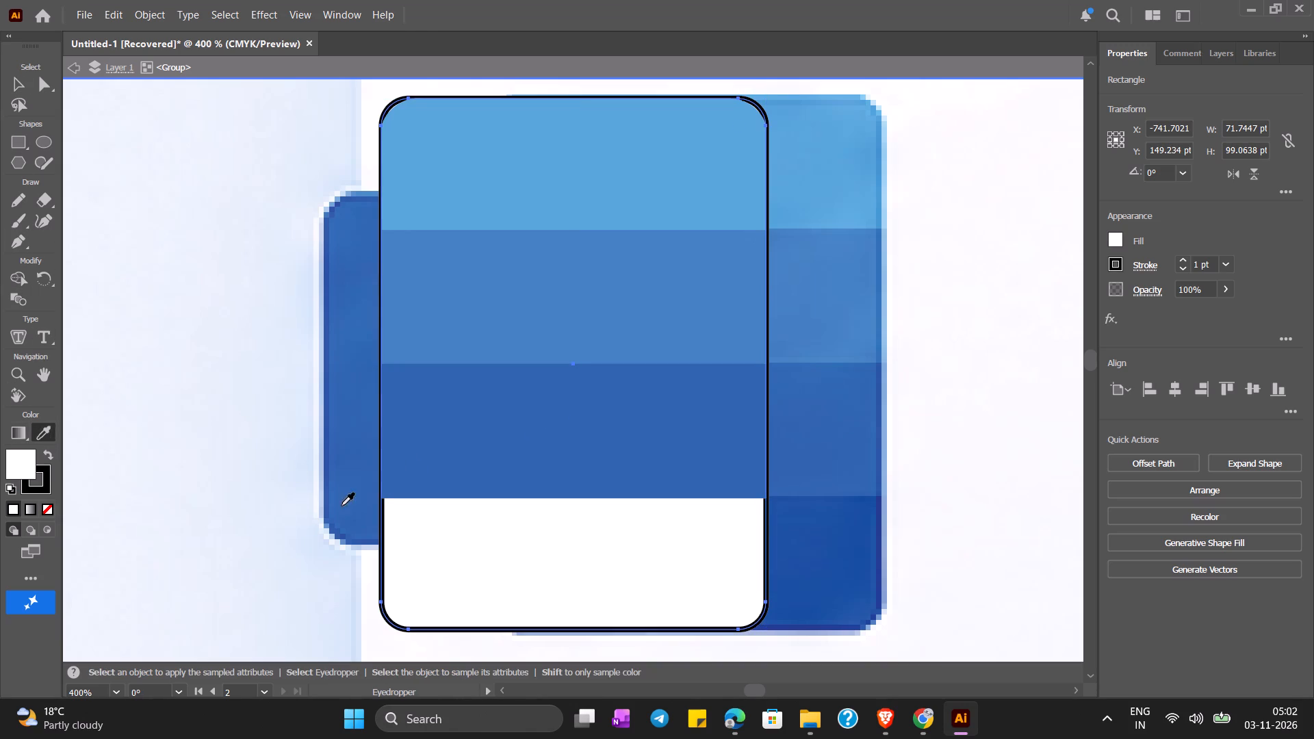
{"action": "left_click", "coordinate": [841, 570]}
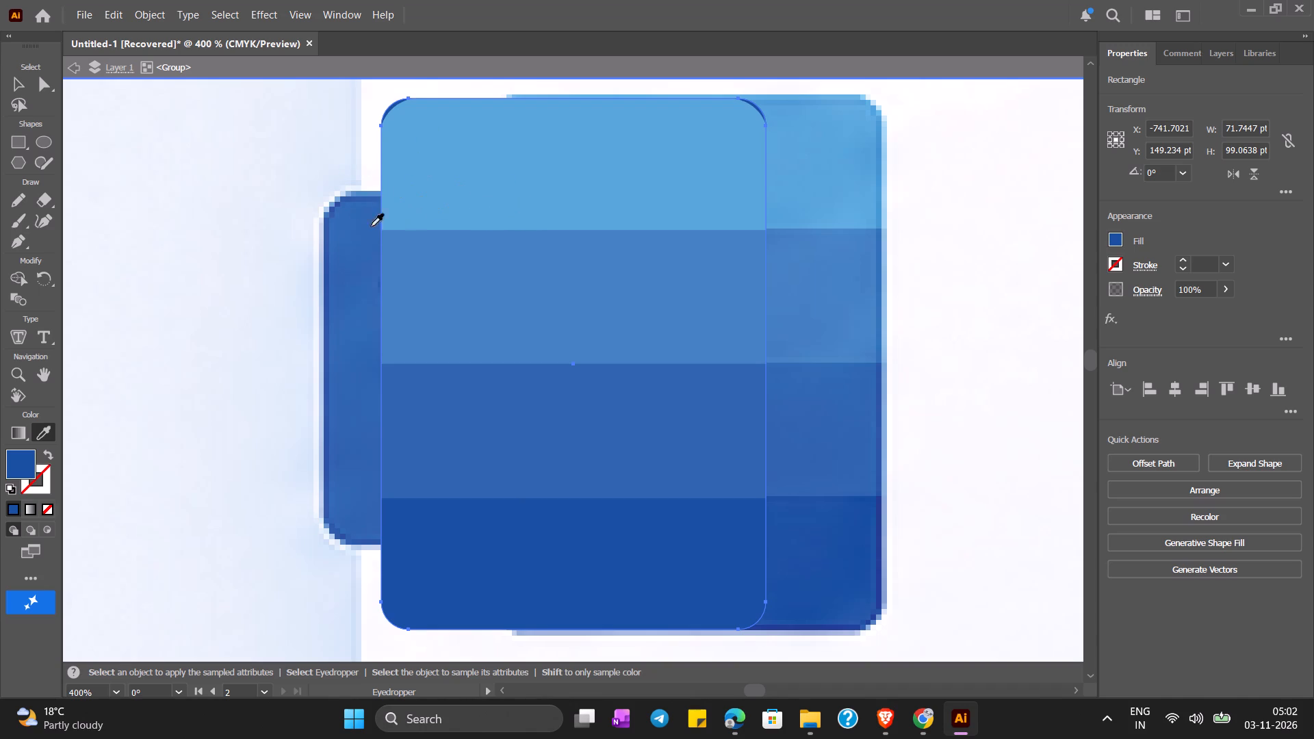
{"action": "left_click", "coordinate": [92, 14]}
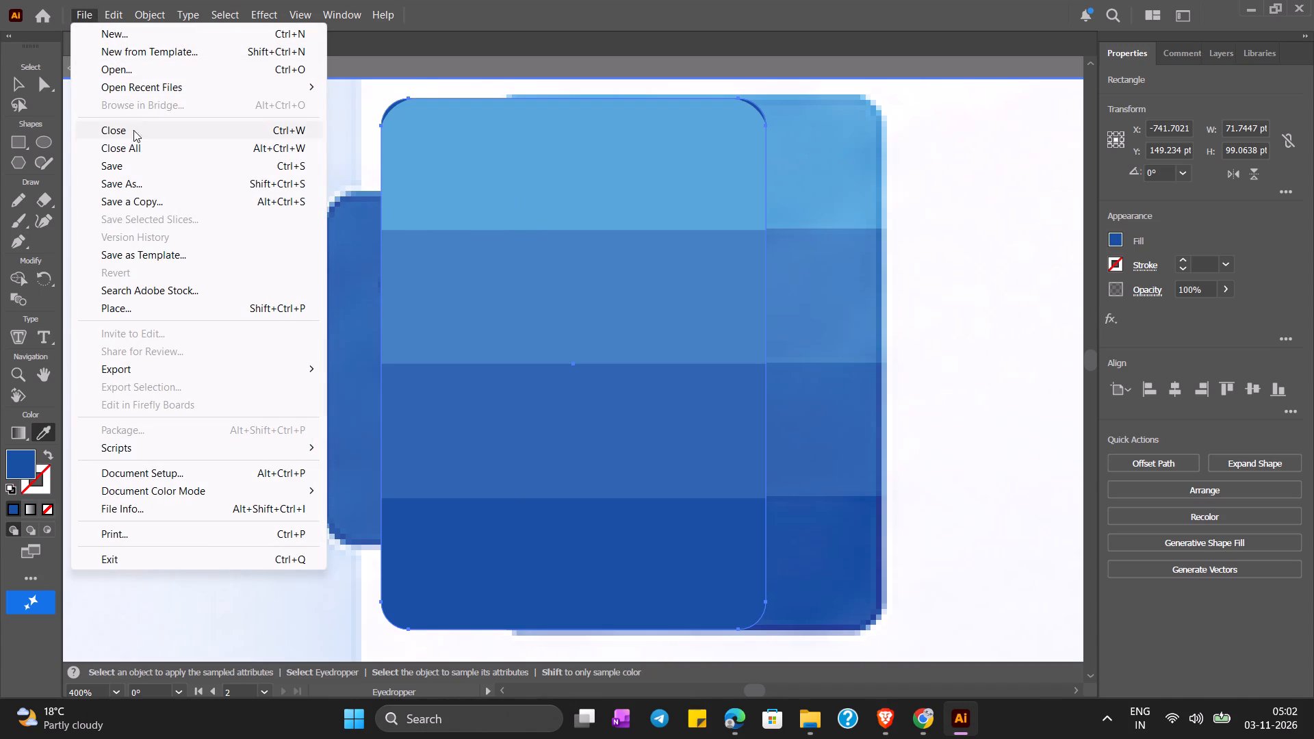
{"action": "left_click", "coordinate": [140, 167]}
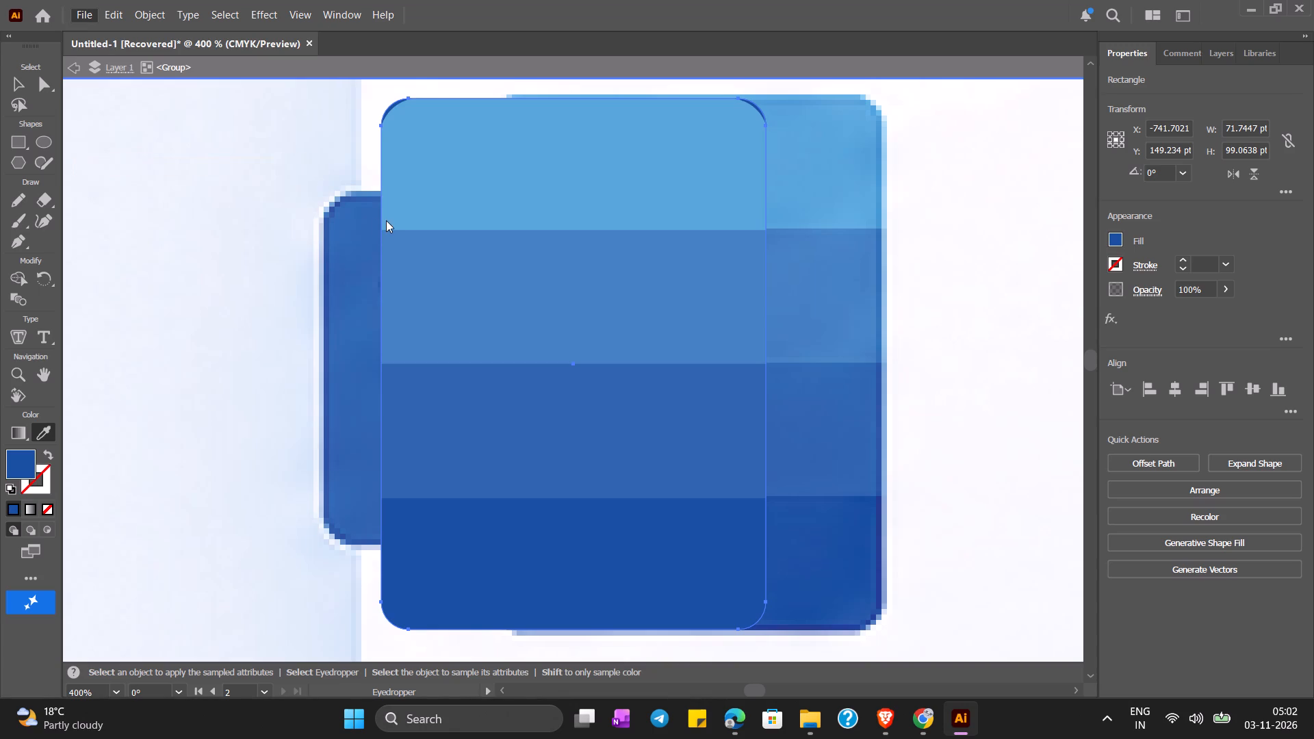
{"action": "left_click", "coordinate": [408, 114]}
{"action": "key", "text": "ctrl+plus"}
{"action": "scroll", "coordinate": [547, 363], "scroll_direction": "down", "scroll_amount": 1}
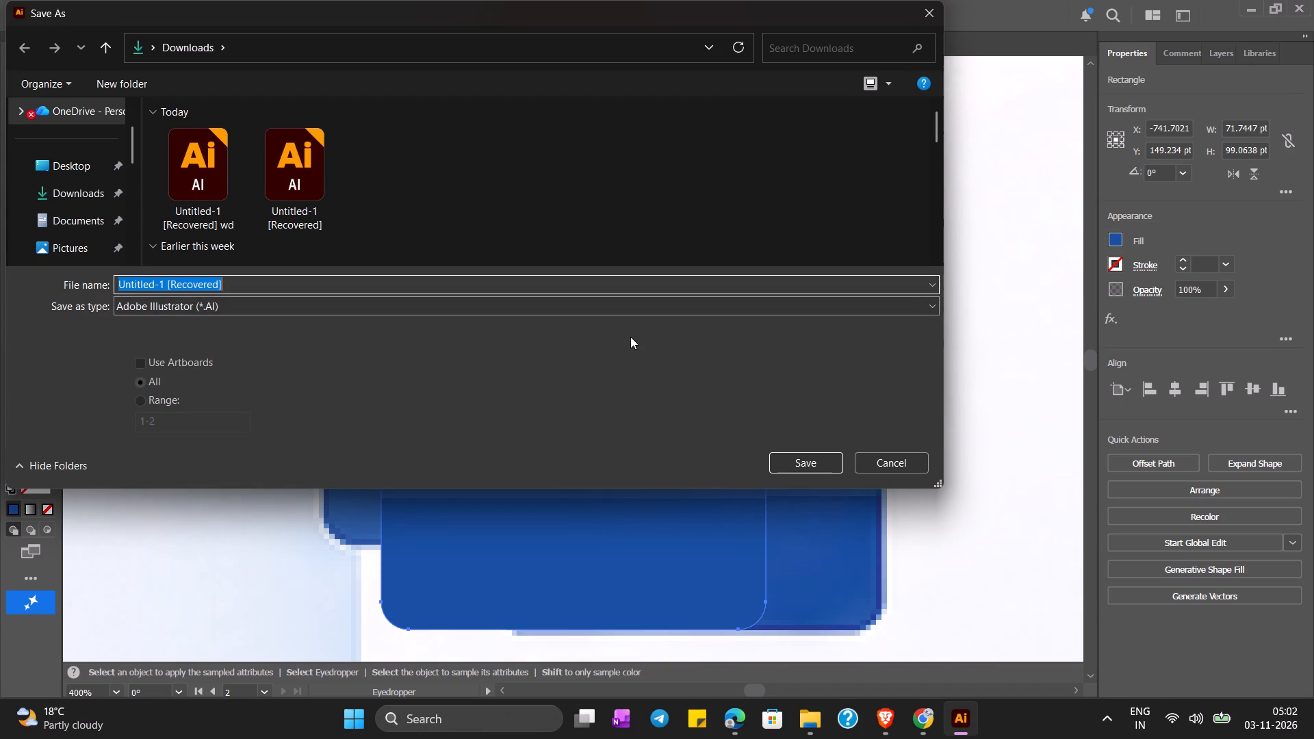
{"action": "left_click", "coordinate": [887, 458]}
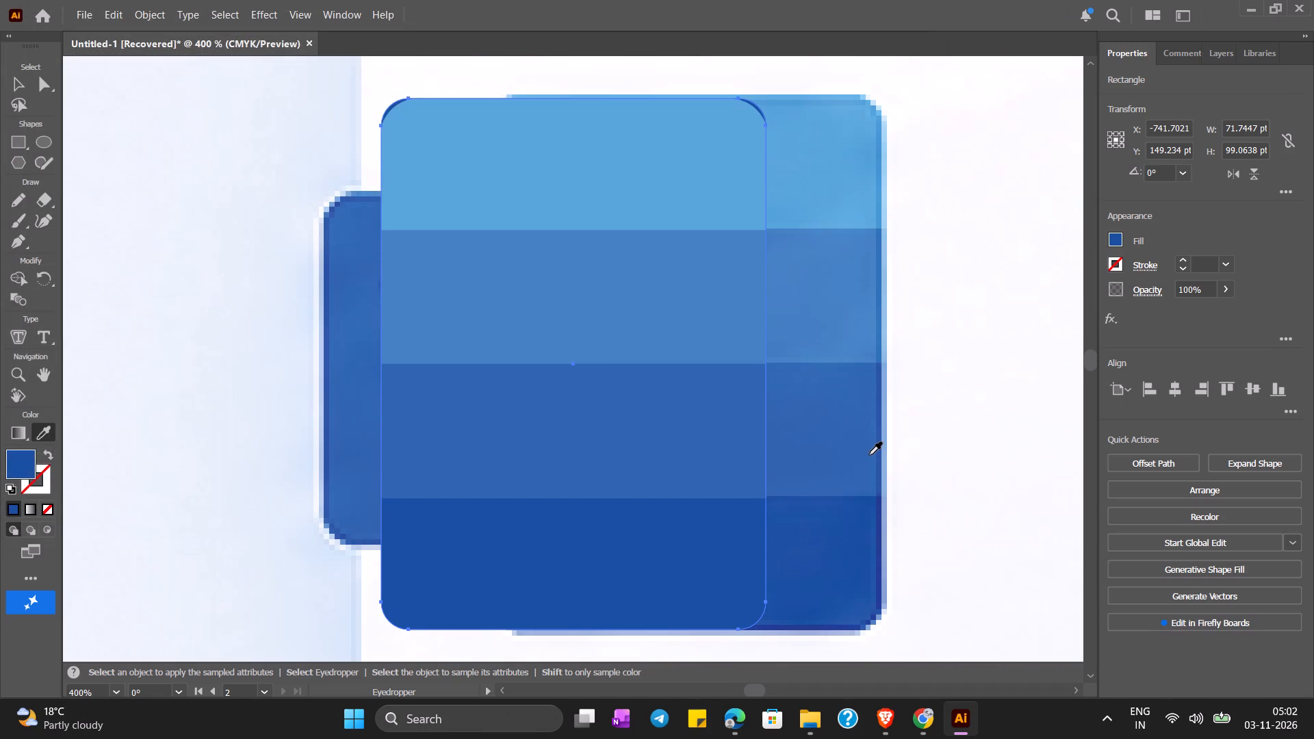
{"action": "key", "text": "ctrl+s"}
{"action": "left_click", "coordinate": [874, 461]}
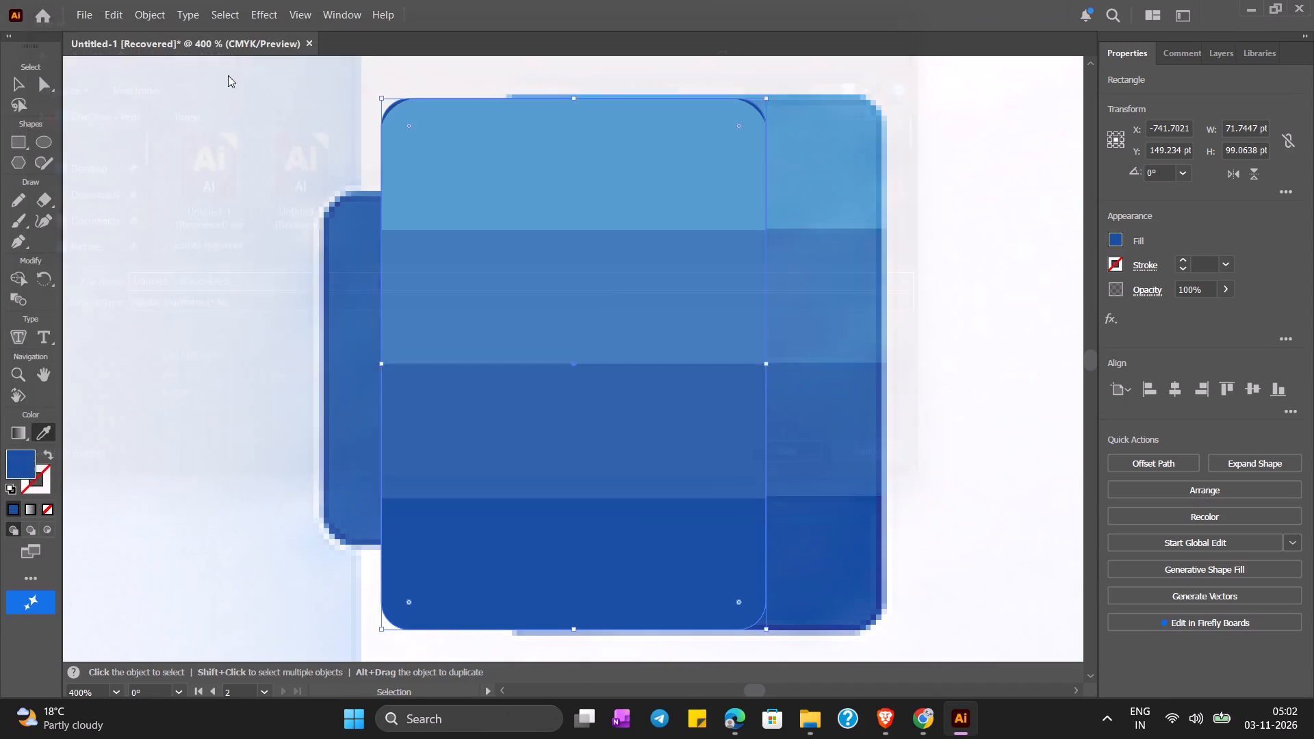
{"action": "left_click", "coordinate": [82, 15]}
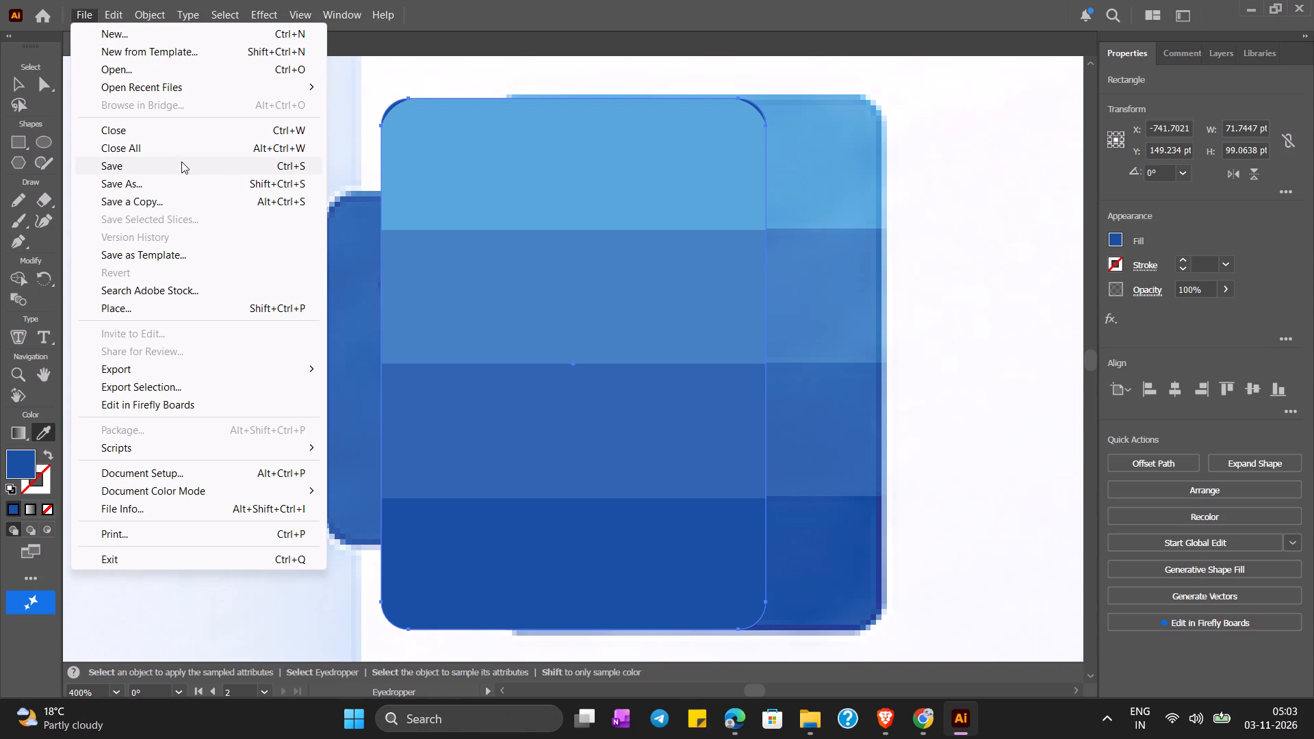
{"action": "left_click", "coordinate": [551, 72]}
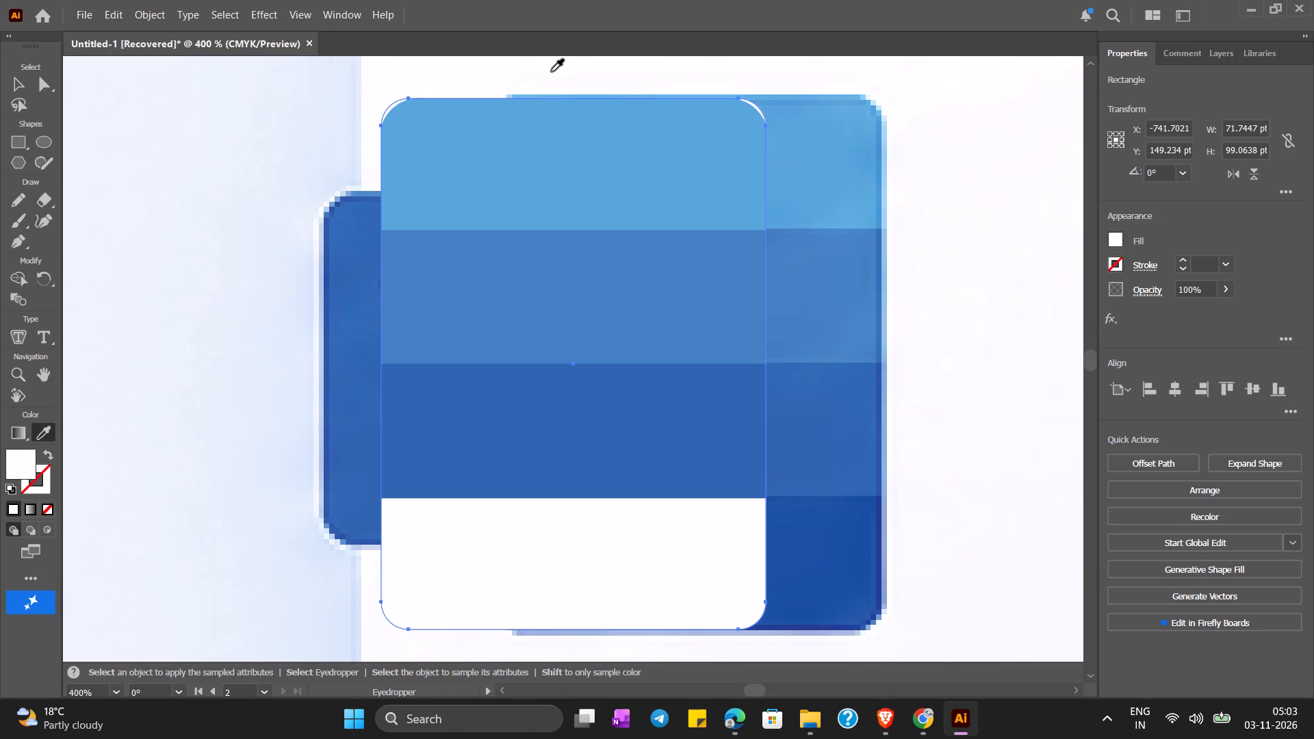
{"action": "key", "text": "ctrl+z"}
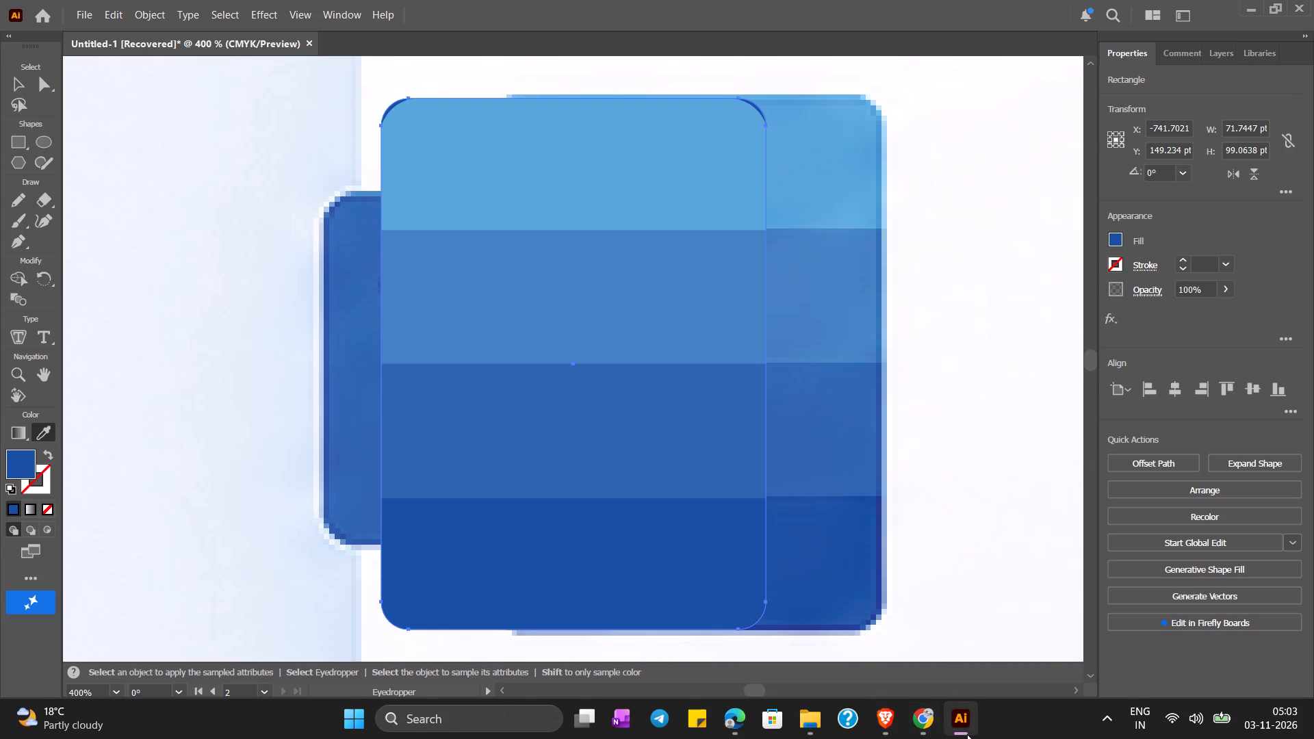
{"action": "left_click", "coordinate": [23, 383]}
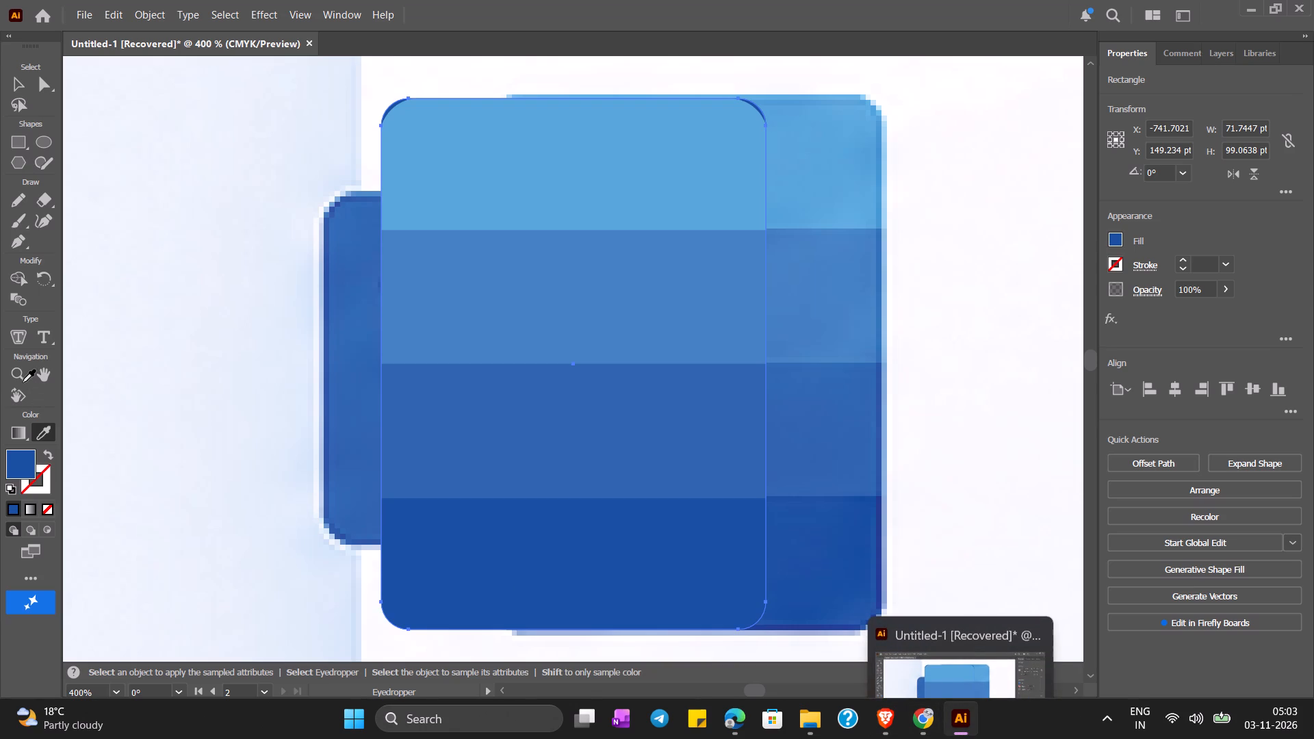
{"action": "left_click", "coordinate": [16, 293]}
Save the document.
{"action": "key", "text": "ctrl+s"}
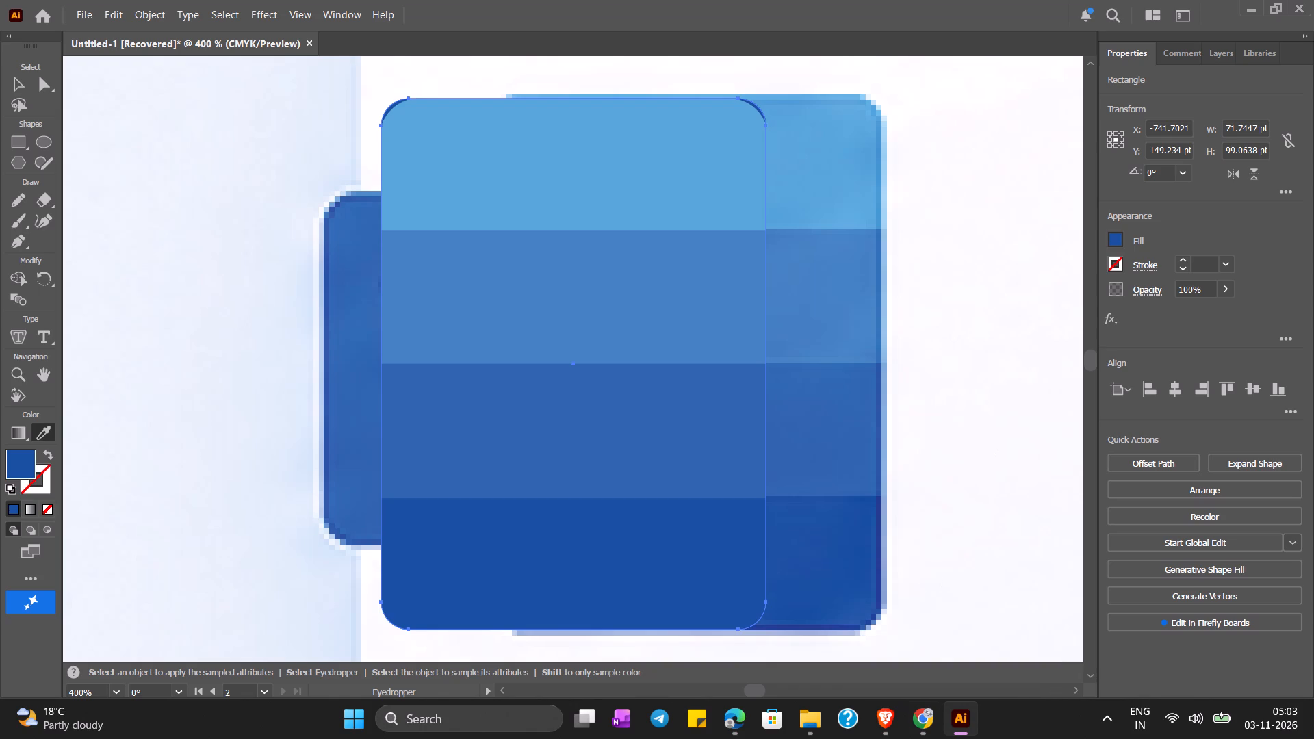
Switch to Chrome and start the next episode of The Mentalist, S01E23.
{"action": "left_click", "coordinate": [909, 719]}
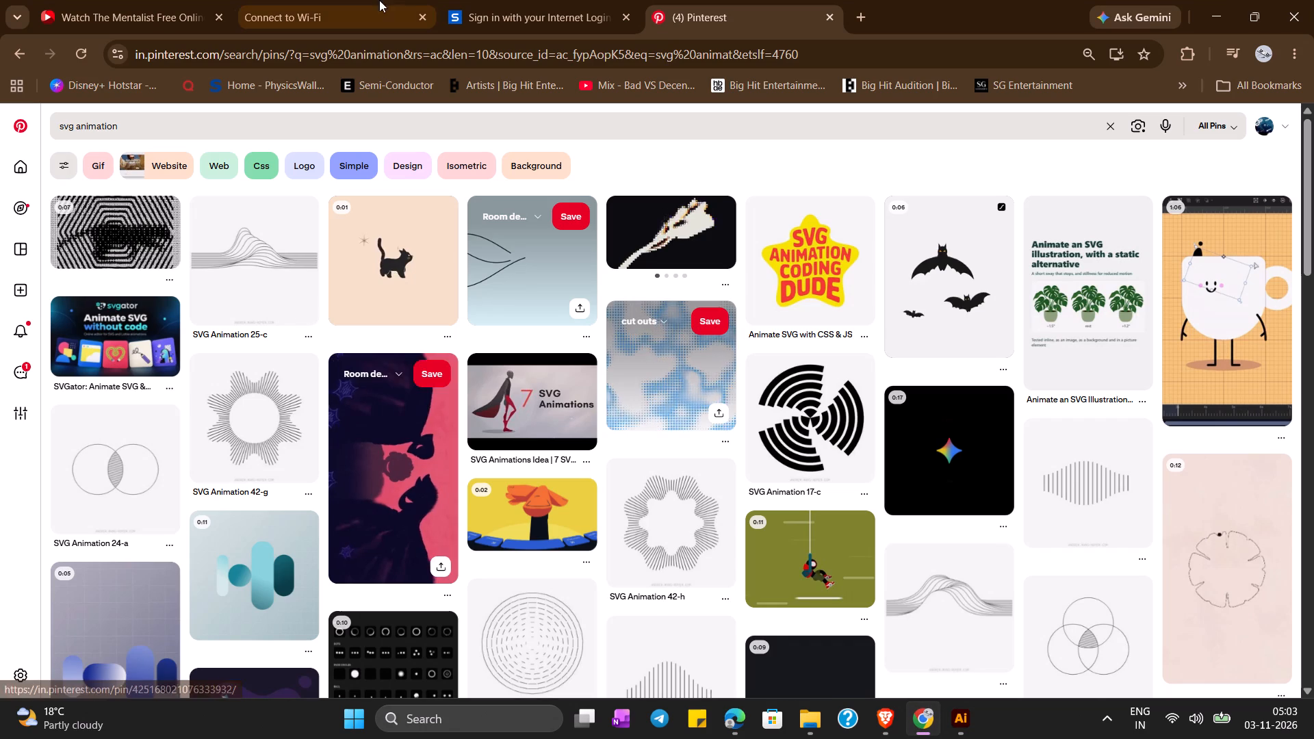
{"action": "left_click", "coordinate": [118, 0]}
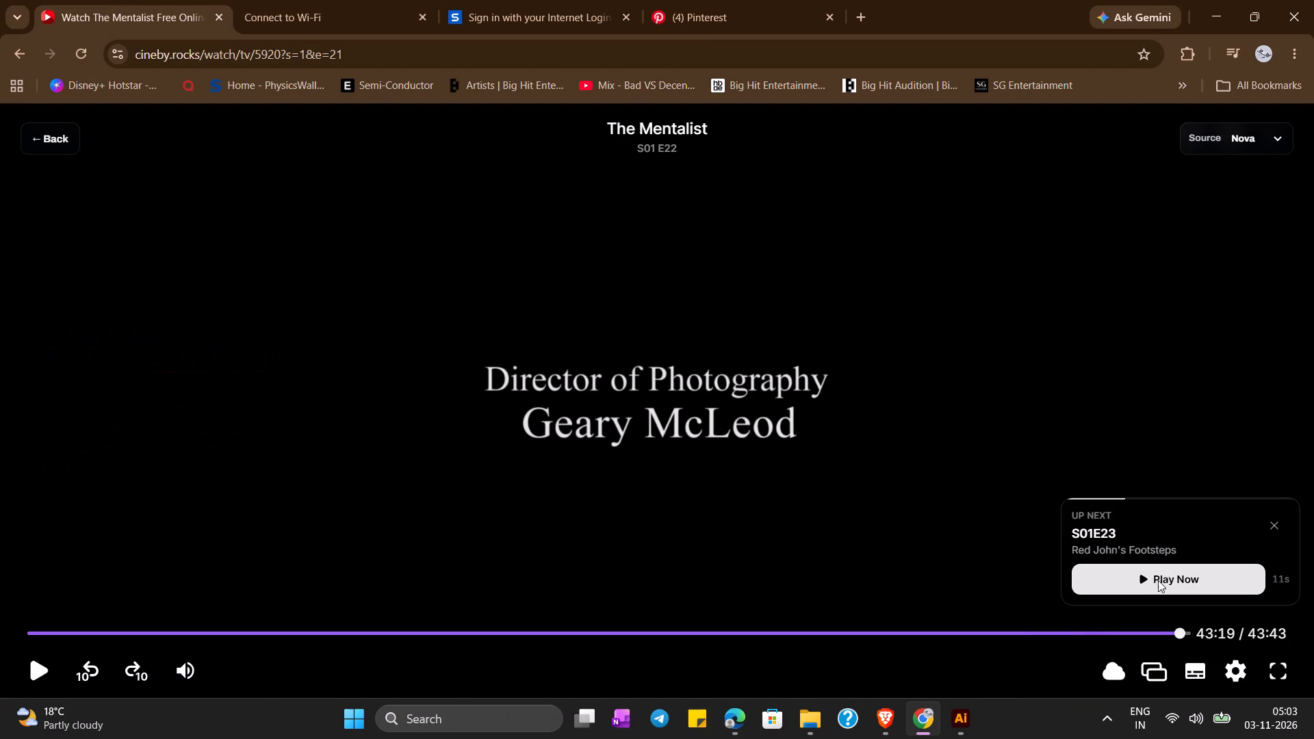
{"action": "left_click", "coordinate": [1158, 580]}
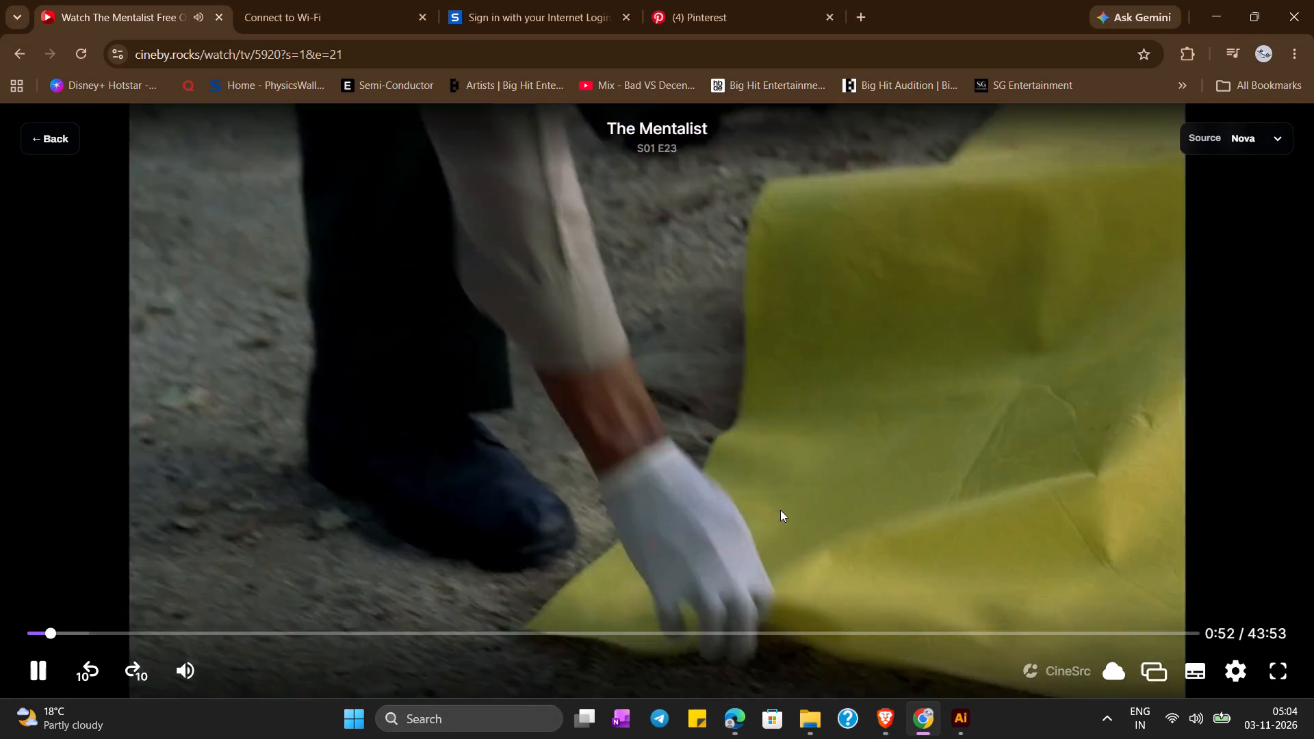
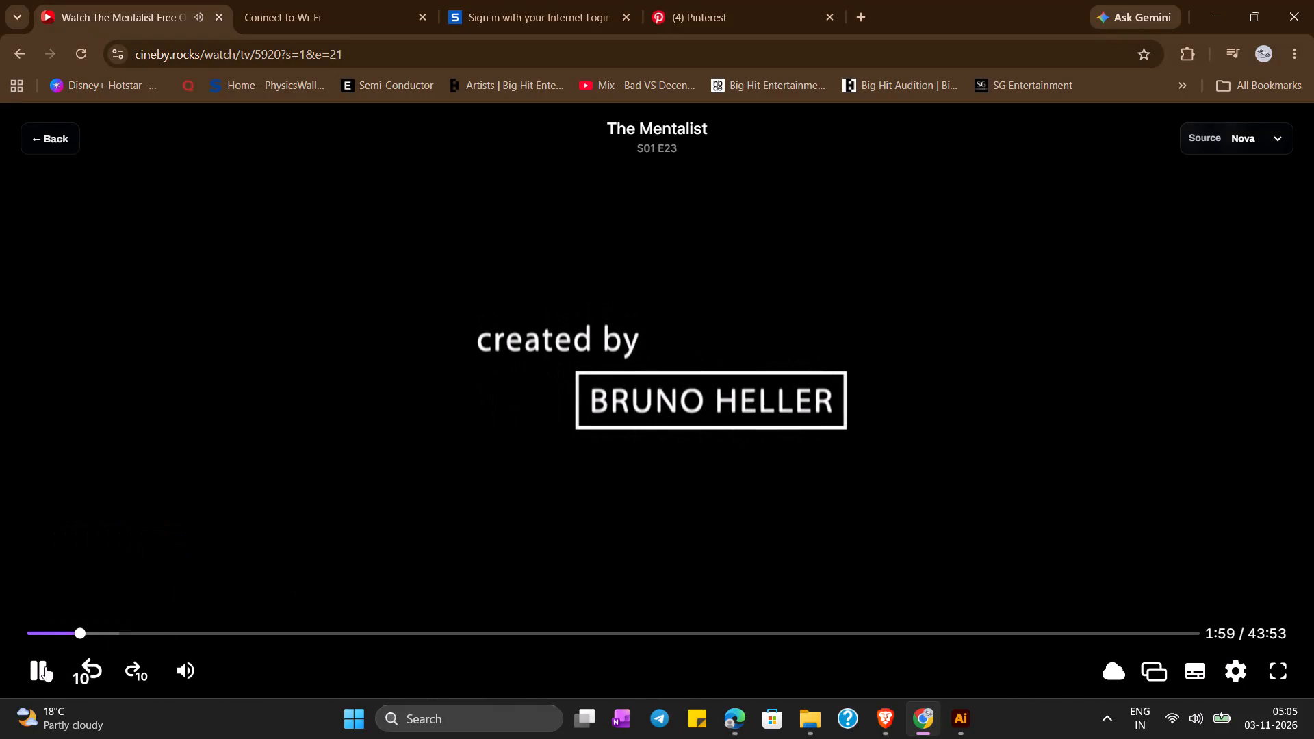
Pause the episode of The Mentalist.
{"action": "left_click", "coordinate": [30, 666]}
Switch to Illustrator and load the recovered Untitled-1 document.
{"action": "left_click", "coordinate": [947, 718]}
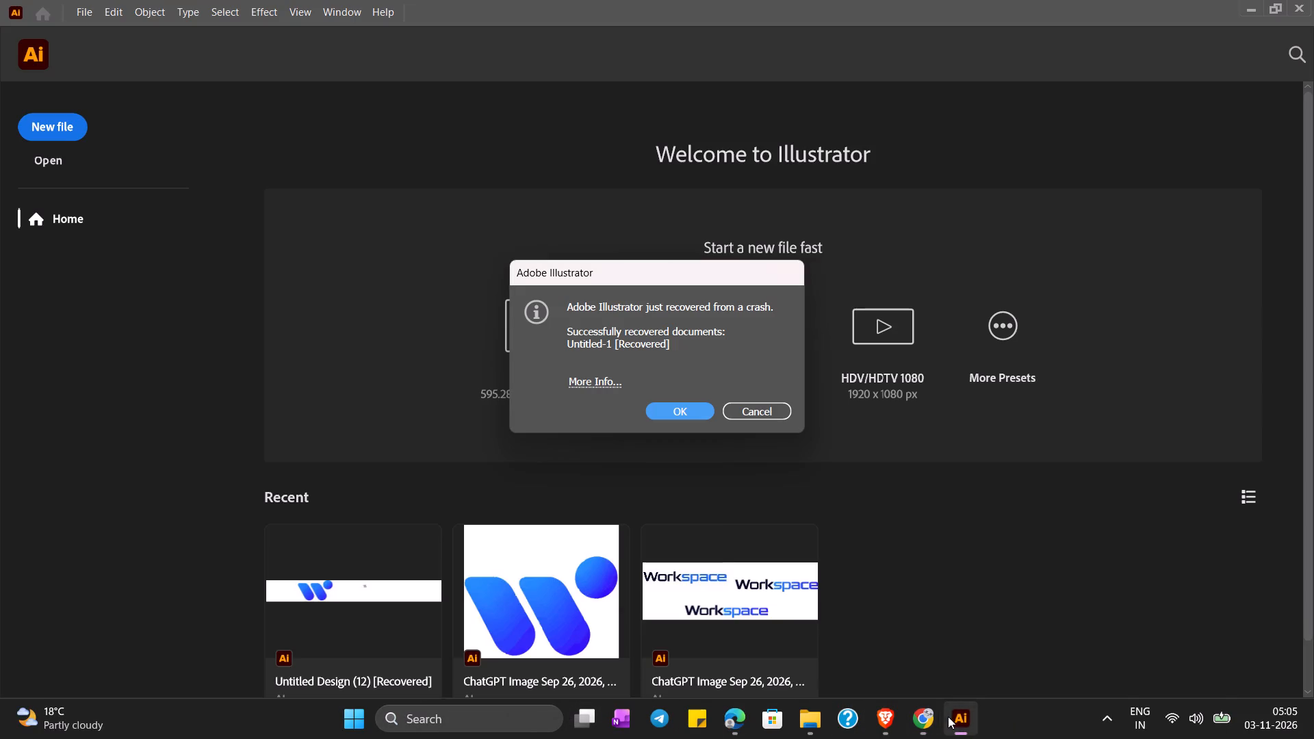
{"action": "left_click", "coordinate": [678, 415]}
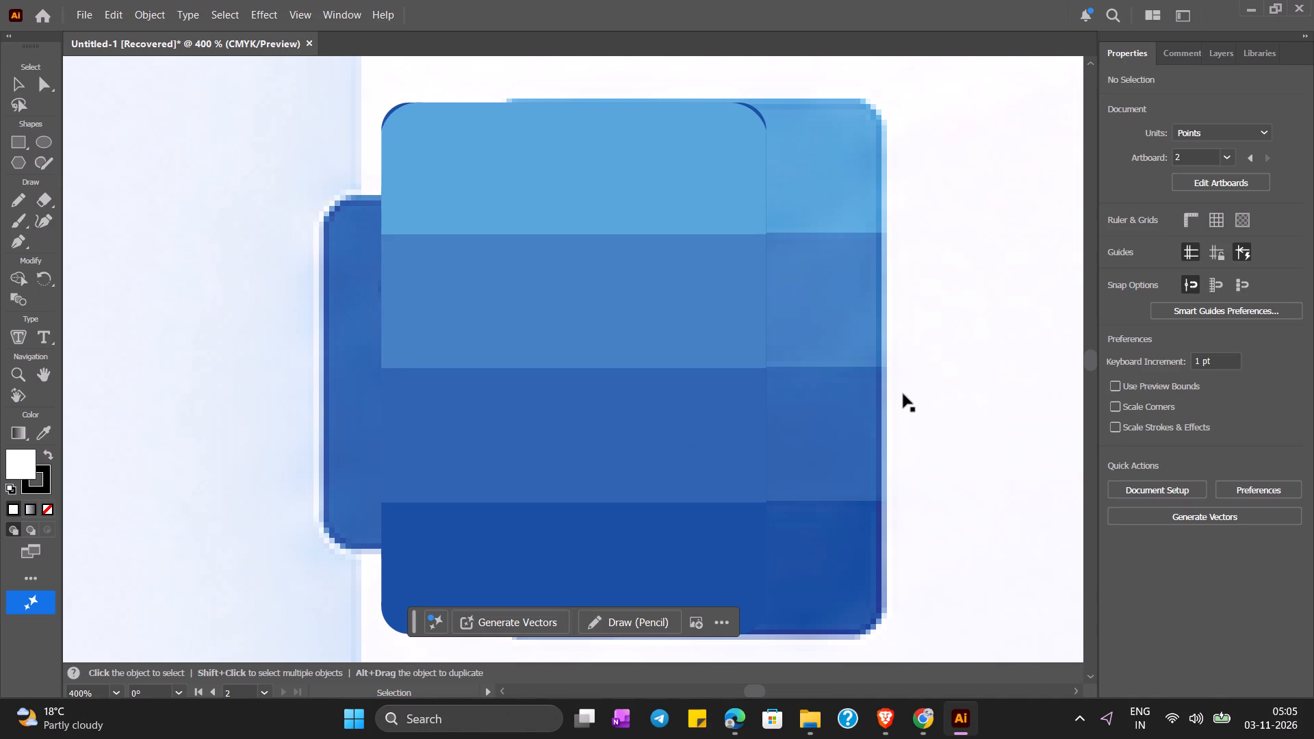
Isolate the artwork group and move the reference image to the right, clear of the four-stripe blue icon shape.
{"action": "scroll", "coordinate": [903, 394], "scroll_direction": "down", "scroll_amount": 4}
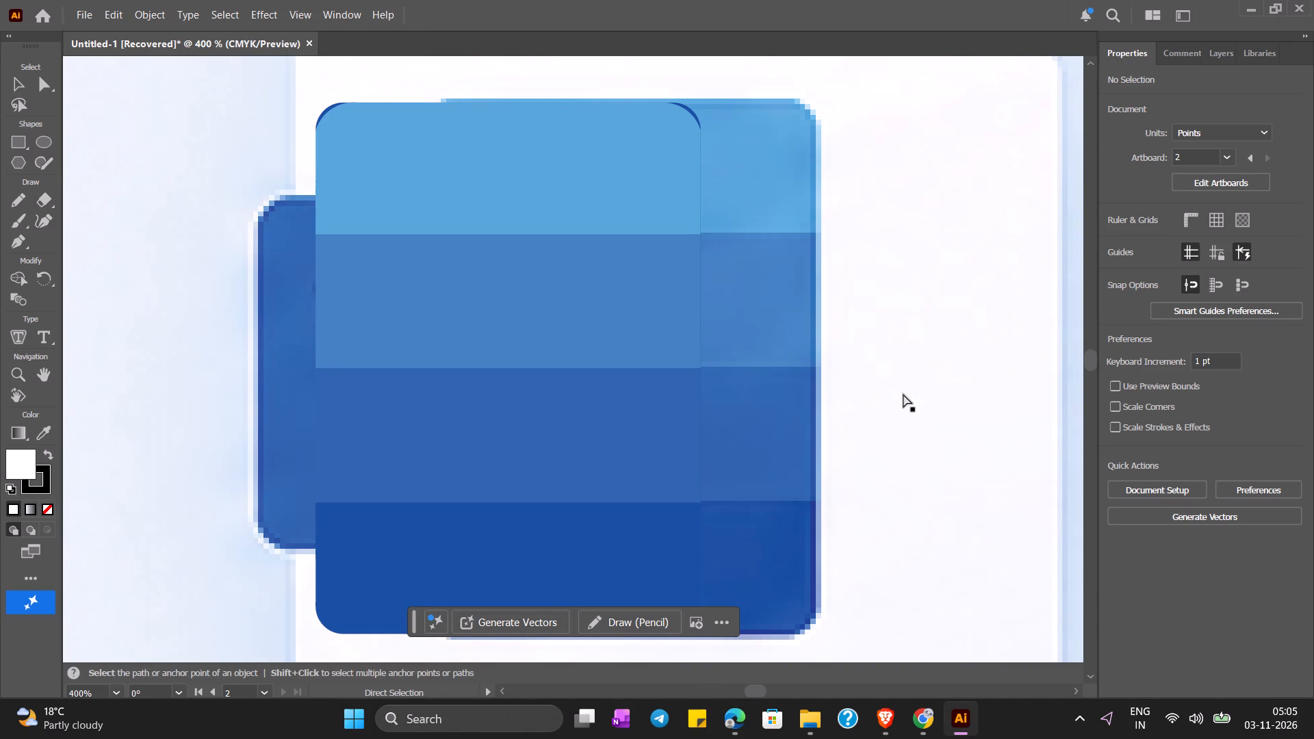
{"action": "key", "text": "ctrl+minus"}
{"action": "key", "text": "ctrl+minus"}
{"action": "key", "text": "ctrl+minus"}
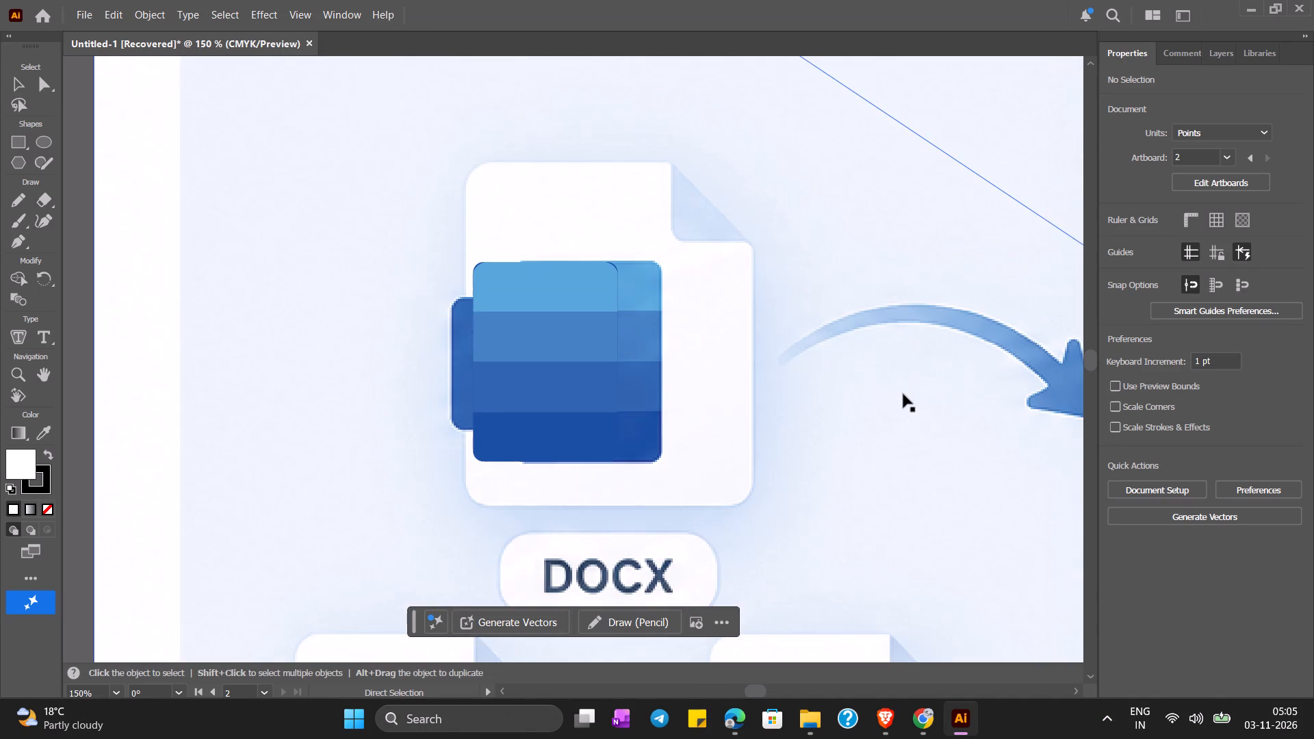
{"action": "left_click", "coordinate": [789, 302]}
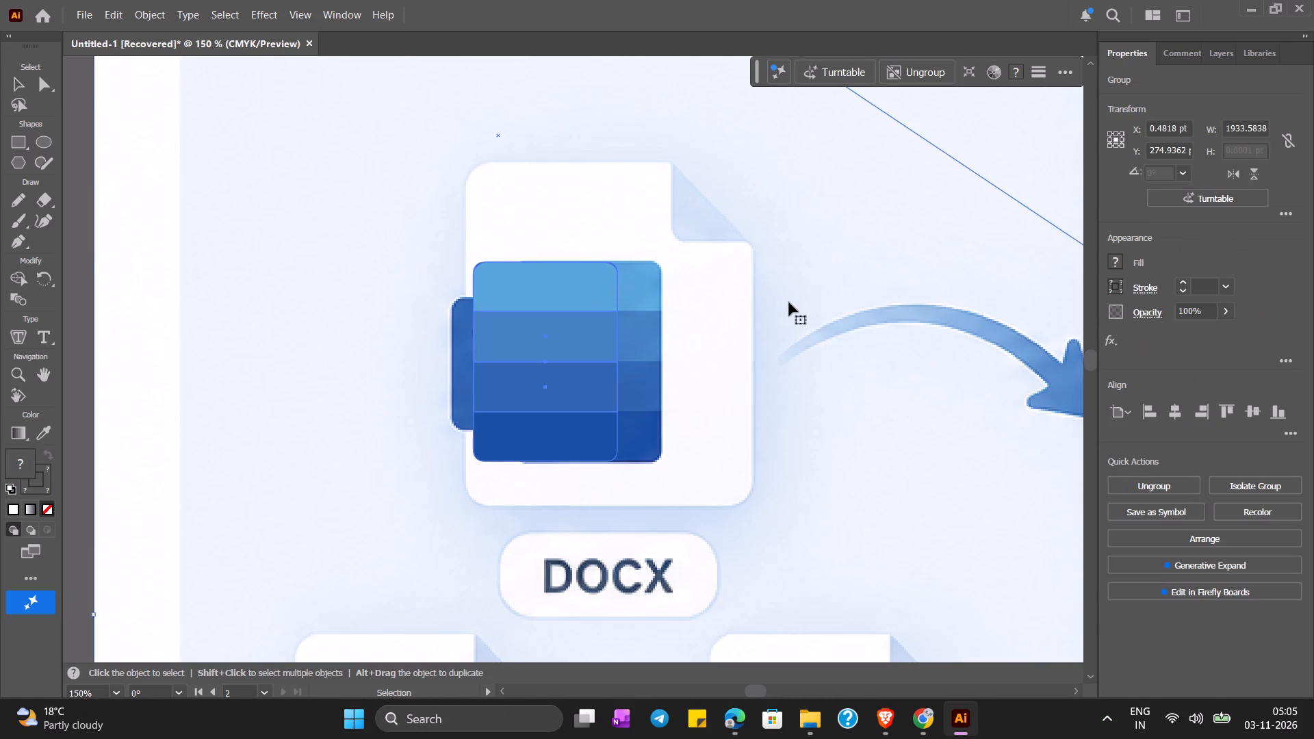
{"action": "left_click", "coordinate": [789, 302]}
{"action": "left_click", "coordinate": [792, 290]}
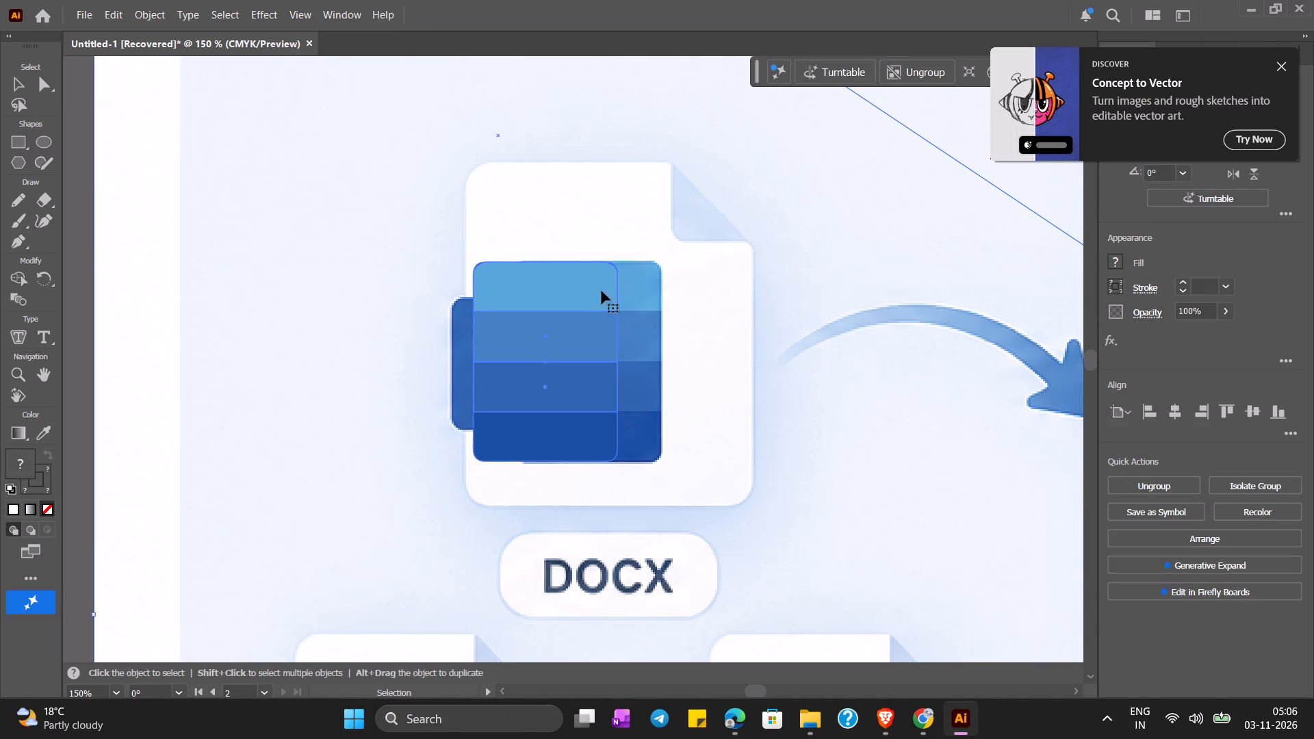
{"action": "left_click_drag", "start_coordinate": [608, 473], "coordinate": [560, 465]}
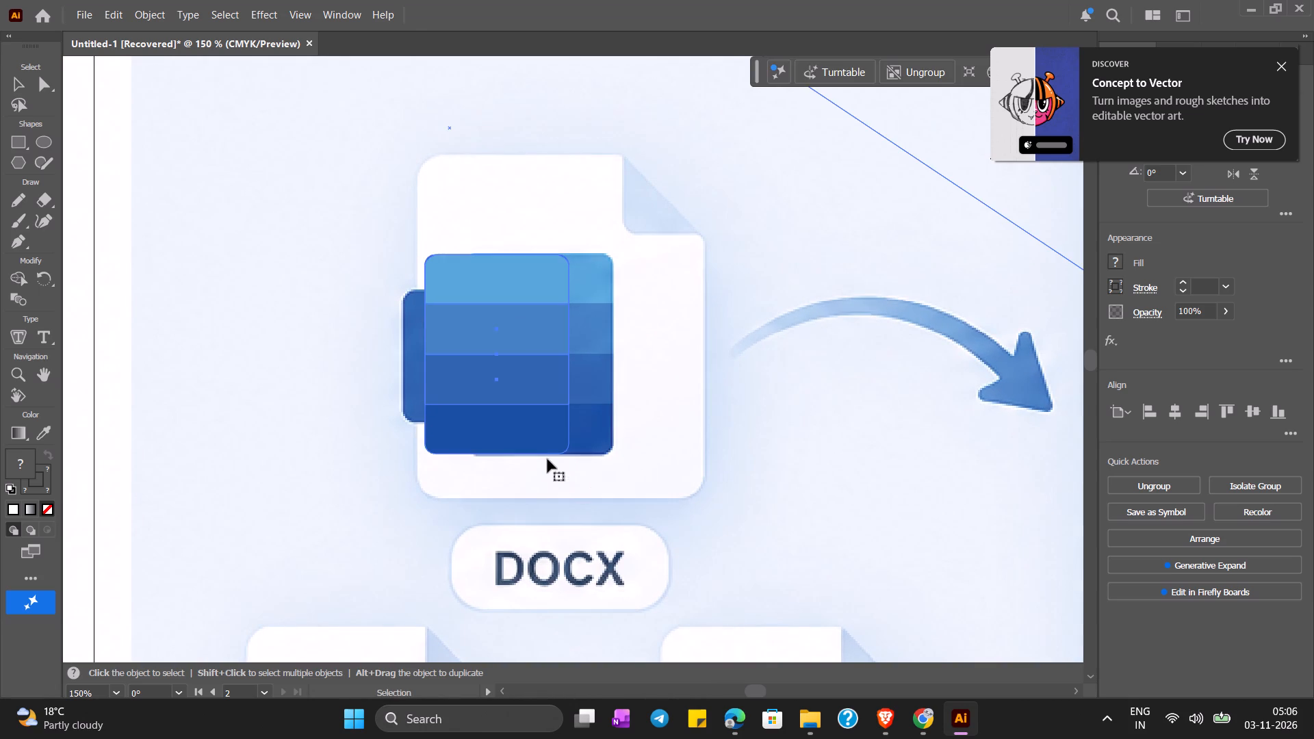
{"action": "left_click_drag", "start_coordinate": [550, 266], "coordinate": [497, 272]}
{"action": "left_click_drag", "start_coordinate": [492, 276], "coordinate": [595, 318]}
{"action": "double_click", "coordinate": [640, 269]}
{"action": "left_click_drag", "start_coordinate": [640, 269], "coordinate": [879, 246]}
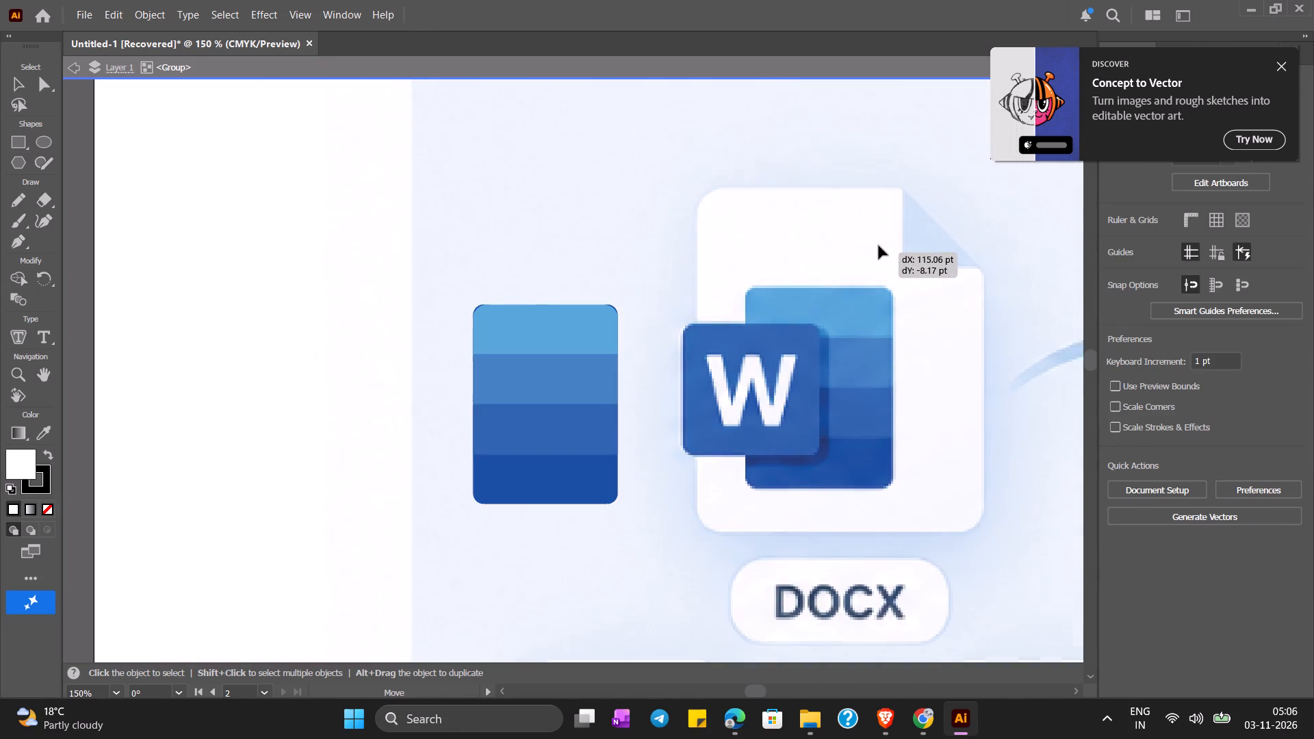
{"action": "left_click_drag", "start_coordinate": [879, 246], "coordinate": [880, 242]}
{"action": "left_click_drag", "start_coordinate": [544, 263], "coordinate": [901, 338]}
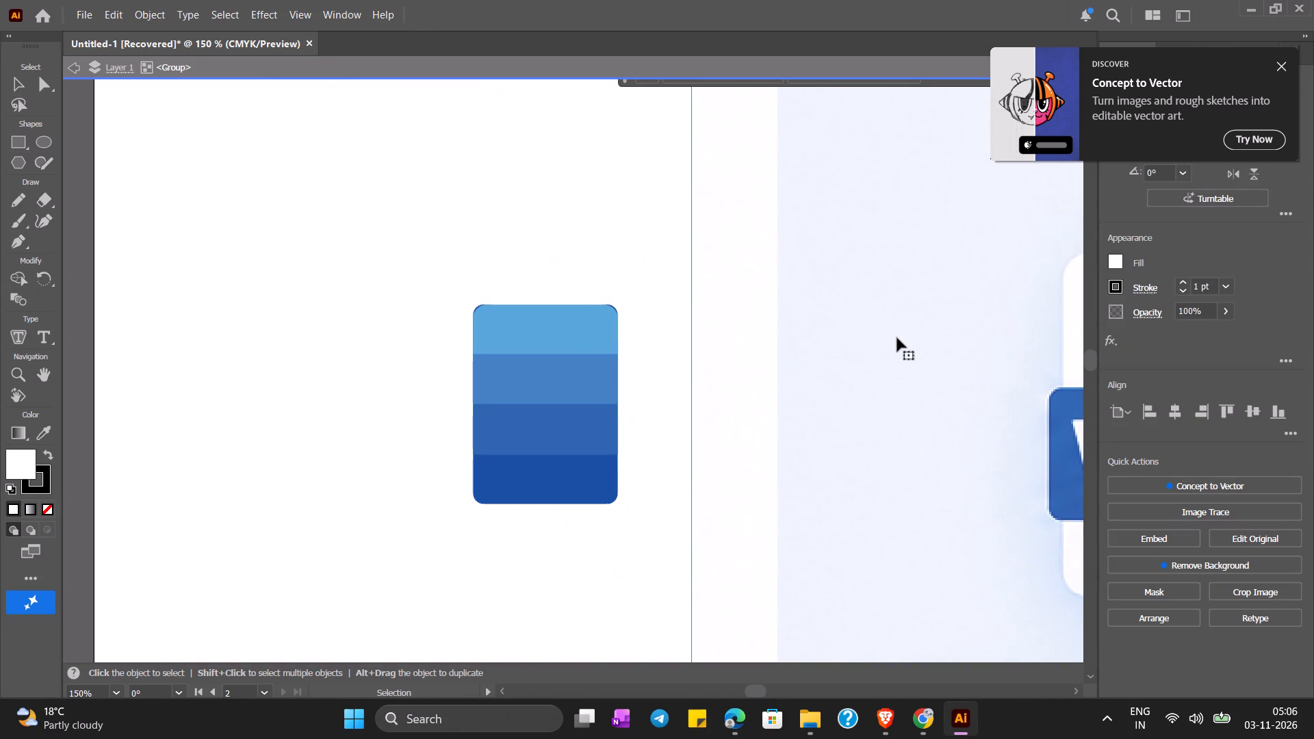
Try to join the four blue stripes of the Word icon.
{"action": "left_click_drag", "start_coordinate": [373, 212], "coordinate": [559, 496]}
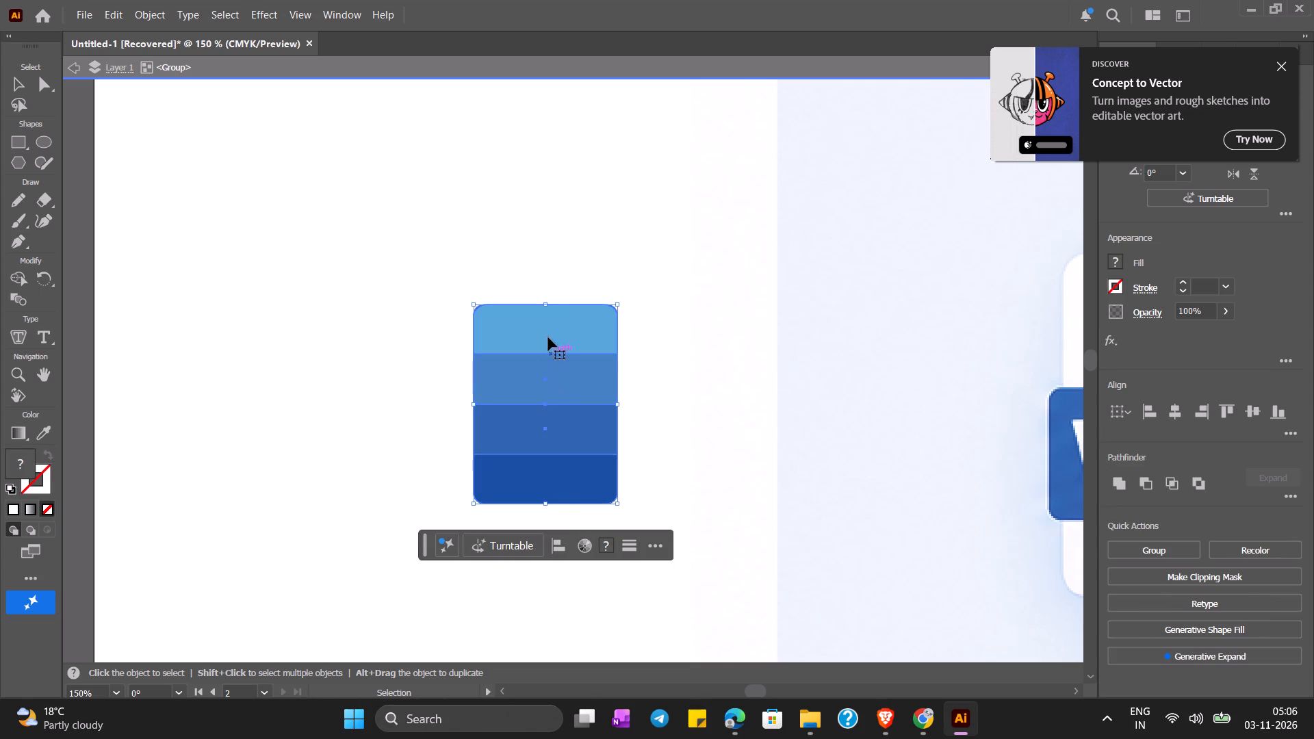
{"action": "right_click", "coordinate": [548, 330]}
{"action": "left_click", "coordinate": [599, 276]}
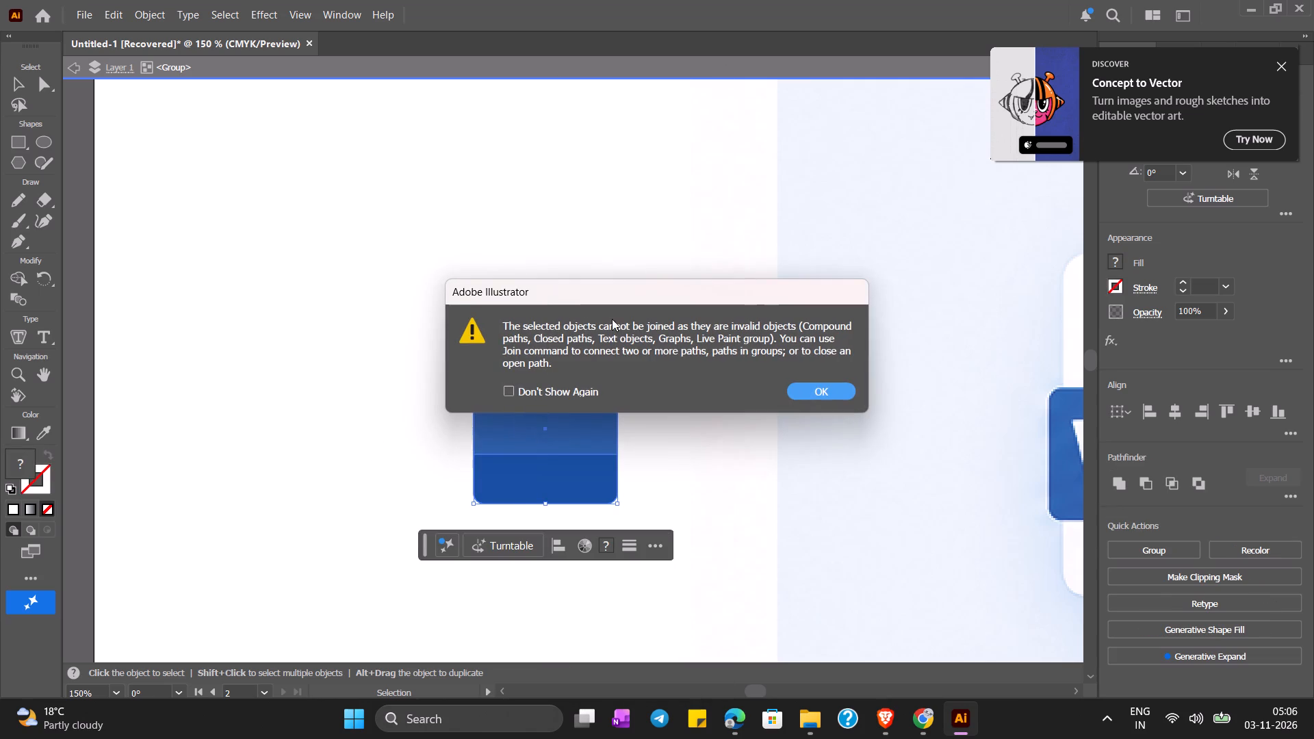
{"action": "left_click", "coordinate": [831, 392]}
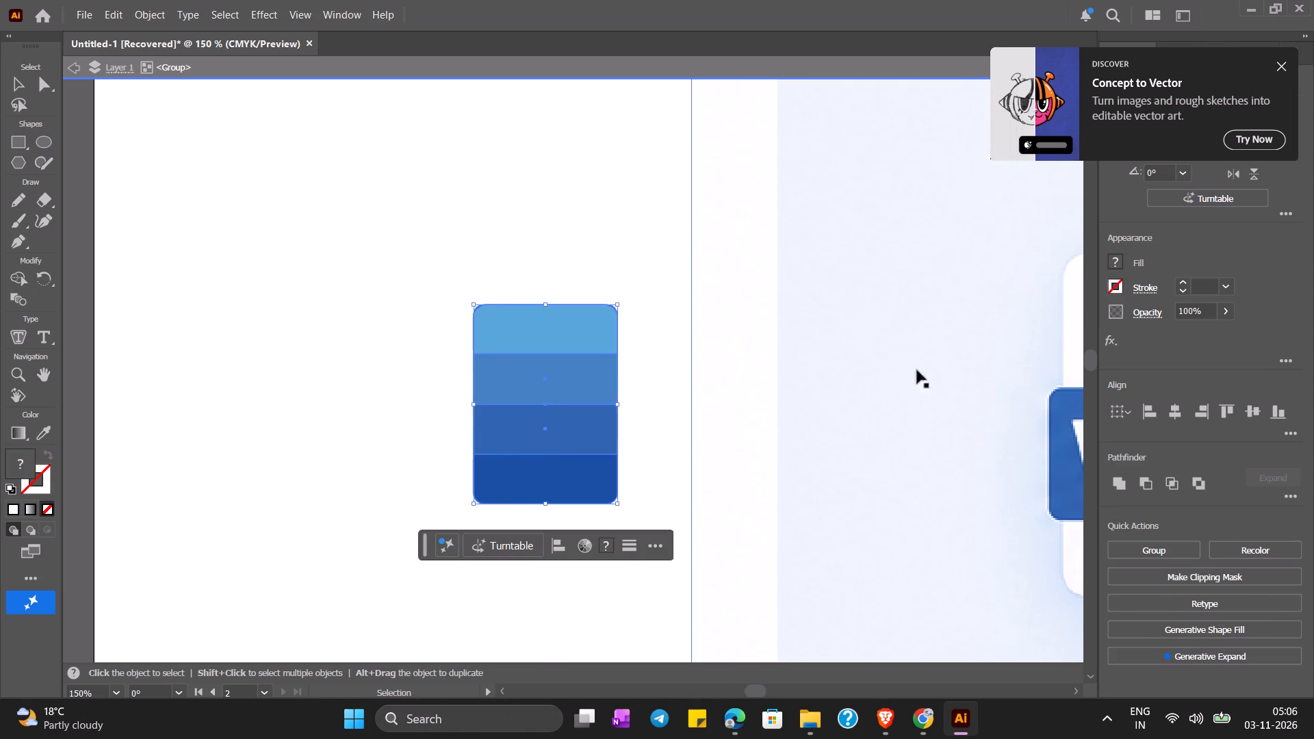
Move the reference image leftward past the four blue stripes, bringing its check-mark end close to them.
{"action": "left_click_drag", "start_coordinate": [962, 365], "coordinate": [0, 321]}
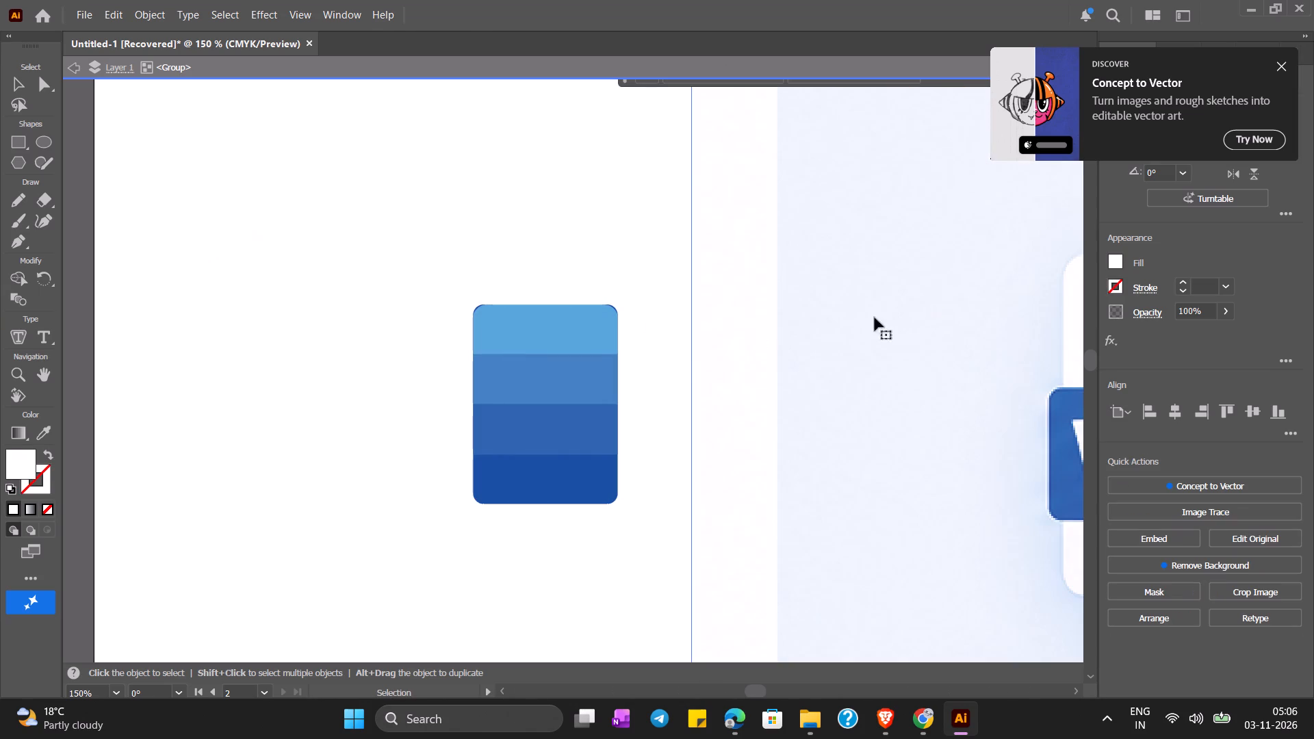
{"action": "left_click_drag", "start_coordinate": [780, 334], "coordinate": [423, 352]}
{"action": "left_click_drag", "start_coordinate": [1027, 358], "coordinate": [450, 352]}
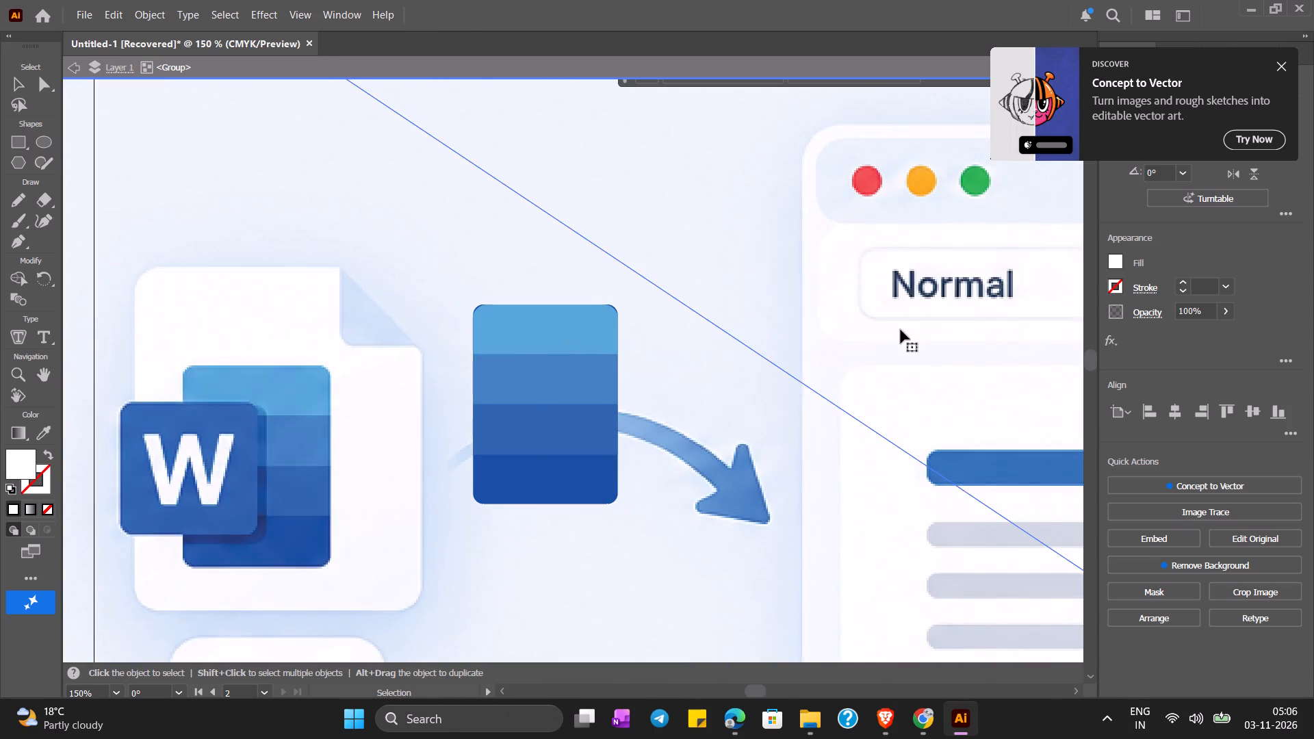
{"action": "left_click_drag", "start_coordinate": [898, 331], "coordinate": [524, 348]}
{"action": "left_click_drag", "start_coordinate": [1131, 341], "coordinate": [988, 360]}
{"action": "left_click_drag", "start_coordinate": [977, 354], "coordinate": [593, 369]}
{"action": "left_click_drag", "start_coordinate": [804, 345], "coordinate": [450, 358]}
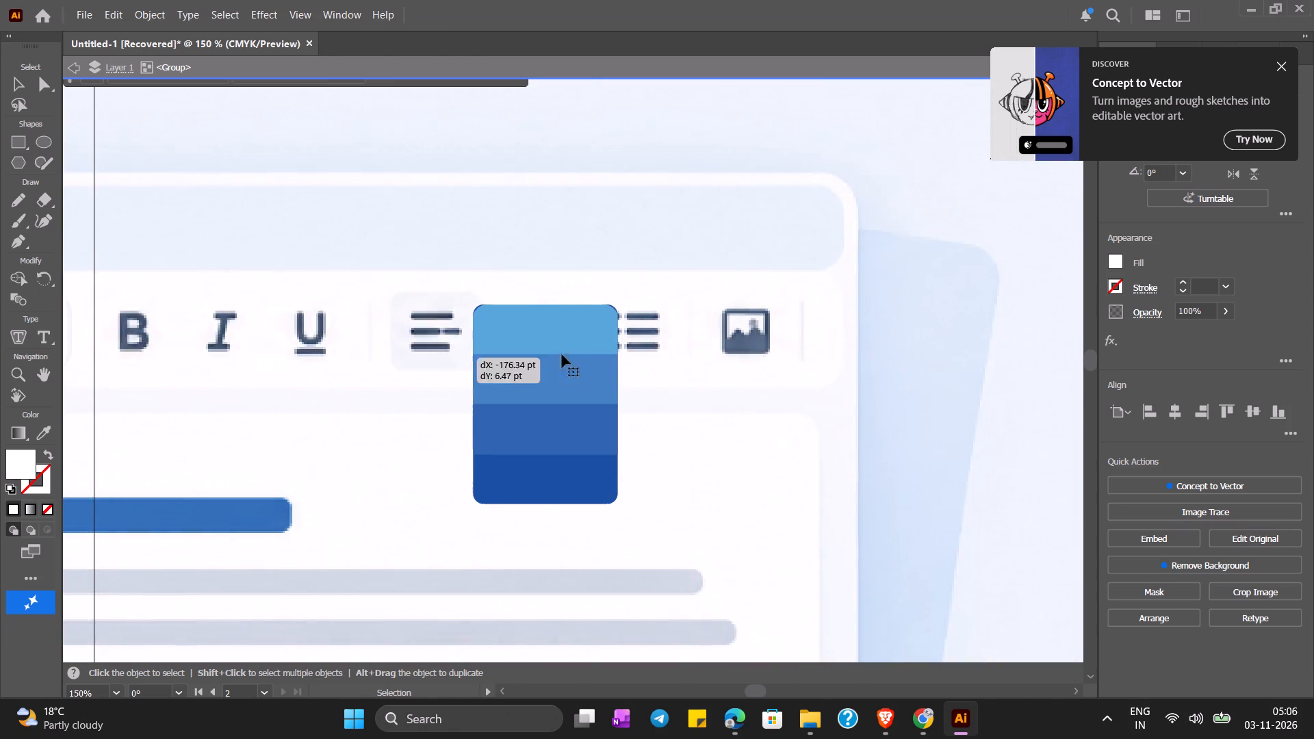
{"action": "left_click_drag", "start_coordinate": [726, 362], "coordinate": [482, 378]}
{"action": "left_click_drag", "start_coordinate": [803, 366], "coordinate": [450, 389]}
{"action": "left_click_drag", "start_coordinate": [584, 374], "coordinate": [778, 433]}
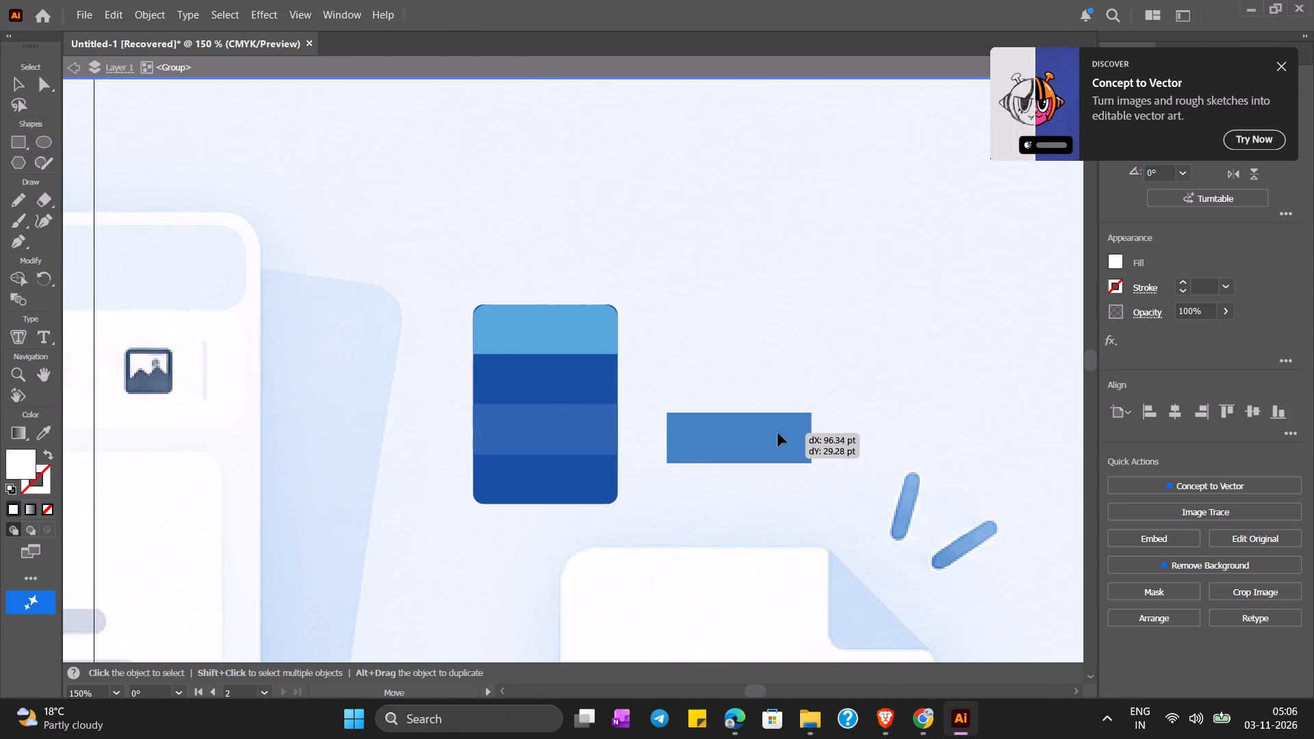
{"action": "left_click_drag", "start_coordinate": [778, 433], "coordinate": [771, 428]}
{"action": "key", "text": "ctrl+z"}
Move the reference image further left until the blue stripes stand on blank canvas beside it.
{"action": "left_click", "coordinate": [659, 346]}
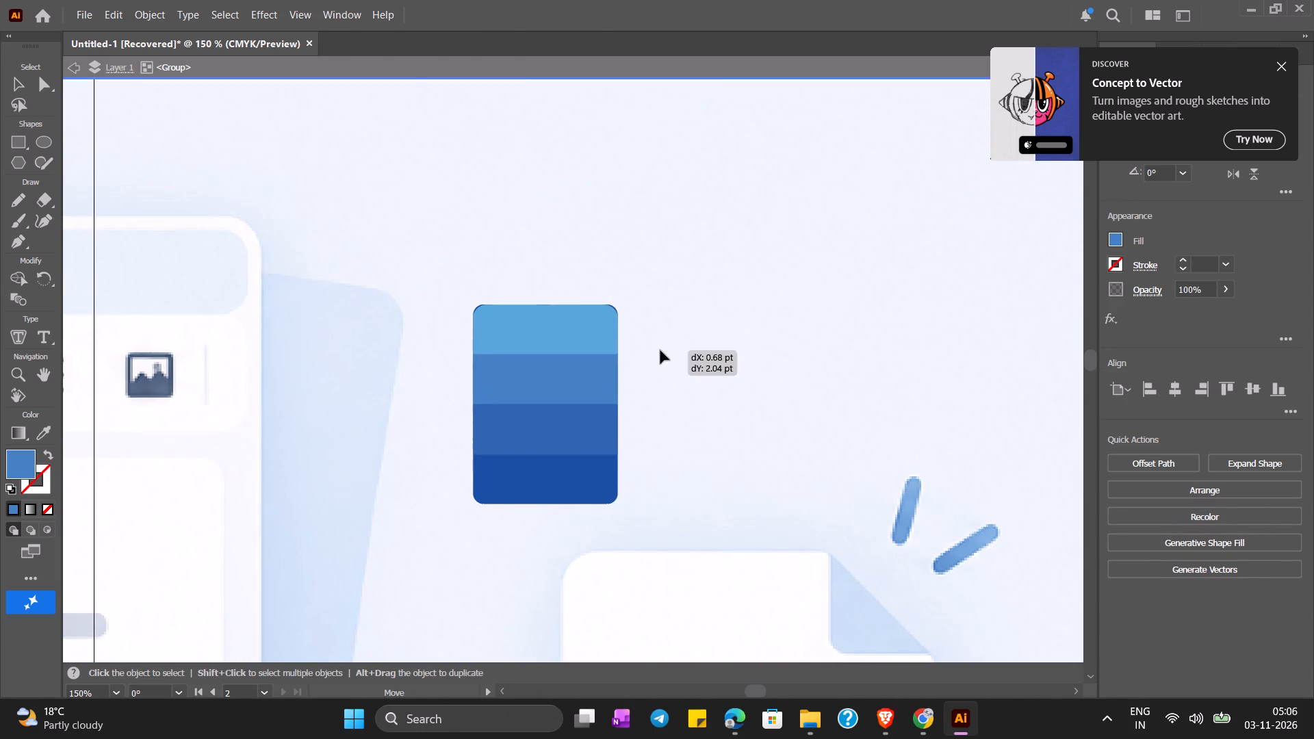
{"action": "left_click_drag", "start_coordinate": [787, 336], "coordinate": [409, 346]}
{"action": "left_click_drag", "start_coordinate": [689, 352], "coordinate": [300, 389]}
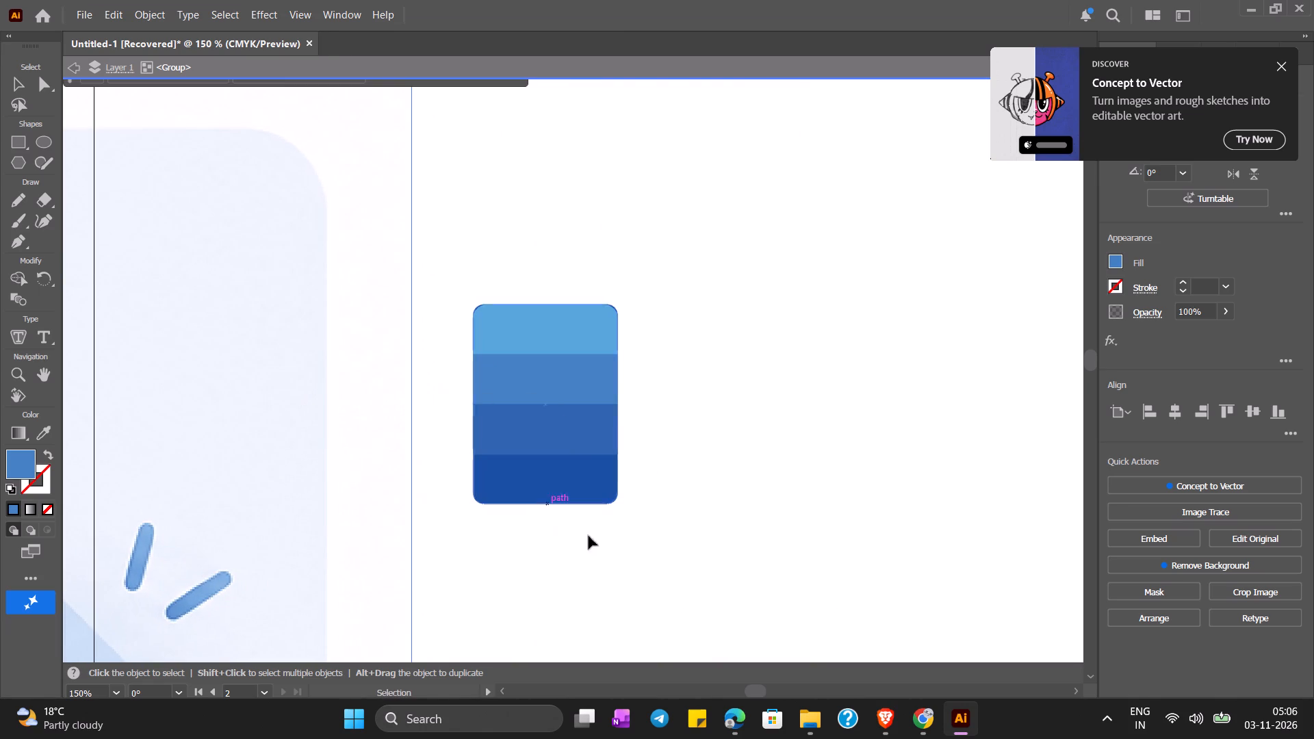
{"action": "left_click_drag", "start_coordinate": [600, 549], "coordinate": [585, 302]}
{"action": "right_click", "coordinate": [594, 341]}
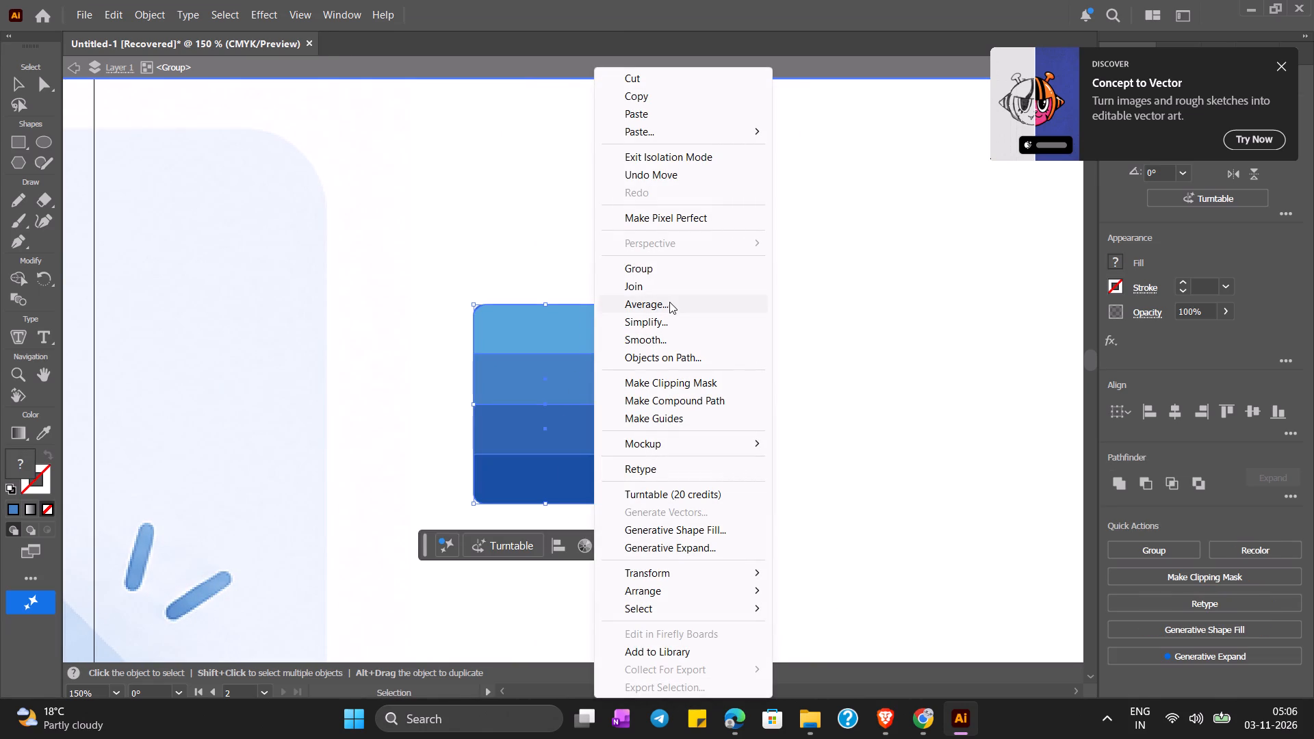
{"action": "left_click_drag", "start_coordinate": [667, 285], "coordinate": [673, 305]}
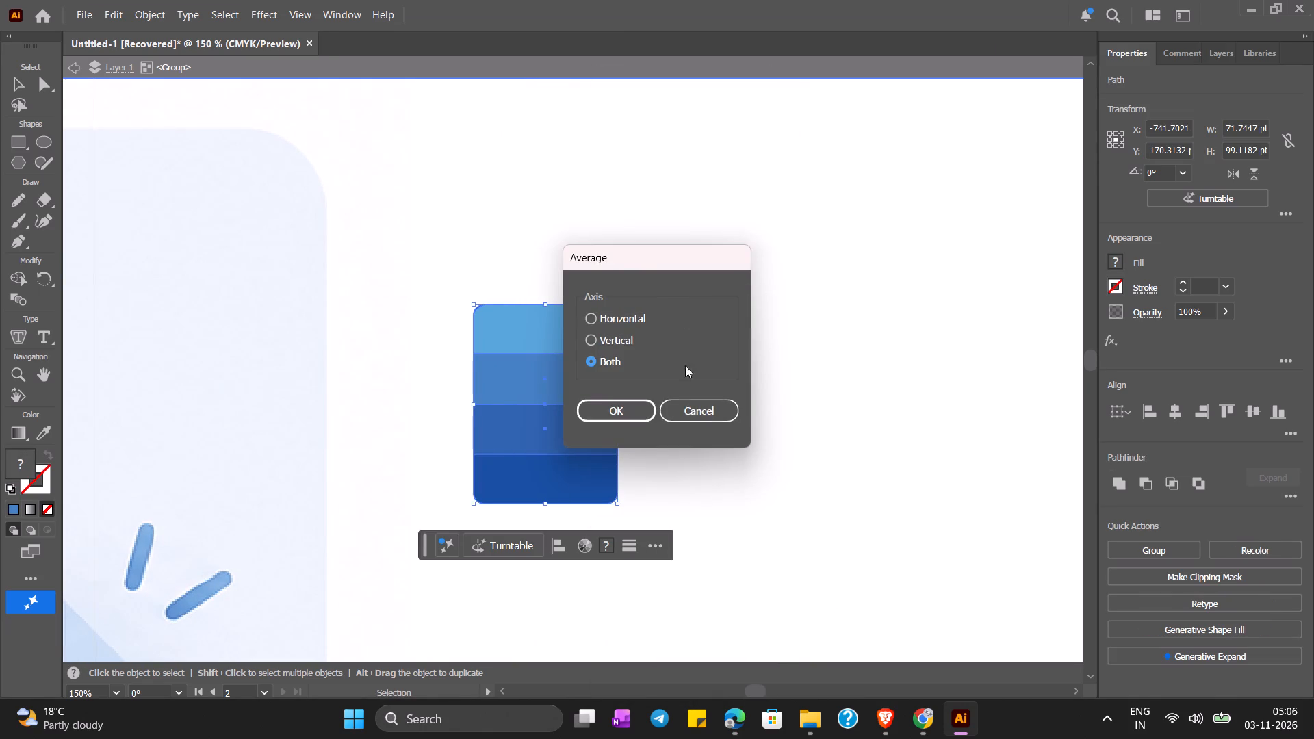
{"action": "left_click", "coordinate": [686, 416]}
Group the four blue stripes of the Word icon.
{"action": "left_click_drag", "start_coordinate": [618, 519], "coordinate": [580, 289]}
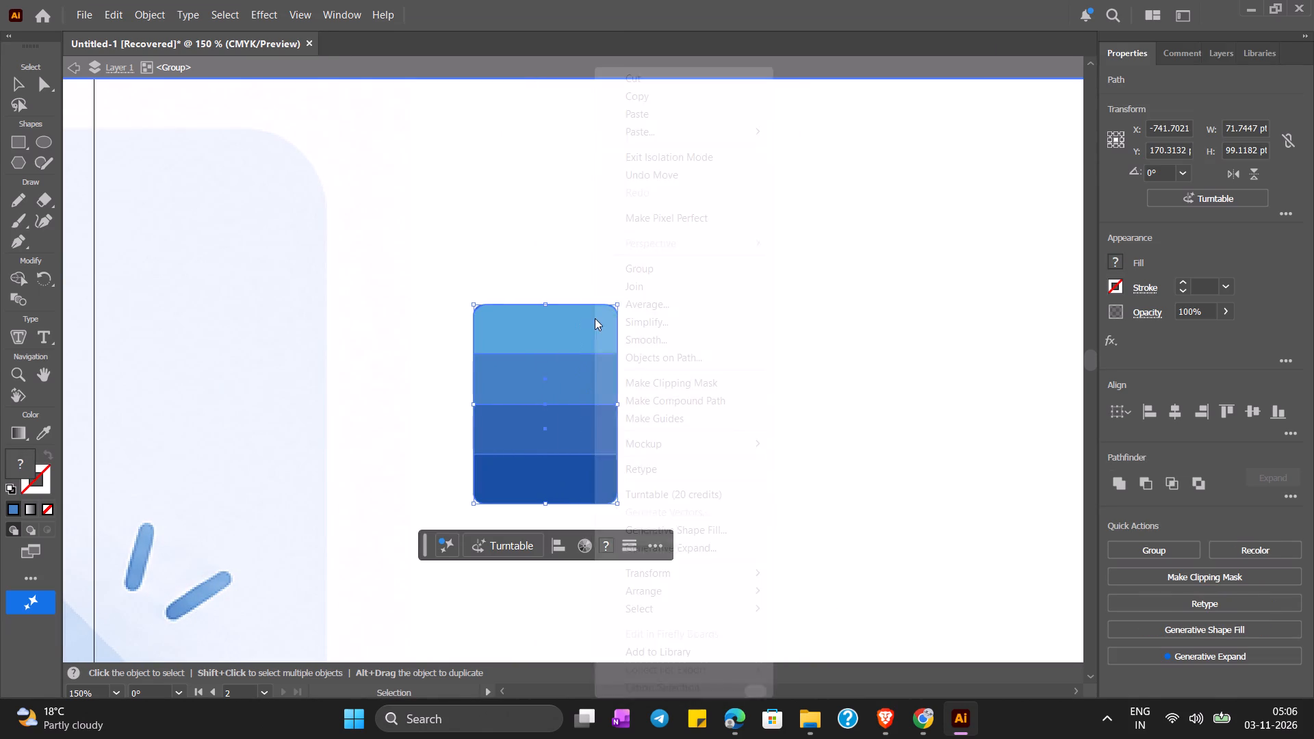
{"action": "right_click", "coordinate": [595, 318]}
{"action": "left_click", "coordinate": [671, 274]}
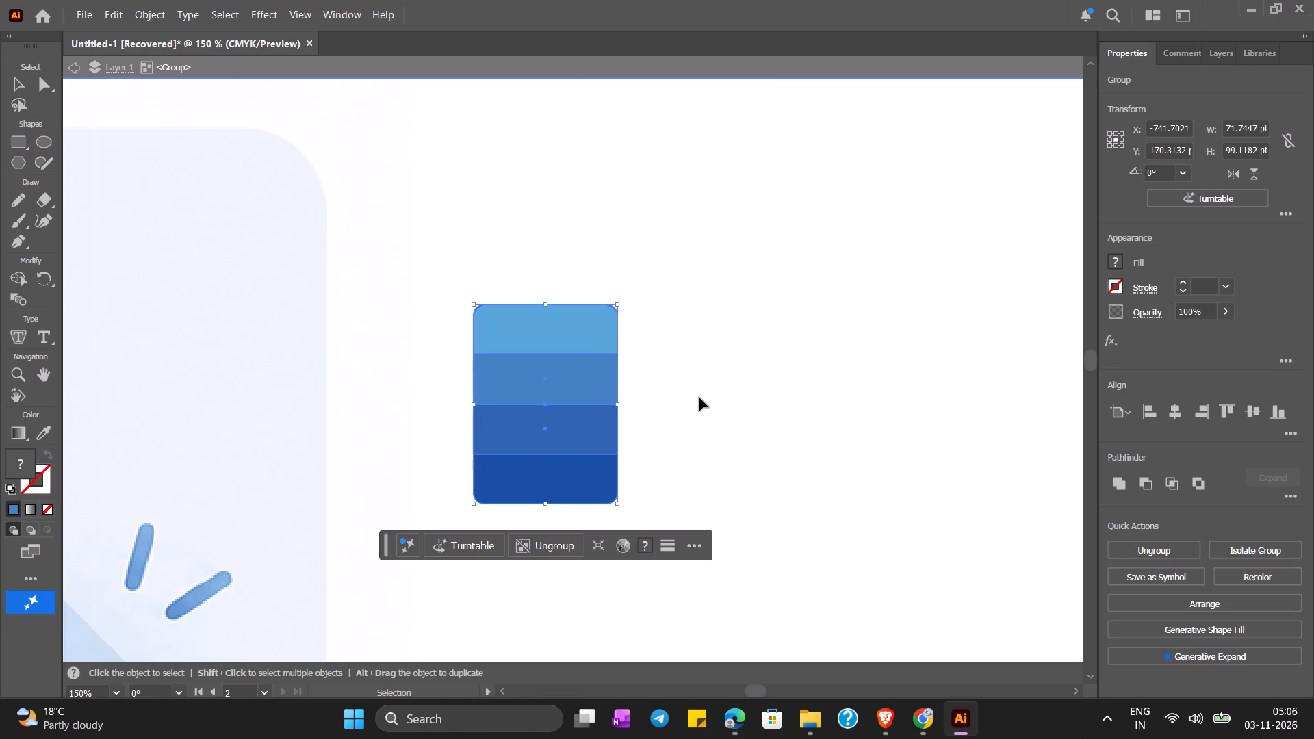
{"action": "left_click", "coordinate": [701, 398]}
Move the grouped blue stripes onto the document outline on Artboard 1, centred inside the page shape.
{"action": "scroll", "coordinate": [600, 334], "scroll_direction": "left", "scroll_amount": 6}
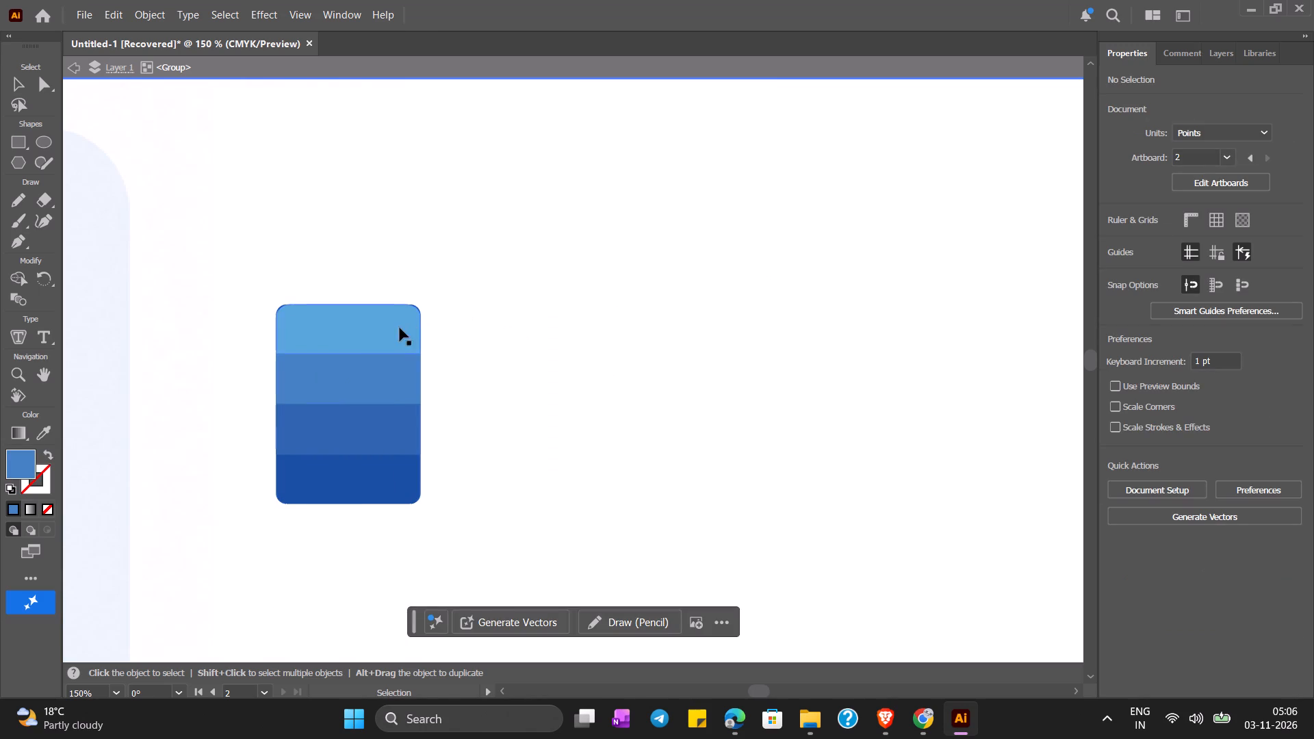
{"action": "left_click_drag", "start_coordinate": [400, 328], "coordinate": [948, 347]}
{"action": "key", "text": "ctrl+minus"}
{"action": "key", "text": "ctrl+minus"}
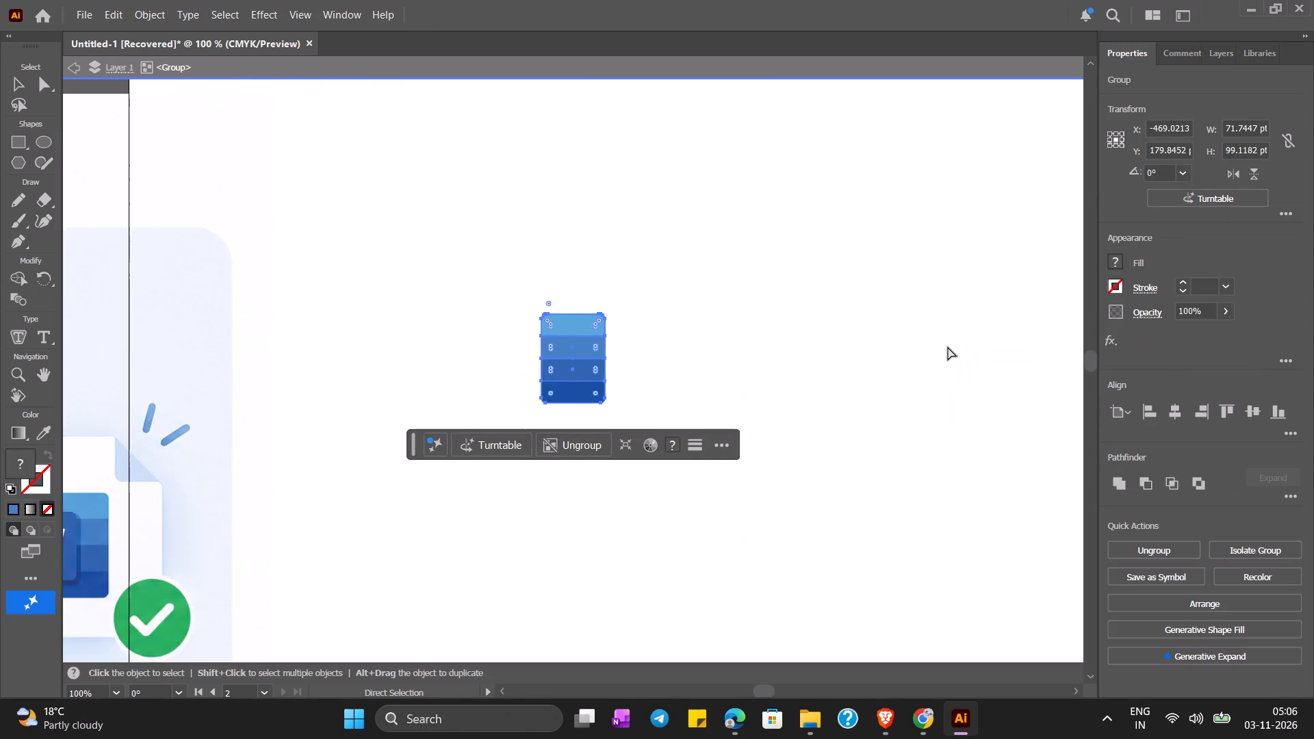
{"action": "key", "text": "ctrl+minus"}
{"action": "key", "text": "ctrl+minus"}
{"action": "key", "text": "ctrl+minus"}
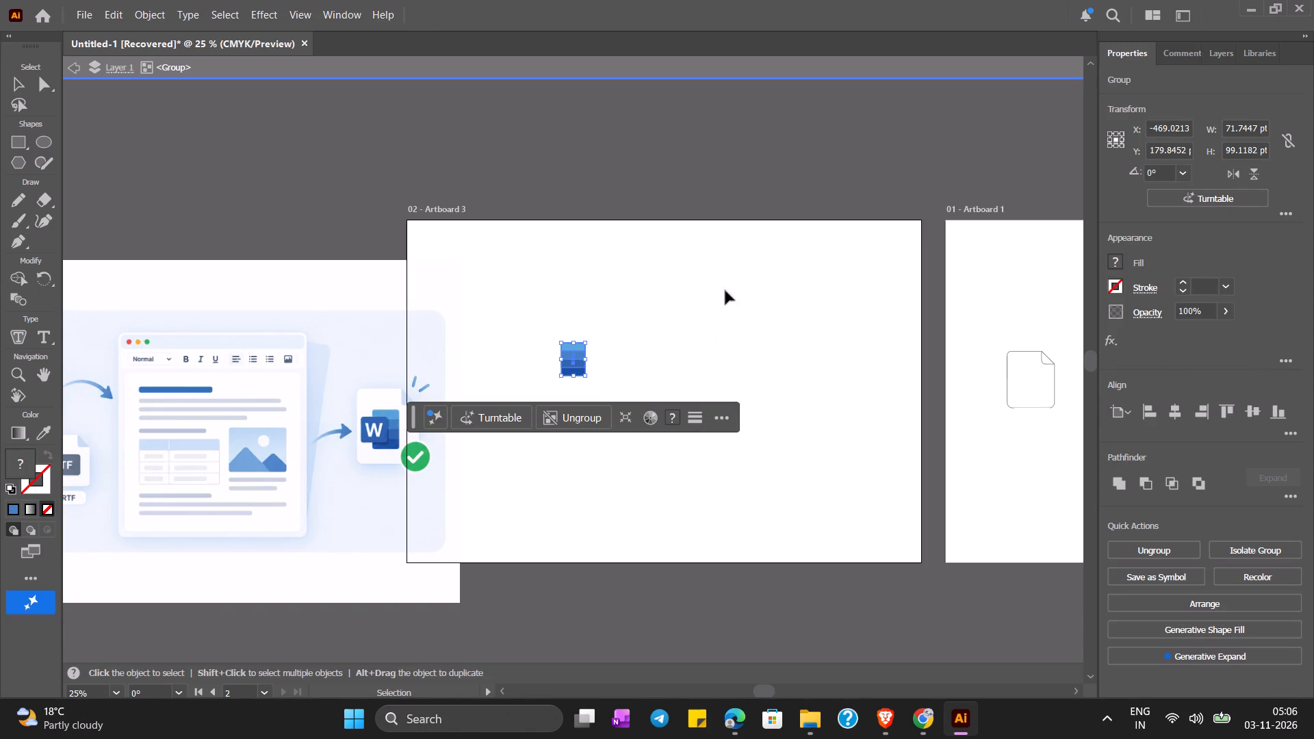
{"action": "left_click_drag", "start_coordinate": [578, 352], "coordinate": [1035, 378]}
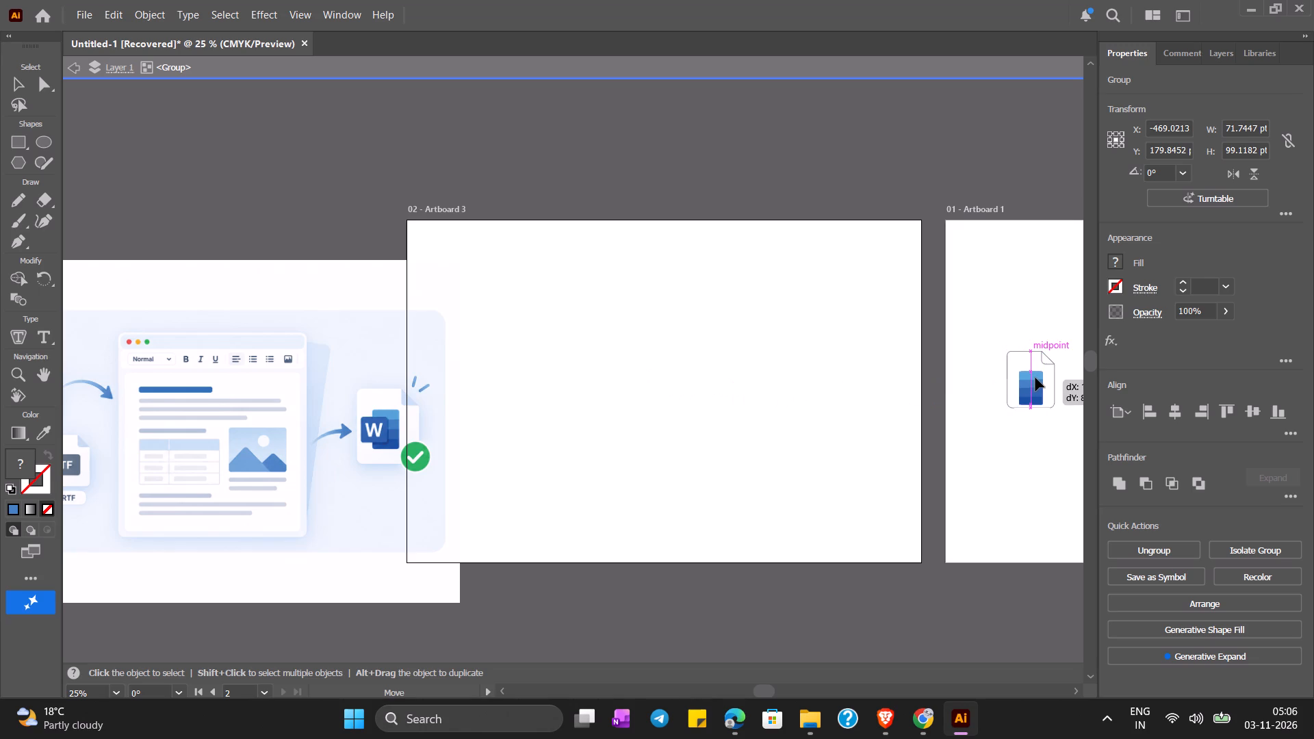
{"action": "left_click_drag", "start_coordinate": [1035, 378], "coordinate": [1035, 375]}
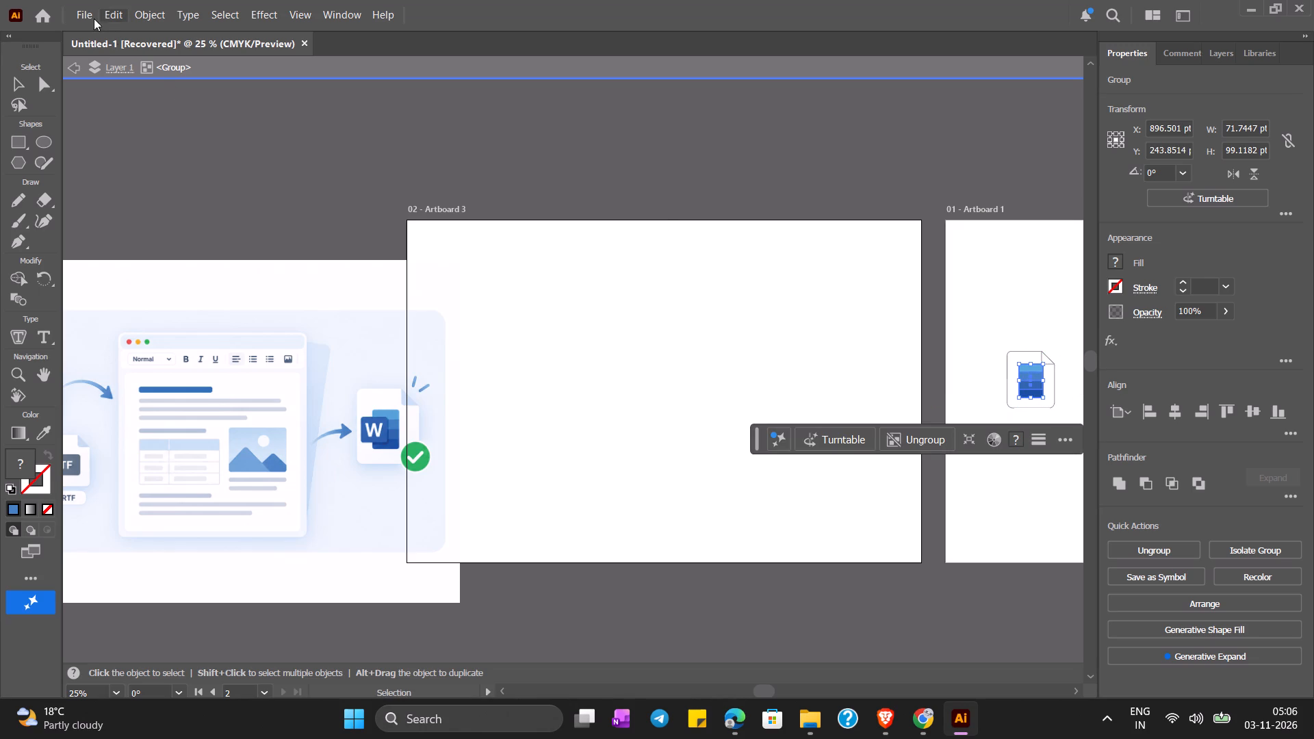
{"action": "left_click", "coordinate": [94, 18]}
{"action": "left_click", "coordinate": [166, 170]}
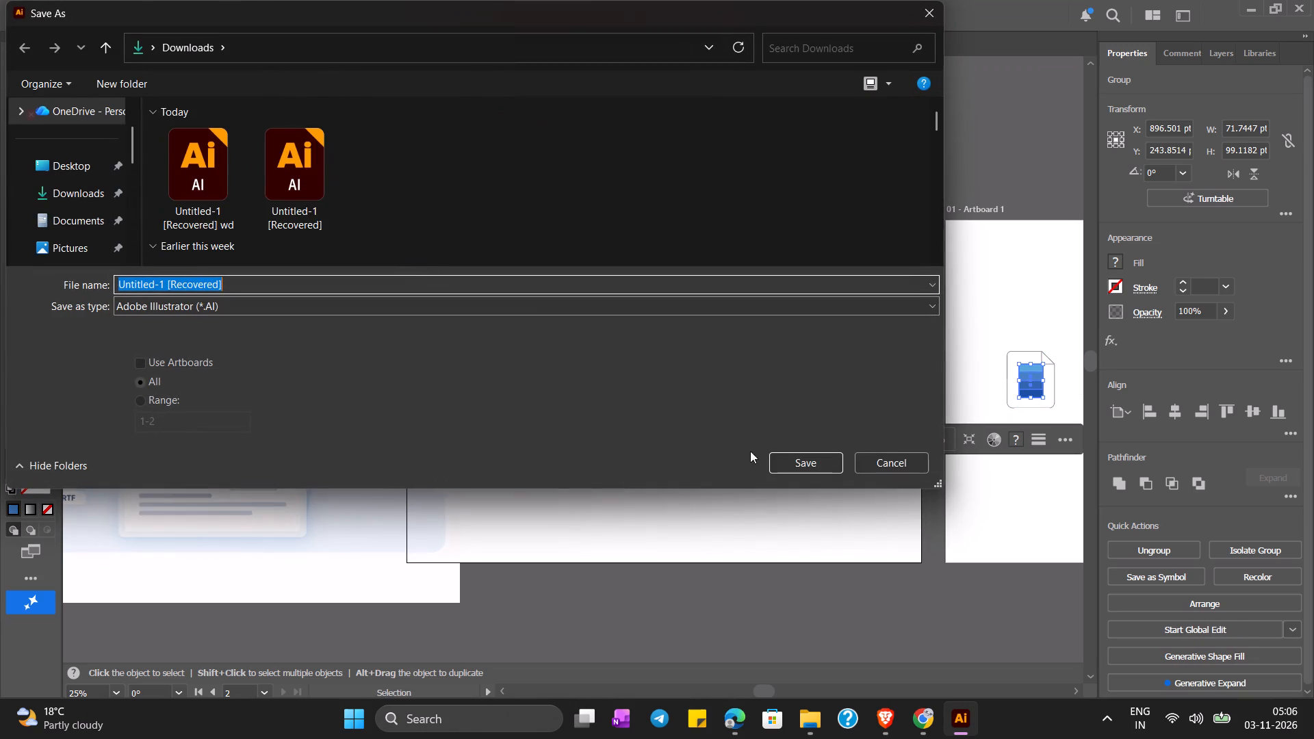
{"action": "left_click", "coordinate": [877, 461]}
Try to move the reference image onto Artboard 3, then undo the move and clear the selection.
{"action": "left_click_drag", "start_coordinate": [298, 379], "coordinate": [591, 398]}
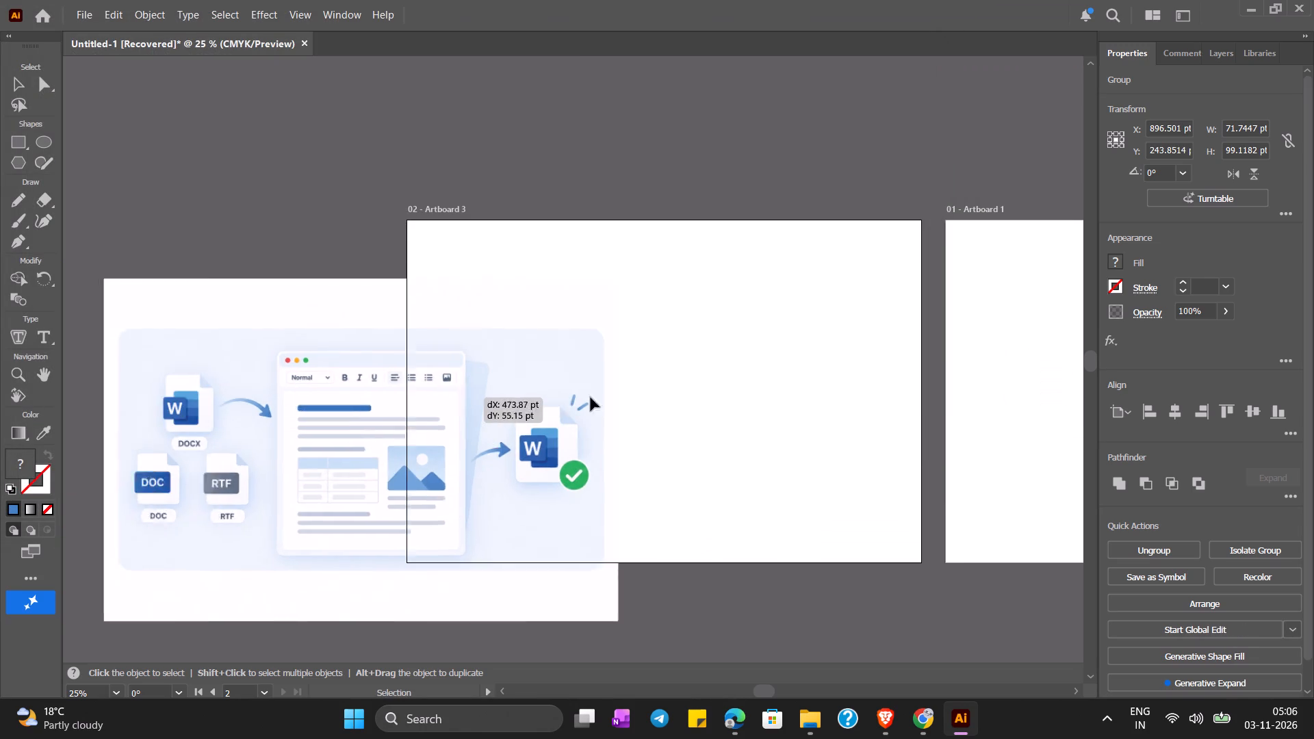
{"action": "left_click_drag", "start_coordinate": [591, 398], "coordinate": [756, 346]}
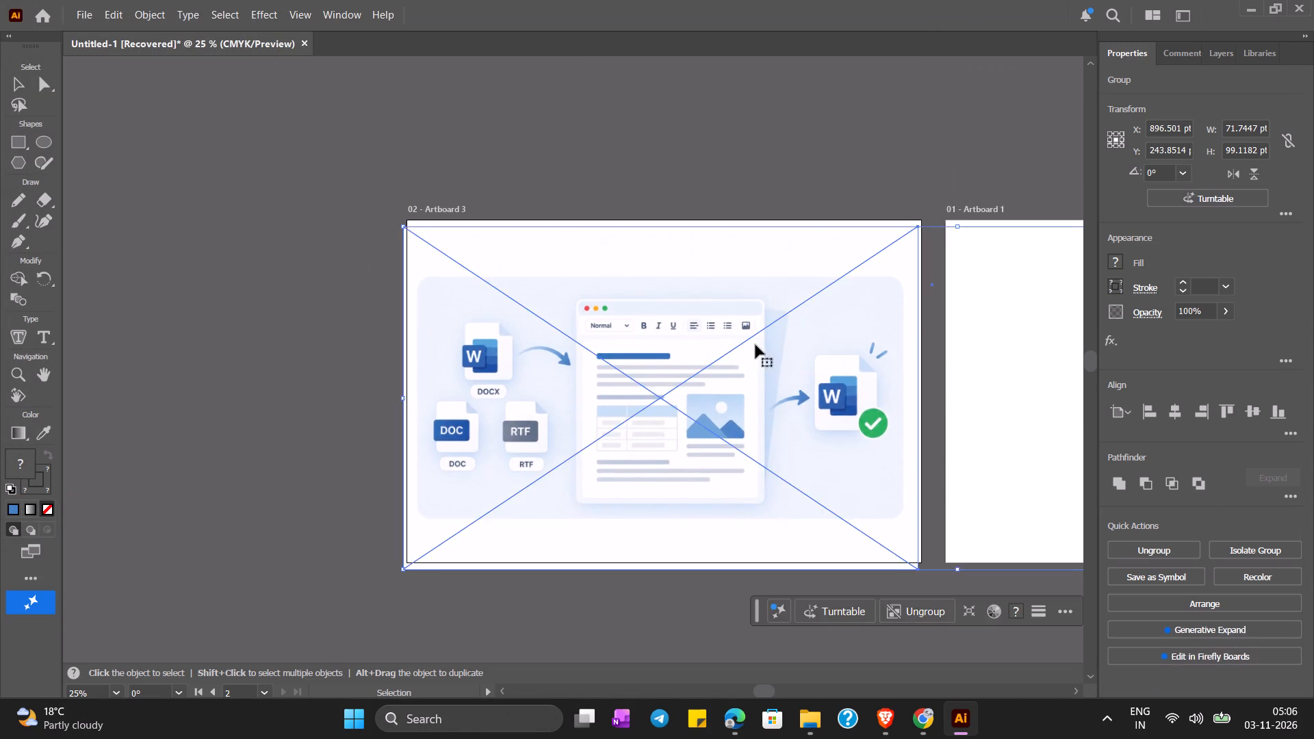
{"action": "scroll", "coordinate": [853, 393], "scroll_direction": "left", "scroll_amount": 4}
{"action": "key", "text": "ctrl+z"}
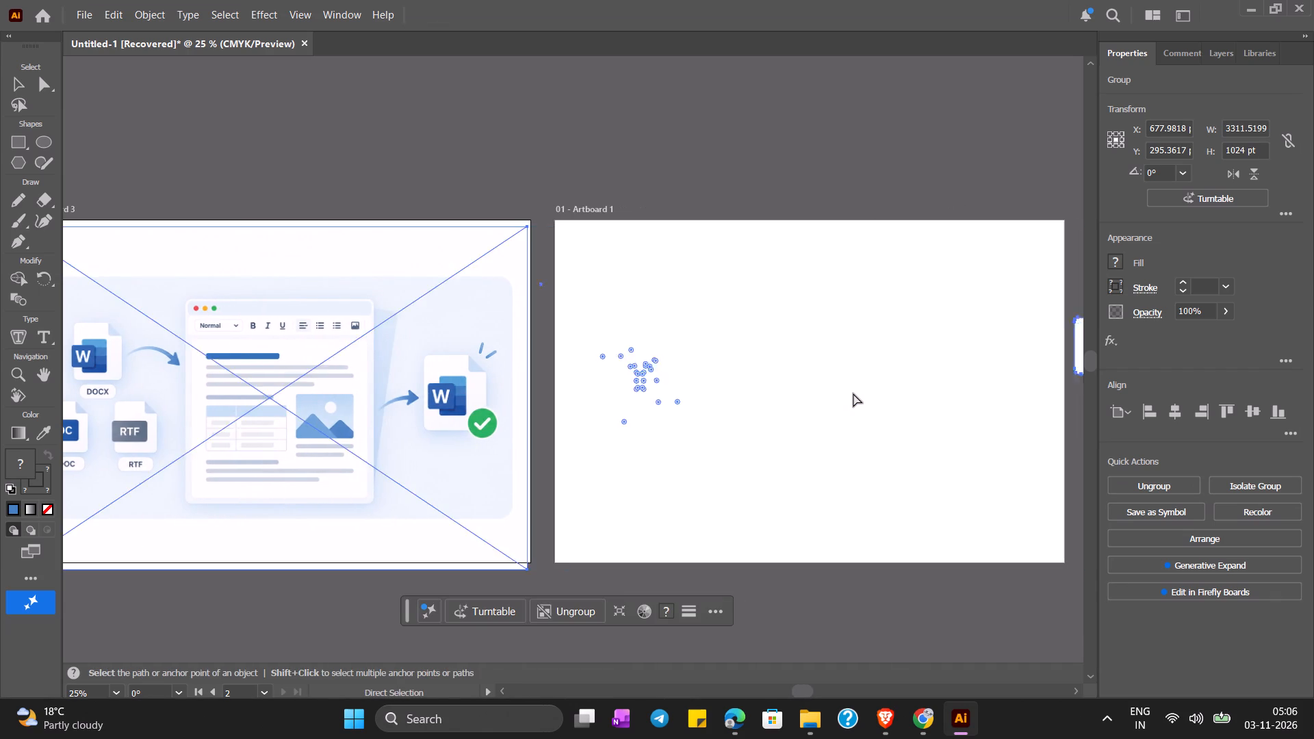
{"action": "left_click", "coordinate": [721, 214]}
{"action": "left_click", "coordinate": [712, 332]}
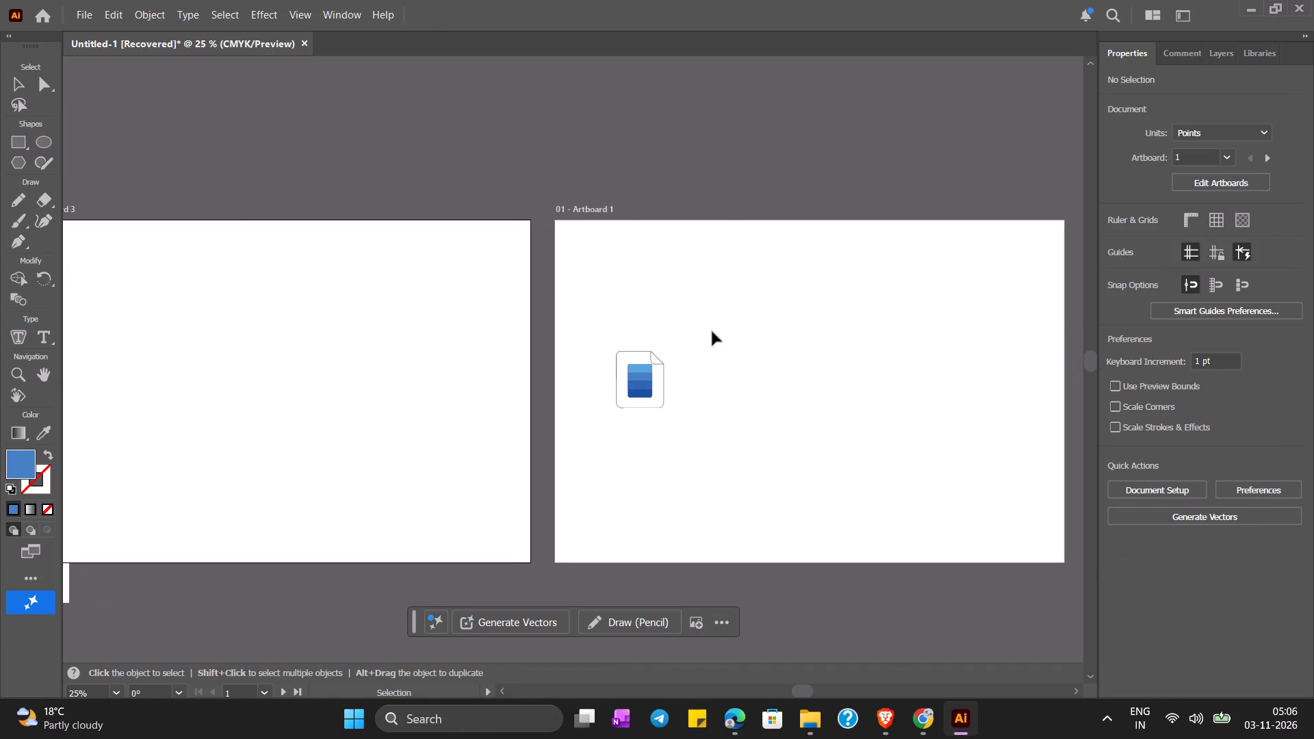
Stretch the group holding the reference image and the Word file icon horizontally to the right, and deselect it.
{"action": "left_click_drag", "start_coordinate": [654, 423], "coordinate": [637, 356]}
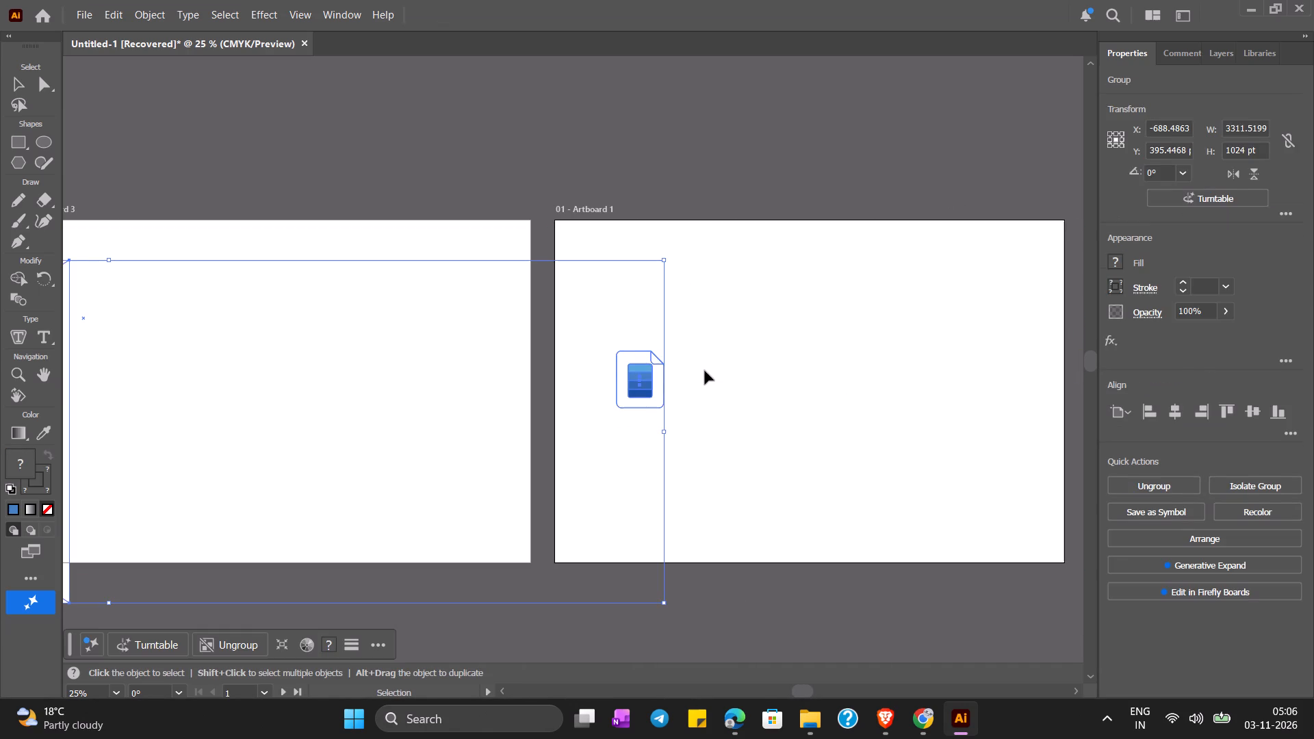
{"action": "left_click", "coordinate": [705, 371]}
{"action": "left_click", "coordinate": [628, 370]}
{"action": "left_click_drag", "start_coordinate": [665, 435], "coordinate": [767, 435]}
{"action": "left_click", "coordinate": [456, 393]}
{"action": "left_click", "coordinate": [456, 393]}
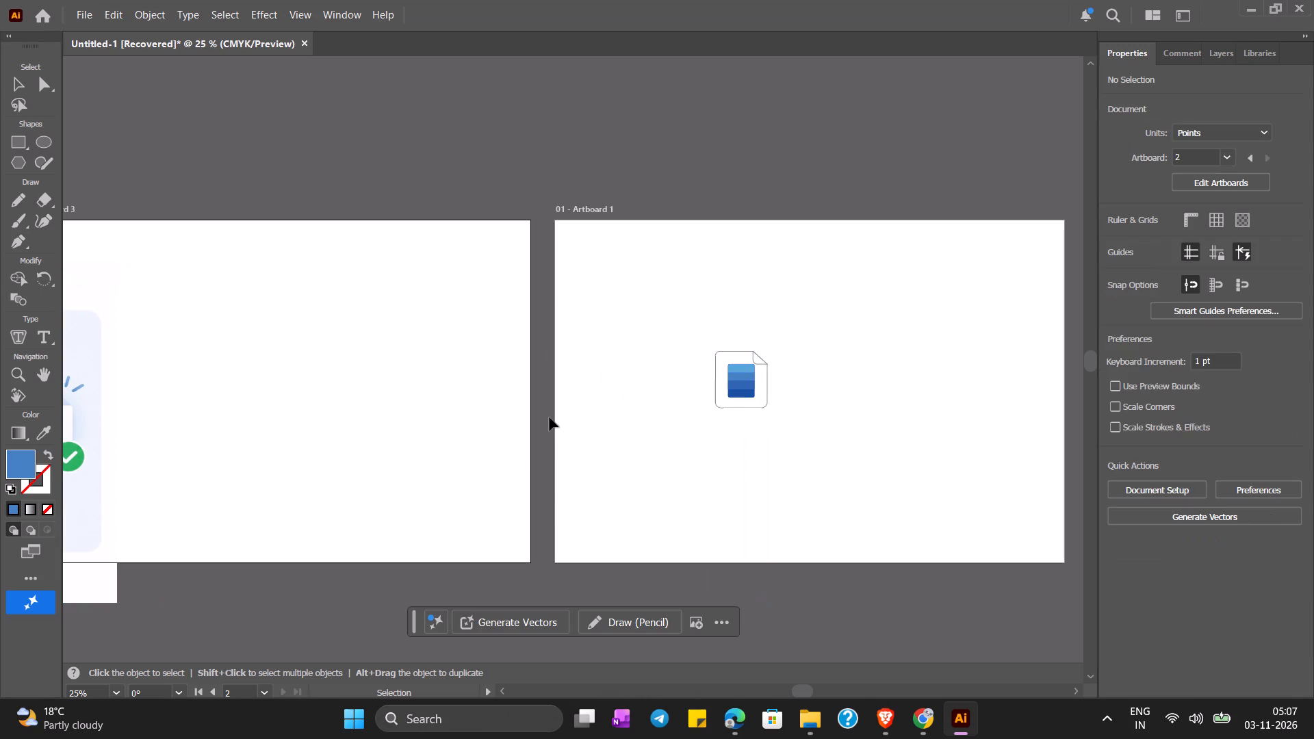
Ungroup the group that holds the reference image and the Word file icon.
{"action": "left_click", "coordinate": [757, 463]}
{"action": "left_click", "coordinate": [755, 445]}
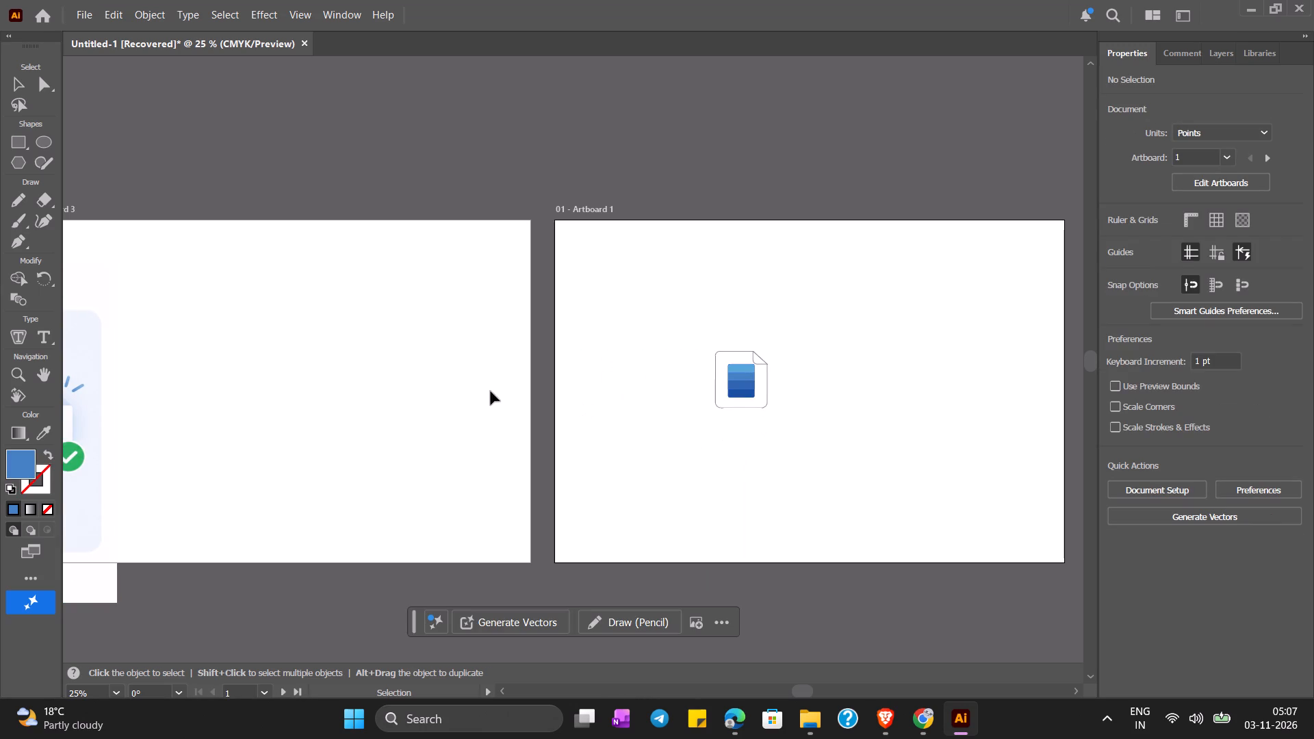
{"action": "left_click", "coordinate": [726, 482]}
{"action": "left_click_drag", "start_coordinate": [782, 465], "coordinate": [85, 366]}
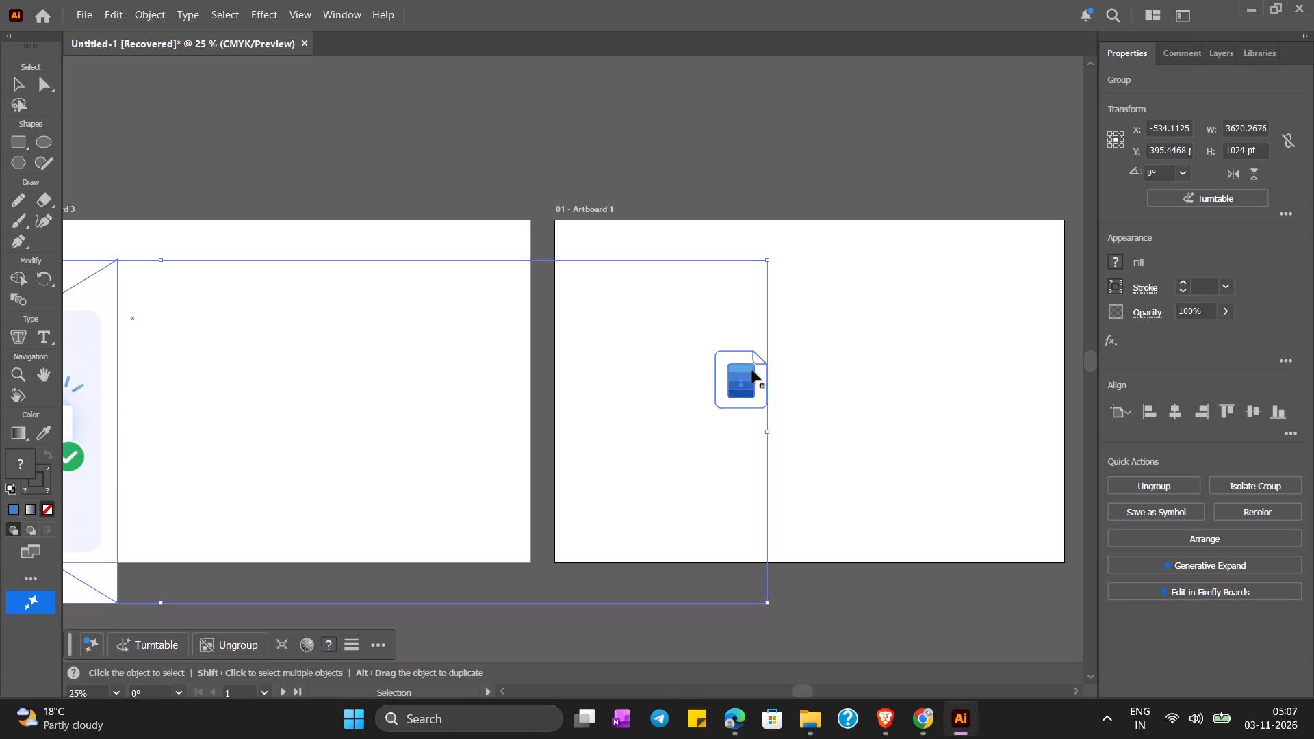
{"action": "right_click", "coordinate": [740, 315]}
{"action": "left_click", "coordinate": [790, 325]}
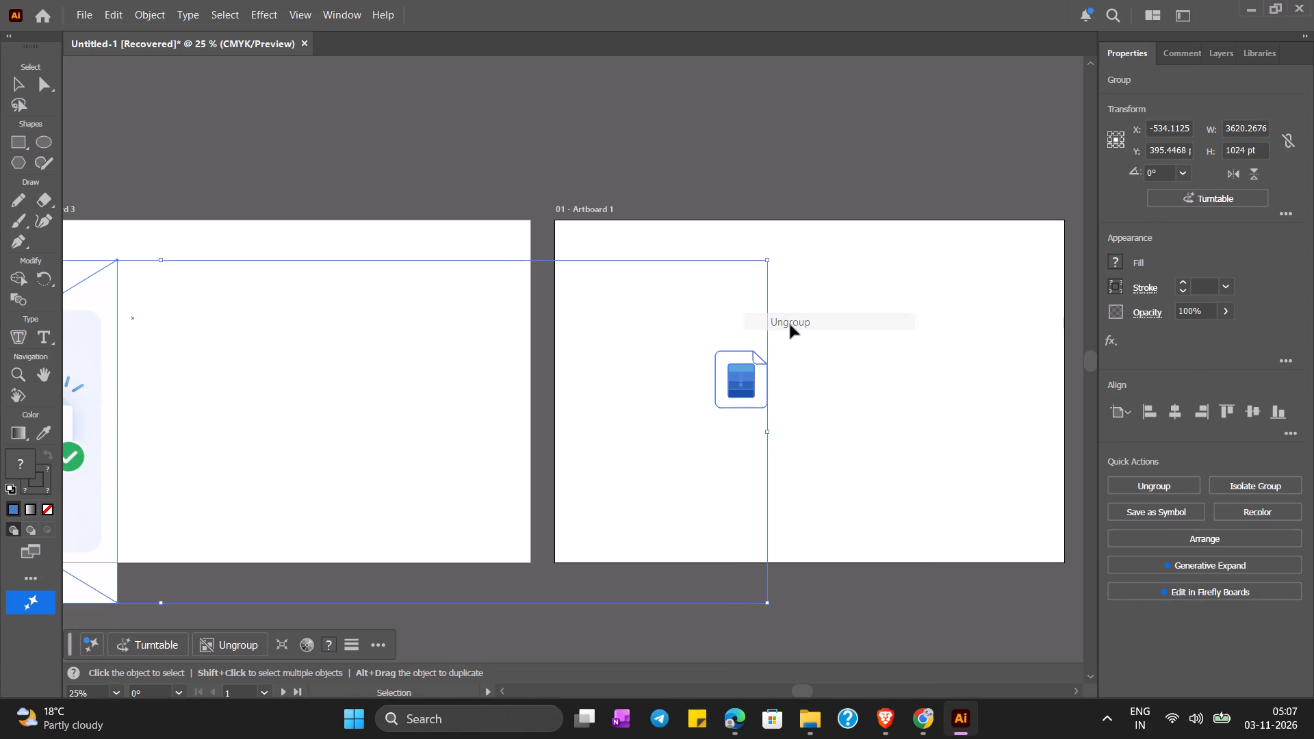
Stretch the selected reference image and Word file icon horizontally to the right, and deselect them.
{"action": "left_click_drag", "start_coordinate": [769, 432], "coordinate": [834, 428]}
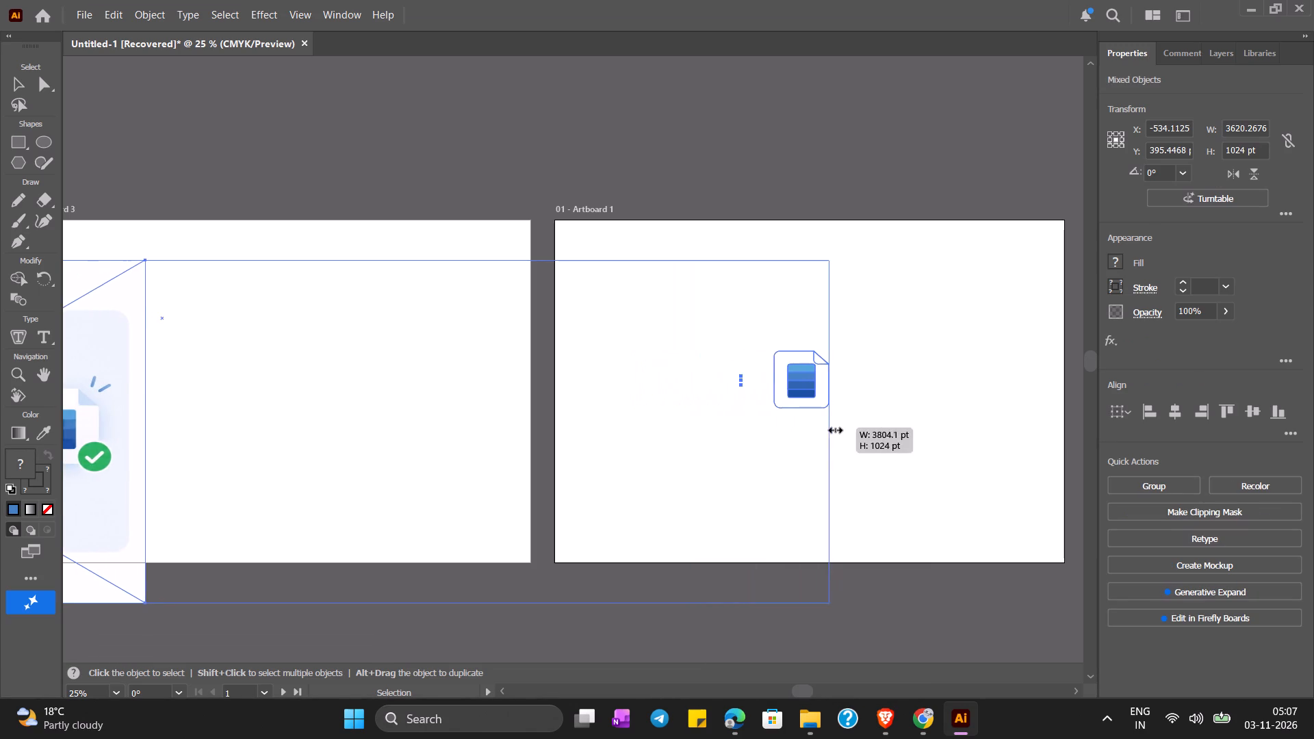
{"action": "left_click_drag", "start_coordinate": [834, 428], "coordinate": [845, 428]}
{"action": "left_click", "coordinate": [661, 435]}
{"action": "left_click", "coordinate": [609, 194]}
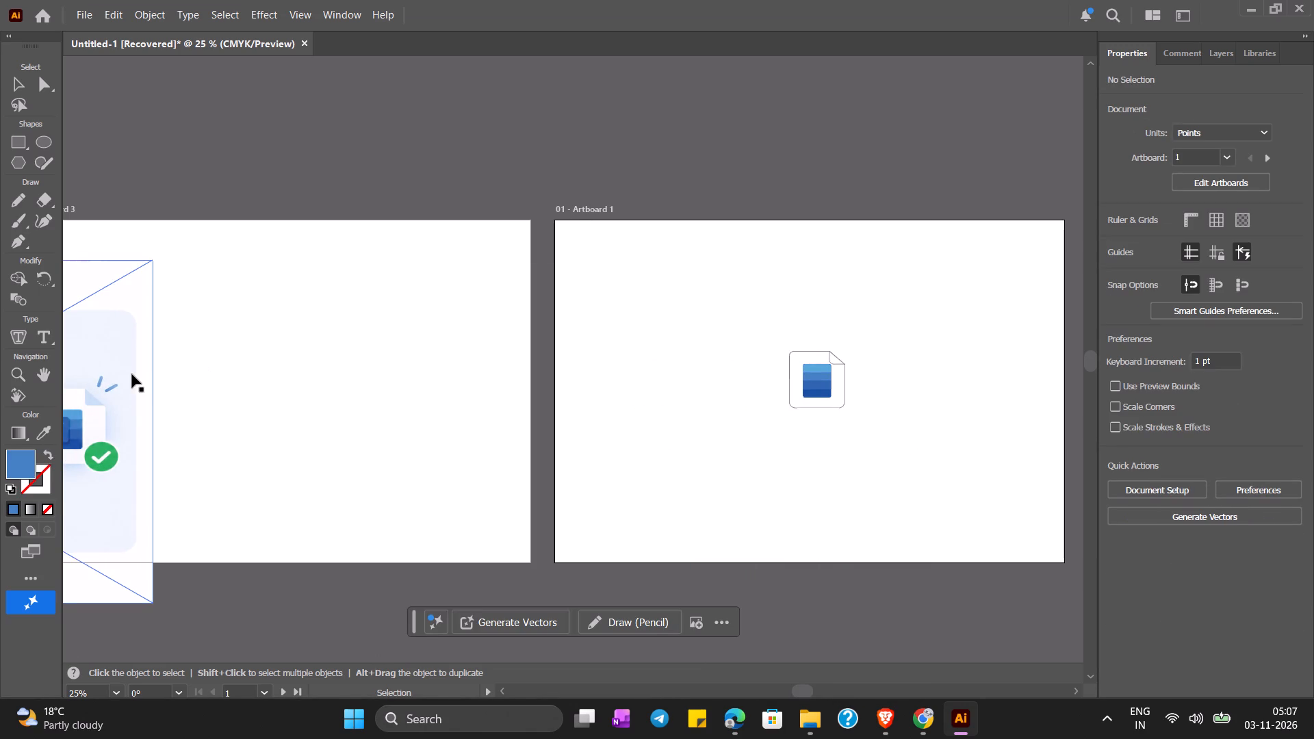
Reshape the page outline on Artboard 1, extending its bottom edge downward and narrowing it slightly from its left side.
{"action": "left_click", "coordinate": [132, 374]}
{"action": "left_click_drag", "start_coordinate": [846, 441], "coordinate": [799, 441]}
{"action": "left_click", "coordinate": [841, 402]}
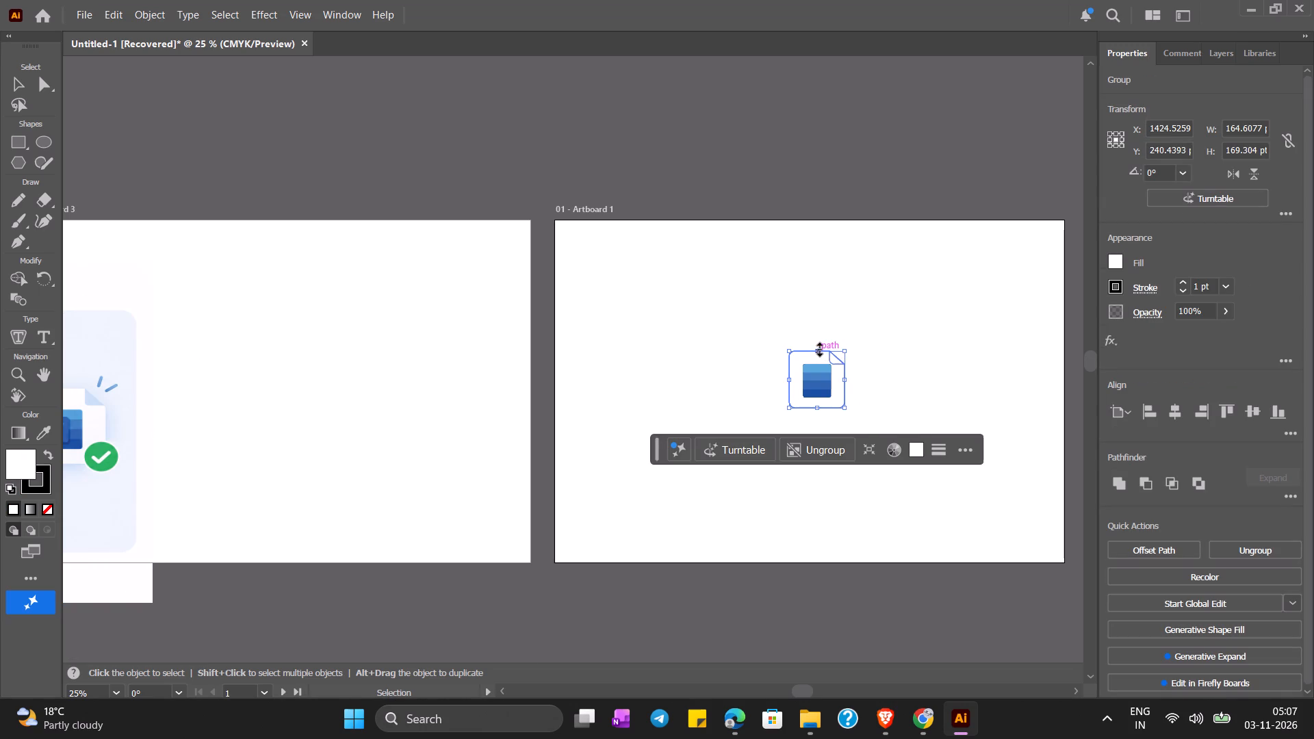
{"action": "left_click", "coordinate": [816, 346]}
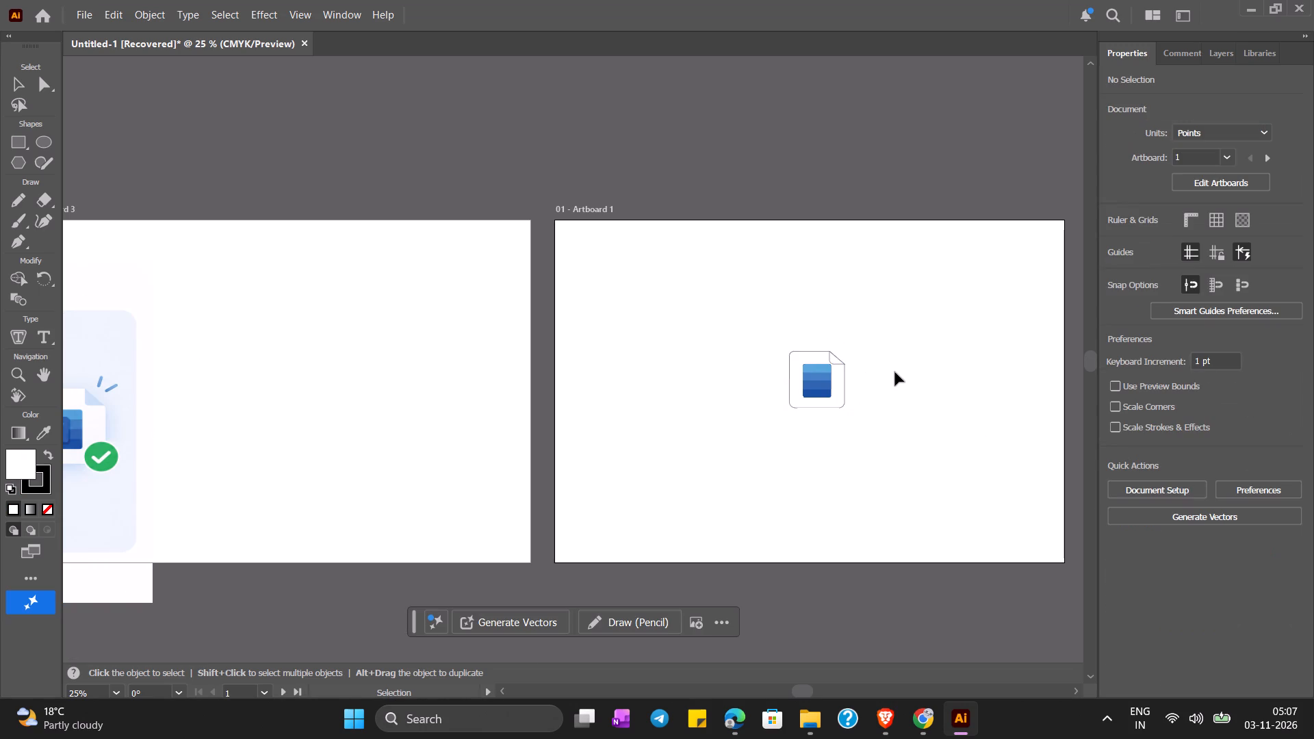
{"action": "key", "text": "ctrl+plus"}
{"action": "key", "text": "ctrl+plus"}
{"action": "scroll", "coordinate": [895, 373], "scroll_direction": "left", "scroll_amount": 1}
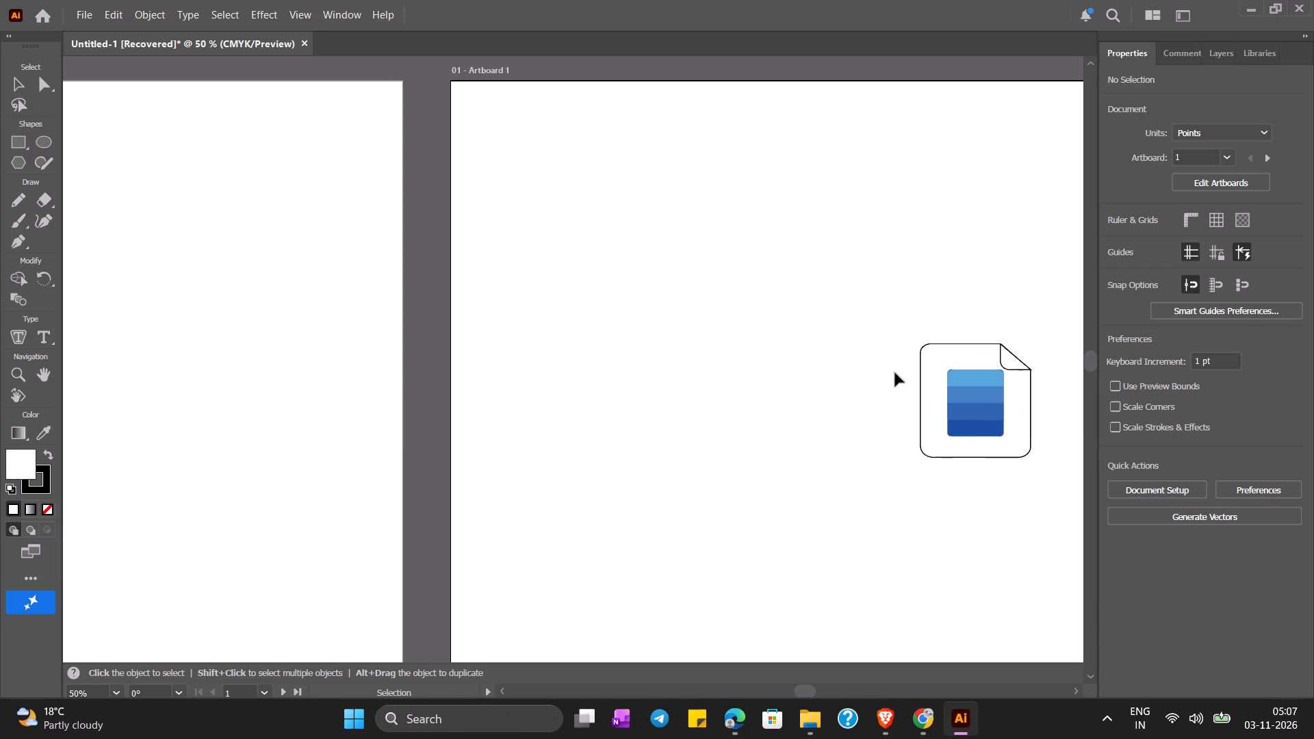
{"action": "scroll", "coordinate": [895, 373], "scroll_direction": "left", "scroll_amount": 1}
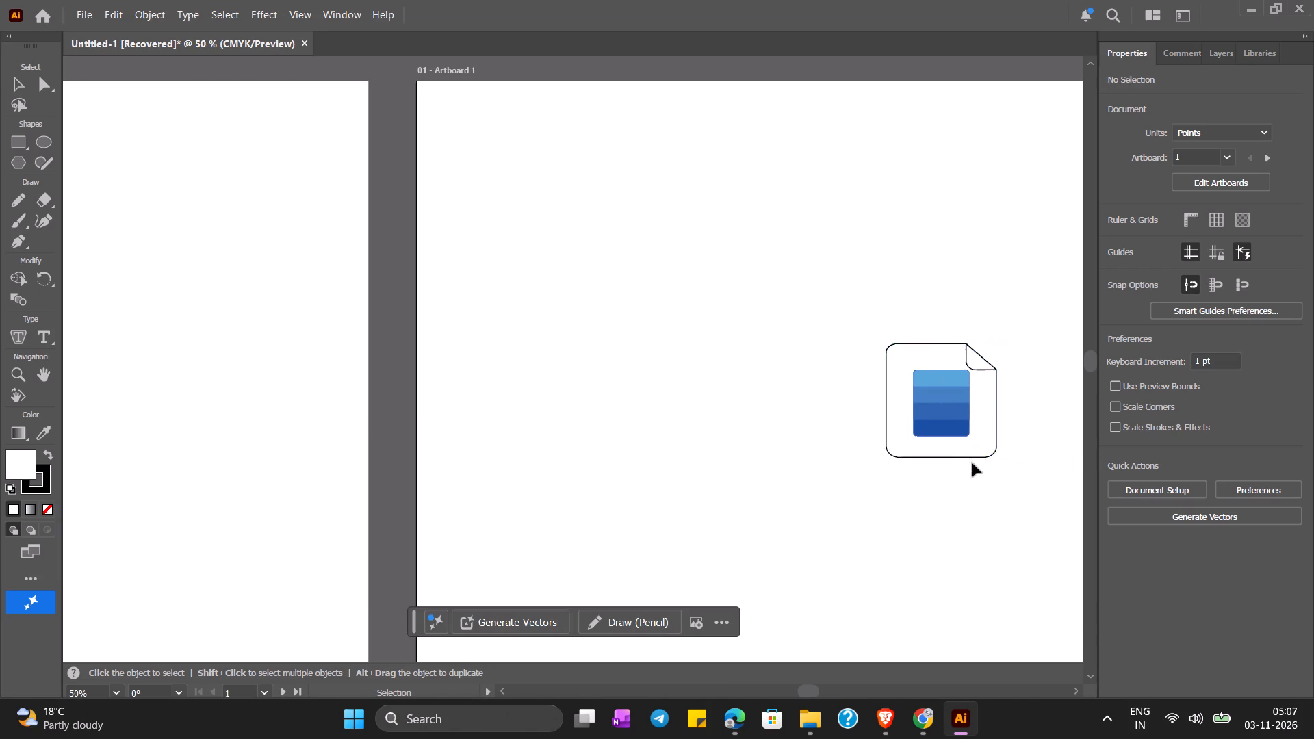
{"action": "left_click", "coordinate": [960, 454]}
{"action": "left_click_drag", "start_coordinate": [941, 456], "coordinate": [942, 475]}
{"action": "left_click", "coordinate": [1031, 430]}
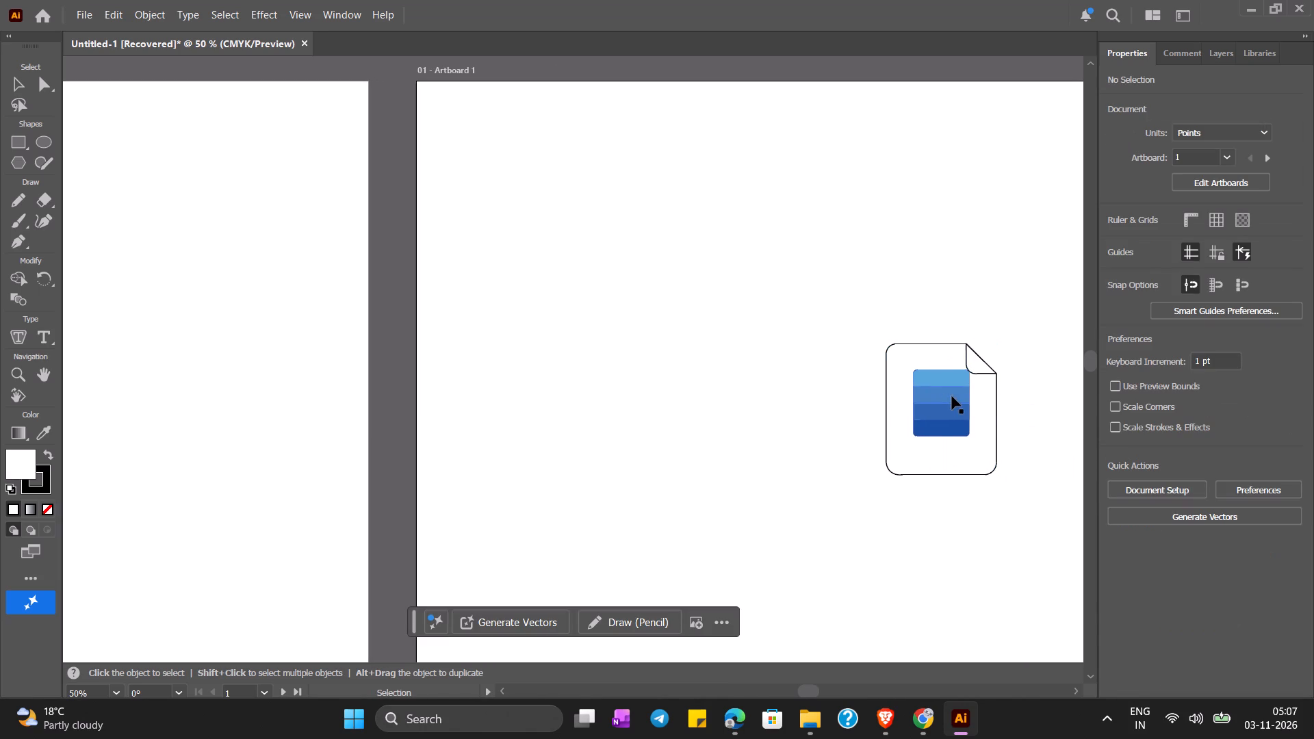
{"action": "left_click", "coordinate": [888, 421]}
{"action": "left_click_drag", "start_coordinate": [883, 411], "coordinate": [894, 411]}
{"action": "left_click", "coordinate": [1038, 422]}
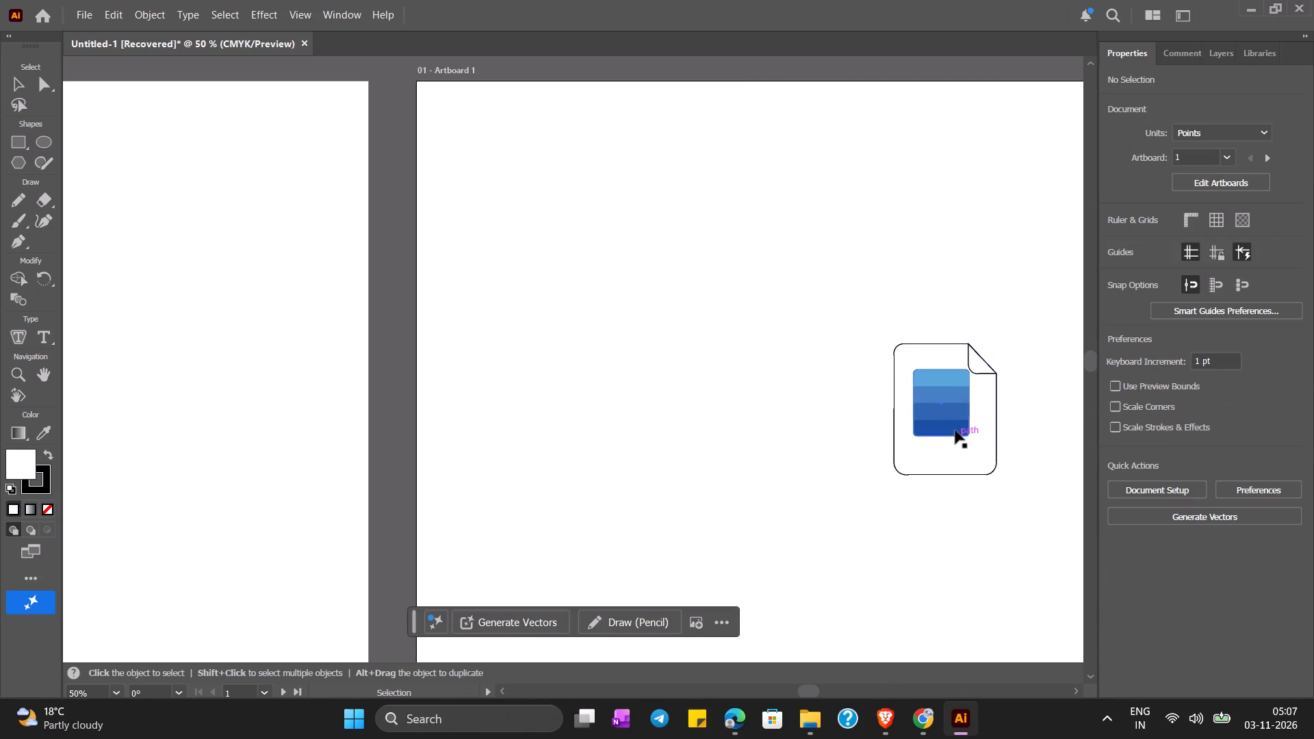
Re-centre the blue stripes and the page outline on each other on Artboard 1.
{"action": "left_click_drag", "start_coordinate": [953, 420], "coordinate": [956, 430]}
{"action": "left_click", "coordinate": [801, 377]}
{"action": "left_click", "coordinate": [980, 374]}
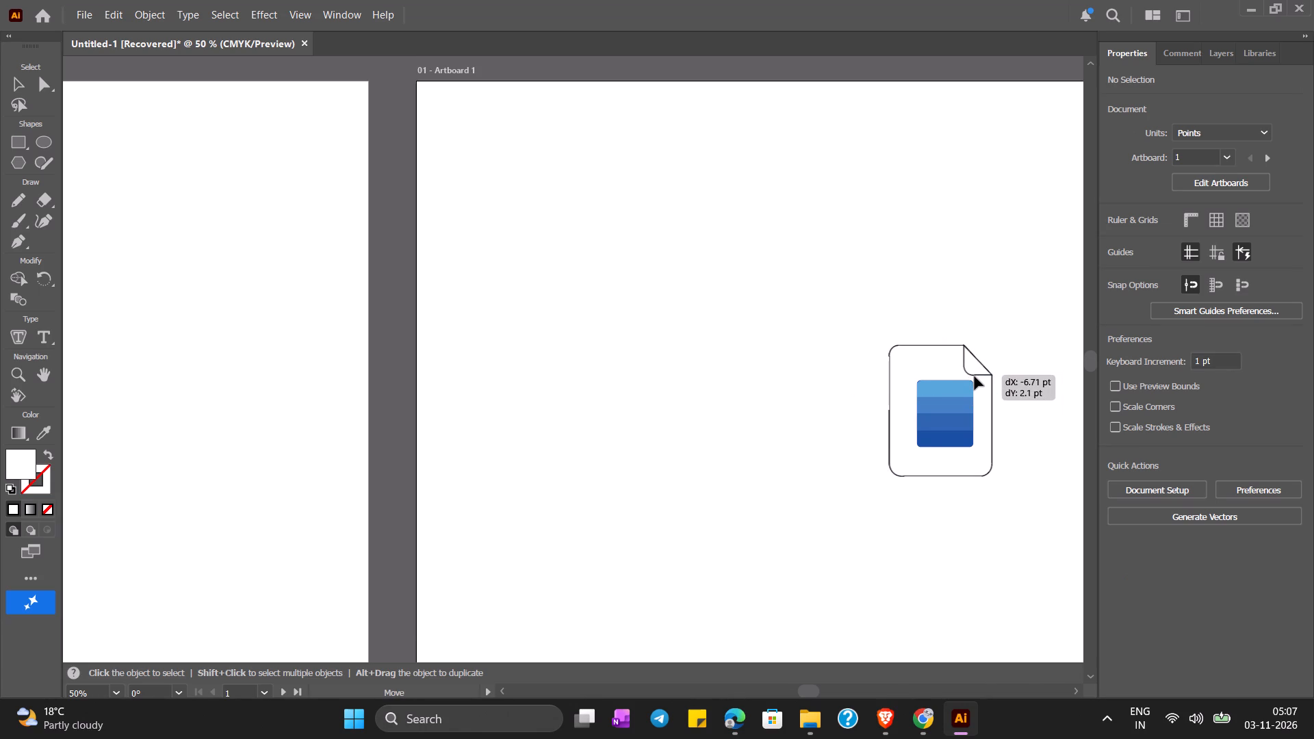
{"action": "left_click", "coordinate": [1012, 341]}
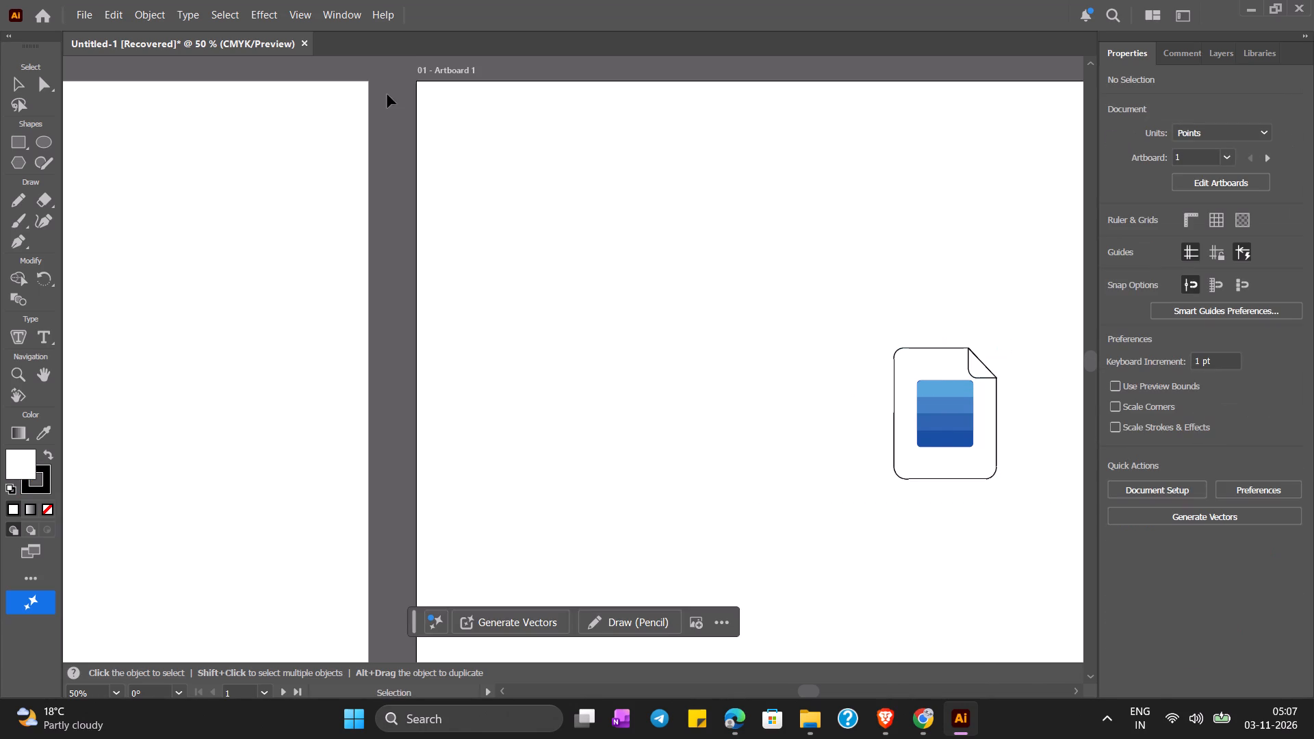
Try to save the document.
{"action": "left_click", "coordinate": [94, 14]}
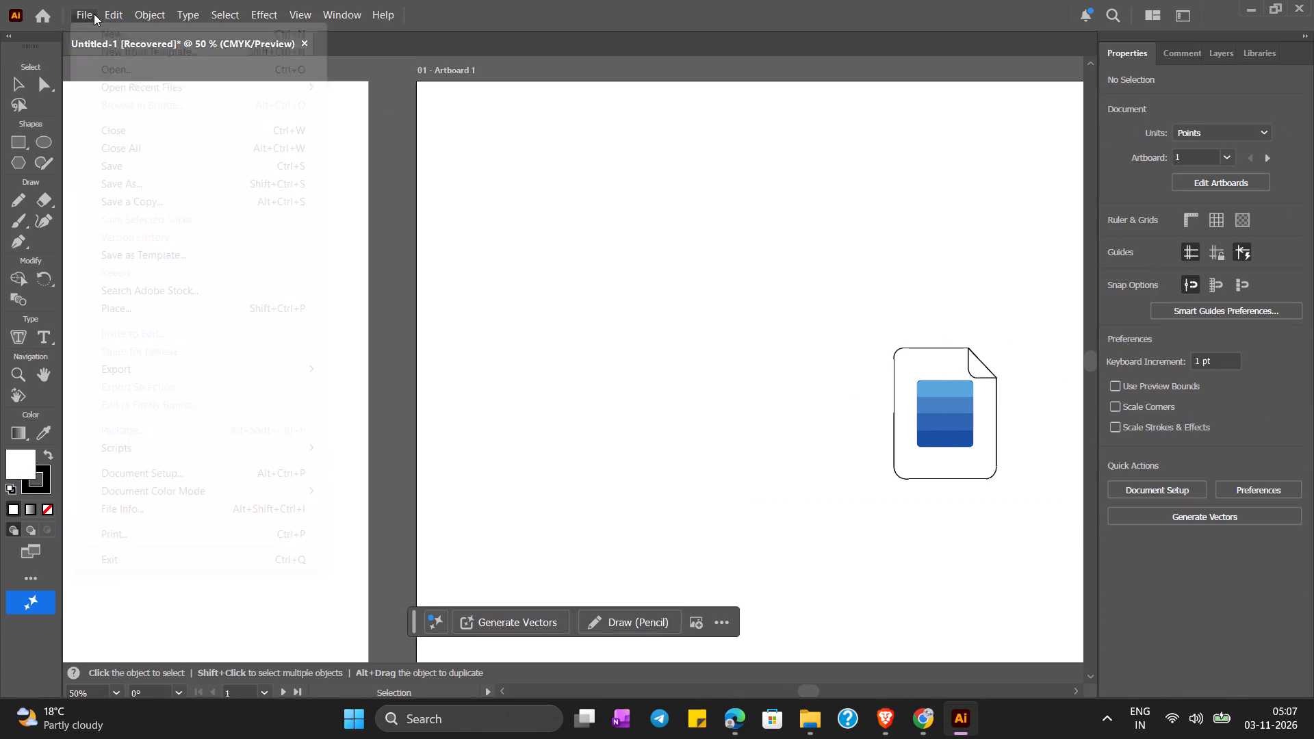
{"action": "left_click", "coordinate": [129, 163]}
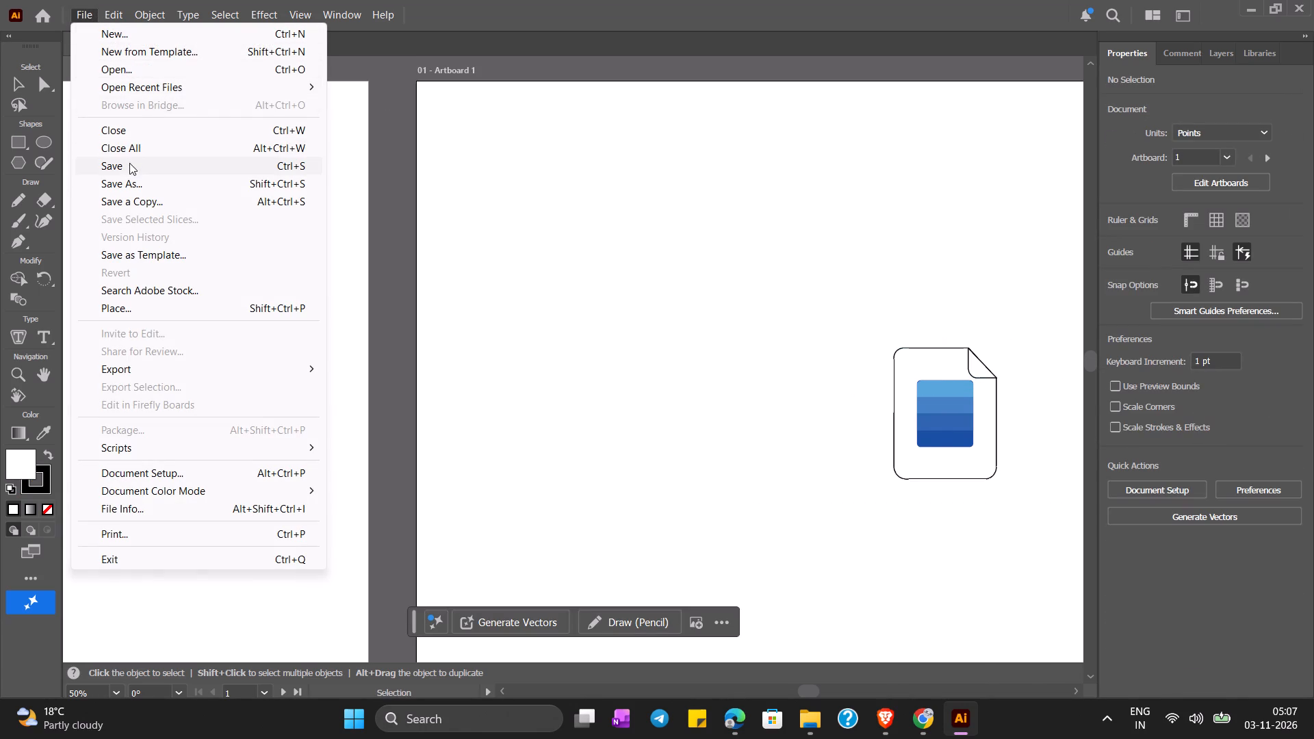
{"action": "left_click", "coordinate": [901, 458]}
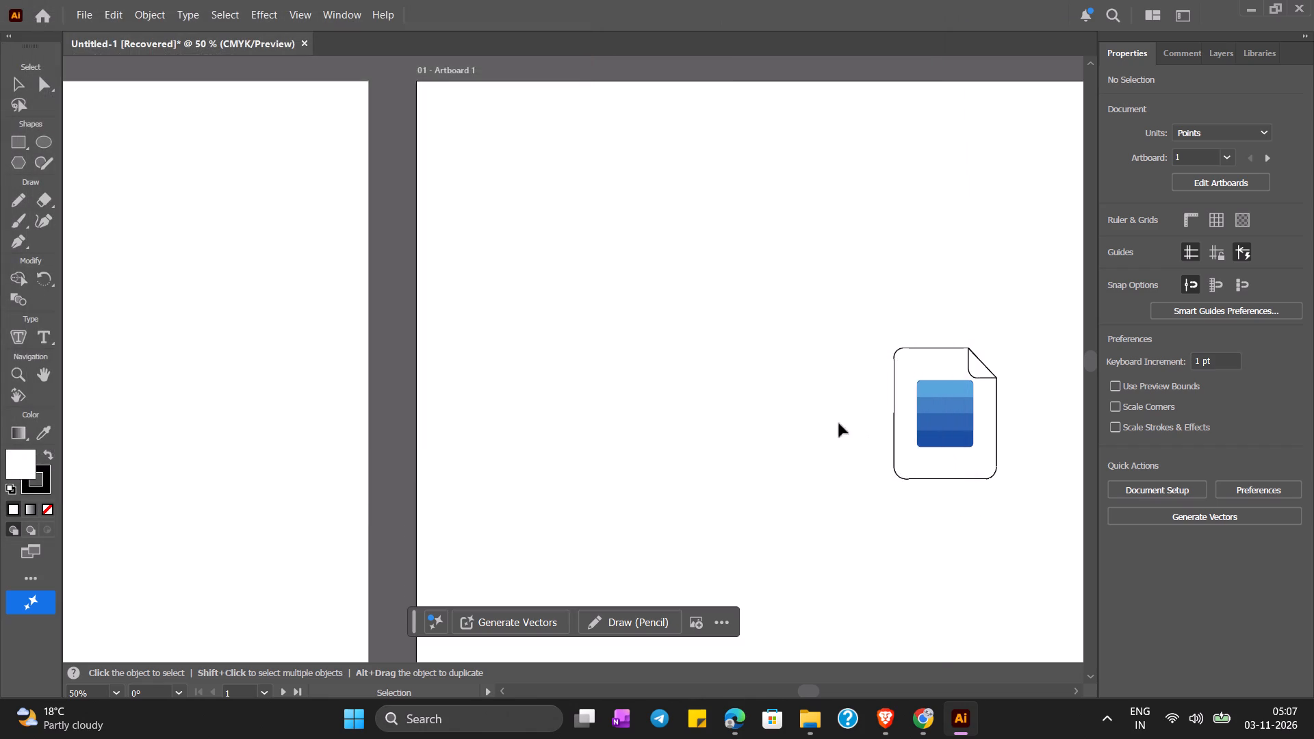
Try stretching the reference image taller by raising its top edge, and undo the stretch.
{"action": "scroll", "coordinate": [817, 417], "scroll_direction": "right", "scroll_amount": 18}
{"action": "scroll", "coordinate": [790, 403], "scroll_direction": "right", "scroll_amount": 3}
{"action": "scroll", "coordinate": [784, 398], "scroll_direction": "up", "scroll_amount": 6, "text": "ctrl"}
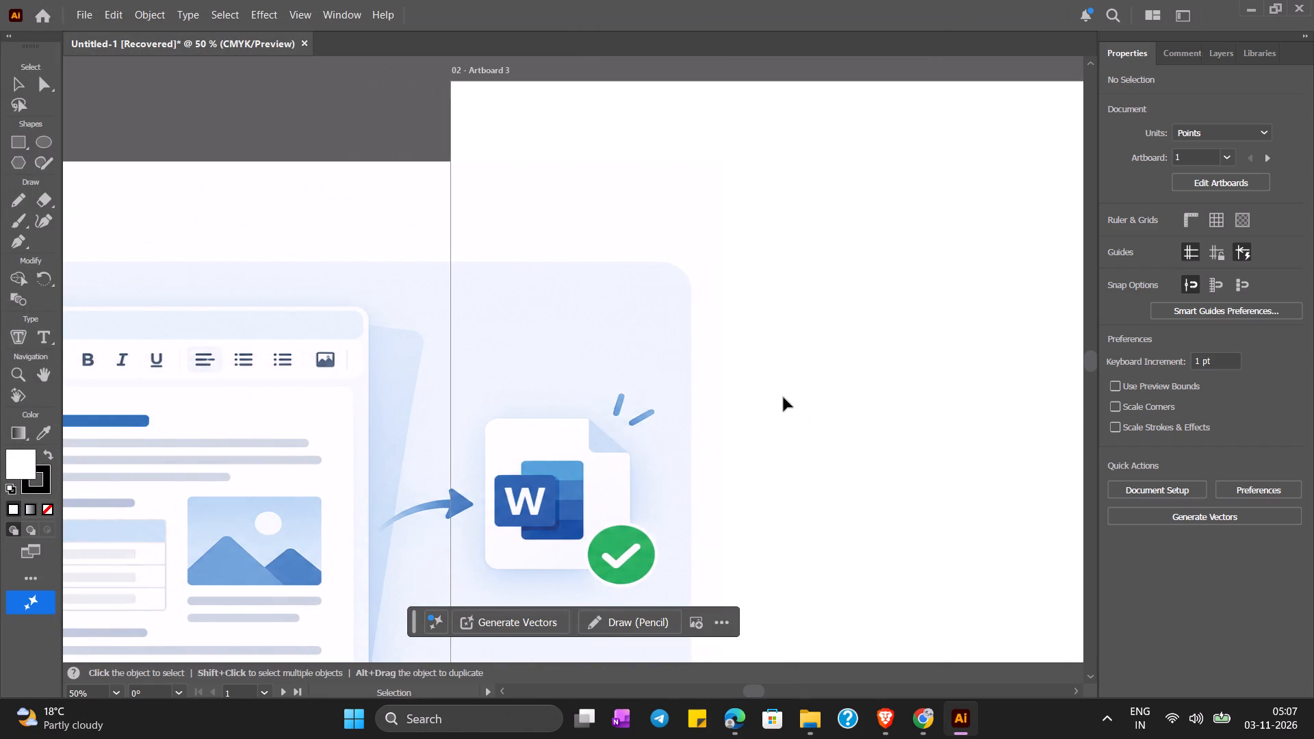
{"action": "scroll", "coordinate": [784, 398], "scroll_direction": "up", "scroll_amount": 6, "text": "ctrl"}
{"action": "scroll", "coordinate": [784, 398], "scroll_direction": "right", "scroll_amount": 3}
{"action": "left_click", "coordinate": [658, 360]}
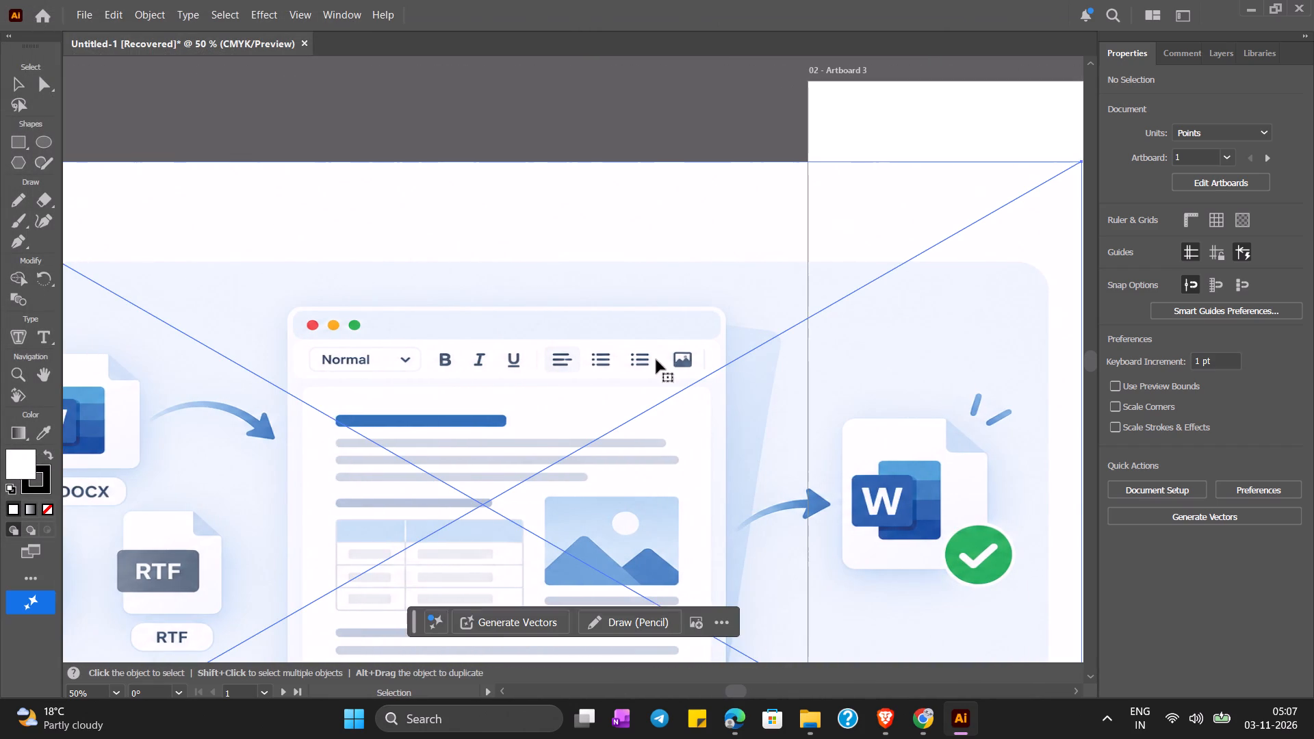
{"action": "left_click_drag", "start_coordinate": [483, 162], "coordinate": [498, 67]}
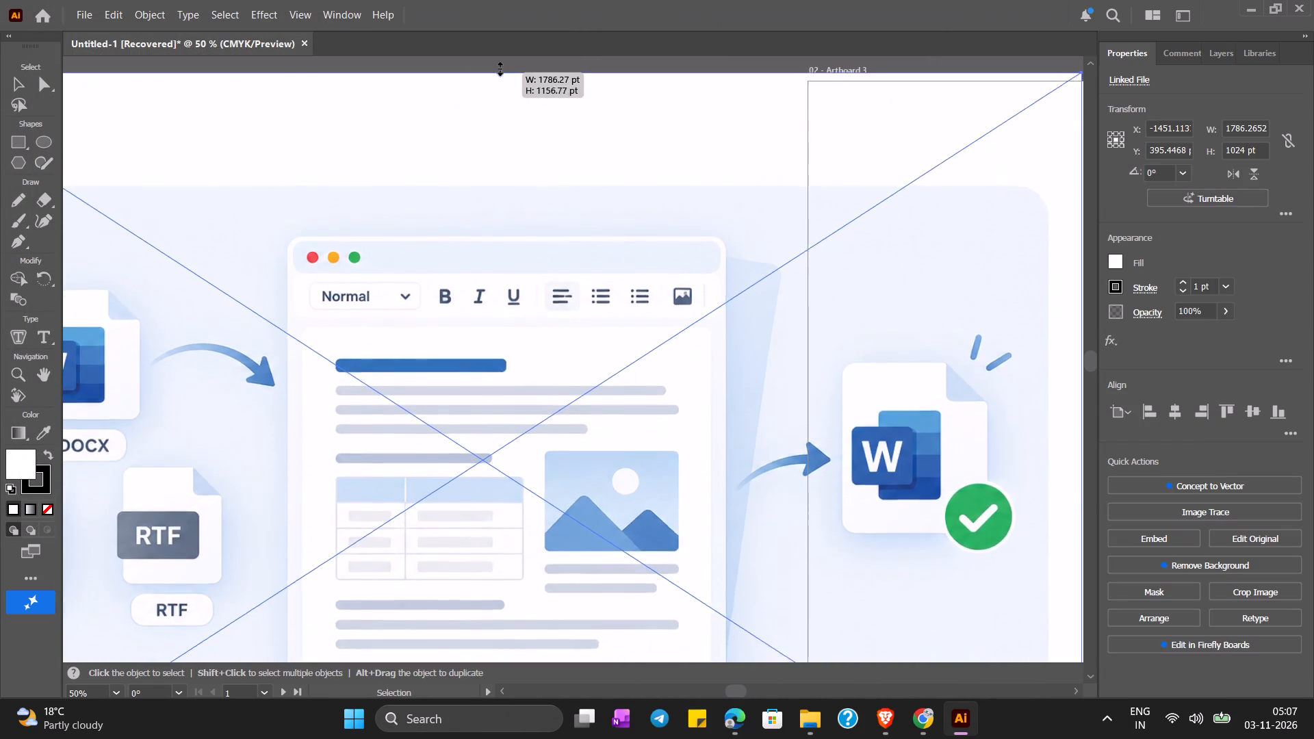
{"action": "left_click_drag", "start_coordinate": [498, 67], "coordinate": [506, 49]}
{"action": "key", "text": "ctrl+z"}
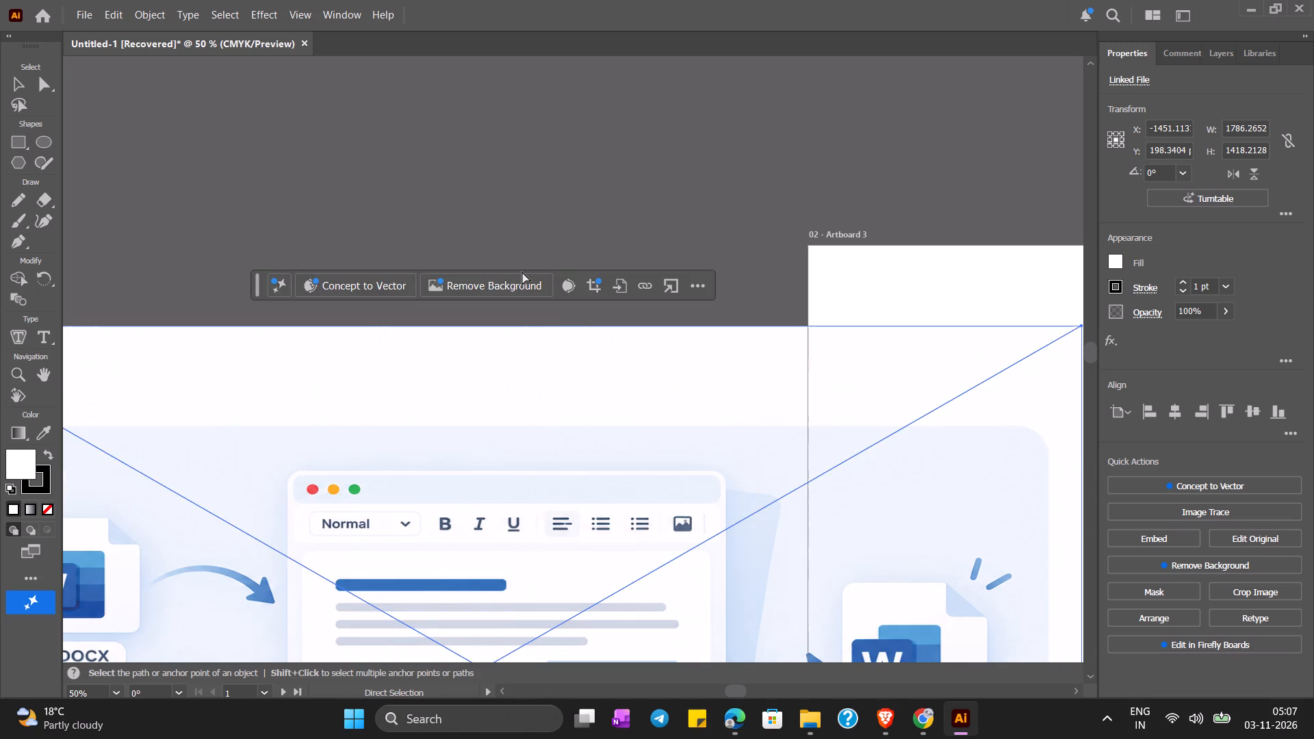
Undo the icon reshaping, the ungrouping, the horizontal stretching and the move of the blue stripes onto the page outline.
{"action": "key", "text": "ctrl+z"}
{"action": "key", "text": "ctrl+z"}
{"action": "key", "text": "ctrl+z"}
{"action": "key", "text": "ctrl+z"}
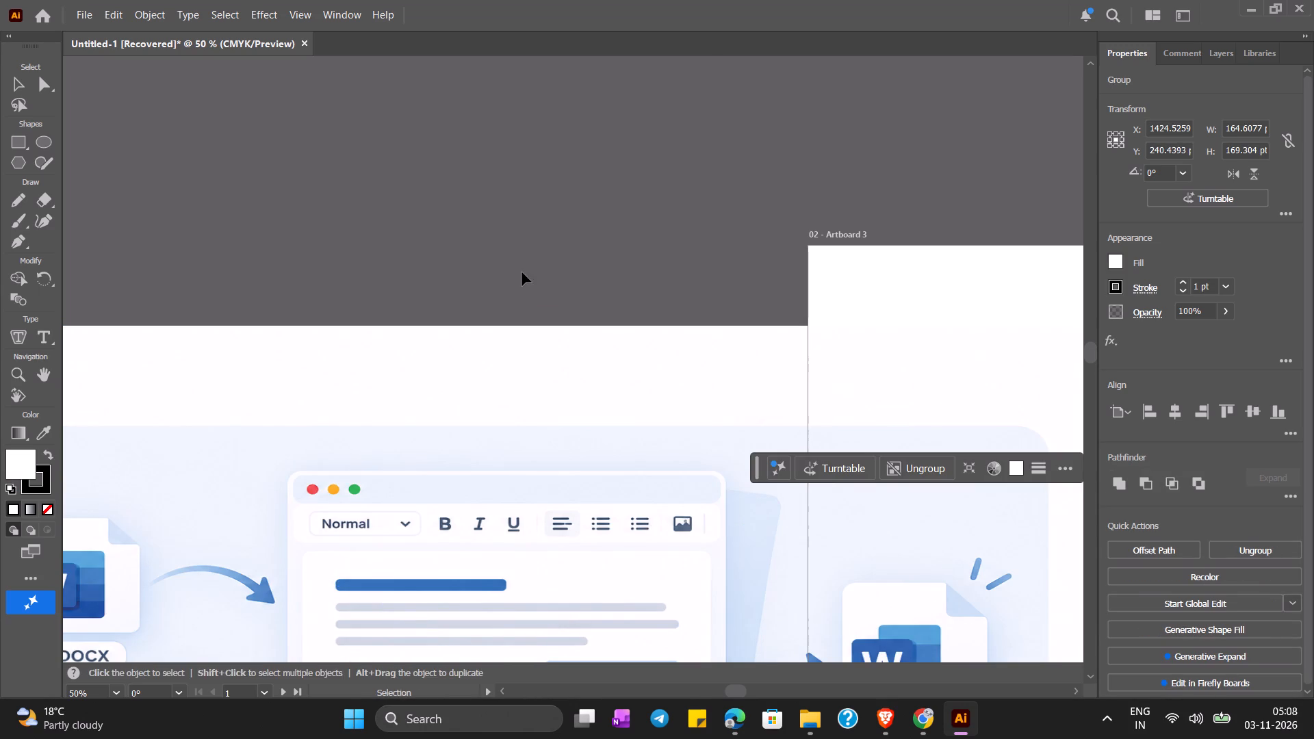
{"action": "key", "text": "ctrl+minus"}
{"action": "key", "text": "ctrl+minus"}
{"action": "key", "text": "ctrl+z"}
{"action": "key", "text": "ctrl+z"}
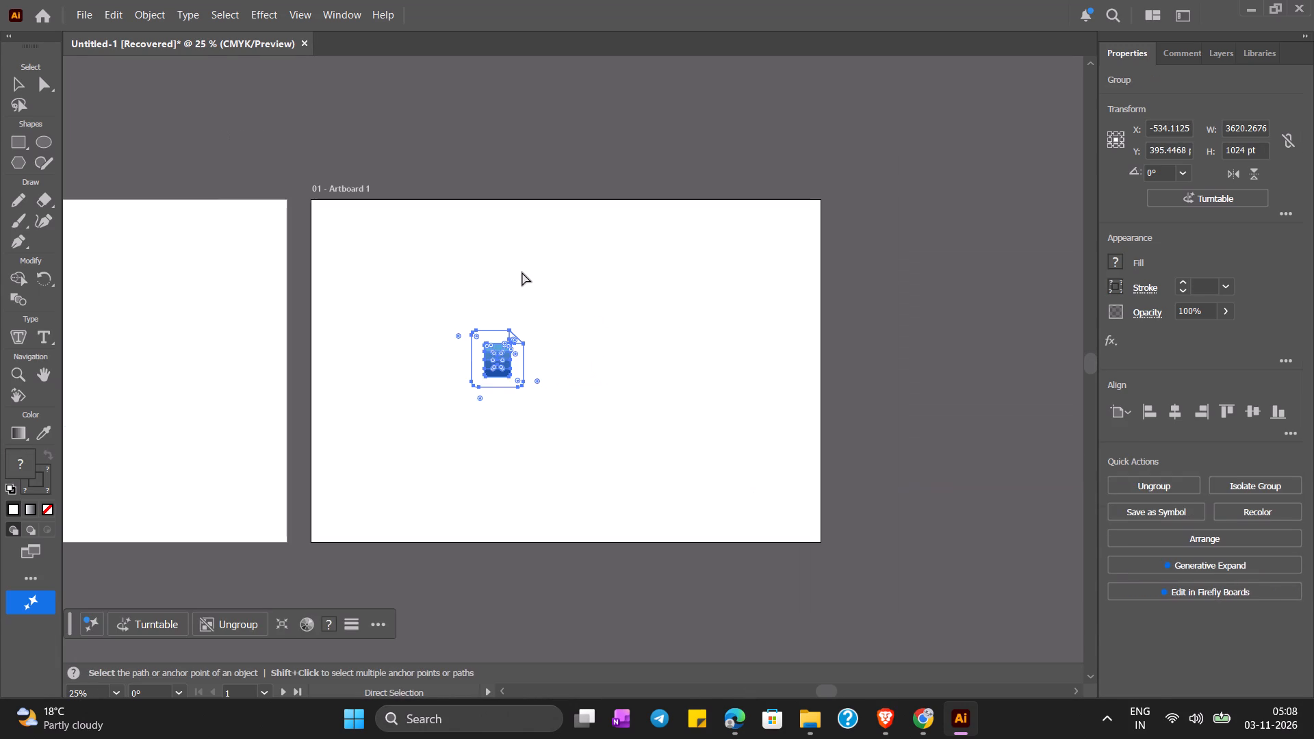
{"action": "key", "text": "ctrl+z"}
{"action": "key", "text": "ctrl+z"}
{"action": "key", "text": "ctrl+z"}
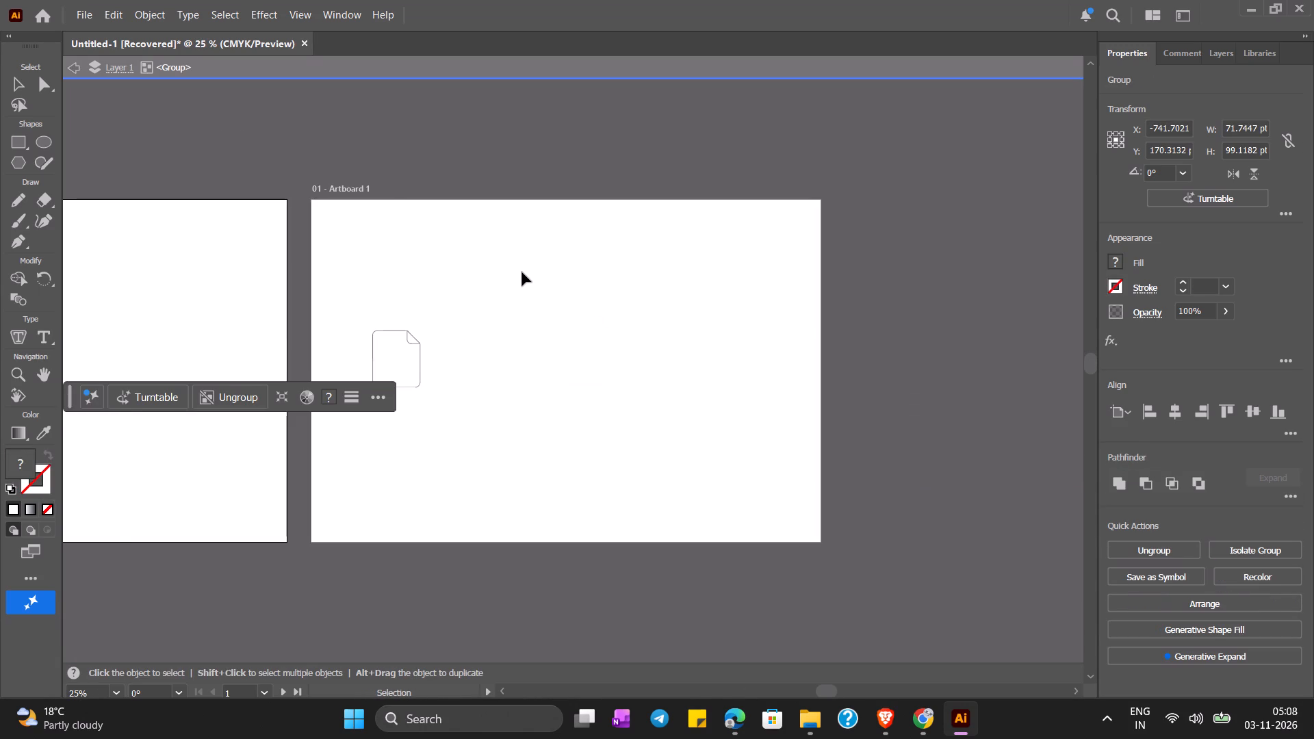
Undo the grouping of the blue stripes and the earlier move of the reference image.
{"action": "scroll", "coordinate": [522, 272], "scroll_direction": "right", "scroll_amount": 15}
{"action": "scroll", "coordinate": [531, 296], "scroll_direction": "right", "scroll_amount": 7}
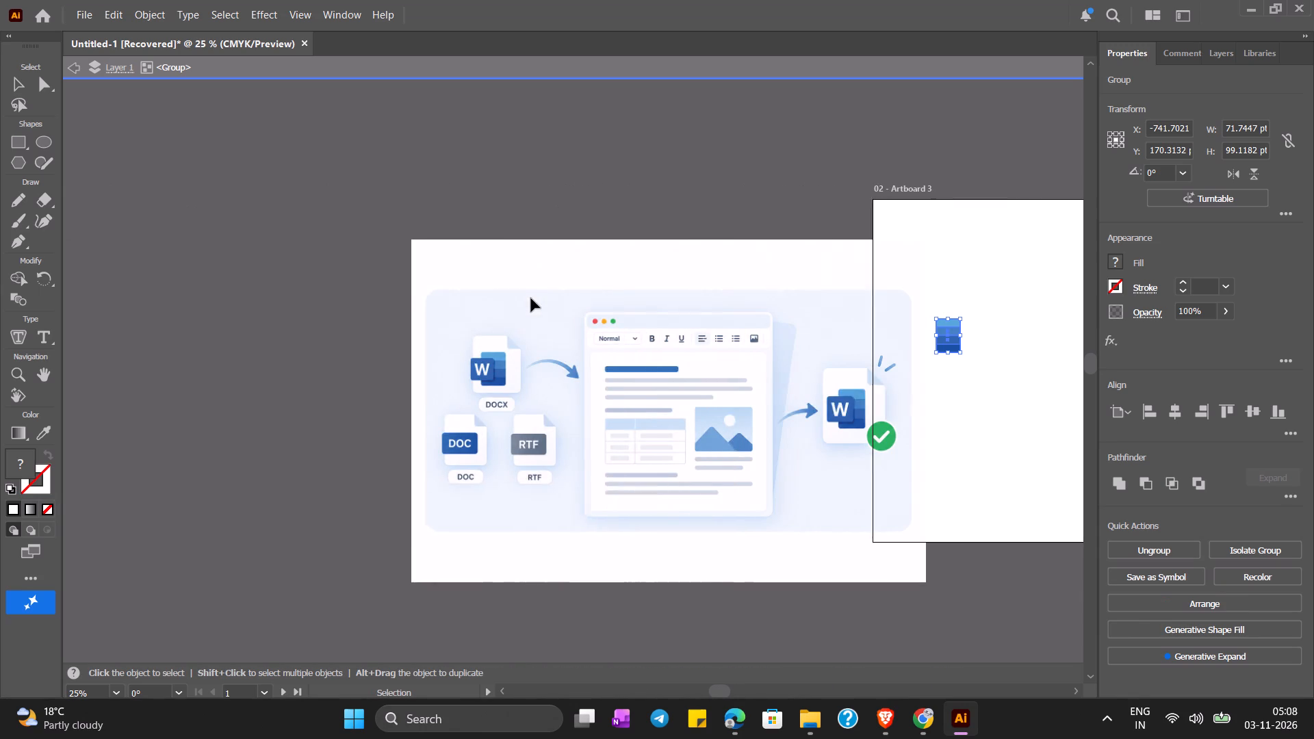
{"action": "scroll", "coordinate": [531, 298], "scroll_direction": "right", "scroll_amount": 3}
{"action": "scroll", "coordinate": [531, 298], "scroll_direction": "left", "scroll_amount": 16}
{"action": "left_click", "coordinate": [604, 309]}
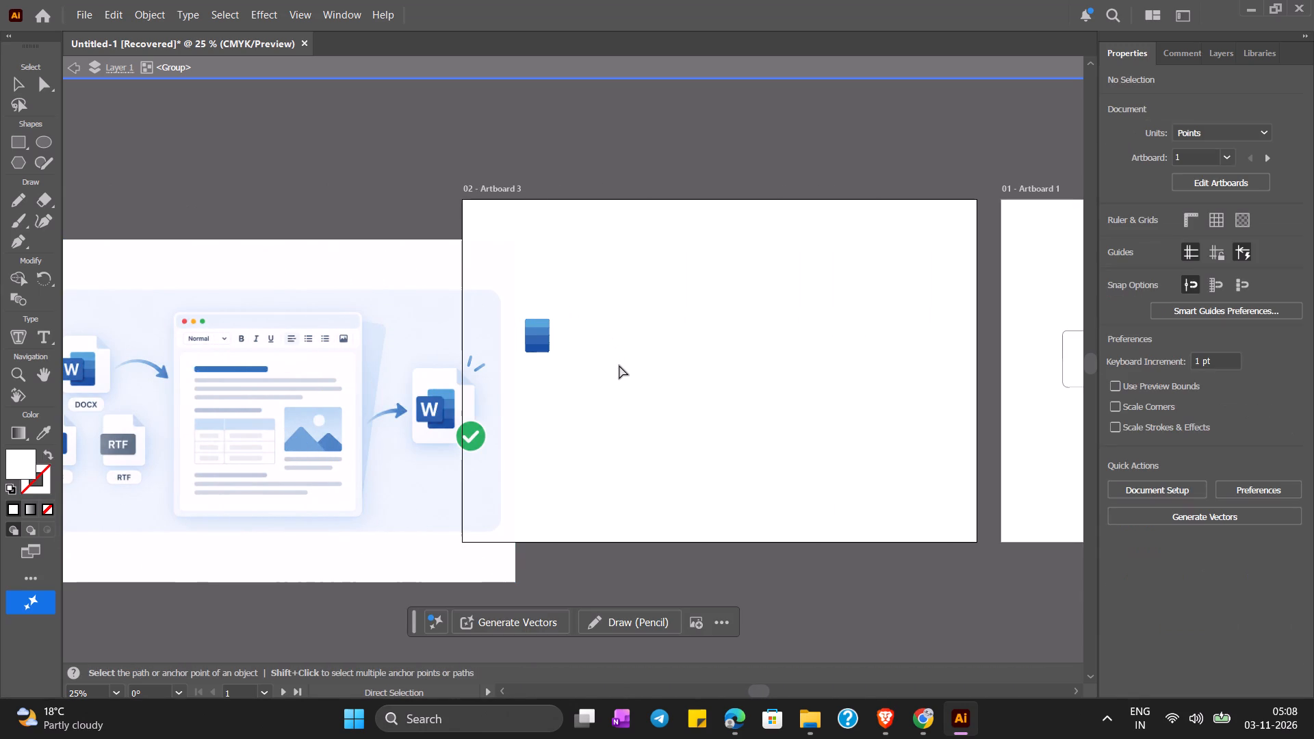
{"action": "key", "text": "ctrl+z"}
{"action": "key", "text": "ctrl+z"}
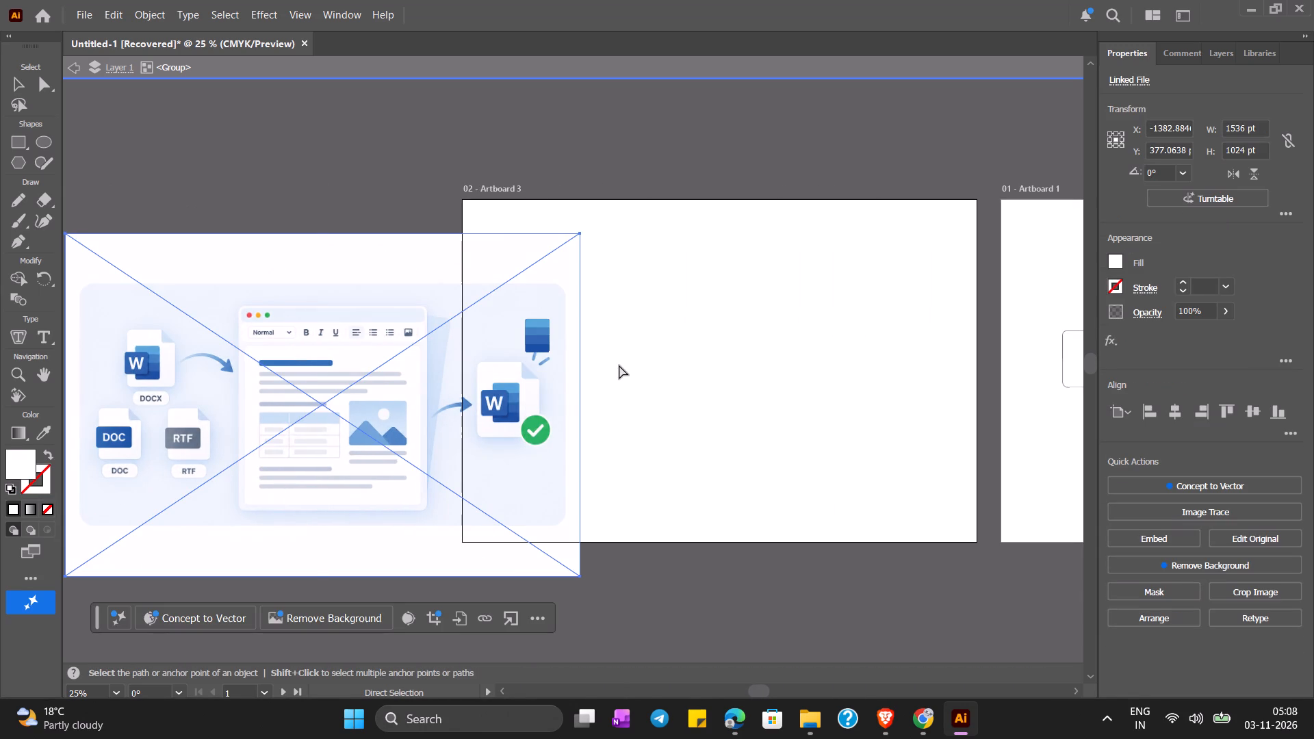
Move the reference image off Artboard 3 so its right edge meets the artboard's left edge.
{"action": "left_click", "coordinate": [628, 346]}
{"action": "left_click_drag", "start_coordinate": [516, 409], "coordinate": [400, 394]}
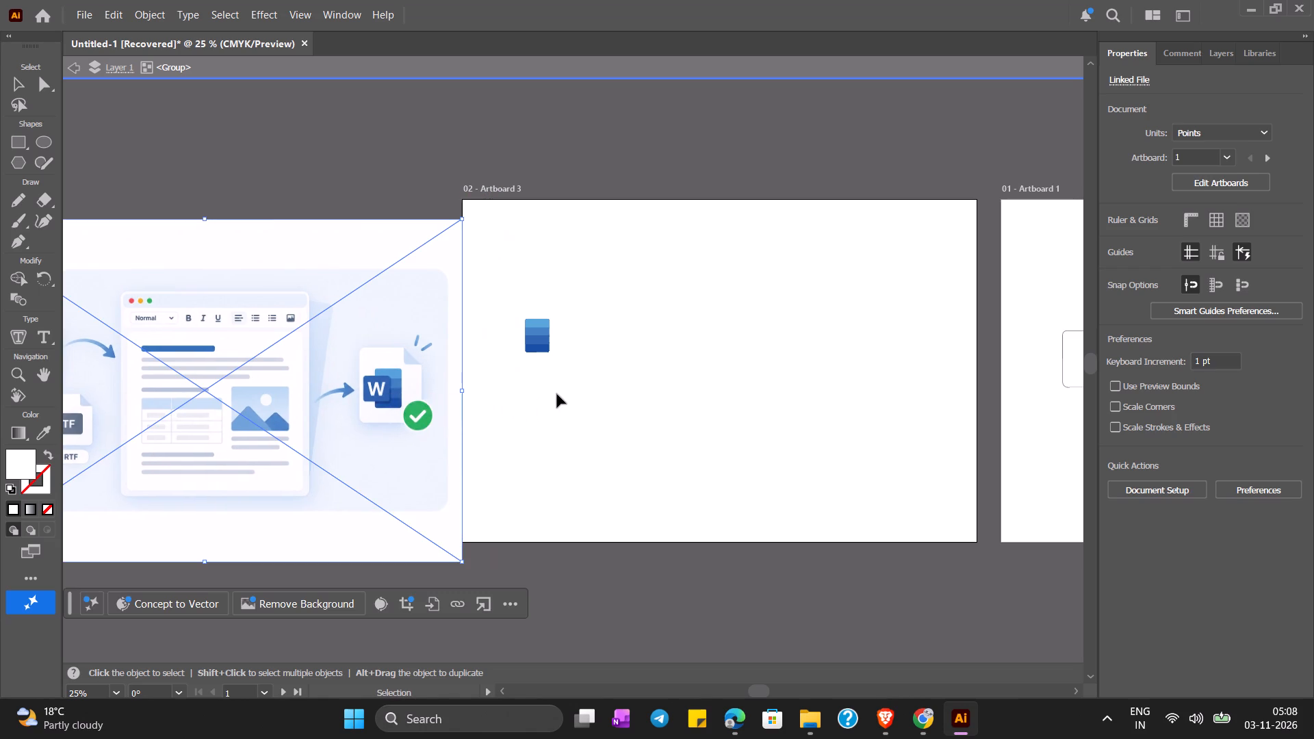
Move the four blue stripes together from Artboard 3 onto Artboard 1, just above the page outline, and deselect them.
{"action": "left_click_drag", "start_coordinate": [565, 386], "coordinate": [527, 313]}
{"action": "left_click_drag", "start_coordinate": [543, 339], "coordinate": [550, 343]}
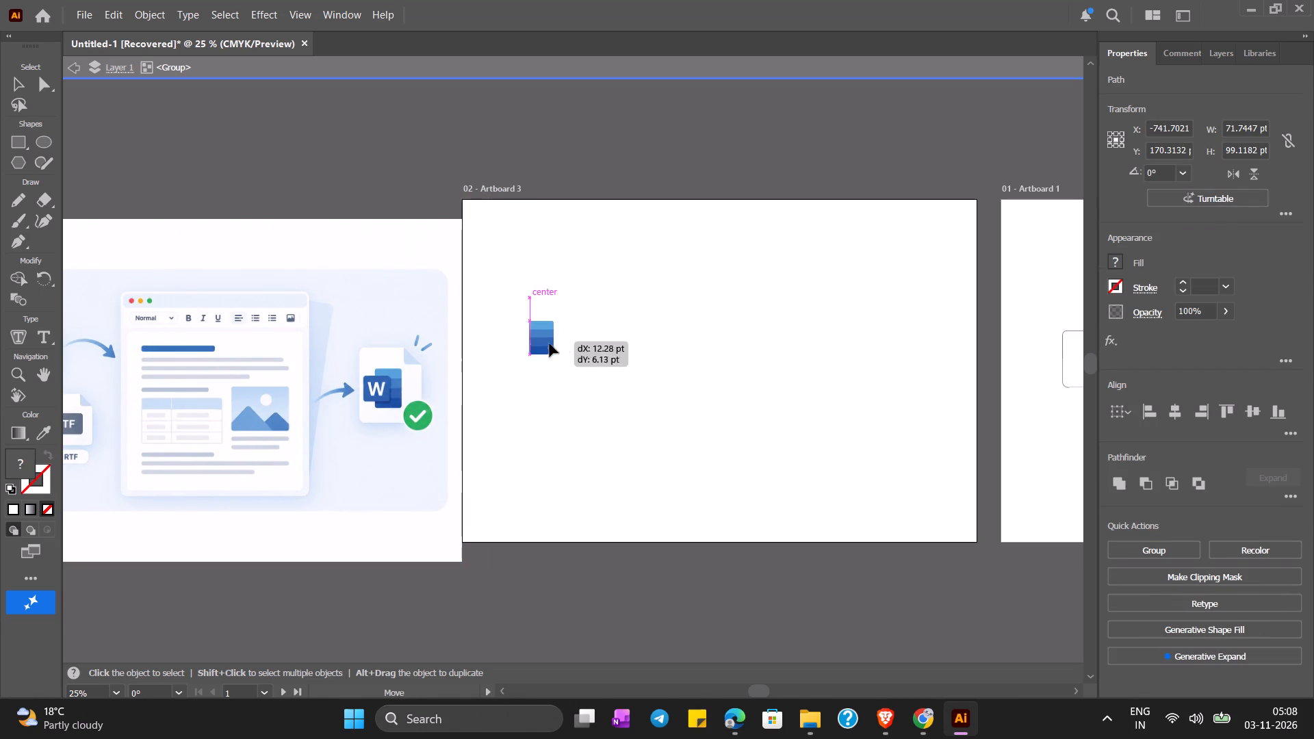
{"action": "left_click_drag", "start_coordinate": [550, 343], "coordinate": [1084, 365]}
{"action": "scroll", "coordinate": [1083, 365], "scroll_direction": "left", "scroll_amount": 5}
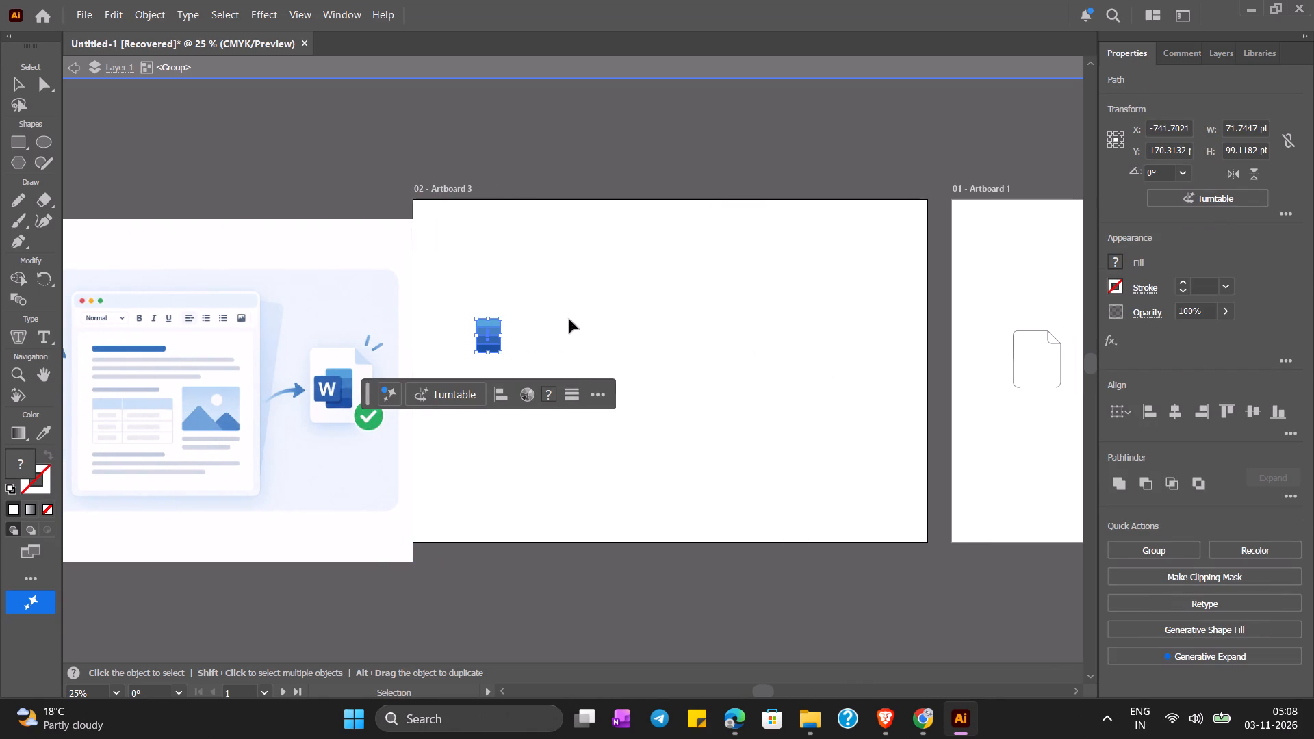
{"action": "left_click_drag", "start_coordinate": [483, 335], "coordinate": [1007, 273]}
{"action": "left_click", "coordinate": [686, 297]}
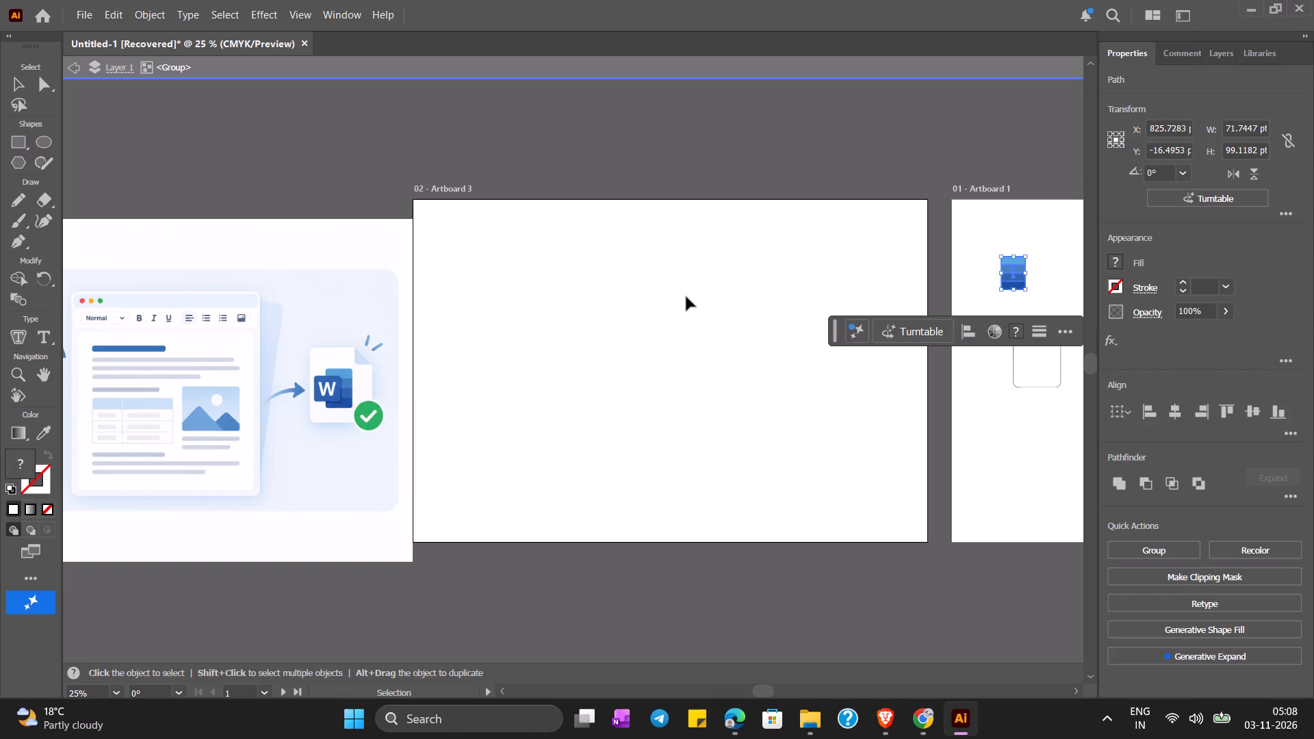
Move the reference image onto Artboard 3, aligned with the artboard's edges.
{"action": "left_click_drag", "start_coordinate": [206, 291], "coordinate": [732, 270]}
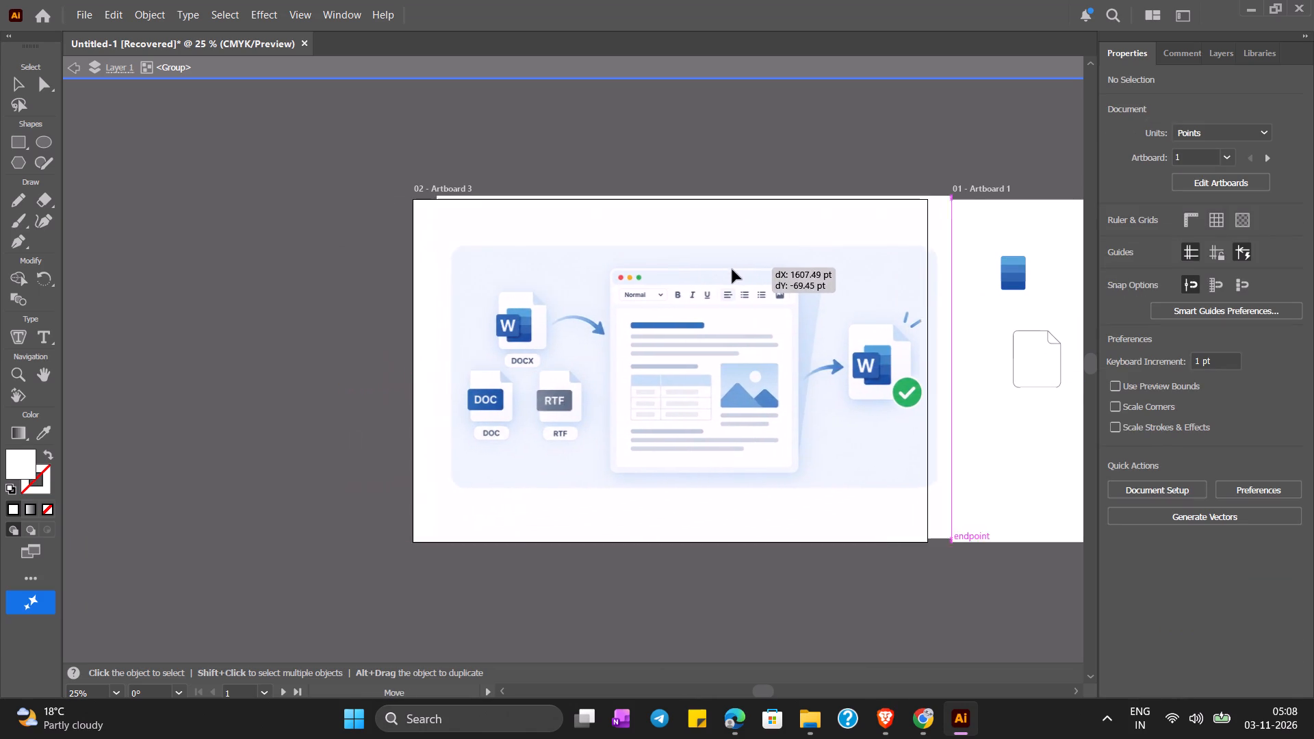
{"action": "left_click_drag", "start_coordinate": [732, 270], "coordinate": [719, 270]}
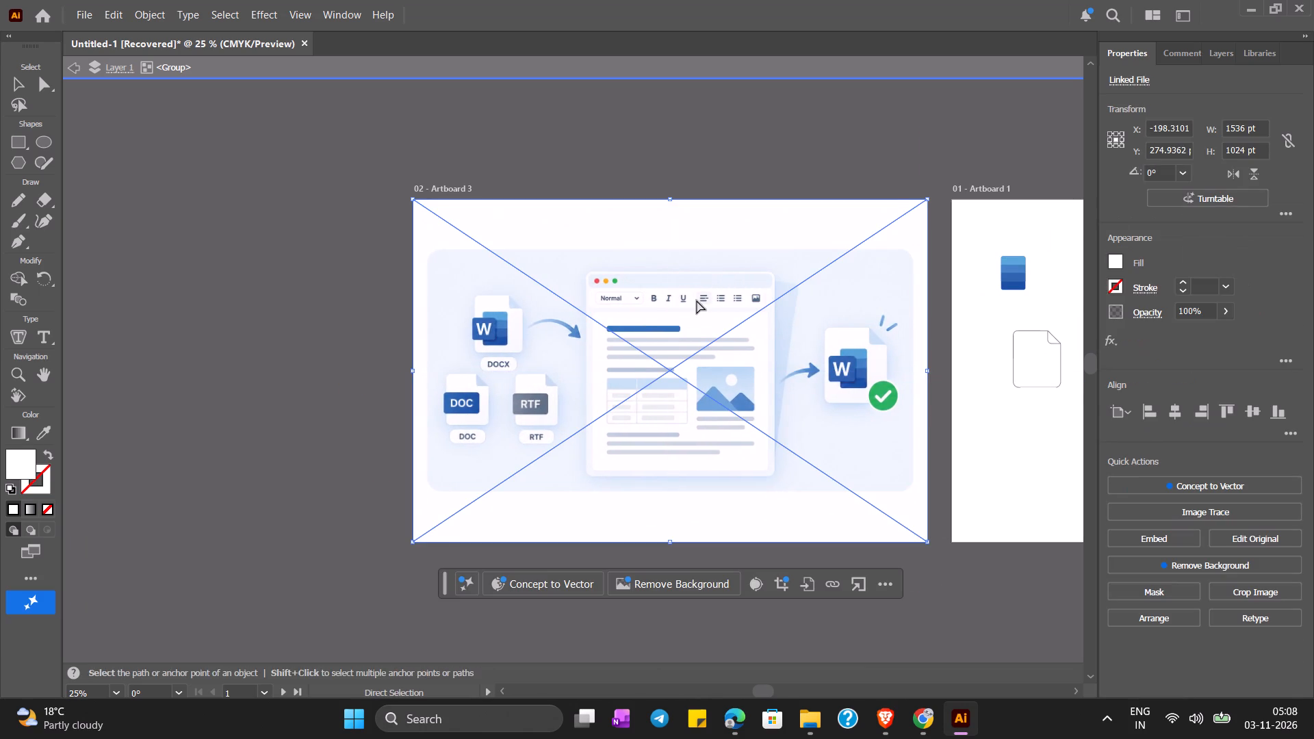
Trace the white W of the reference image's DOCX icon with the Pen tool as a closed white path, about 45 by 36 pt.
{"action": "key", "text": "ctrl+plus"}
{"action": "key", "text": "ctrl+plus"}
{"action": "key", "text": "ctrl+plus"}
{"action": "scroll", "coordinate": [697, 300], "scroll_direction": "right", "scroll_amount": 5}
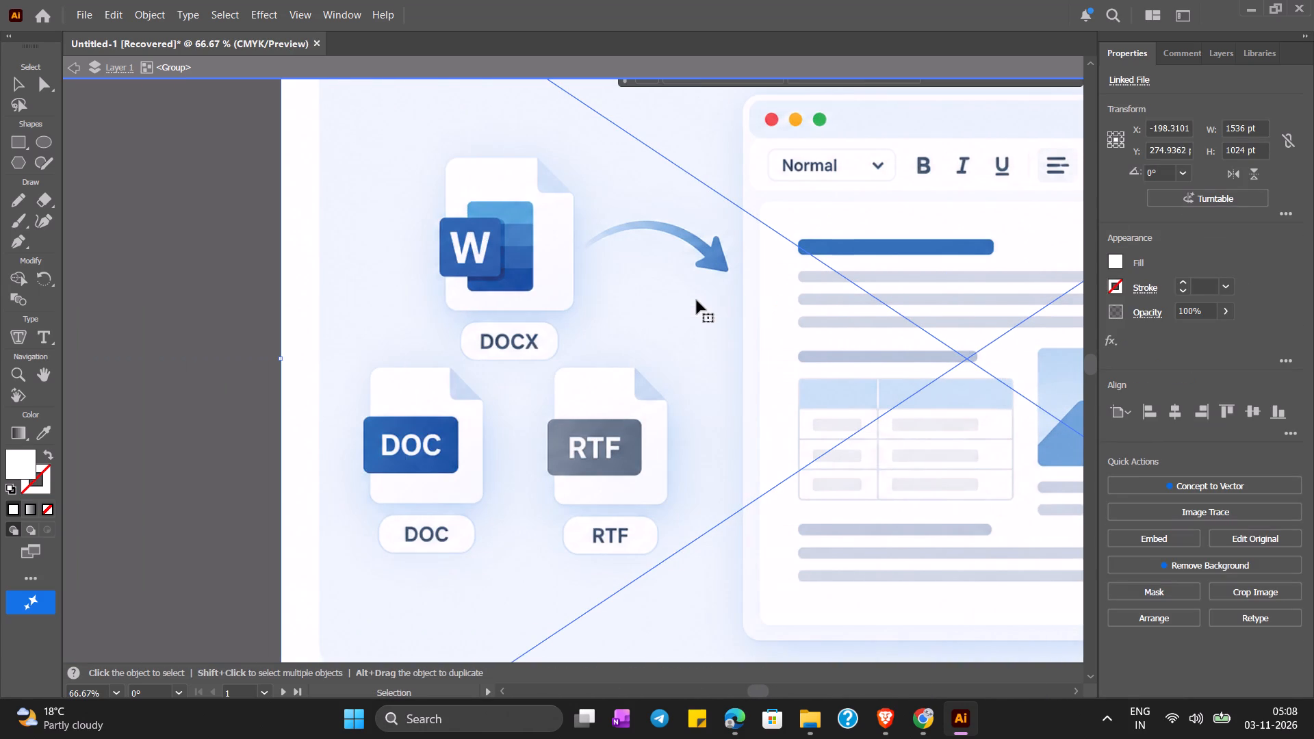
{"action": "scroll", "coordinate": [697, 300], "scroll_direction": "right", "scroll_amount": 3}
{"action": "key", "text": "ctrl+plus"}
{"action": "scroll", "coordinate": [697, 300], "scroll_direction": "right", "scroll_amount": 8}
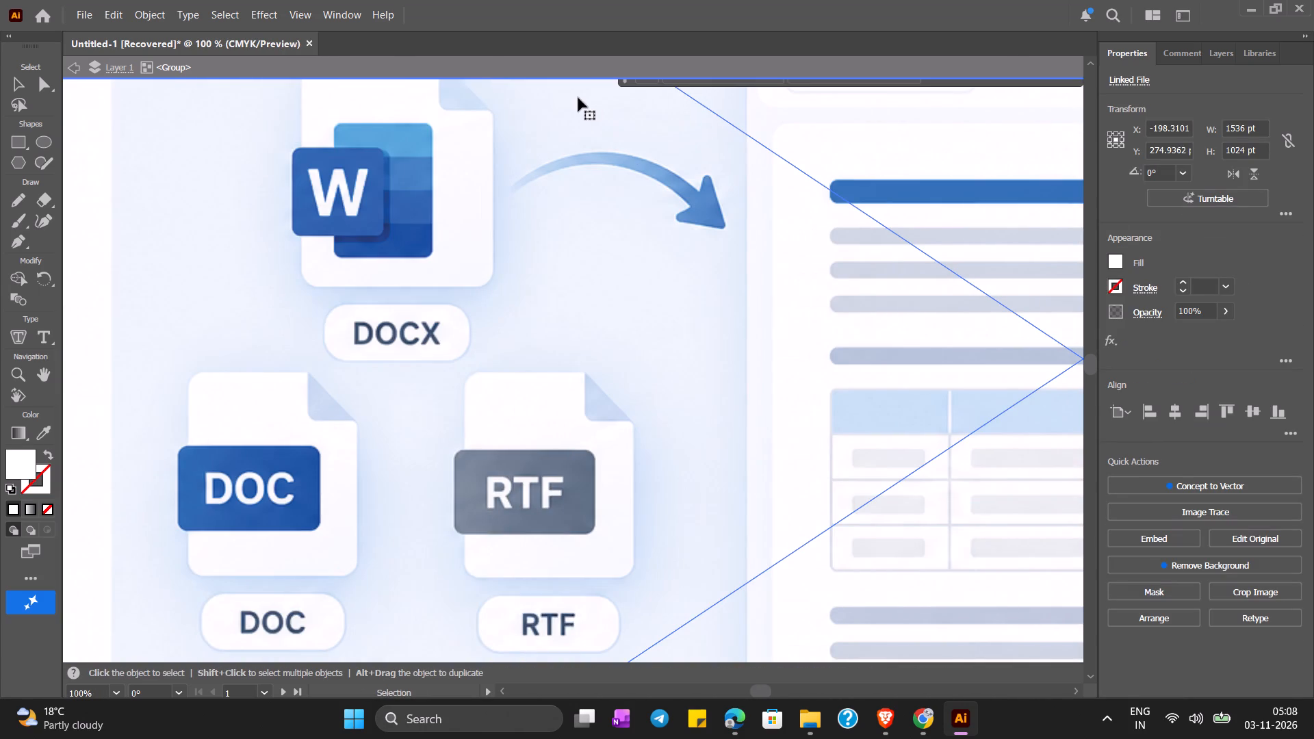
{"action": "scroll", "coordinate": [511, 53], "scroll_direction": "right", "scroll_amount": 3}
{"action": "key", "text": "ctrl+plus"}
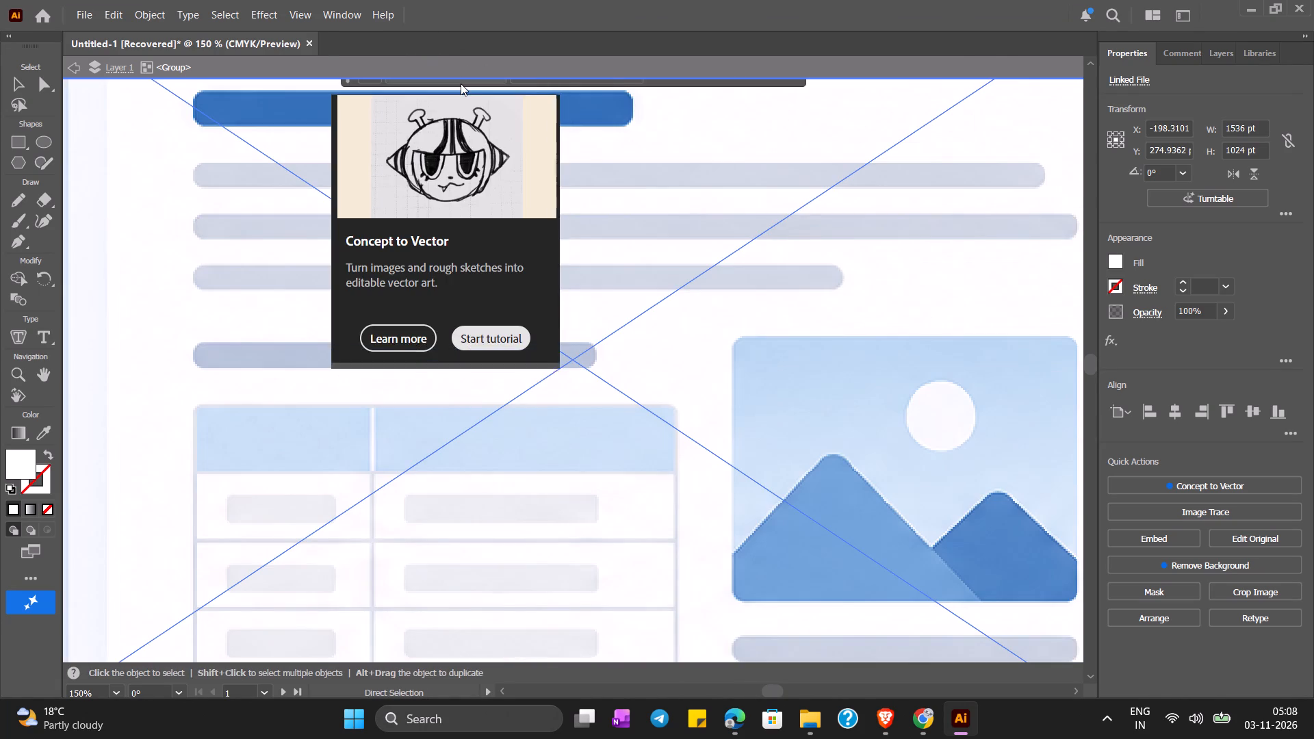
{"action": "scroll", "coordinate": [309, 419], "scroll_direction": "right", "scroll_amount": 13}
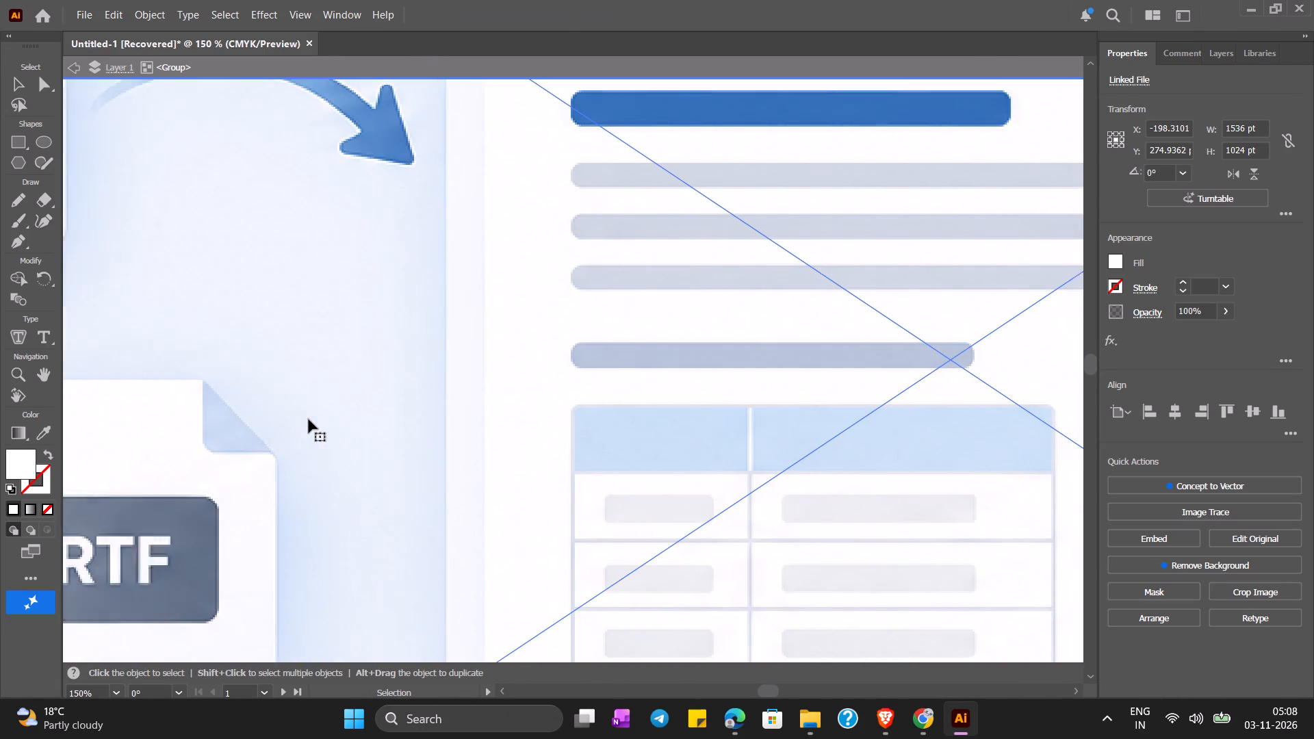
{"action": "scroll", "coordinate": [309, 419], "scroll_direction": "right", "scroll_amount": 7}
{"action": "scroll", "coordinate": [309, 419], "scroll_direction": "up", "scroll_amount": 5}
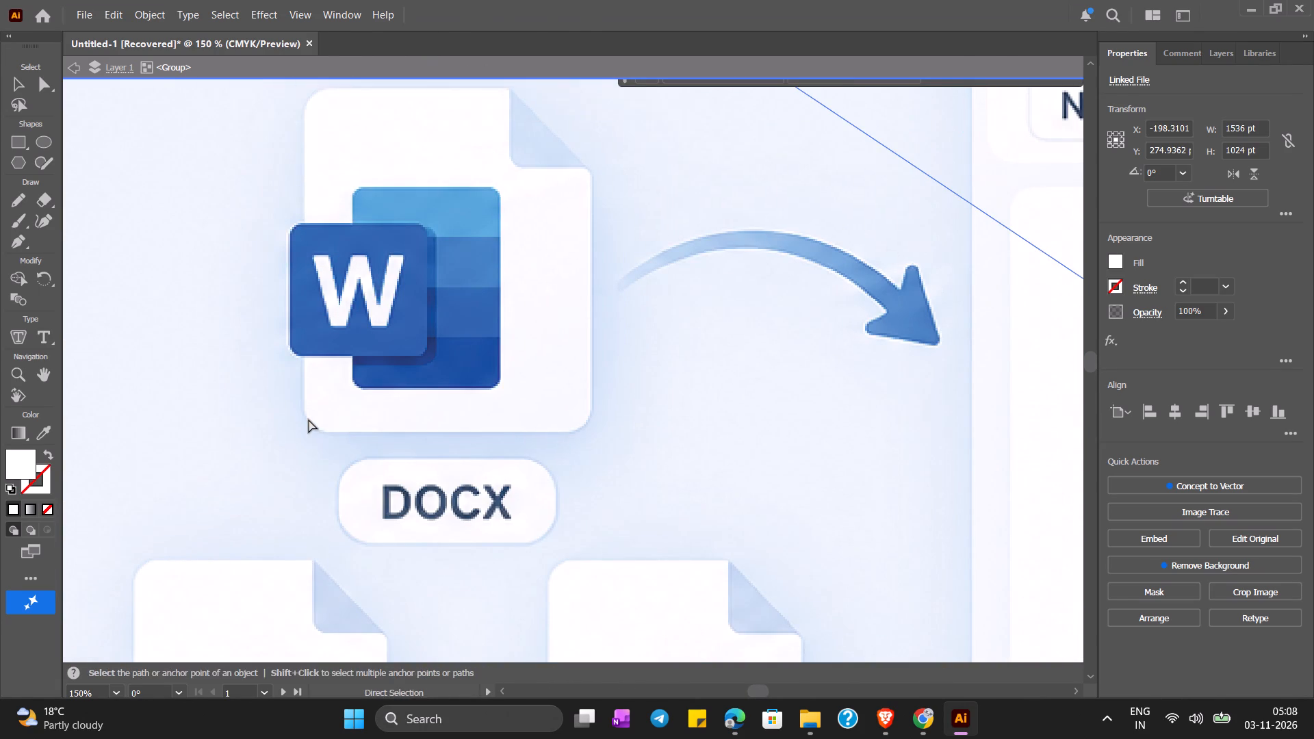
{"action": "key", "text": "ctrl+plus"}
{"action": "scroll", "coordinate": [309, 419], "scroll_direction": "right", "scroll_amount": 12}
{"action": "scroll", "coordinate": [309, 419], "scroll_direction": "up", "scroll_amount": 2}
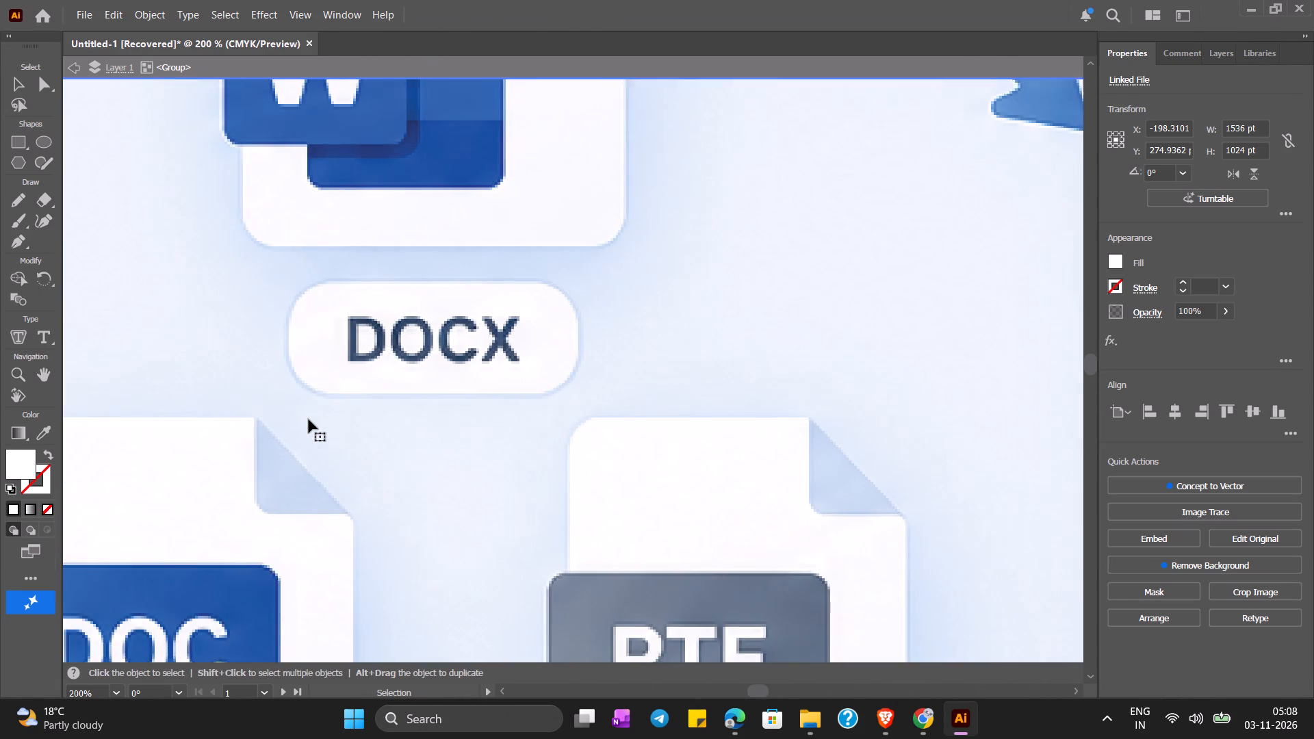
{"action": "scroll", "coordinate": [309, 419], "scroll_direction": "up", "scroll_amount": 6}
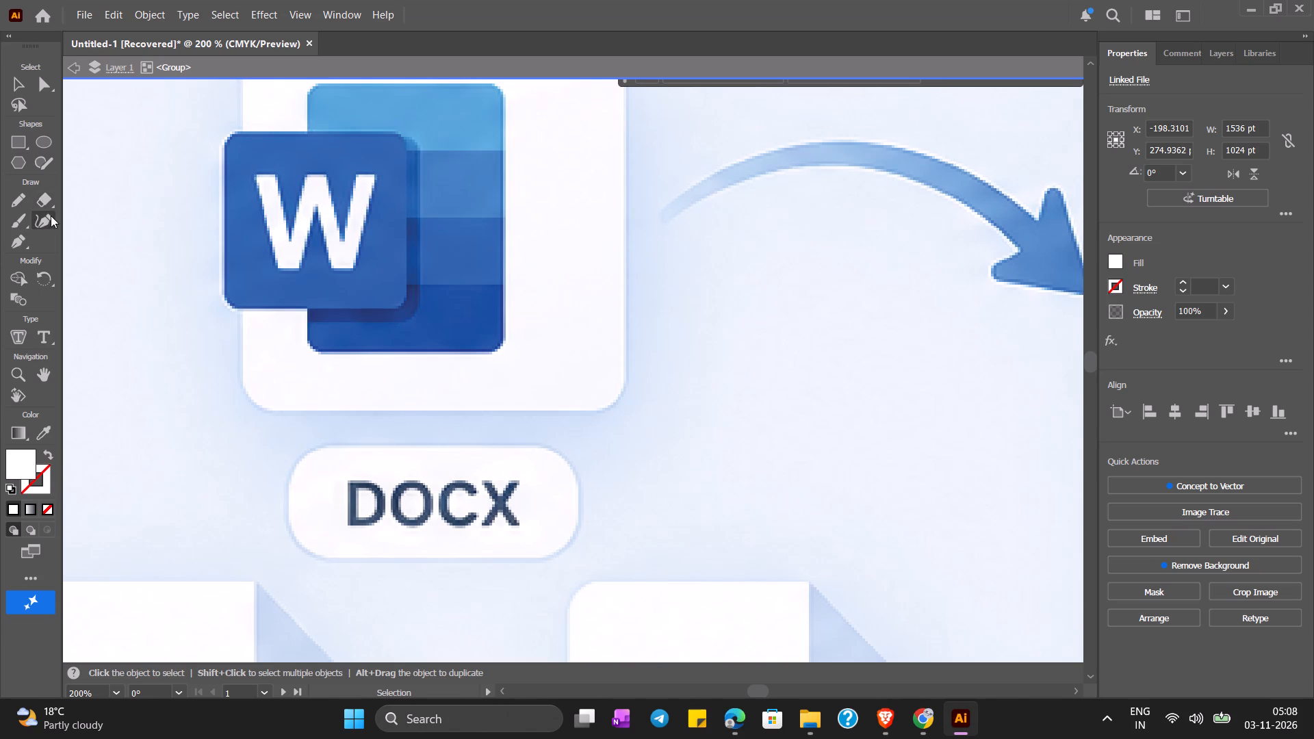
{"action": "left_click", "coordinate": [51, 215]}
{"action": "left_click", "coordinate": [22, 237]}
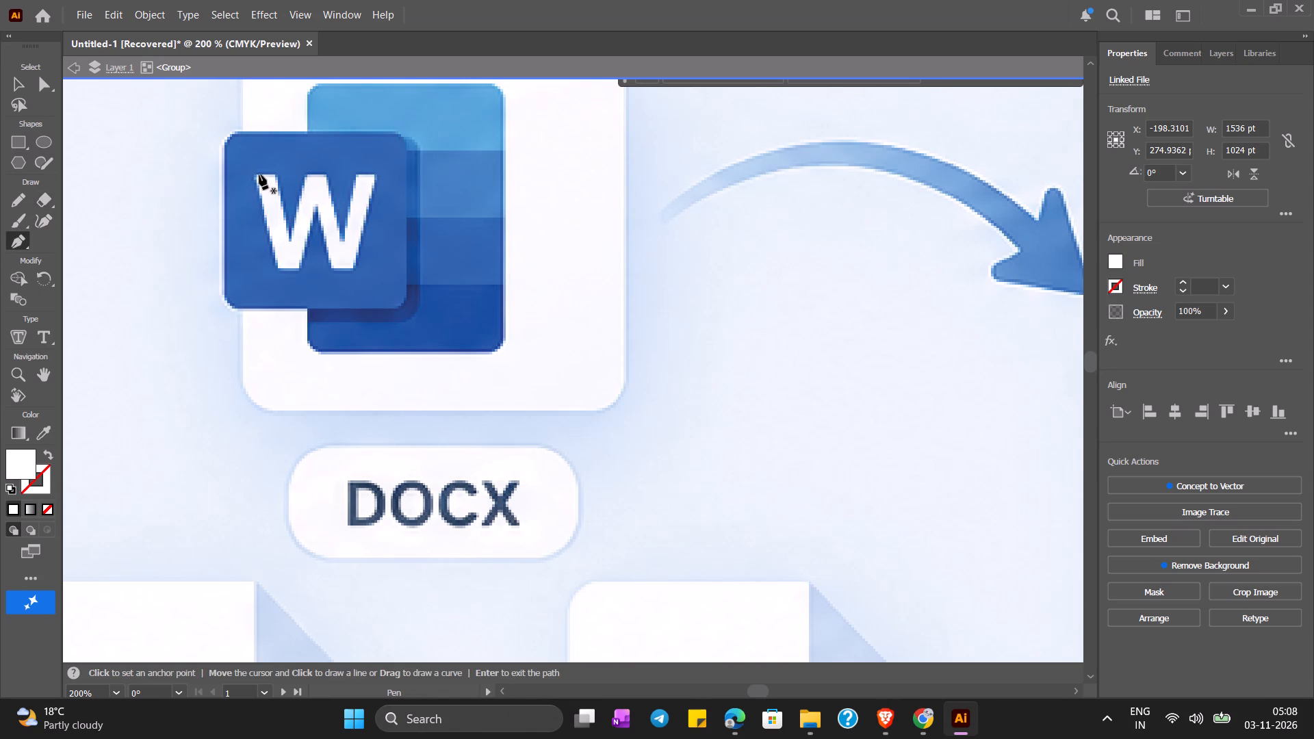
{"action": "left_click", "coordinate": [255, 174]}
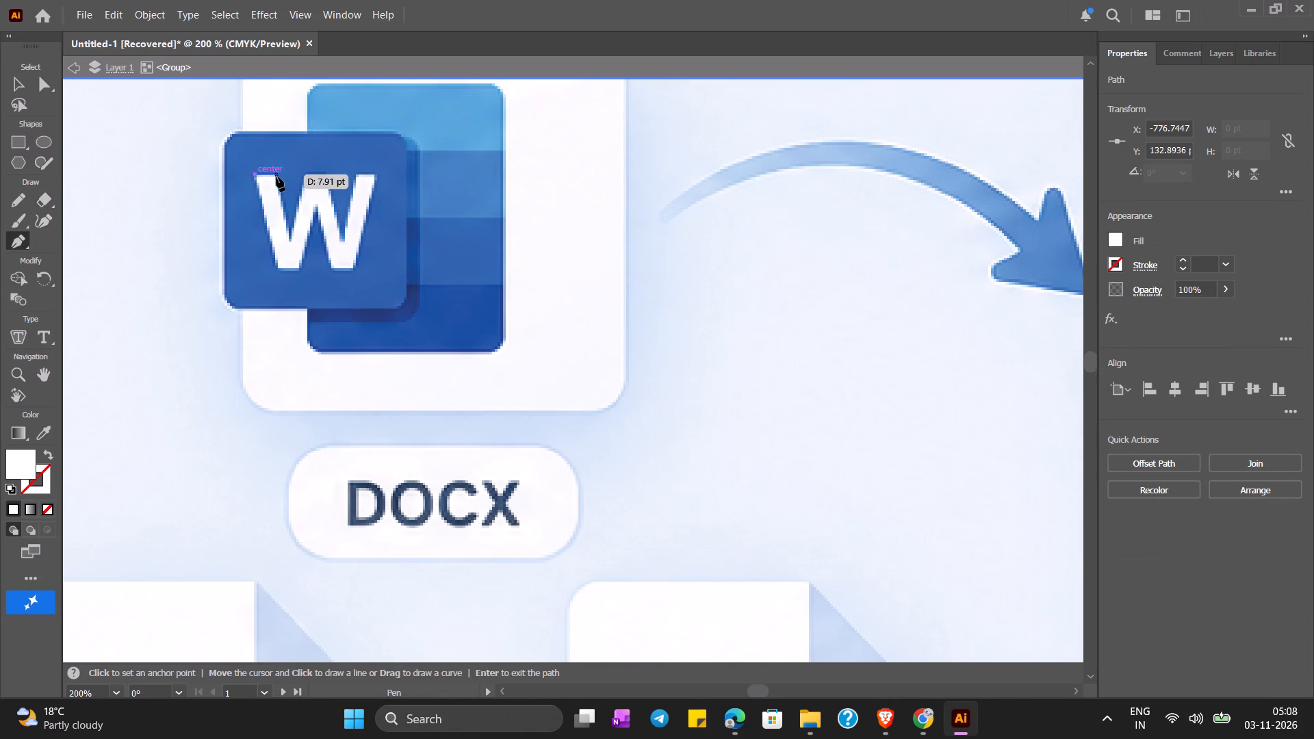
{"action": "left_click", "coordinate": [276, 177]}
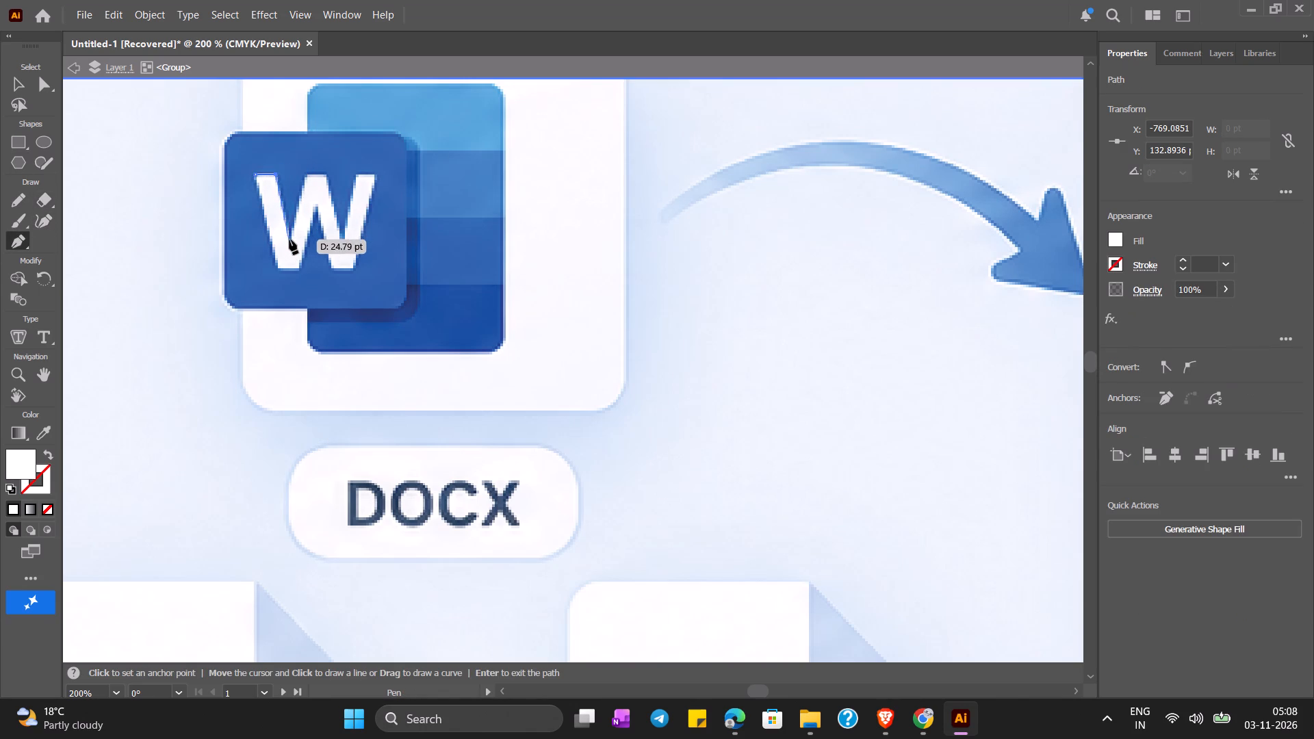
{"action": "left_click", "coordinate": [289, 242]}
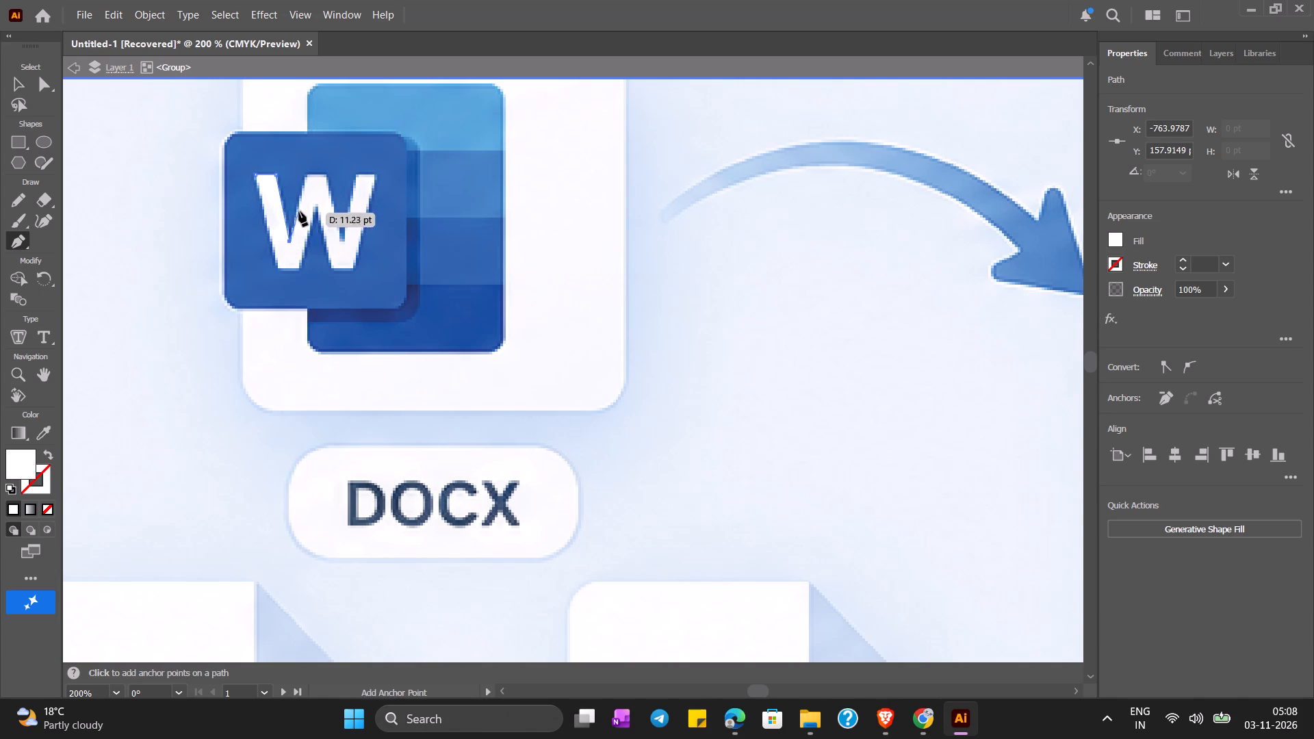
{"action": "left_click", "coordinate": [306, 177]}
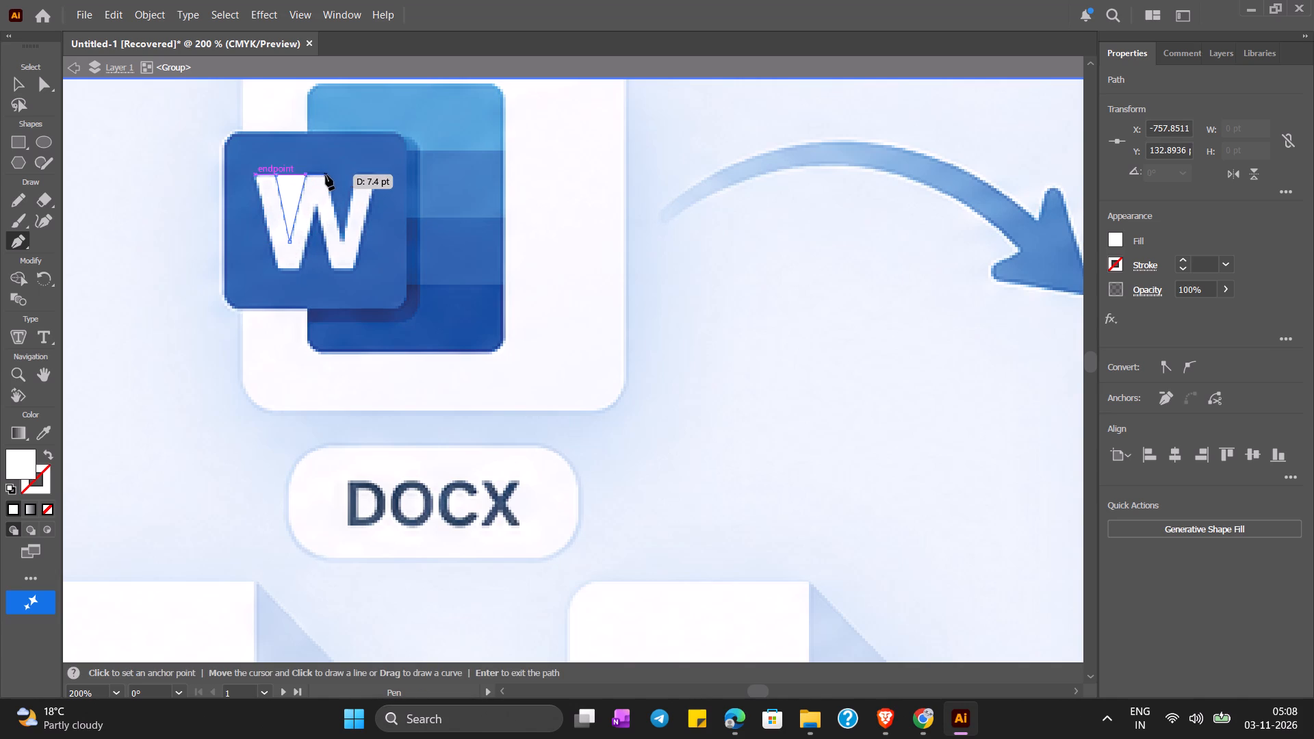
{"action": "left_click", "coordinate": [326, 175]}
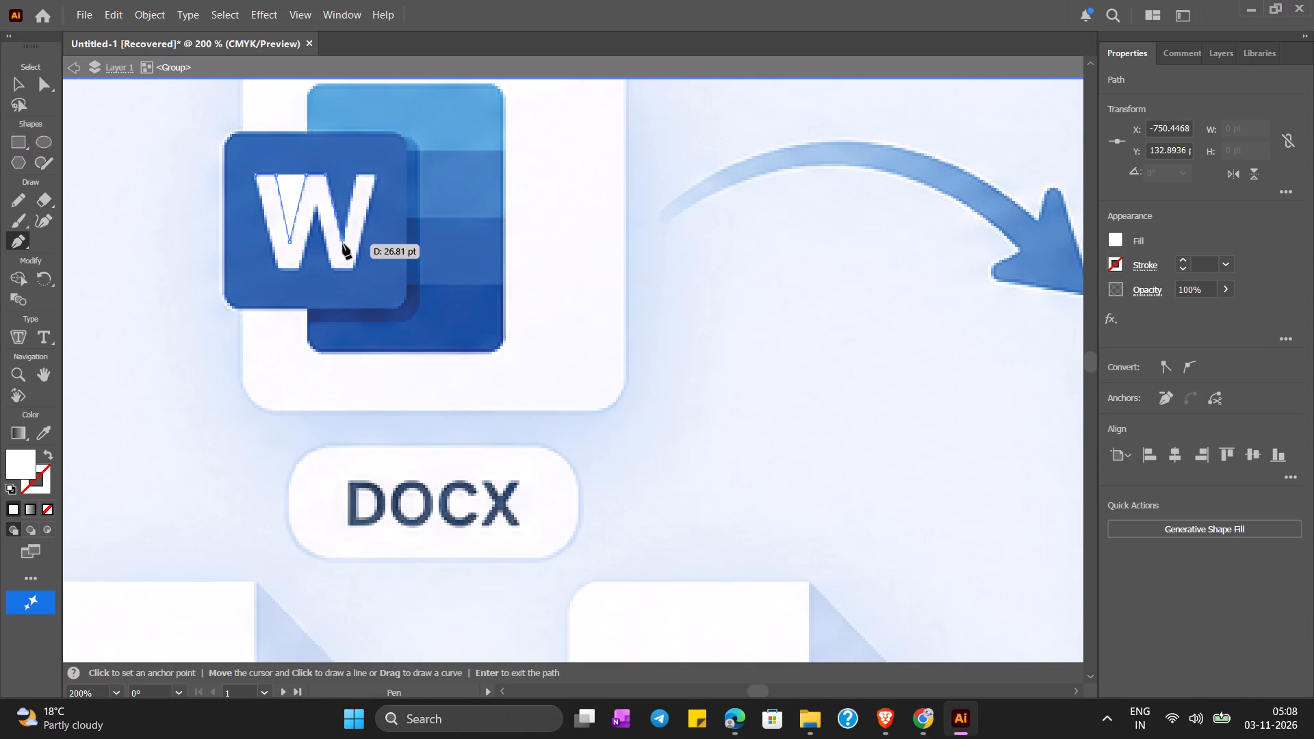
{"action": "left_click", "coordinate": [343, 244]}
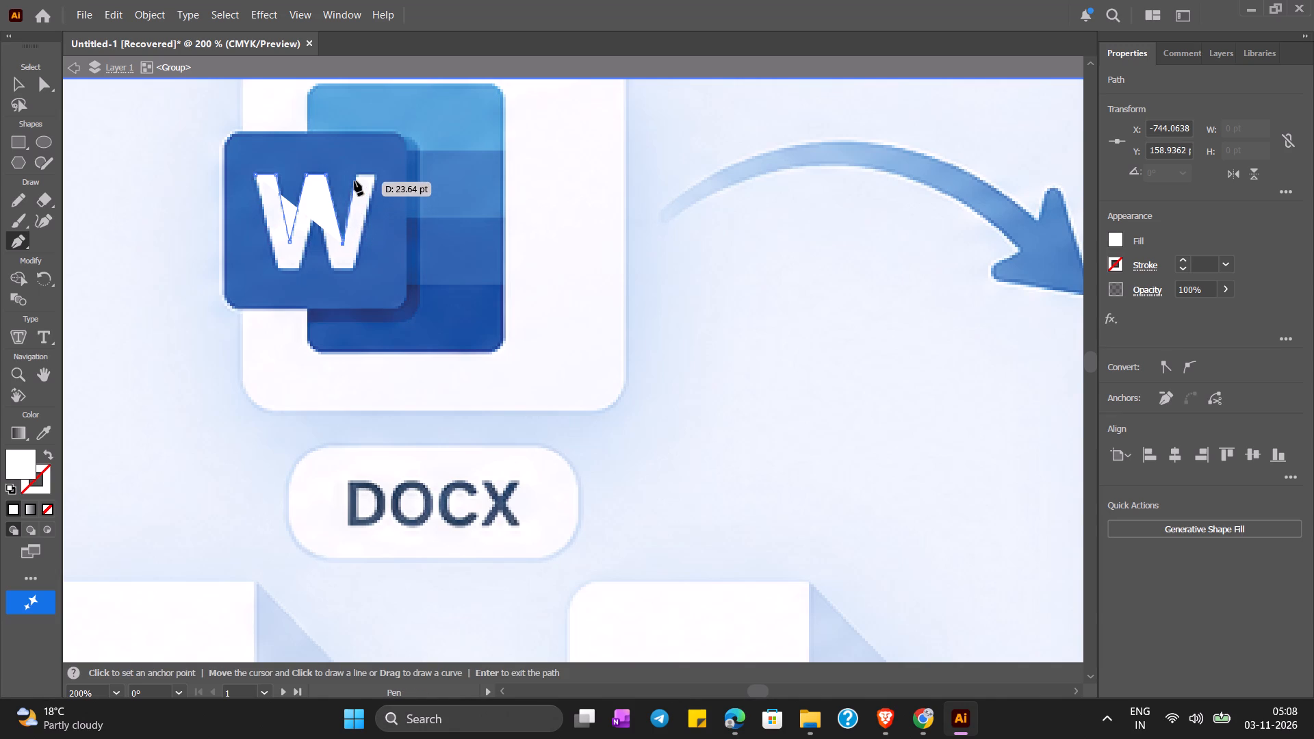
{"action": "left_click", "coordinate": [355, 174]}
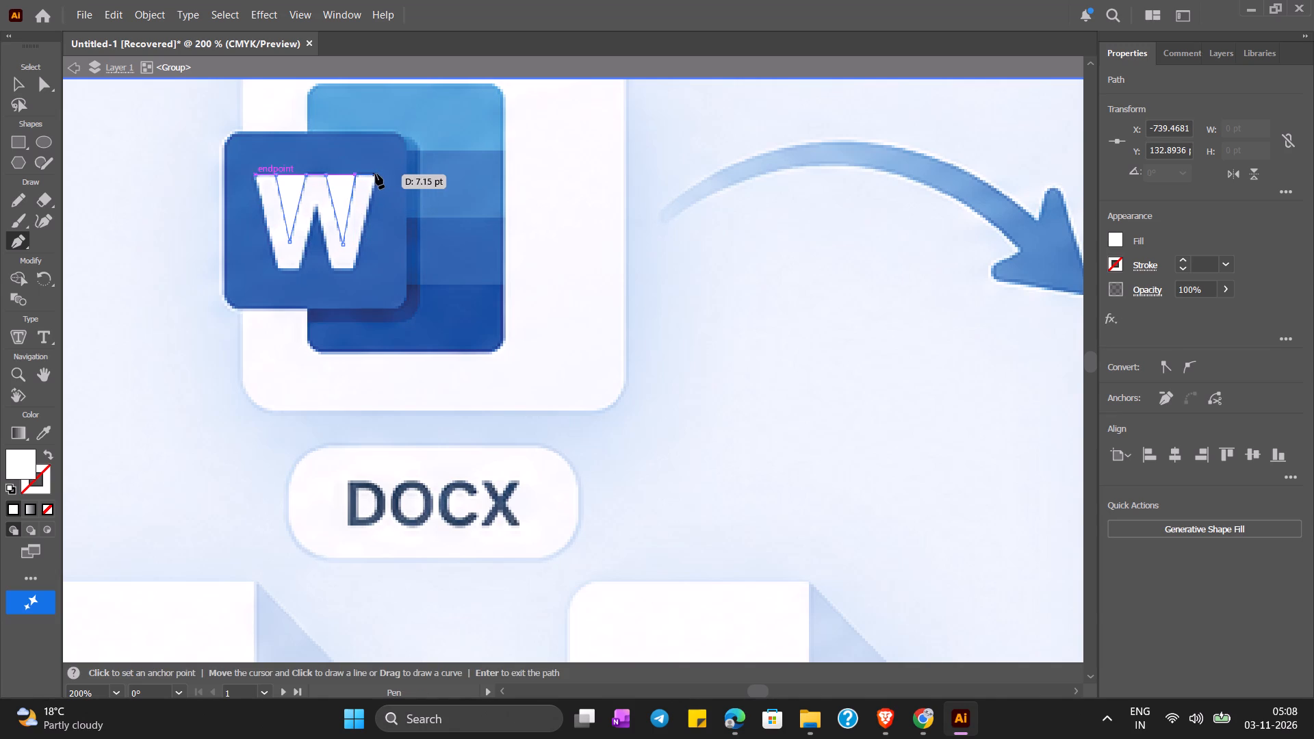
{"action": "left_click", "coordinate": [377, 175]}
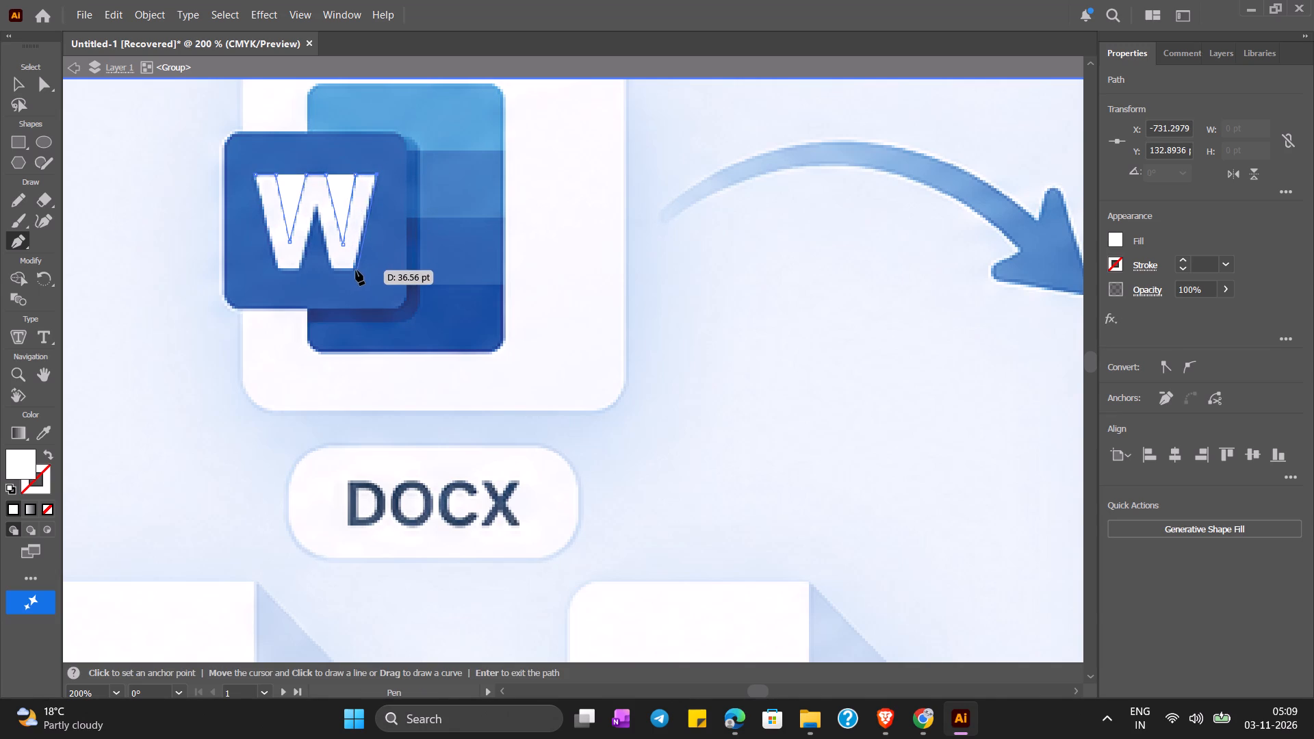
{"action": "left_click", "coordinate": [354, 270]}
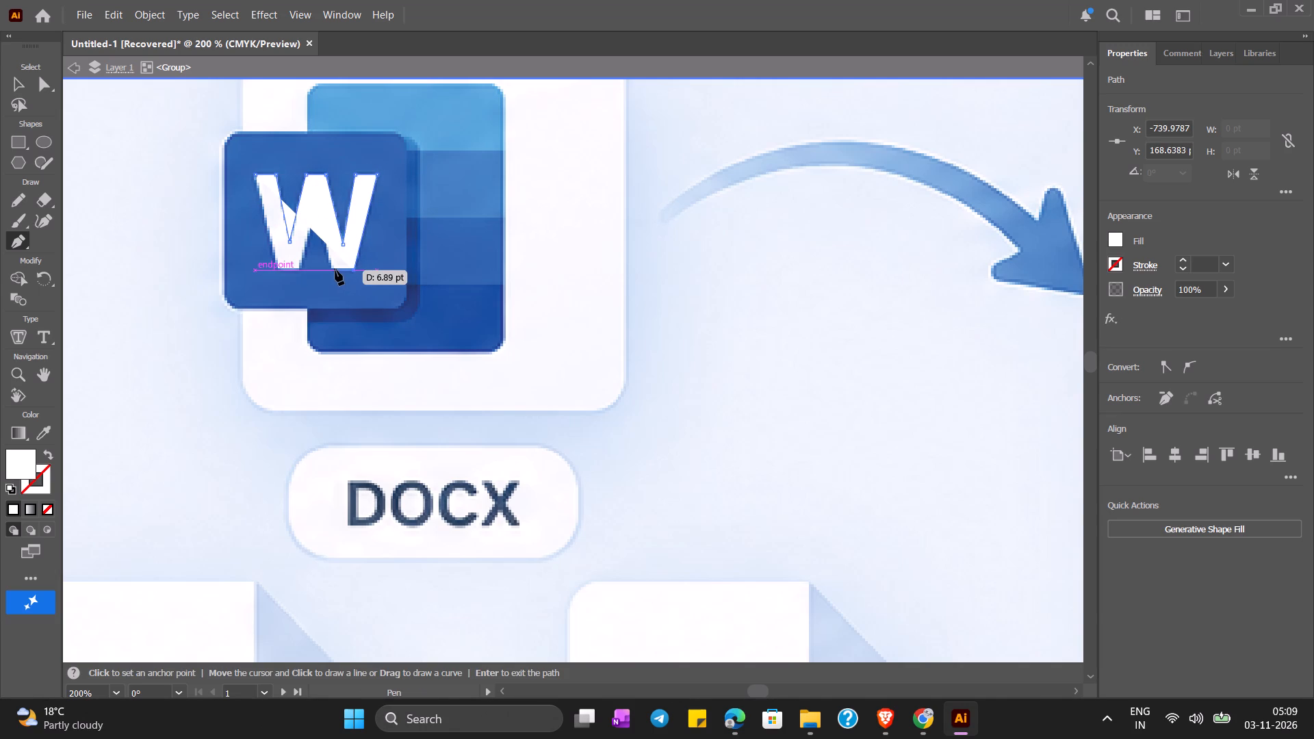
{"action": "left_click", "coordinate": [330, 268]}
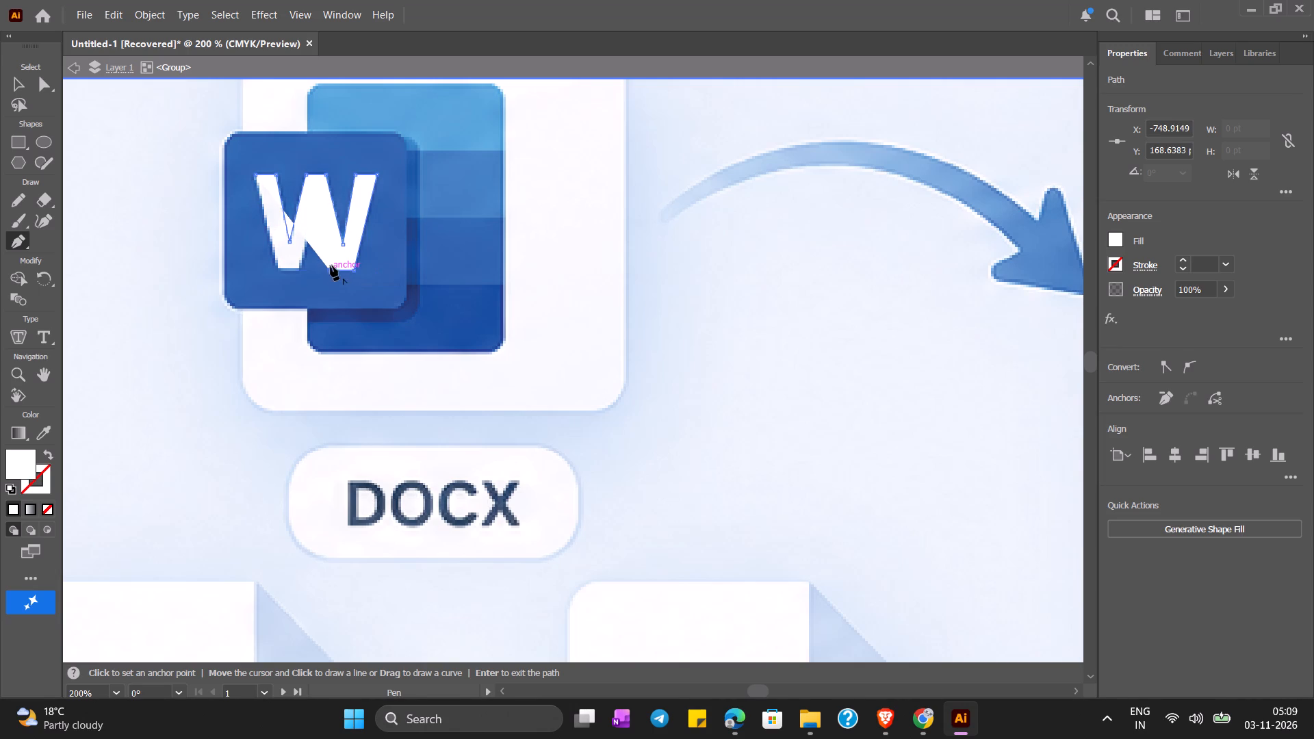
{"action": "left_click", "coordinate": [322, 200]}
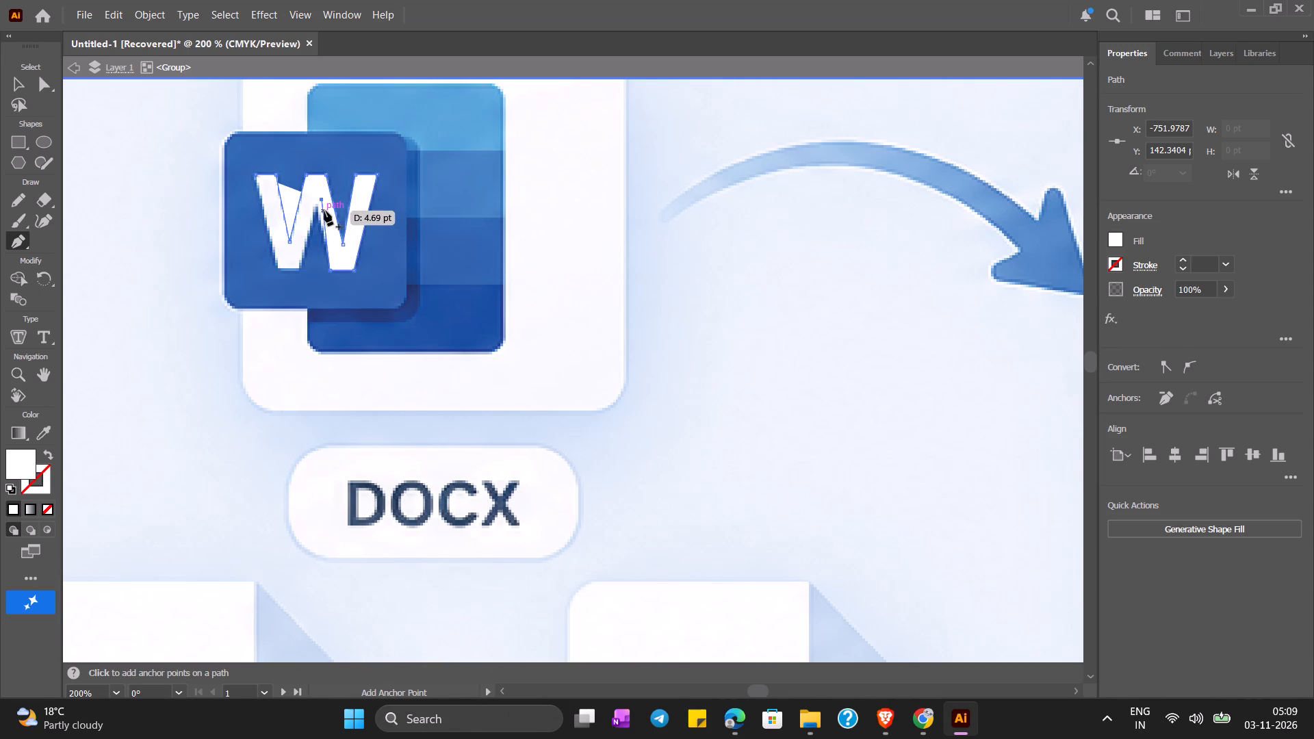
{"action": "key", "text": "ctrl+z"}
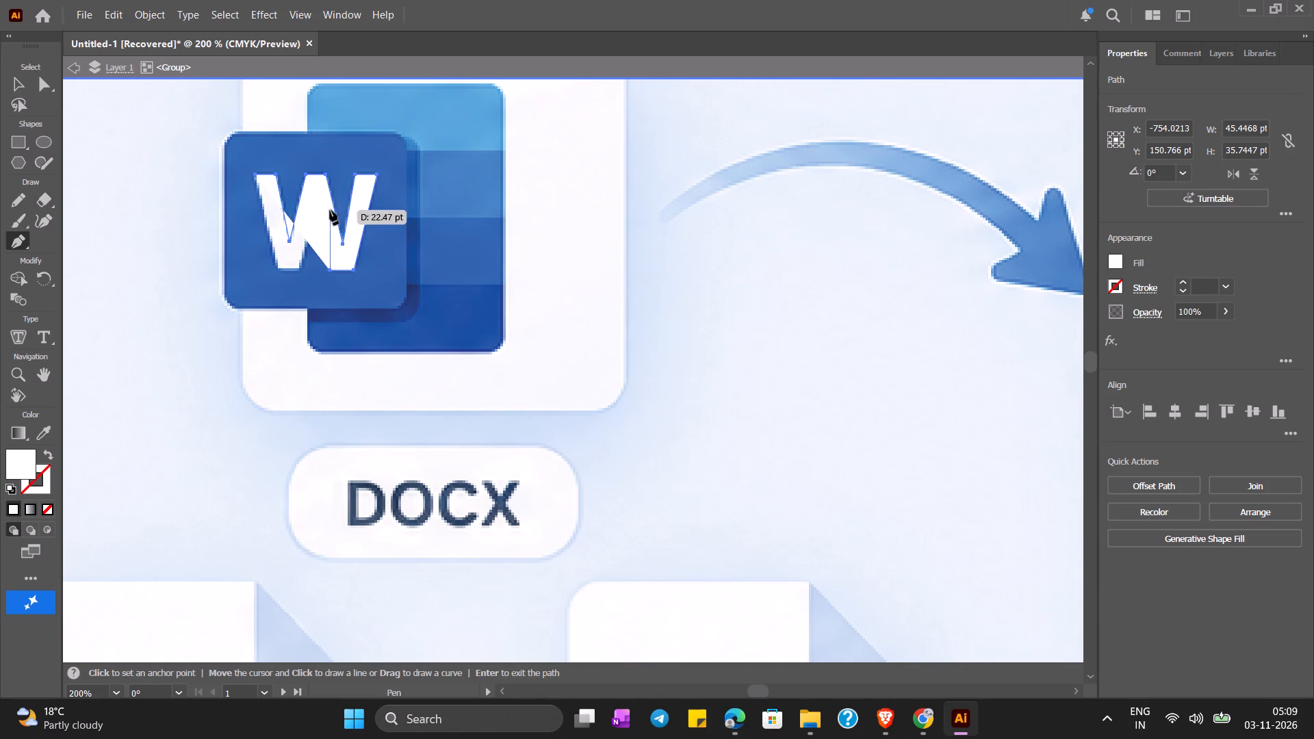
{"action": "left_click", "coordinate": [316, 205]}
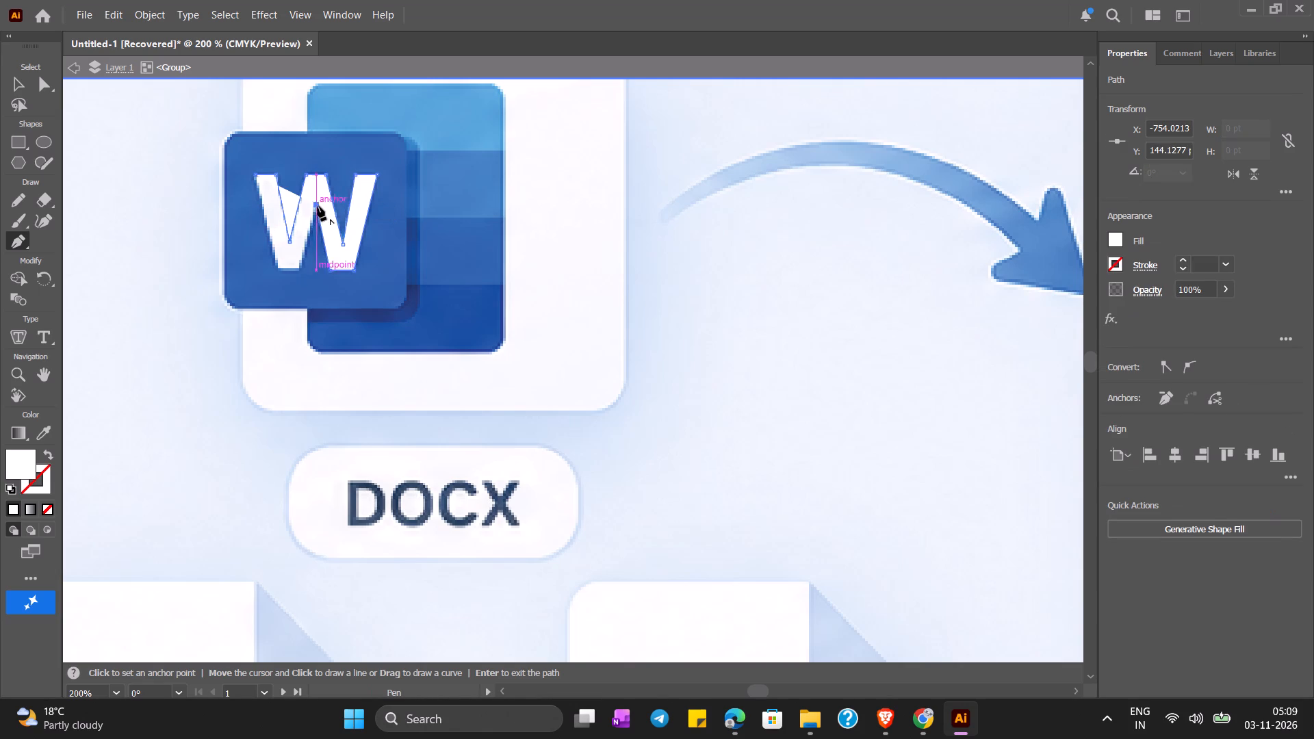
{"action": "left_click", "coordinate": [299, 270]}
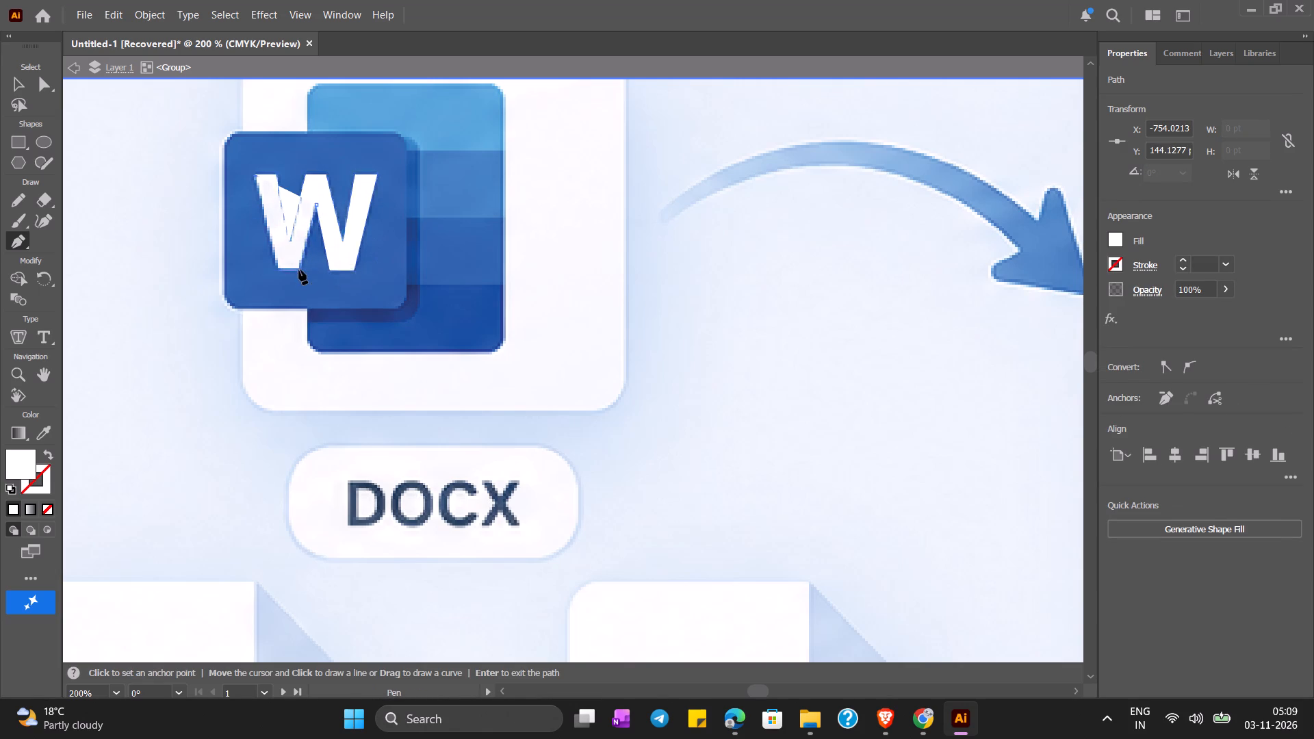
{"action": "left_click", "coordinate": [279, 268]}
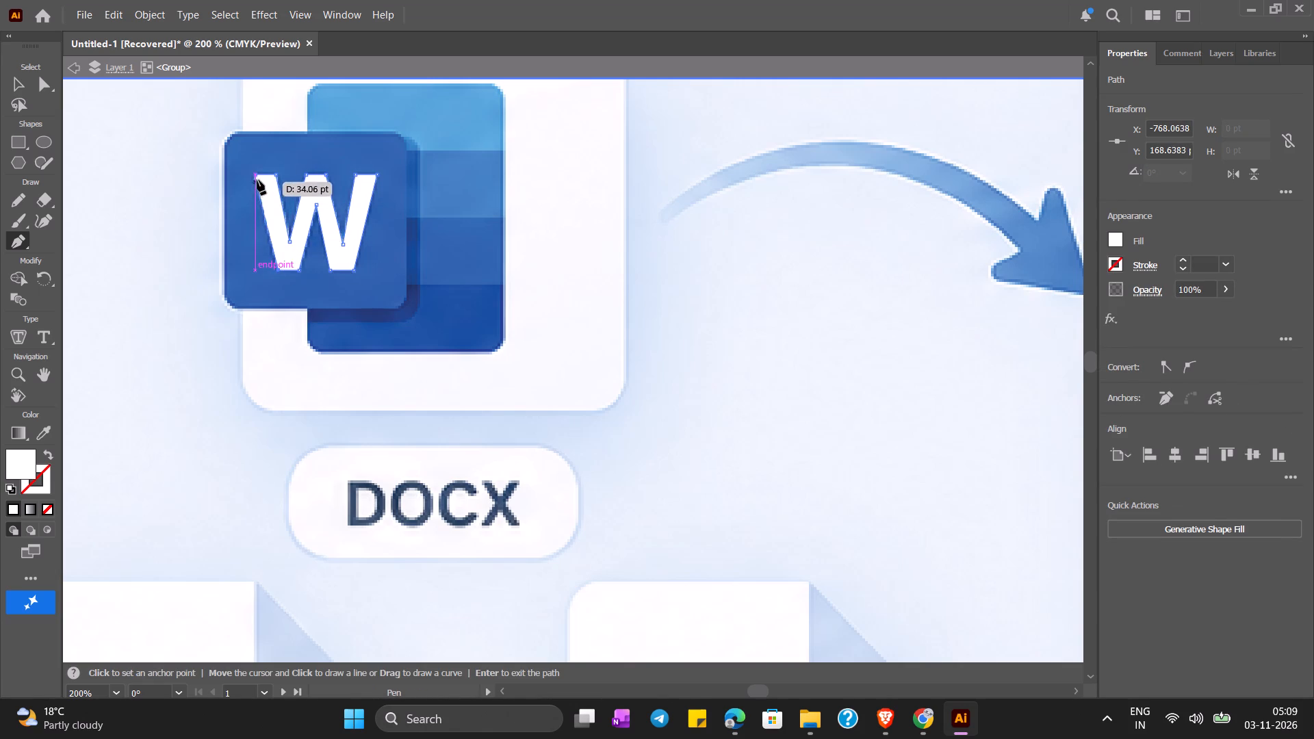
{"action": "left_click", "coordinate": [257, 175]}
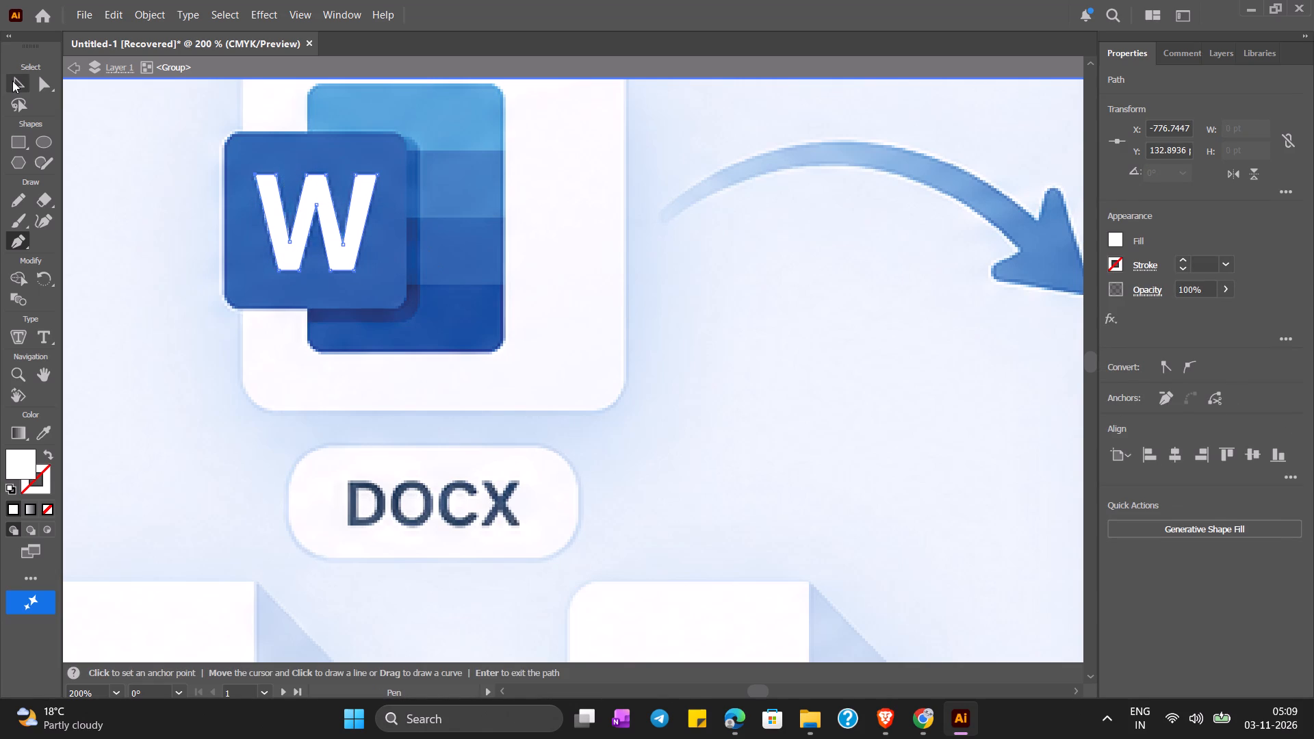
Move the traced W off the DOCX icon onto the empty background below the curved arrow.
{"action": "left_click", "coordinate": [12, 81]}
{"action": "left_click", "coordinate": [461, 180]}
{"action": "left_click_drag", "start_coordinate": [356, 207], "coordinate": [438, 246]}
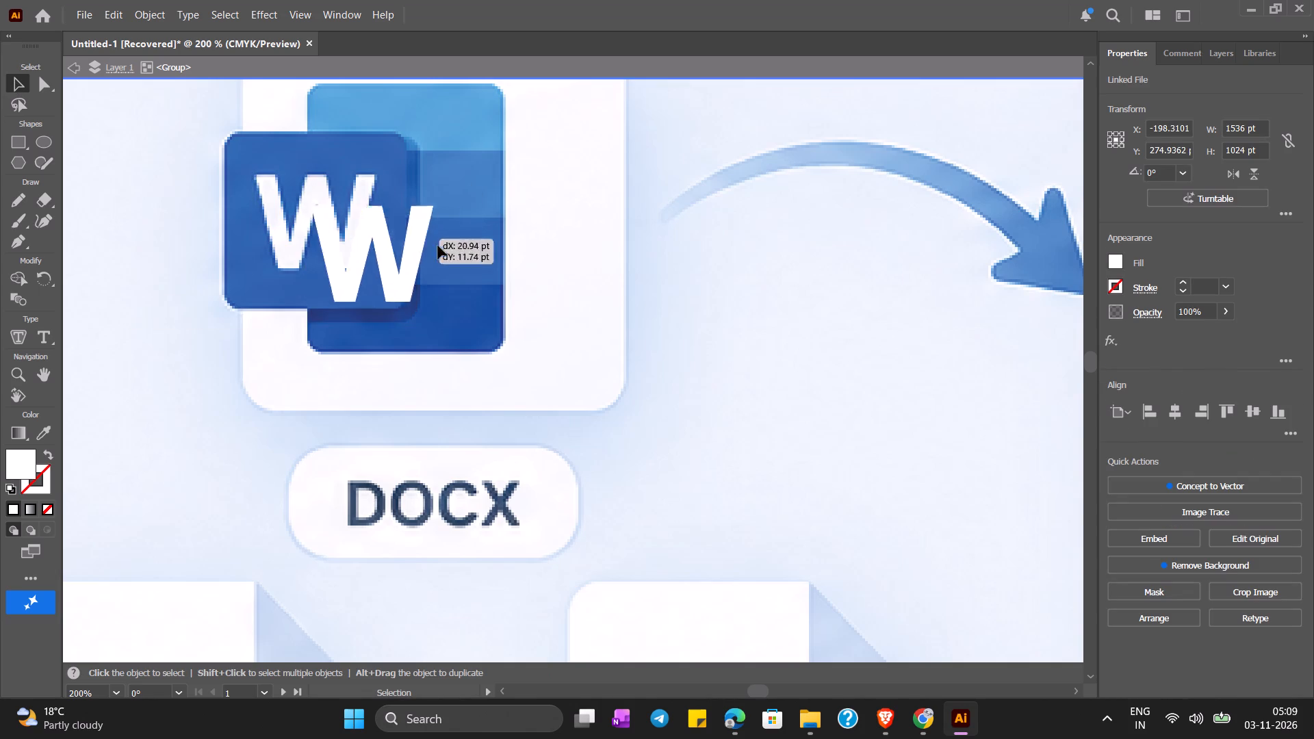
{"action": "left_click_drag", "start_coordinate": [438, 246], "coordinate": [803, 313]}
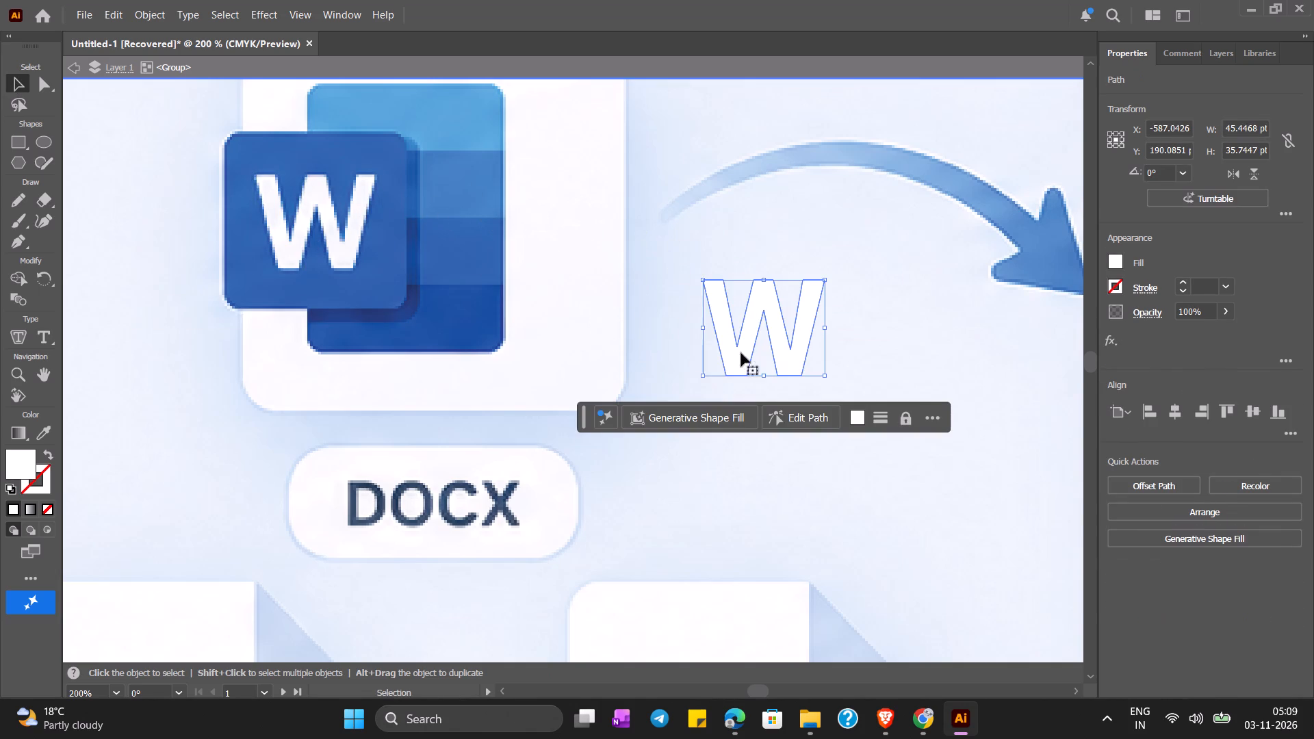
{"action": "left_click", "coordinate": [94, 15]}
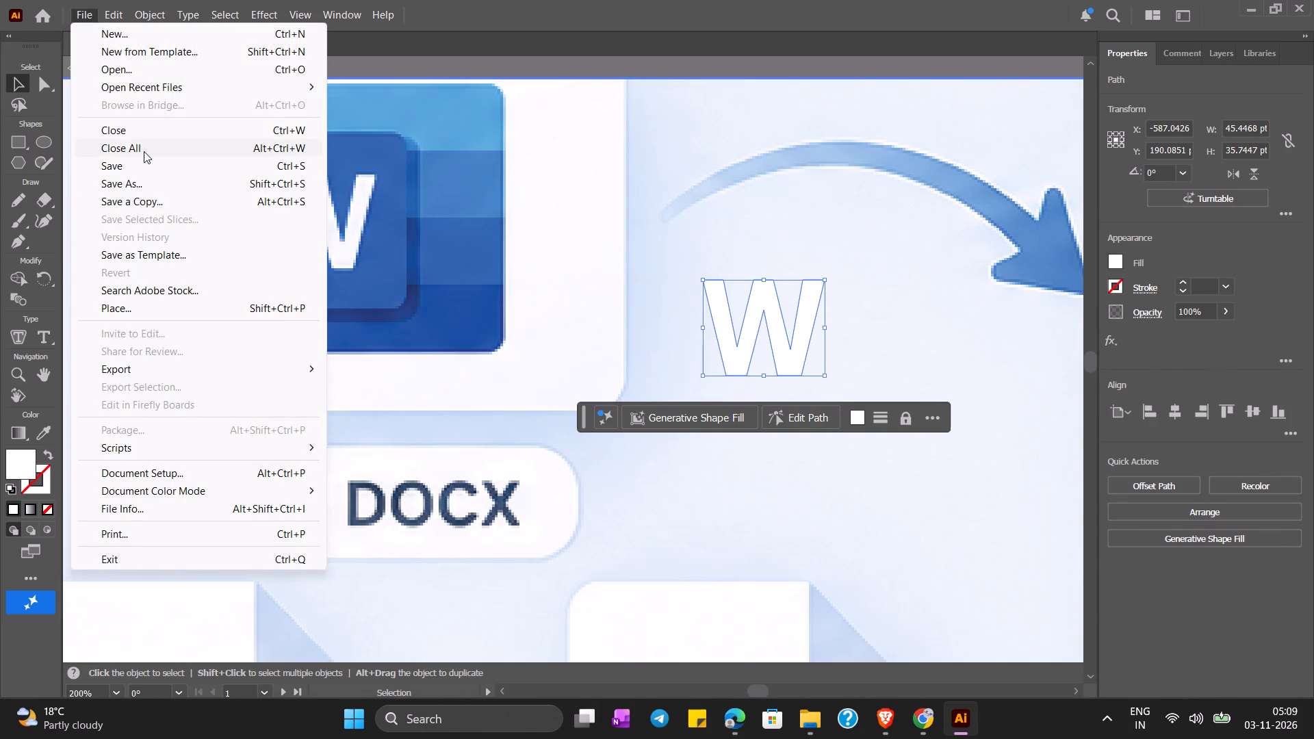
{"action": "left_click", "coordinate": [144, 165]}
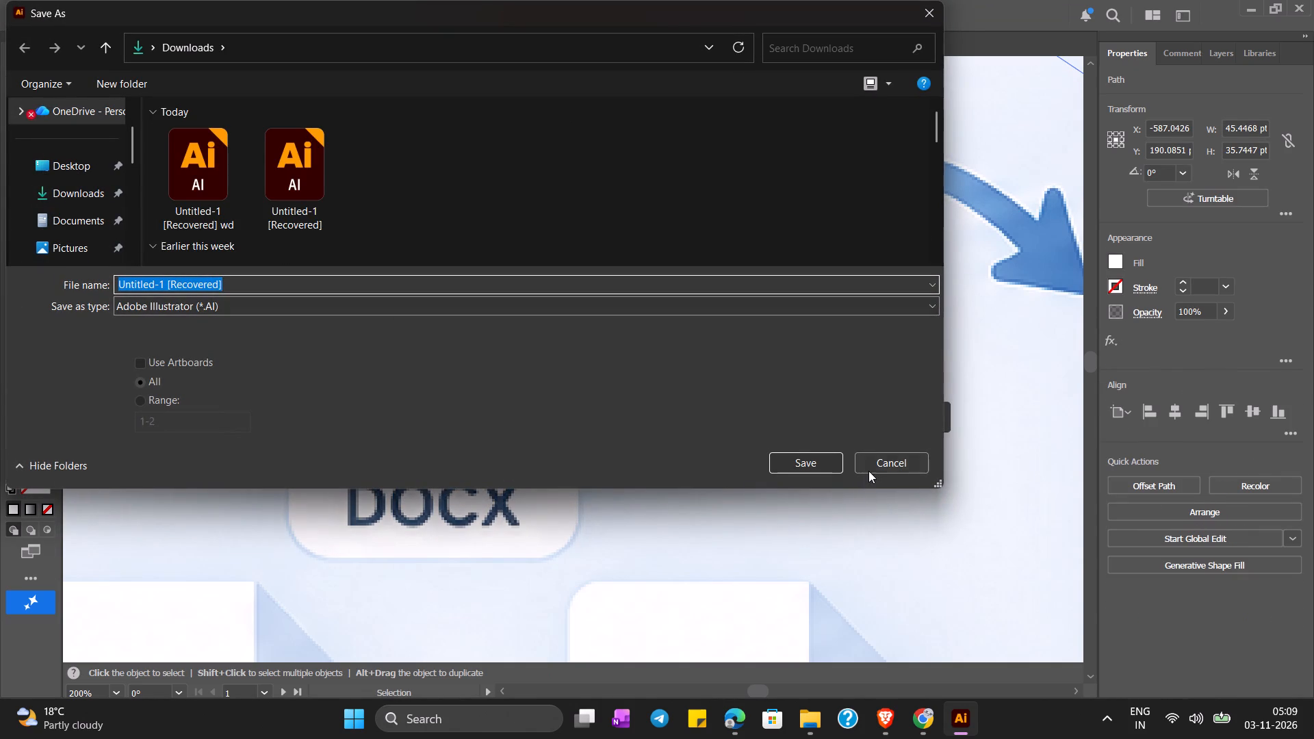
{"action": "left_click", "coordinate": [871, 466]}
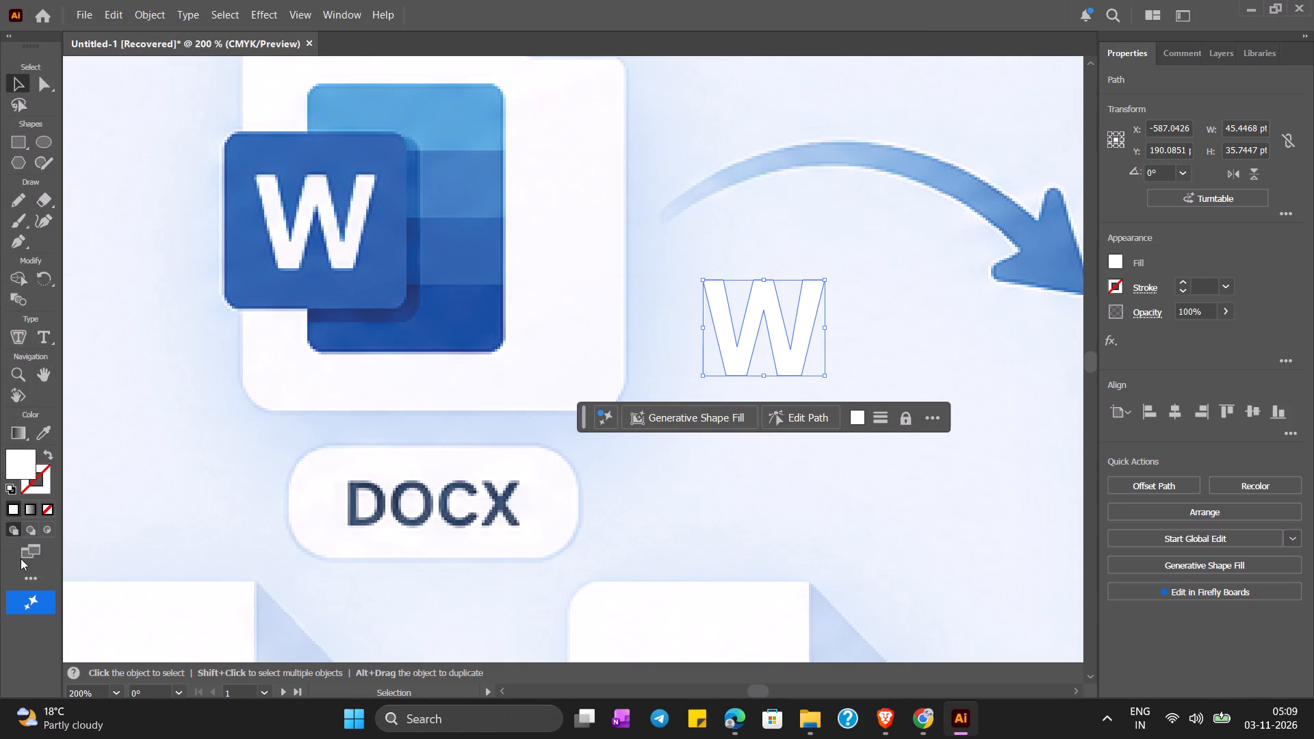
Draw a white rounded rectangle over the reference icon's blue W tile and adjust its edges to about 69 by 69 pt.
{"action": "left_click", "coordinate": [25, 576]}
{"action": "left_click", "coordinate": [122, 282]}
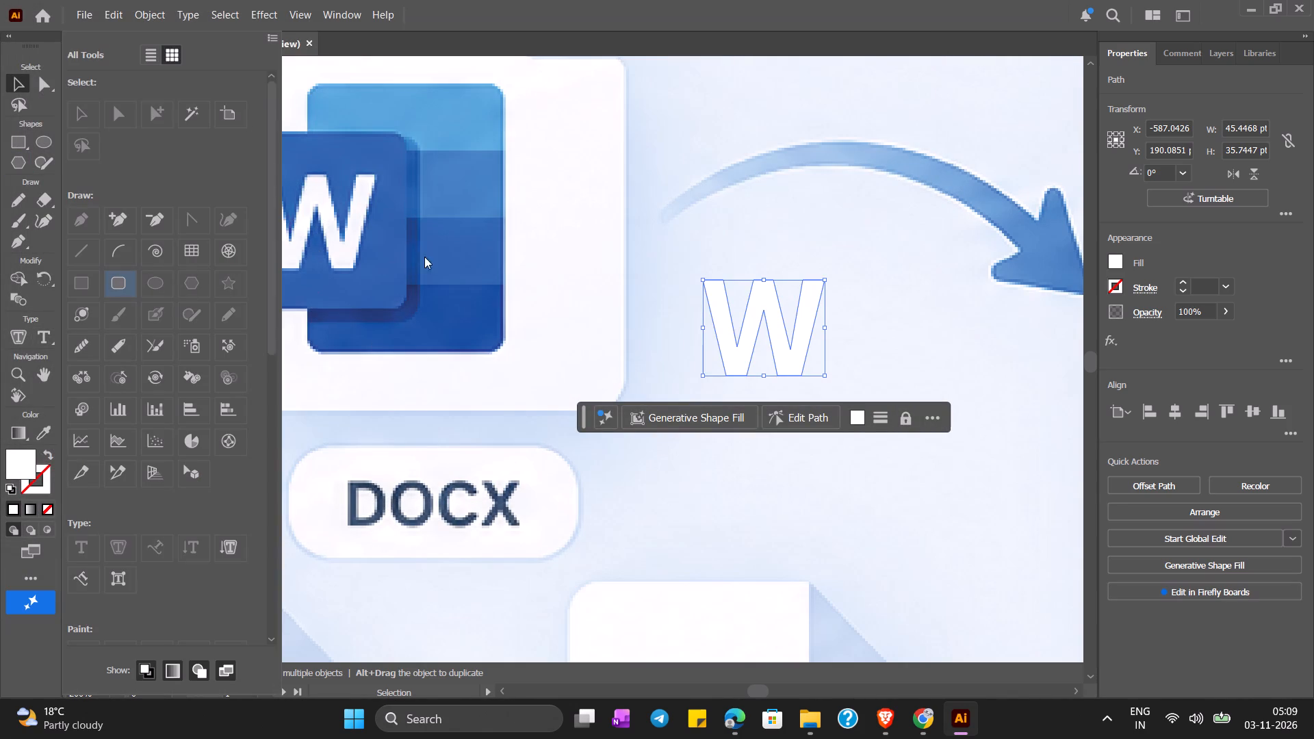
{"action": "left_click", "coordinate": [106, 279]}
{"action": "left_click", "coordinate": [383, 285]}
{"action": "left_click_drag", "start_coordinate": [239, 134], "coordinate": [394, 260]}
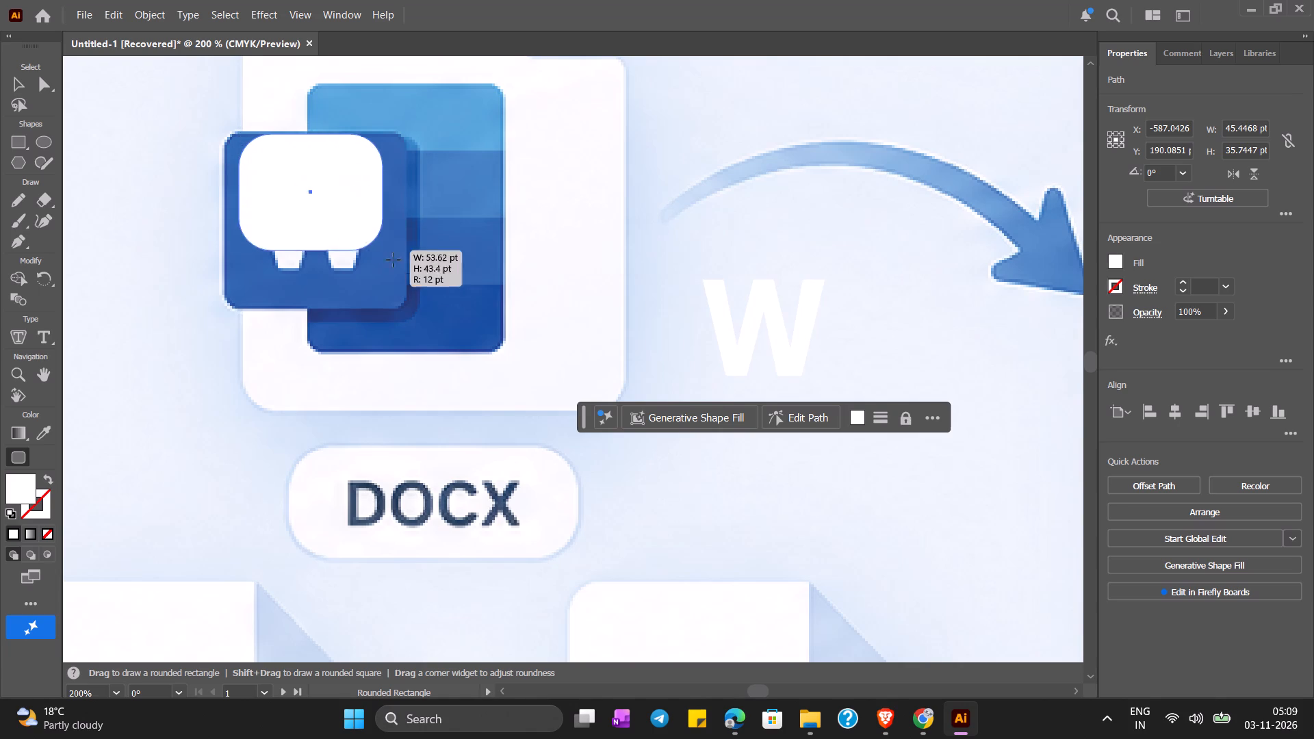
{"action": "left_click_drag", "start_coordinate": [394, 260], "coordinate": [409, 313]}
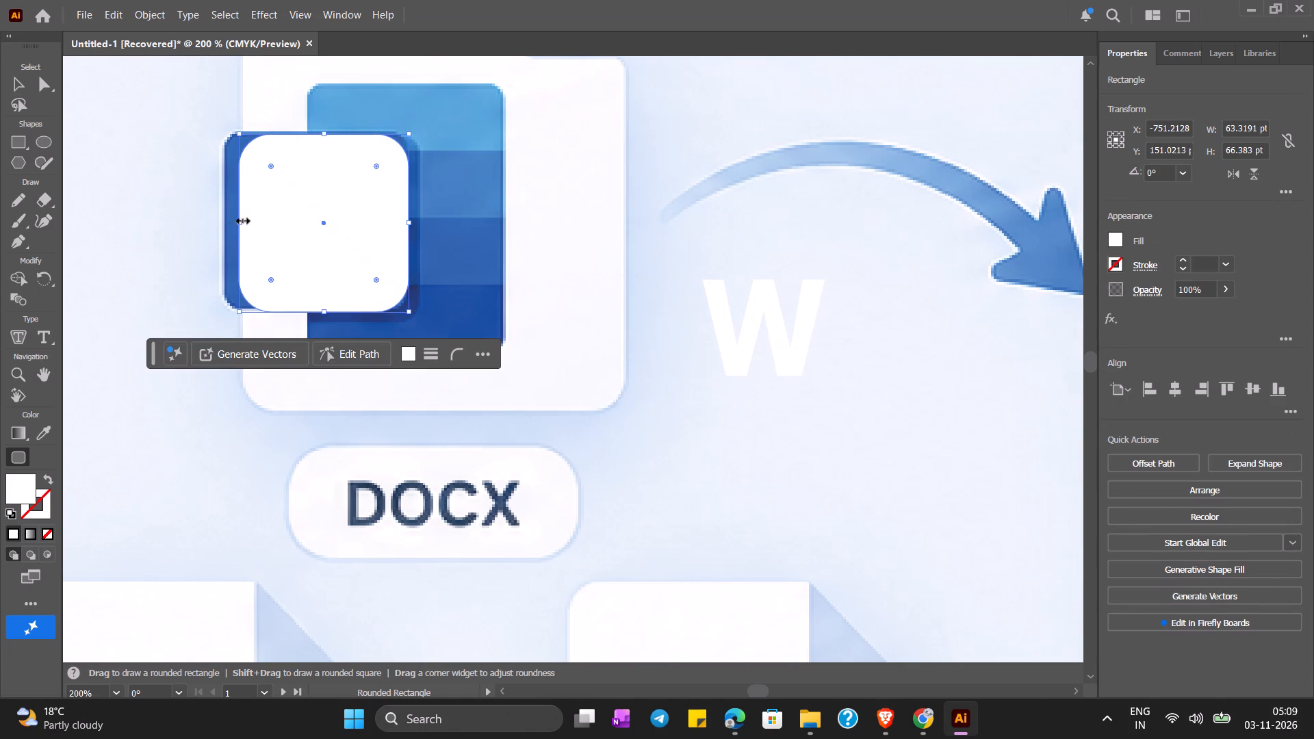
{"action": "left_click", "coordinate": [233, 222]}
{"action": "left_click_drag", "start_coordinate": [239, 222], "coordinate": [224, 216]}
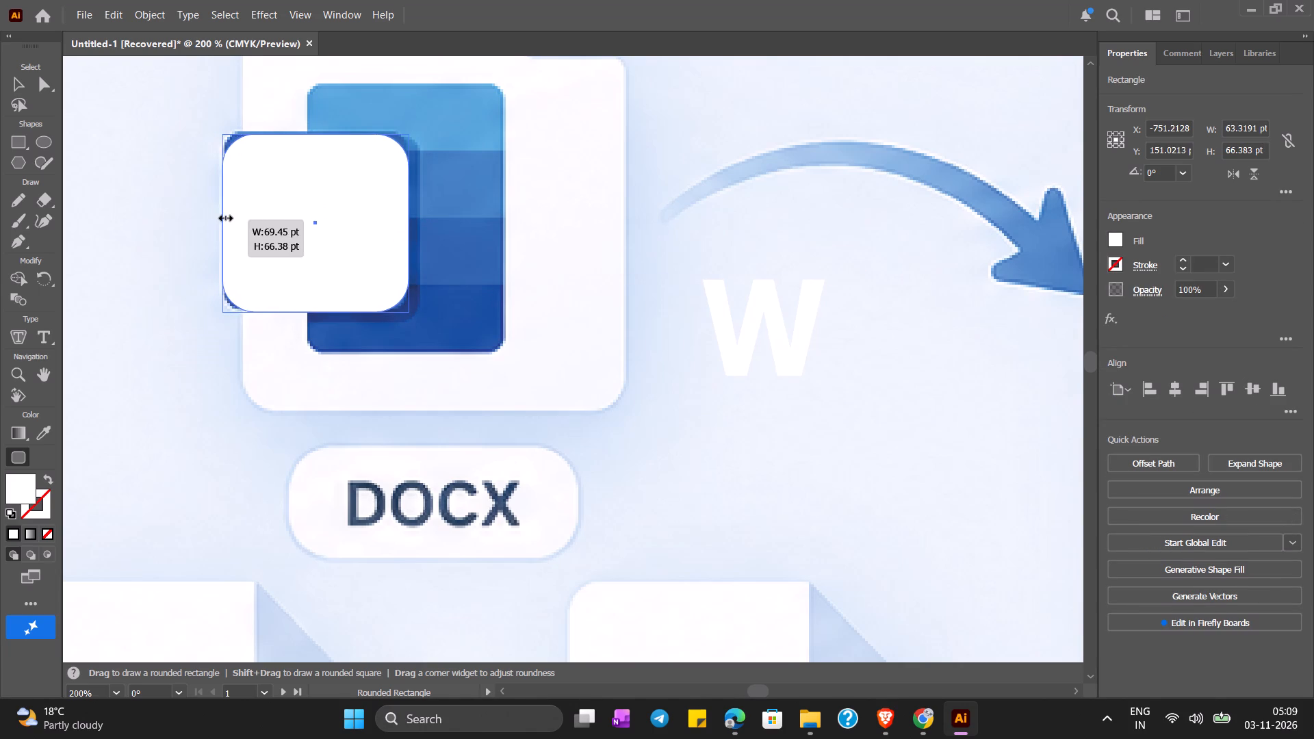
{"action": "left_click_drag", "start_coordinate": [224, 216], "coordinate": [223, 217]}
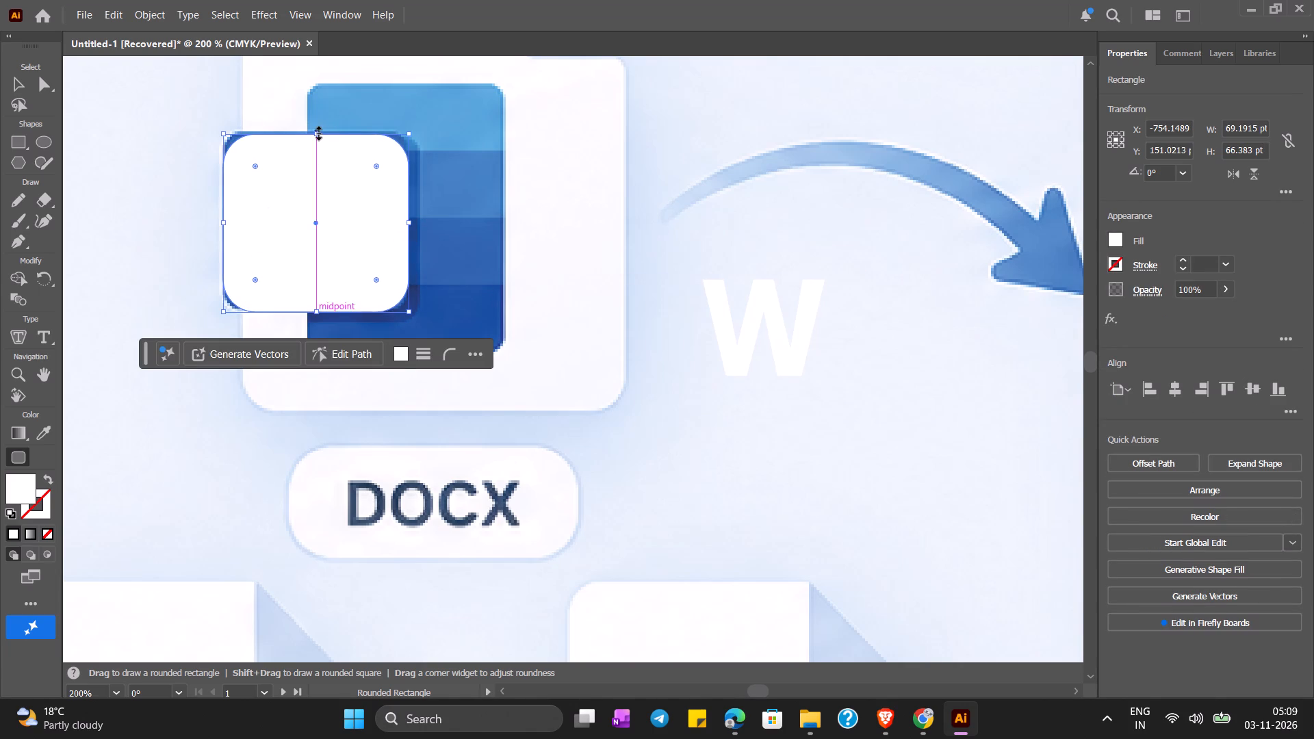
{"action": "left_click", "coordinate": [317, 131]}
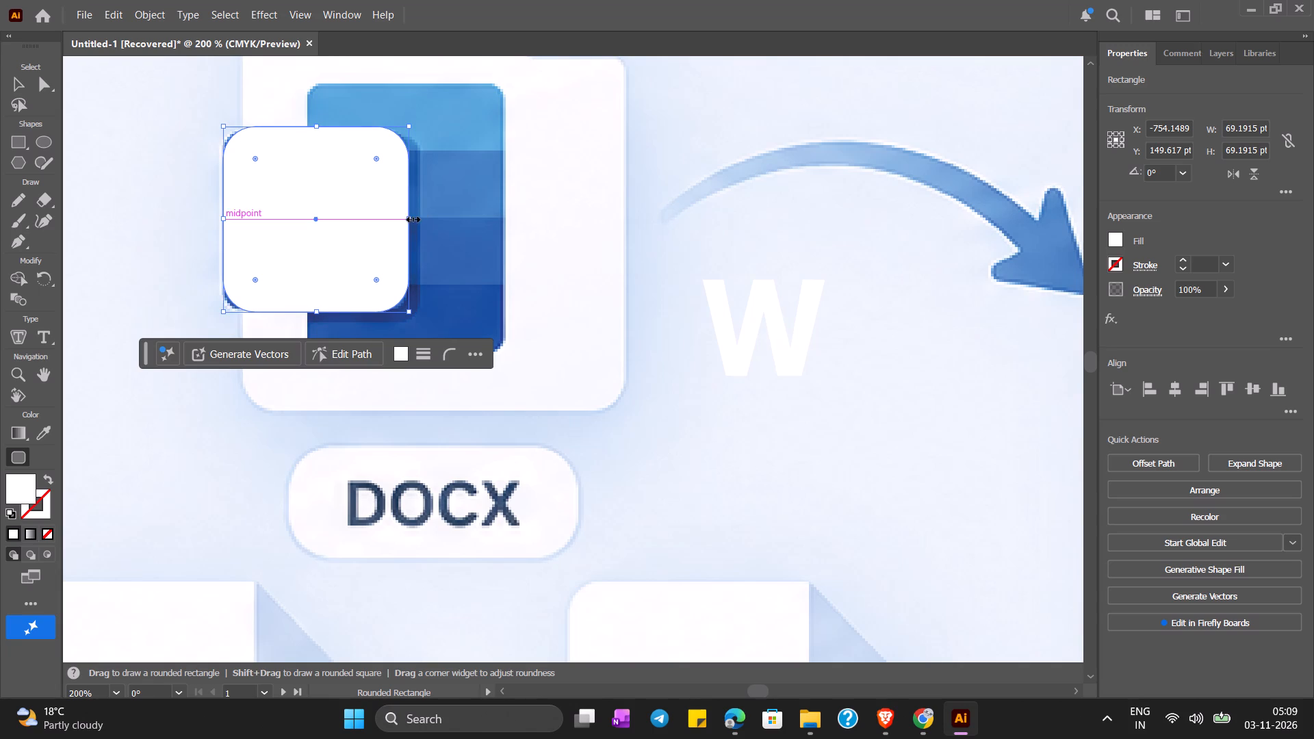
{"action": "left_click", "coordinate": [411, 218]}
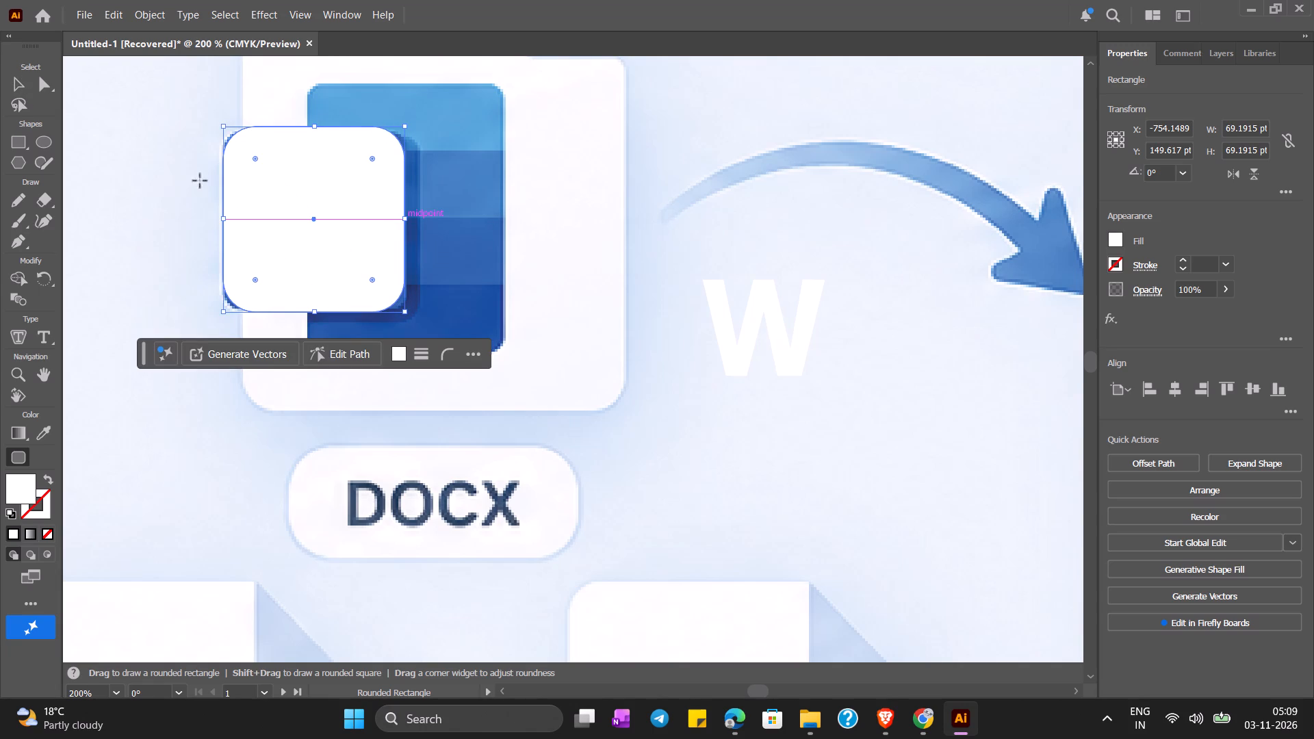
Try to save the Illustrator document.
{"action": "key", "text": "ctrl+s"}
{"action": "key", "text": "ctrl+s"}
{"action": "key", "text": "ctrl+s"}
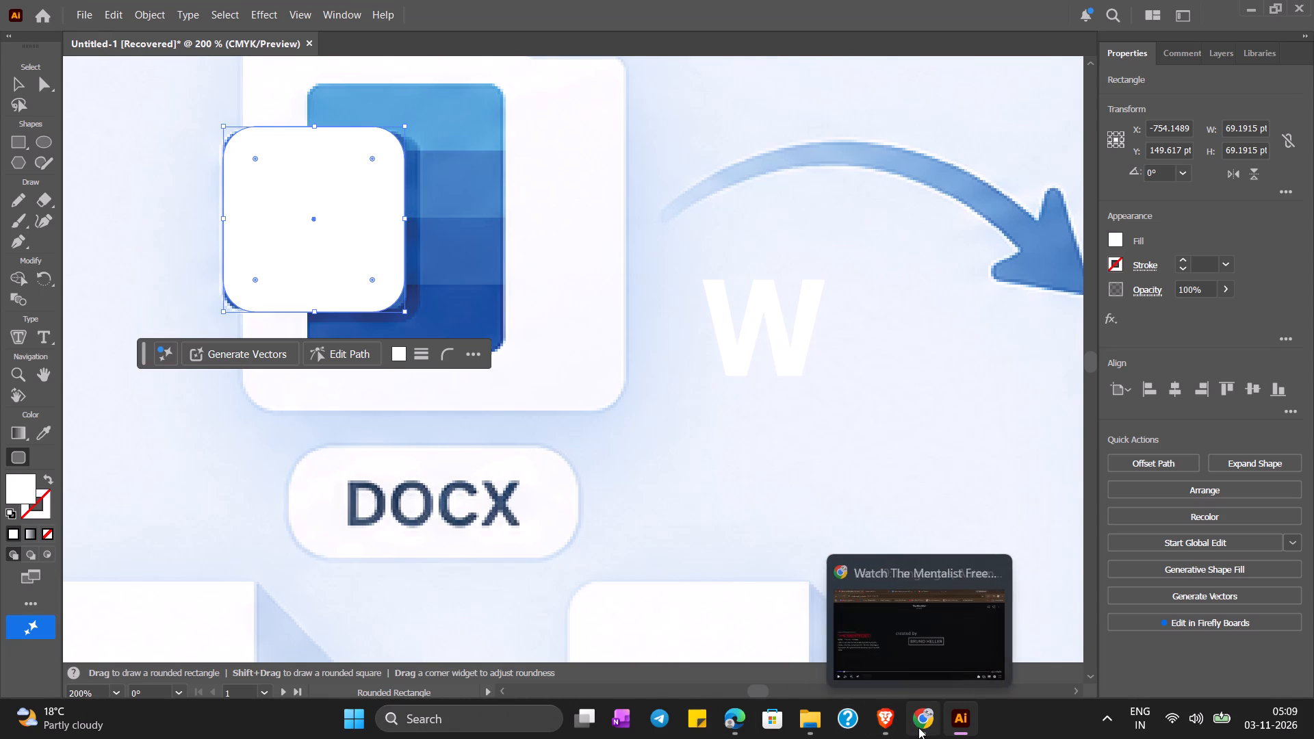
Switch to Brave and resume the paused Lec-40 lecture video on YouTube.
{"action": "left_click", "coordinate": [874, 717]}
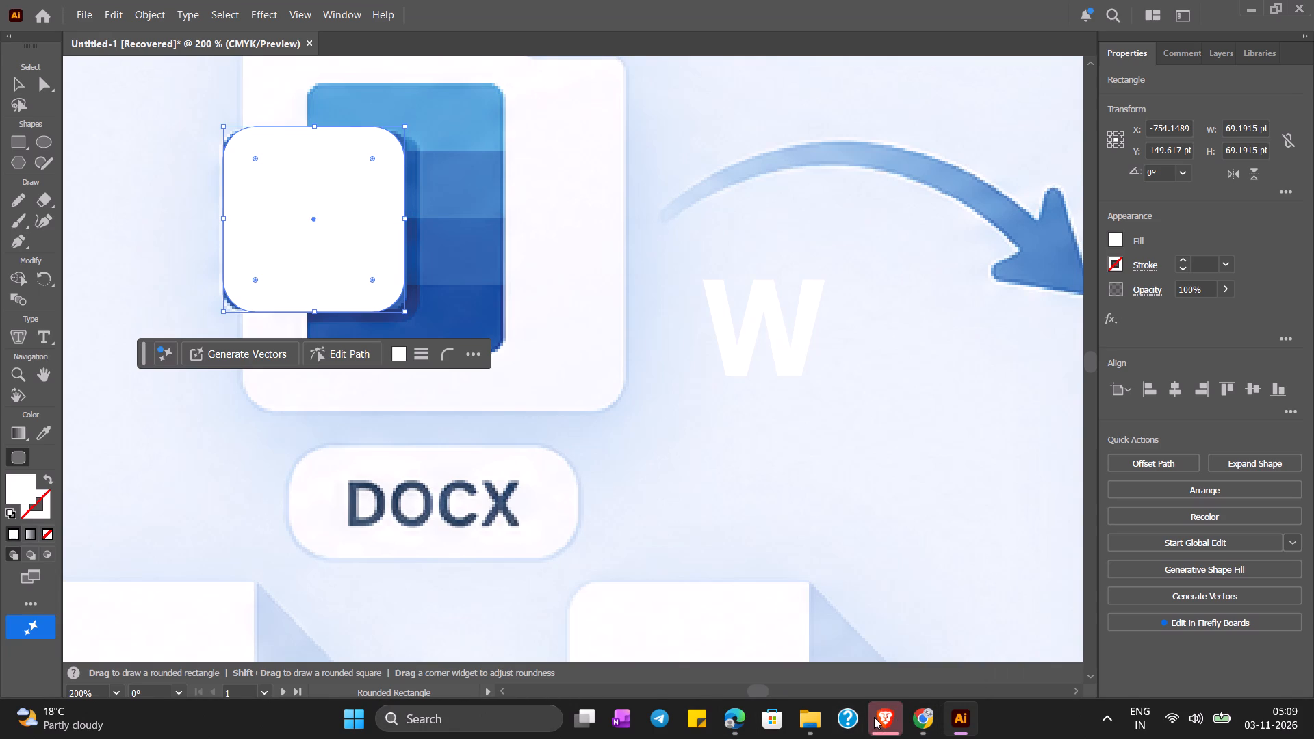
{"action": "left_click", "coordinate": [874, 717]}
{"action": "left_click", "coordinate": [649, 372]}
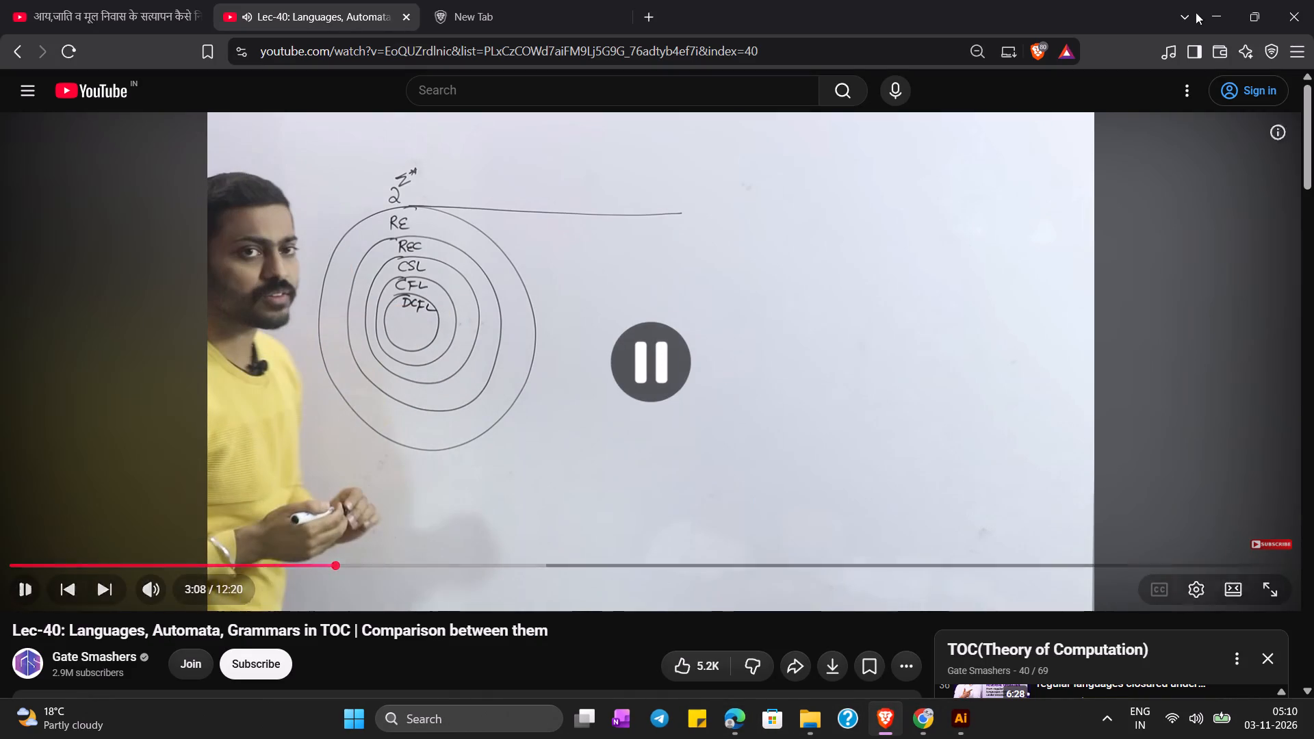
{"action": "left_click", "coordinate": [1209, 4]}
Return to the ChatGPT chat in Edge and review the minimal 500+ Functions illustration and its Illustrator recommendations.
{"action": "left_click", "coordinate": [724, 734]}
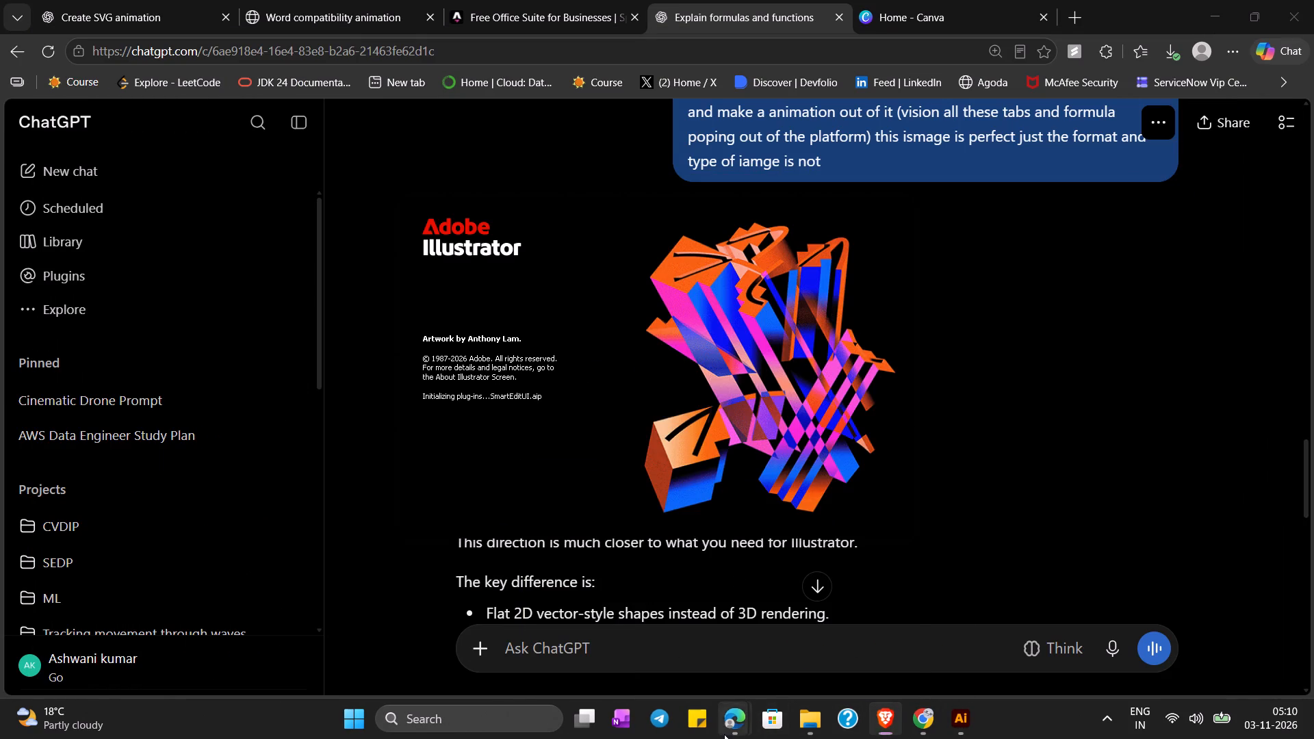
{"action": "left_click", "coordinate": [840, 645]}
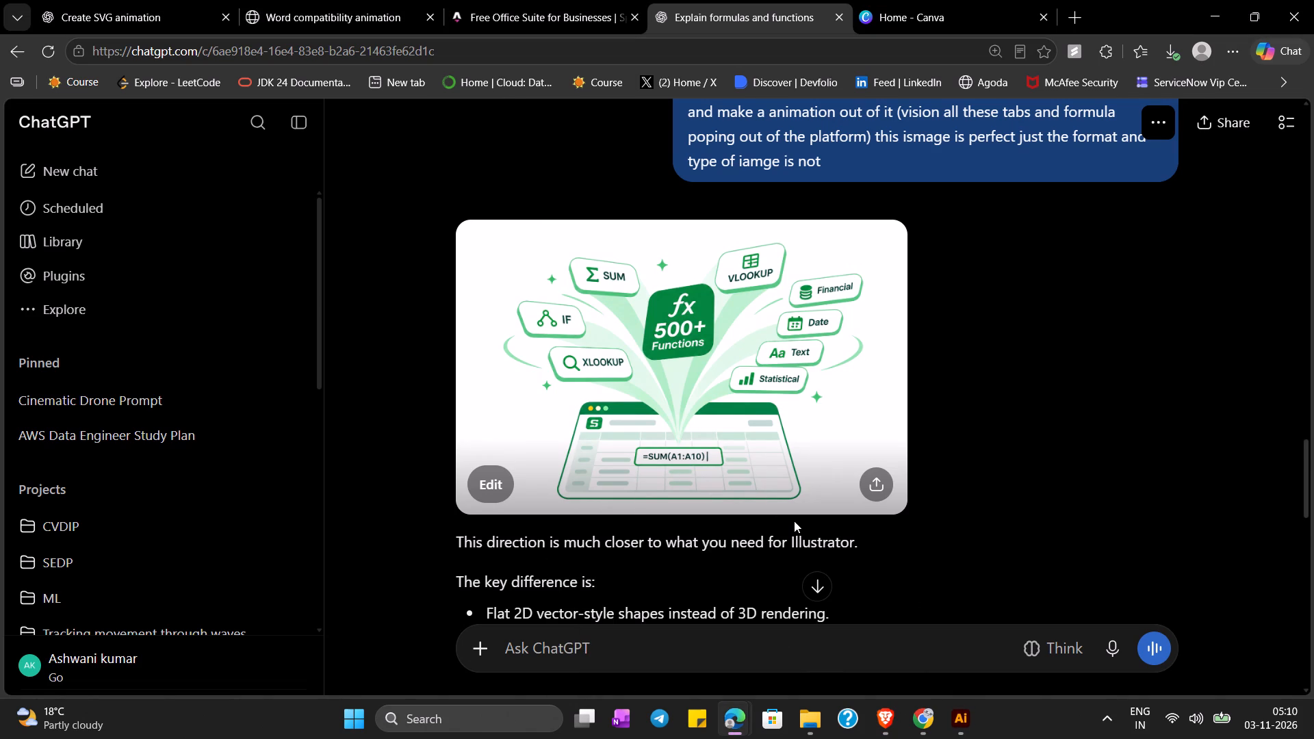
{"action": "scroll", "coordinate": [794, 521], "scroll_direction": "down", "scroll_amount": 4}
{"action": "scroll", "coordinate": [794, 521], "scroll_direction": "up", "scroll_amount": 3}
{"action": "scroll", "coordinate": [794, 521], "scroll_direction": "down", "scroll_amount": 7}
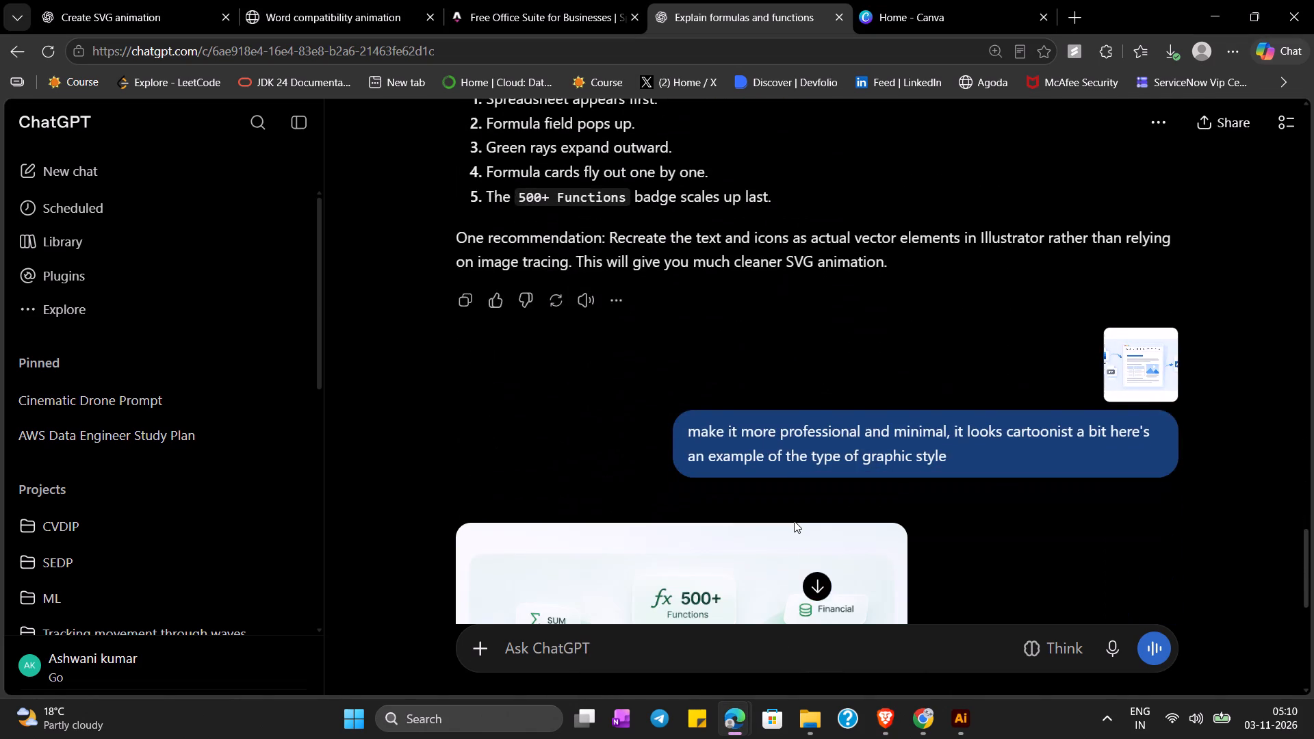
{"action": "scroll", "coordinate": [794, 521], "scroll_direction": "down", "scroll_amount": 11}
{"action": "scroll", "coordinate": [794, 521], "scroll_direction": "up", "scroll_amount": 4}
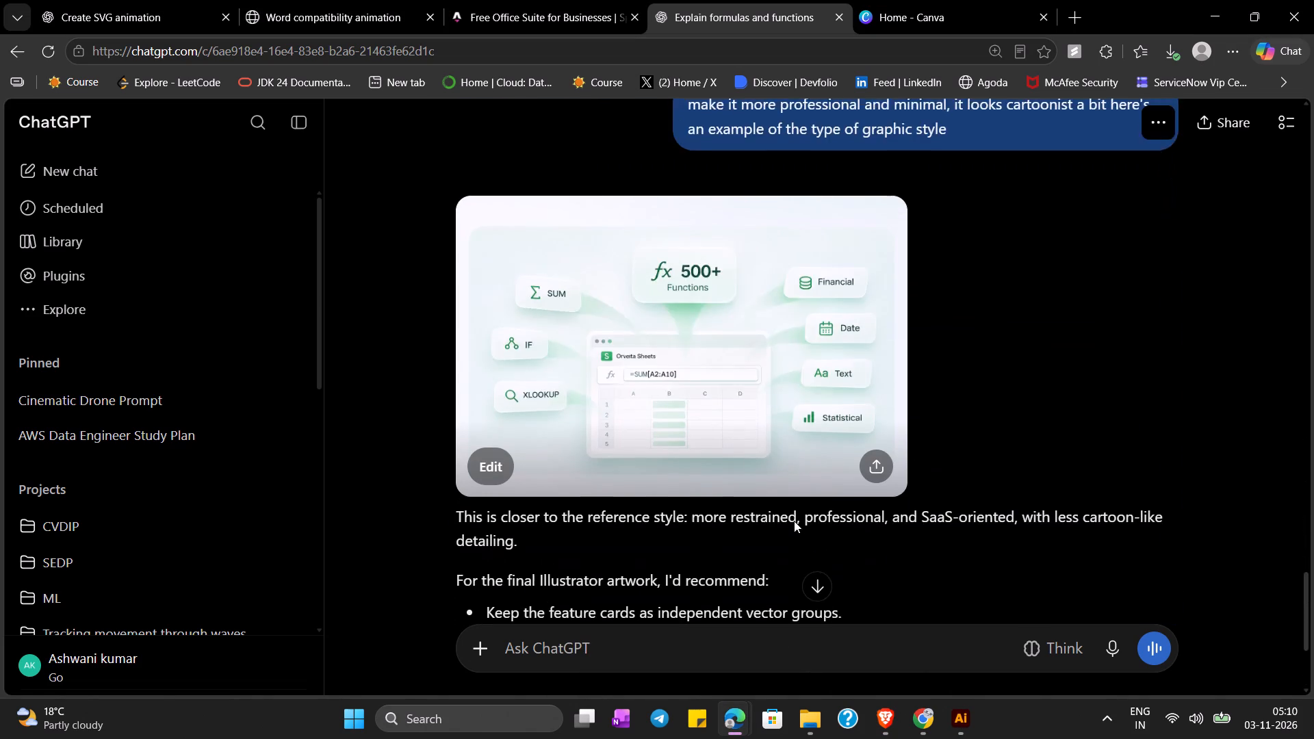
{"action": "scroll", "coordinate": [794, 521], "scroll_direction": "up", "scroll_amount": 2}
Search the web in a new tab for "excel animations" and look through the results.
{"action": "left_click", "coordinate": [1084, 6]}
{"action": "type", "text": "excel animations"}
{"action": "key", "text": "Return"}
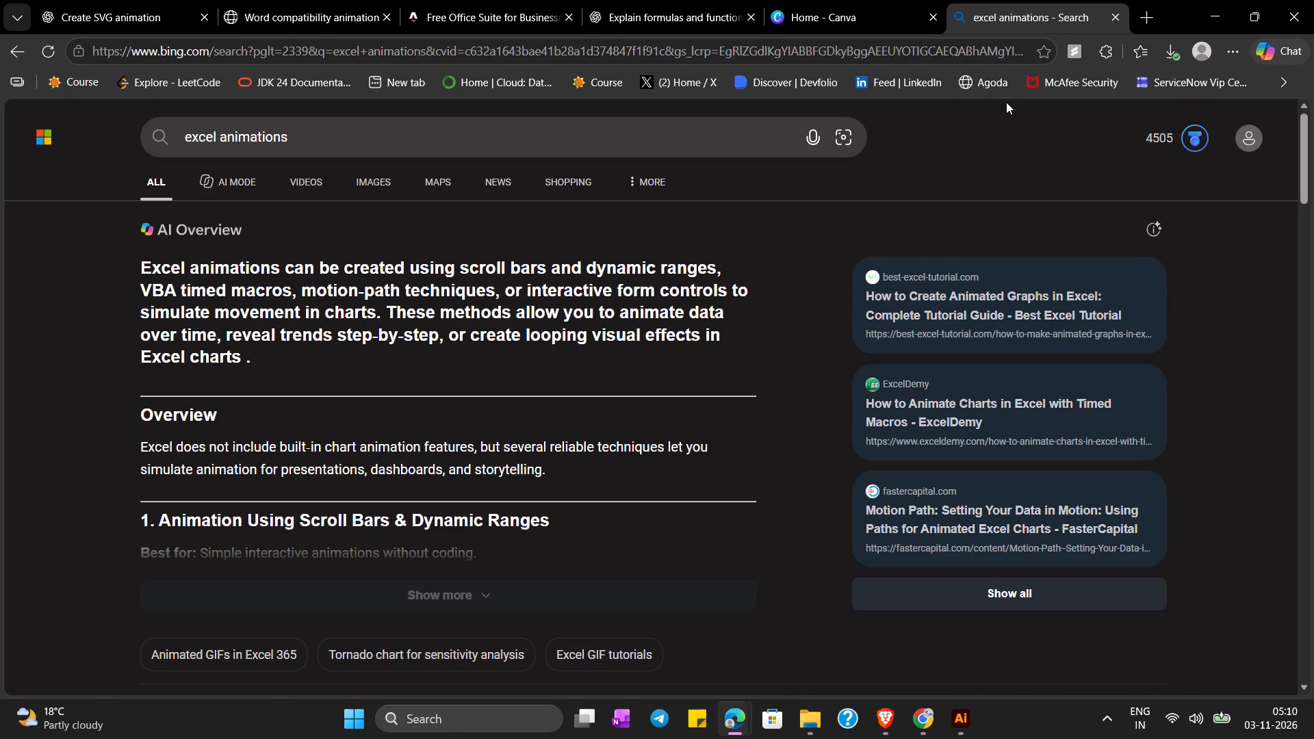
{"action": "scroll", "coordinate": [519, 343], "scroll_direction": "down", "scroll_amount": 7}
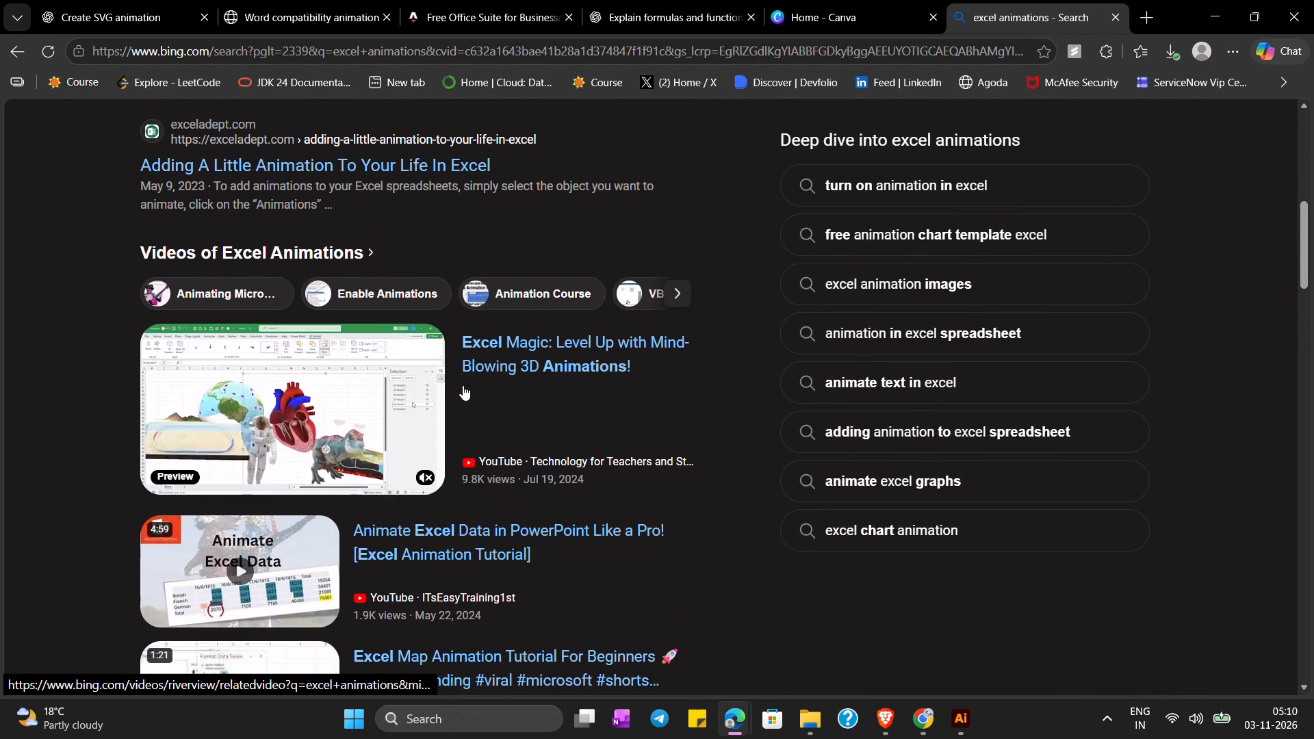
{"action": "scroll", "coordinate": [463, 385], "scroll_direction": "down", "scroll_amount": 11}
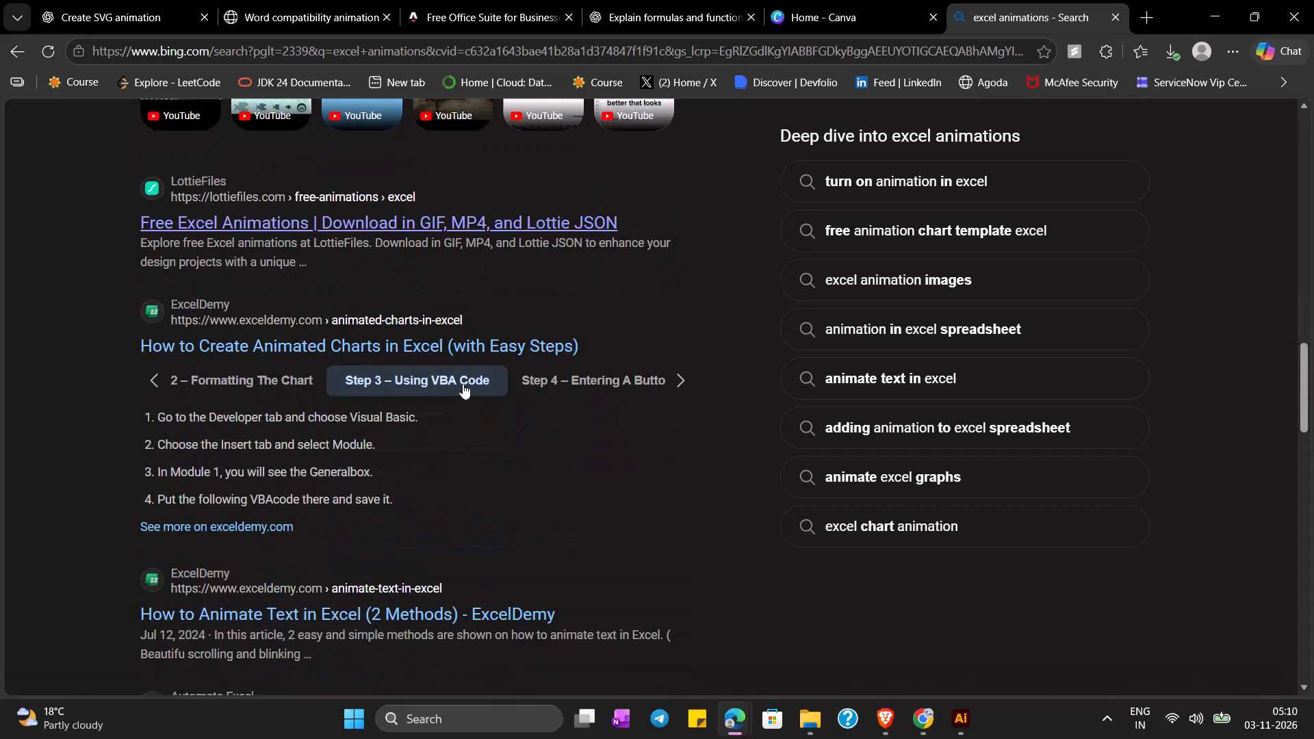
{"action": "scroll", "coordinate": [463, 384], "scroll_direction": "up", "scroll_amount": 16}
{"action": "scroll", "coordinate": [341, 213], "scroll_direction": "up", "scroll_amount": 10}
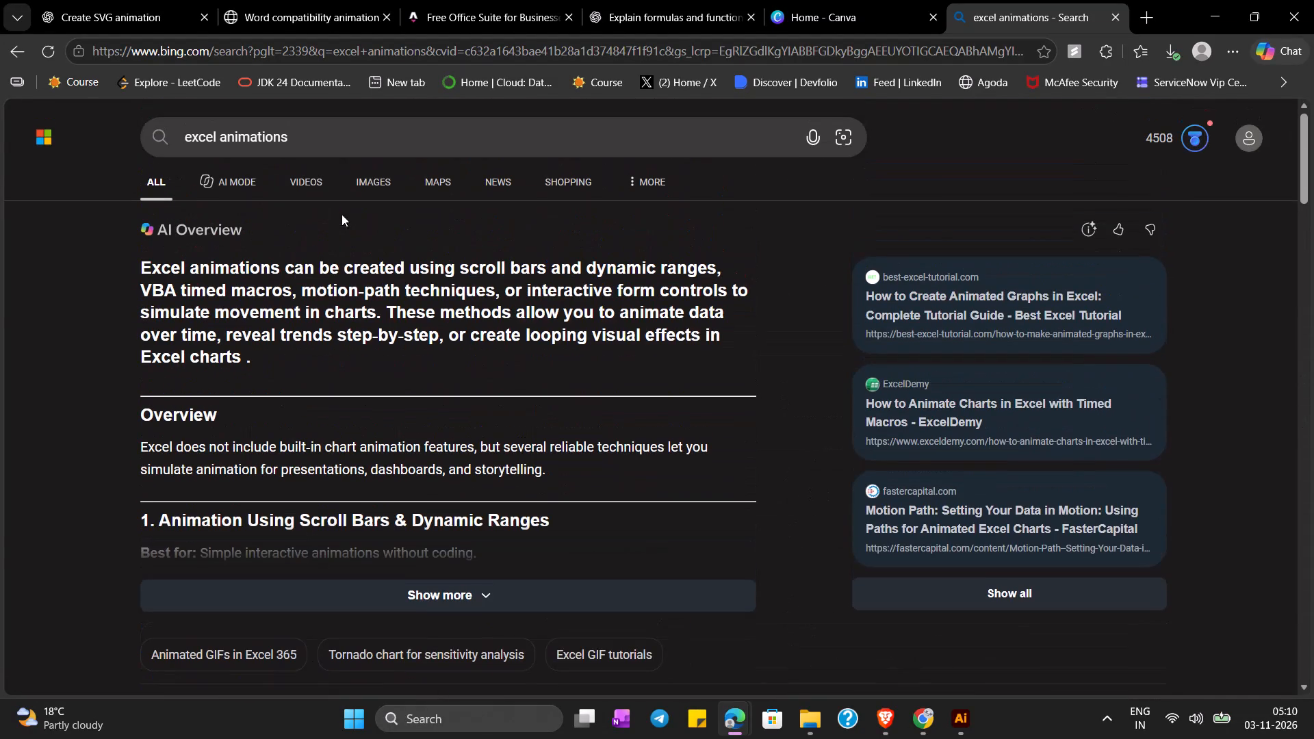
Change the web search to "animations for microsoft excel", using the corrected spelling.
{"action": "left_click_drag", "start_coordinate": [303, 138], "coordinate": [184, 140]}
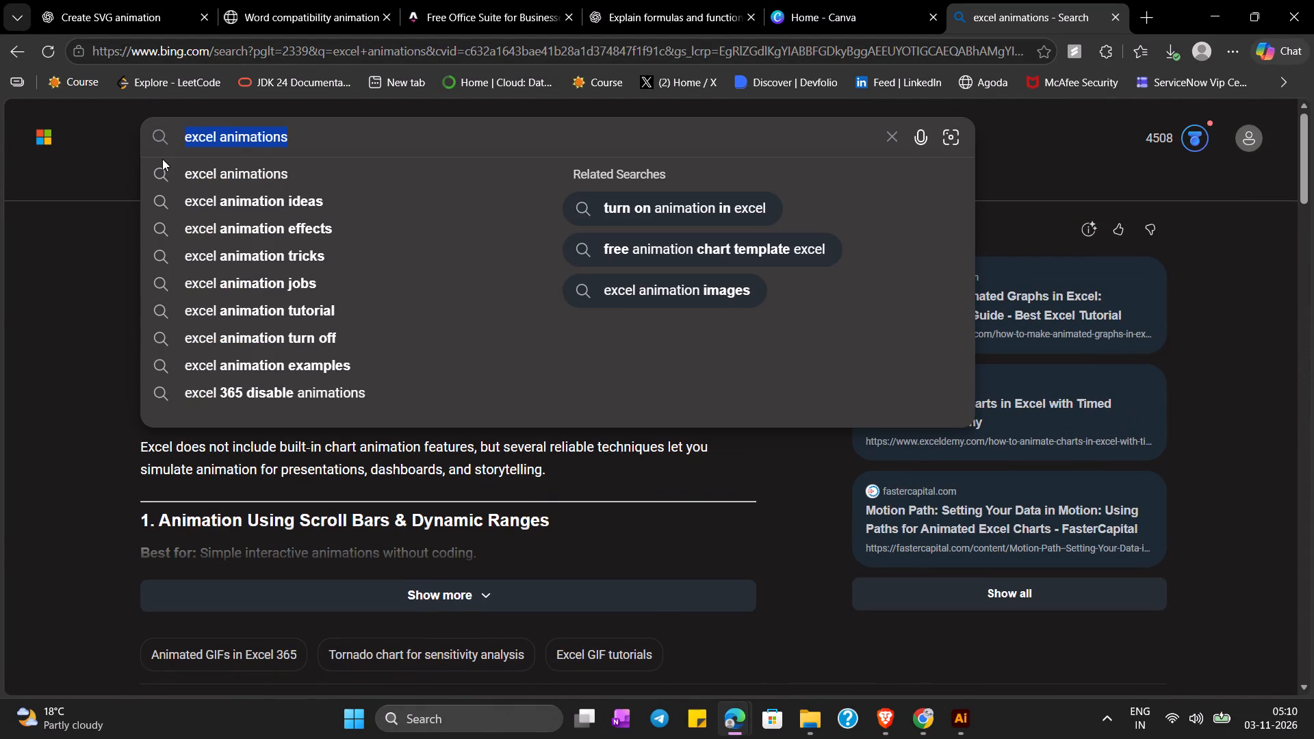
{"action": "type", "text": "animations for microosft"}
{"action": "key", "text": "space"}
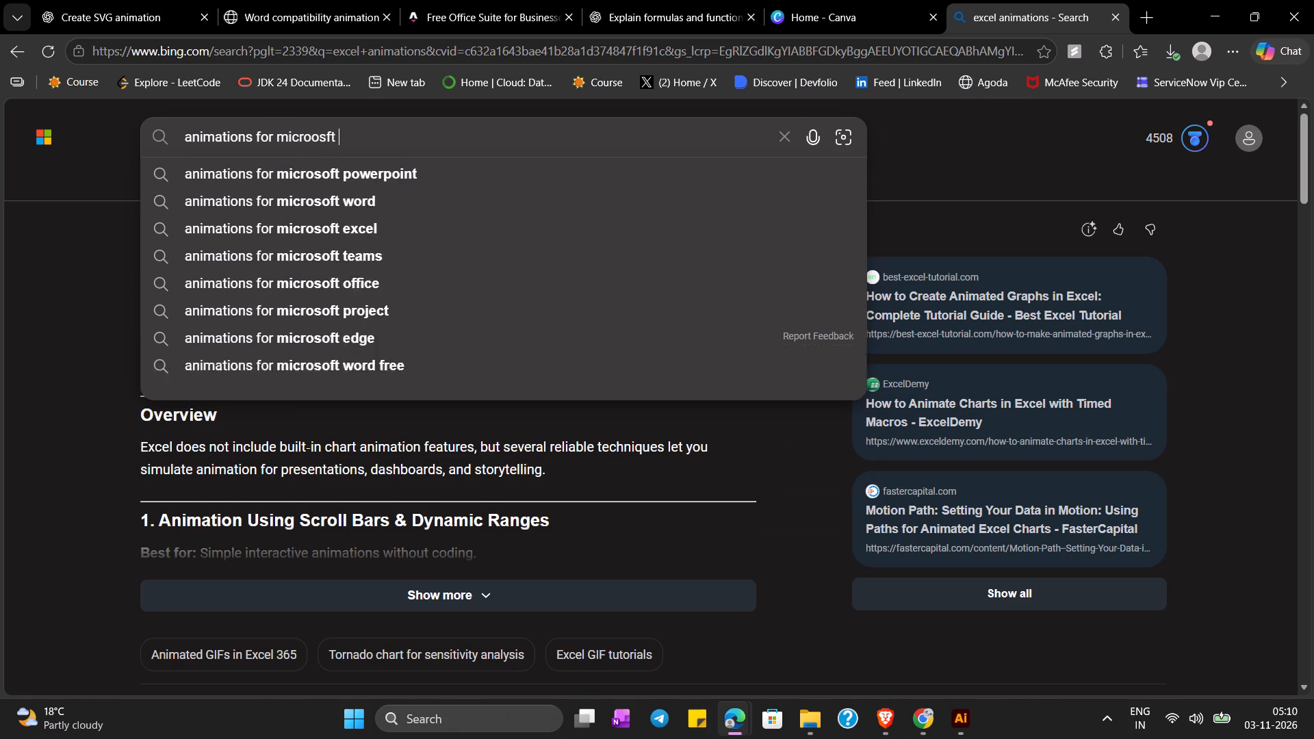
{"action": "type", "text": "excel"}
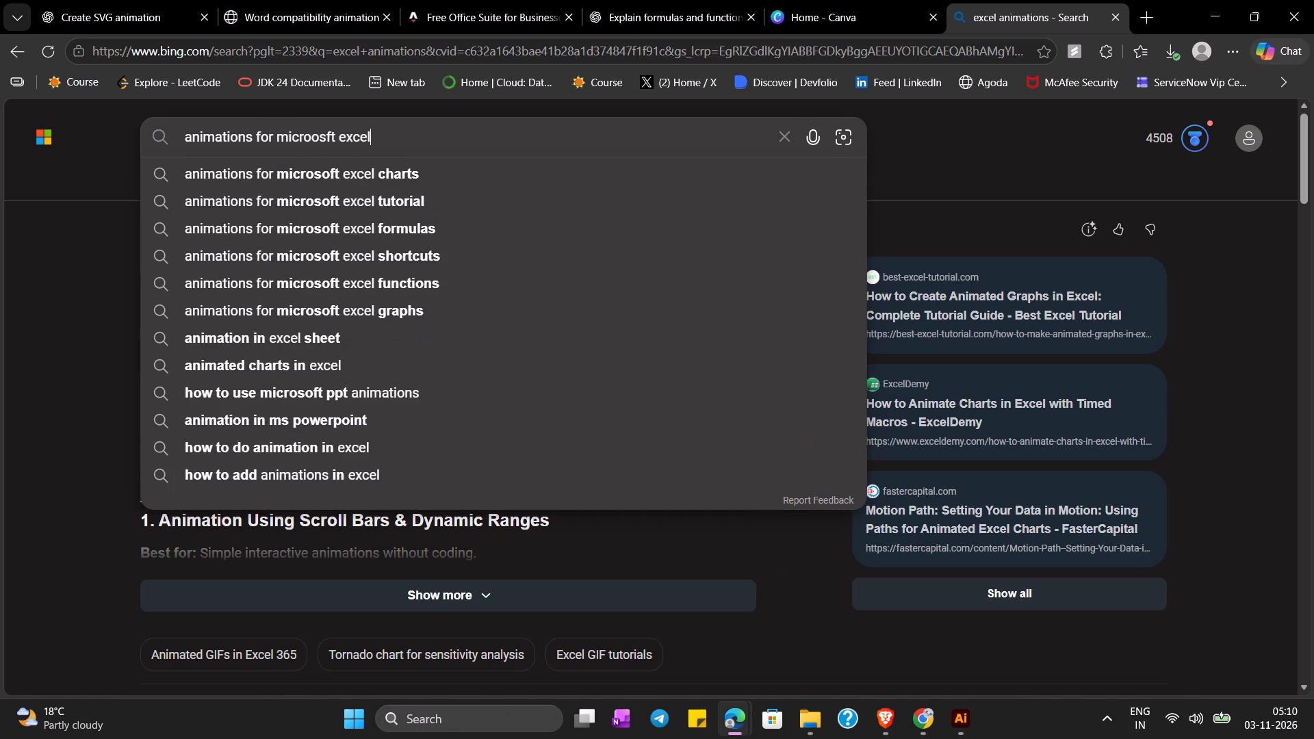
{"action": "key", "text": "Return"}
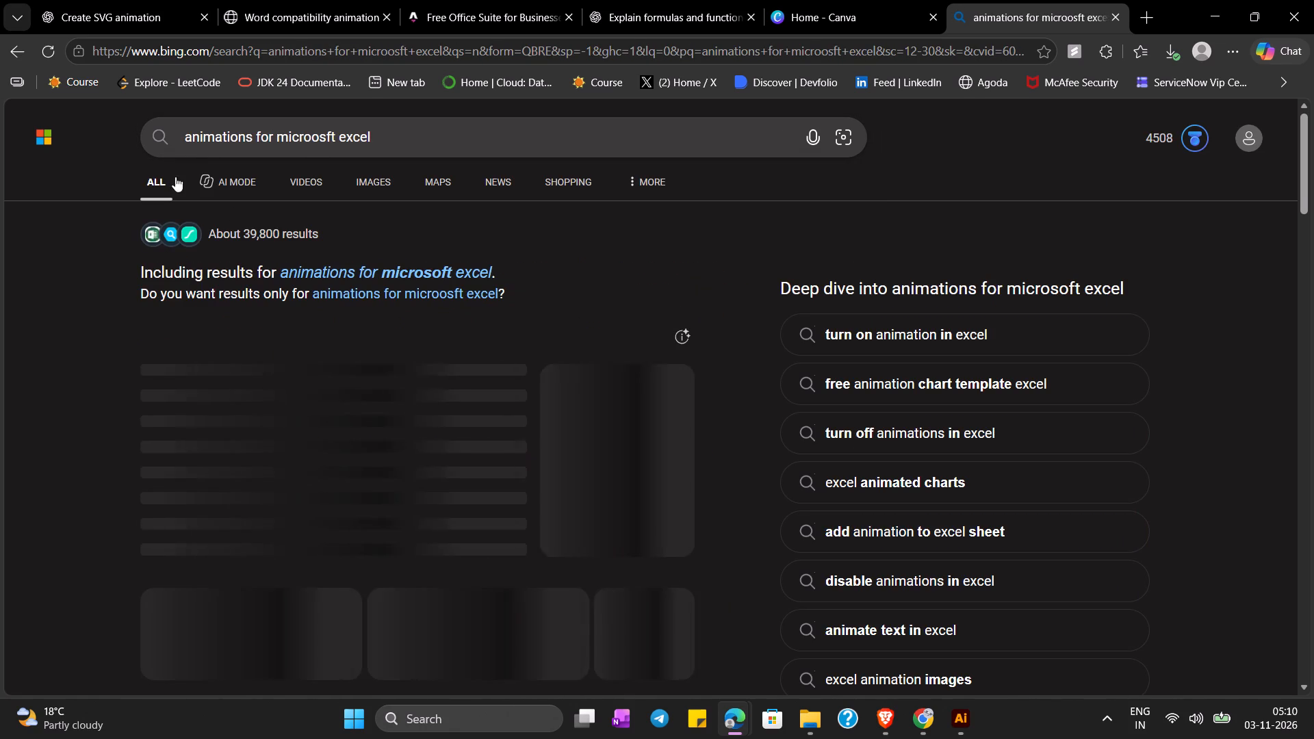
{"action": "left_click", "coordinate": [426, 270]}
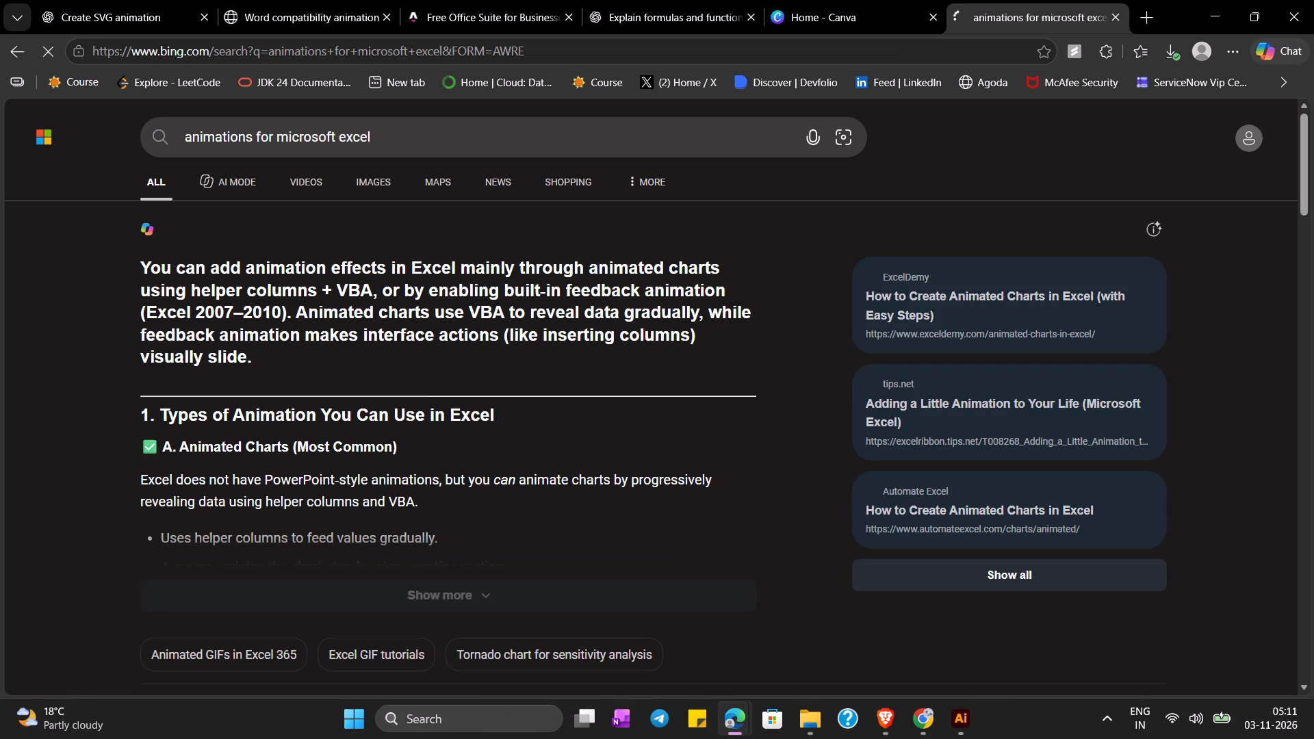
Open the LottieFiles free Excel animations page from the search results.
{"action": "scroll", "coordinate": [453, 398], "scroll_direction": "down", "scroll_amount": 5}
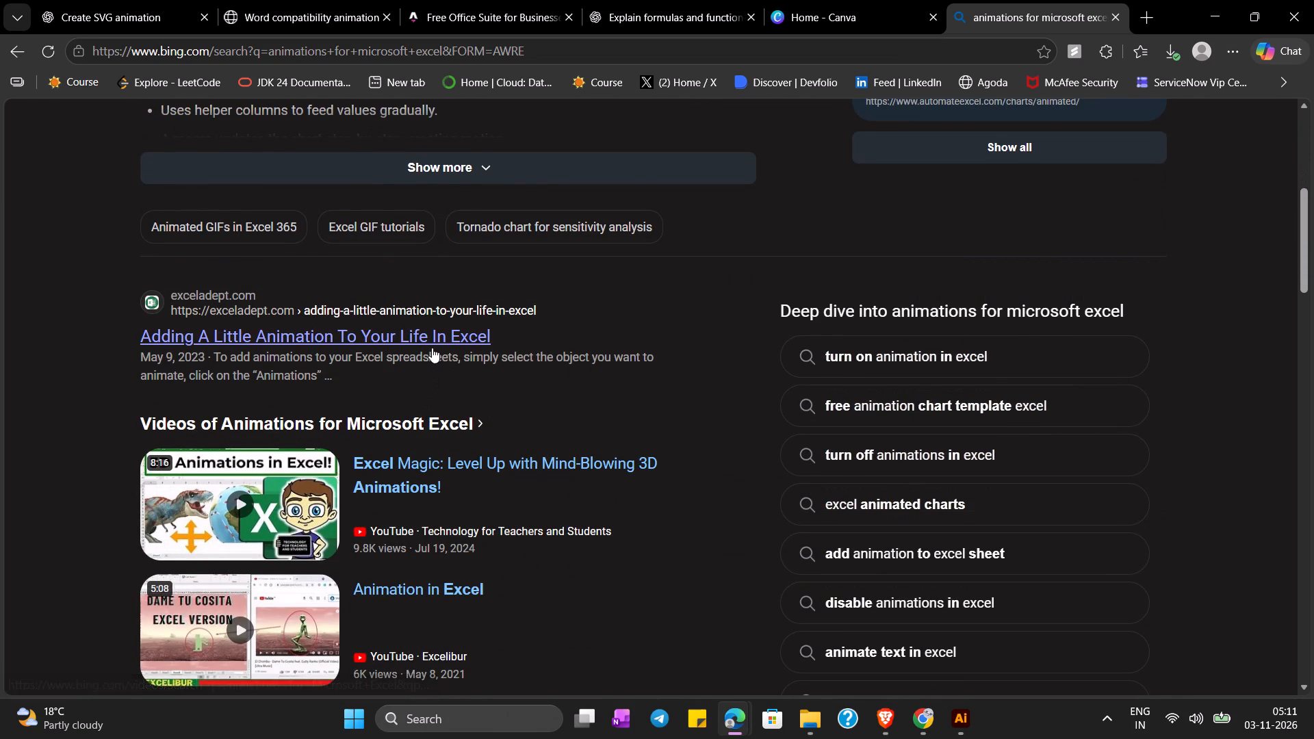
{"action": "scroll", "coordinate": [431, 379], "scroll_direction": "down", "scroll_amount": 7}
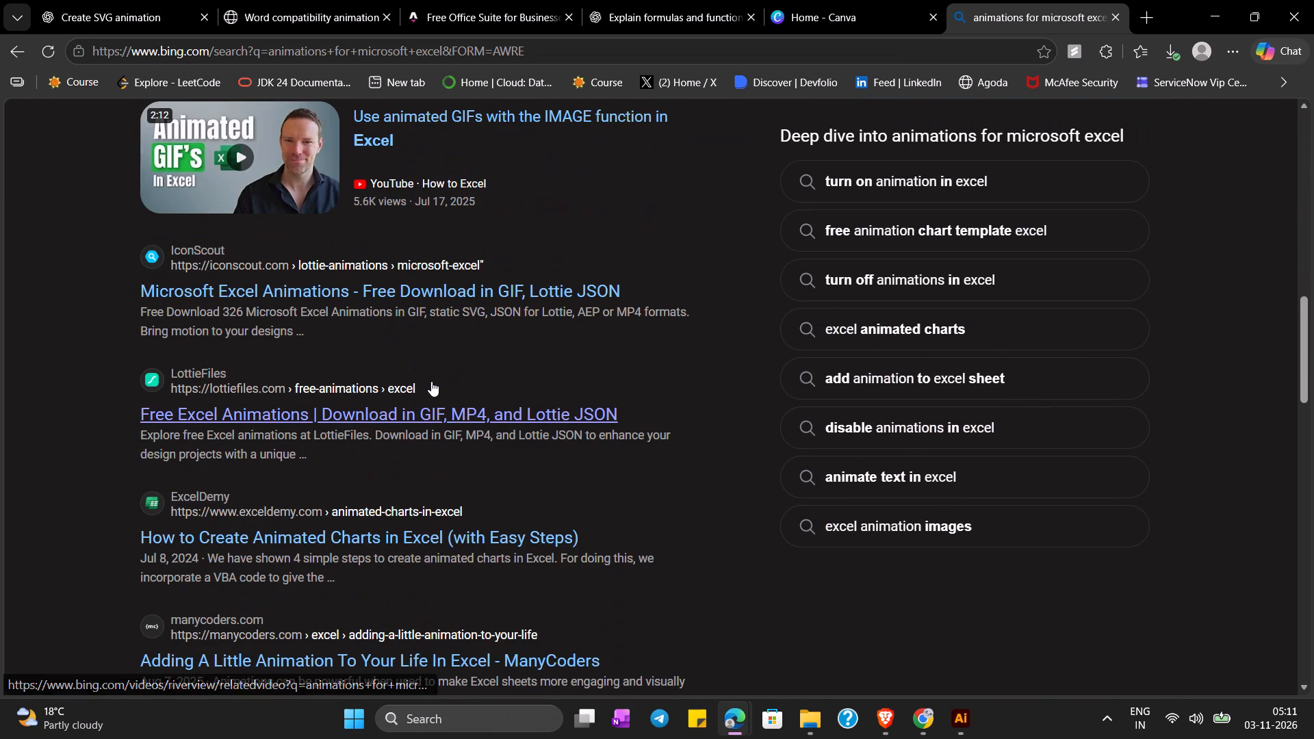
{"action": "left_click", "coordinate": [426, 407]}
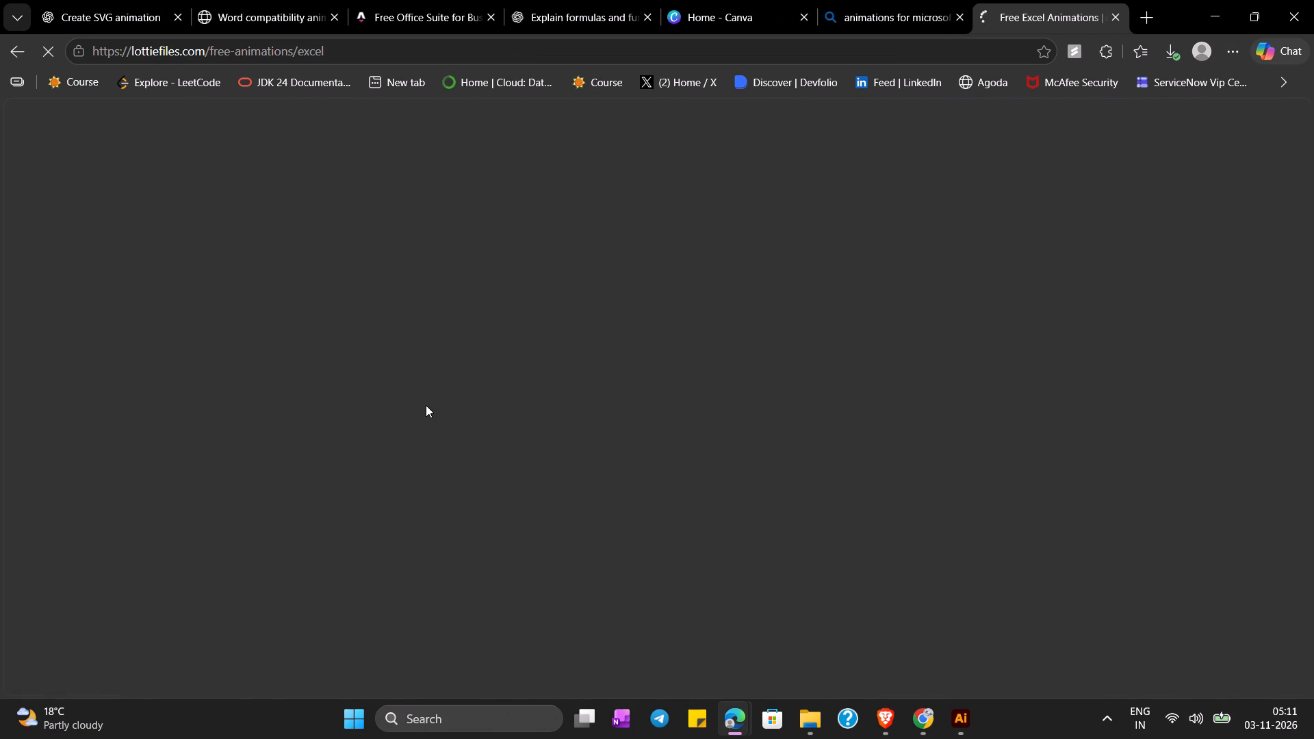
Look through the free Excel animations on LottieFiles for a graphic to use as a style reference.
{"action": "scroll", "coordinate": [654, 372], "scroll_direction": "down", "scroll_amount": 4}
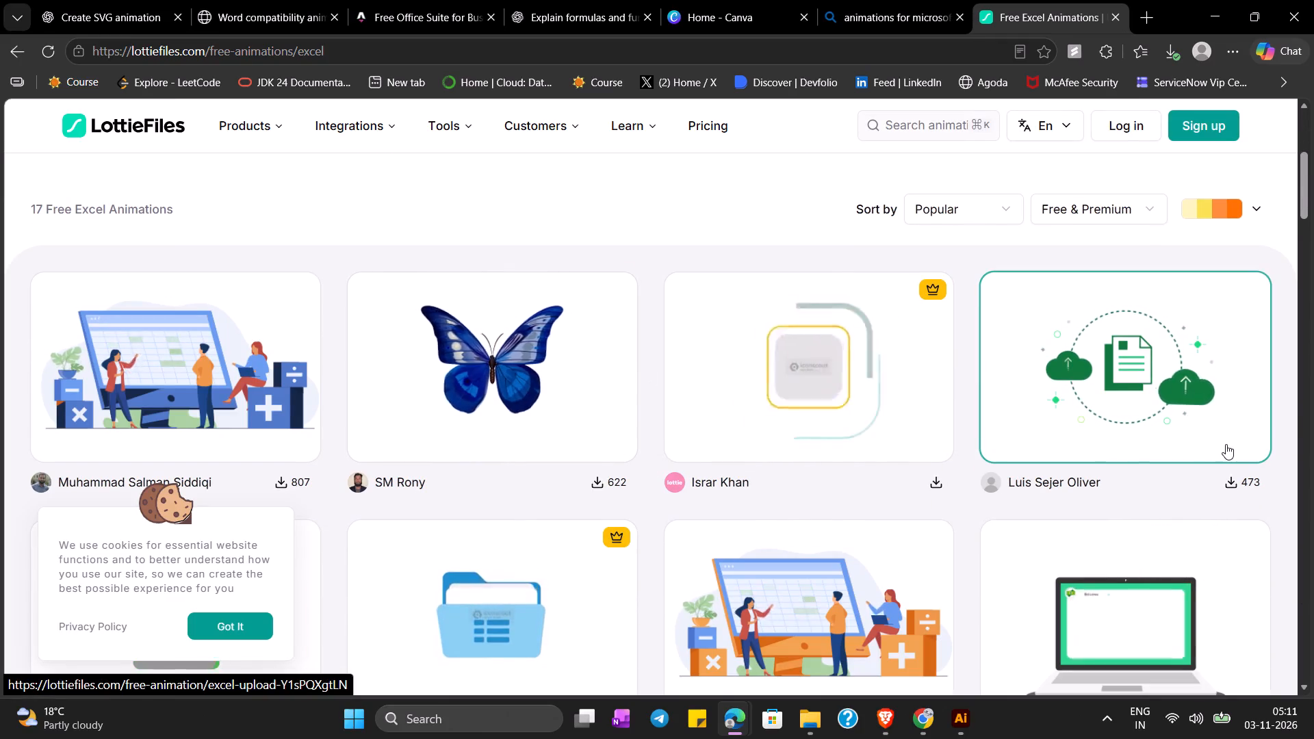
{"action": "scroll", "coordinate": [1226, 444], "scroll_direction": "down", "scroll_amount": 6}
{"action": "scroll", "coordinate": [1226, 444], "scroll_direction": "up", "scroll_amount": 3}
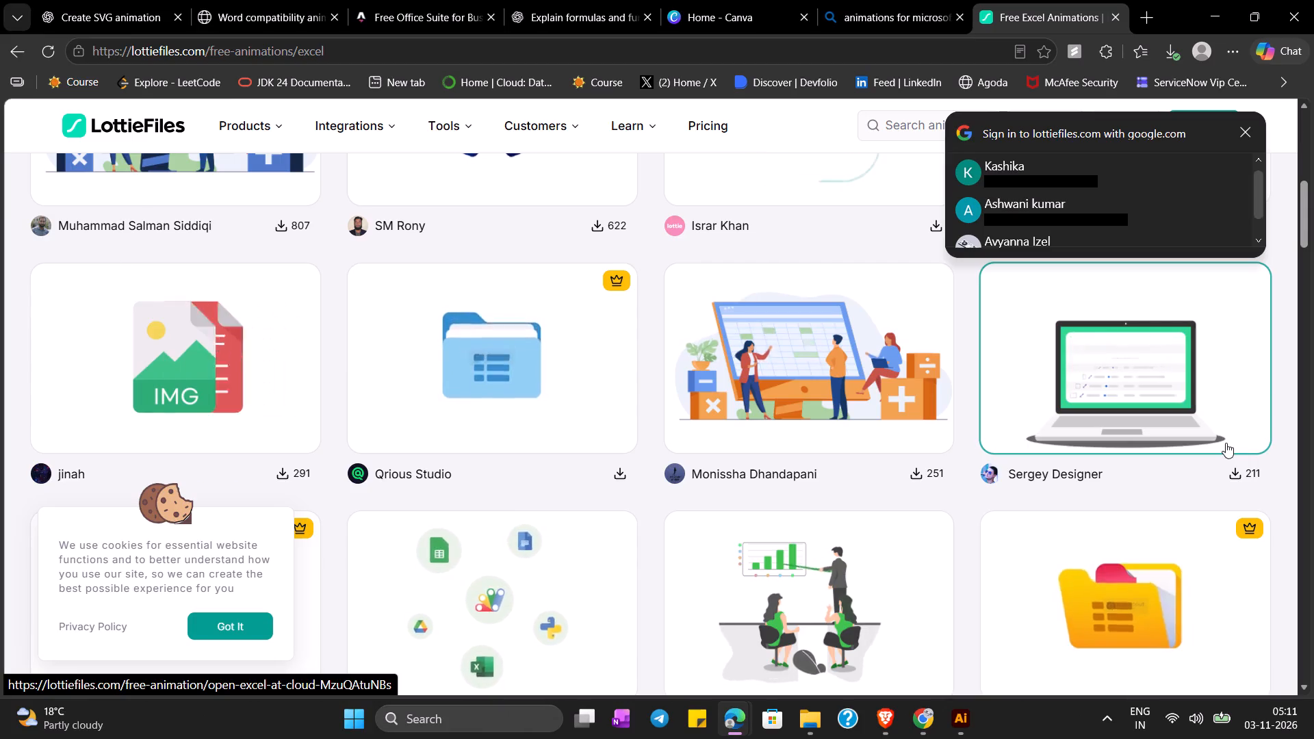
{"action": "scroll", "coordinate": [1226, 443], "scroll_direction": "down", "scroll_amount": 4}
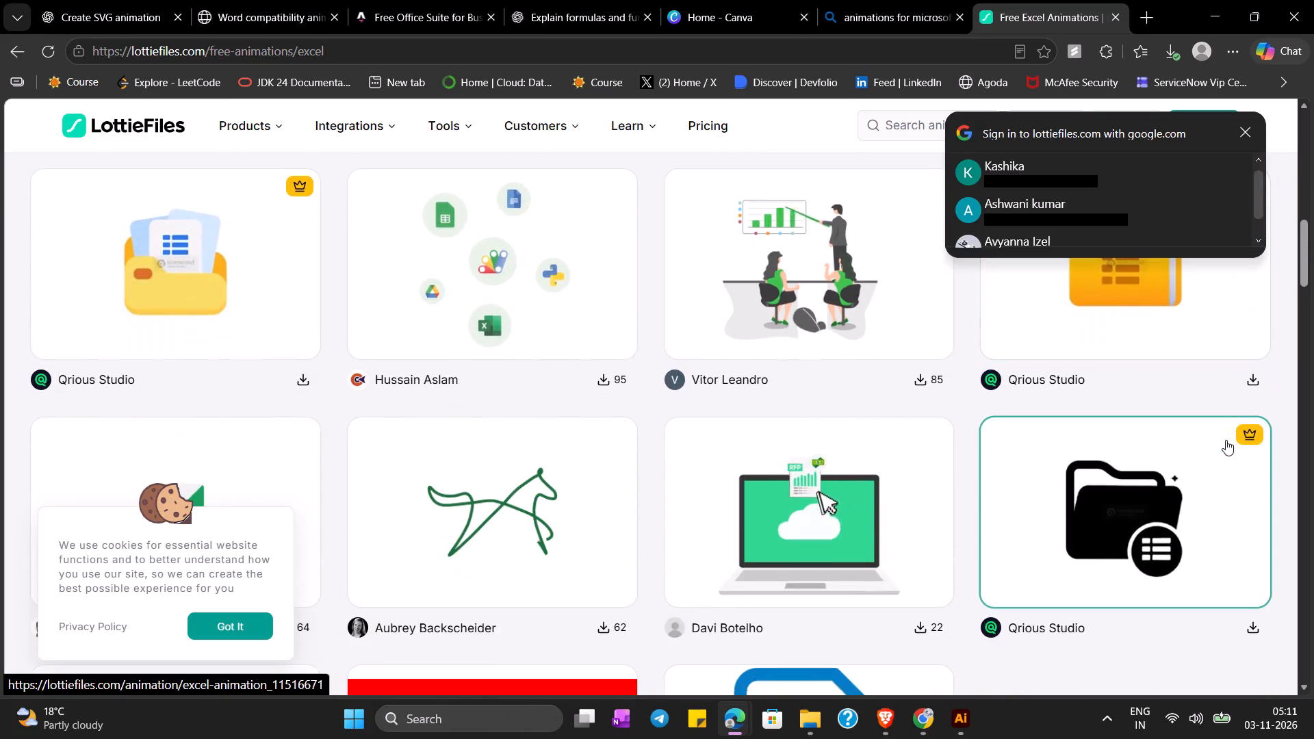
{"action": "scroll", "coordinate": [1226, 440], "scroll_direction": "down", "scroll_amount": 4}
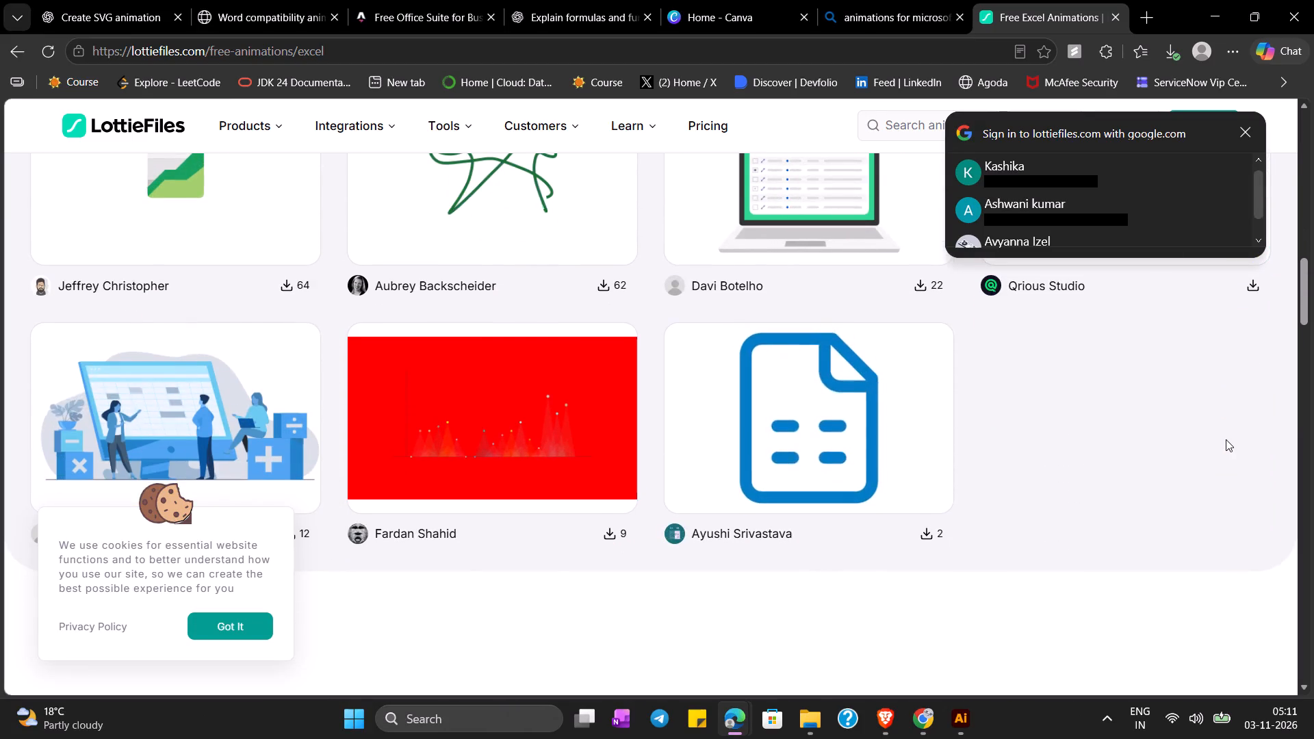
{"action": "scroll", "coordinate": [1226, 437], "scroll_direction": "up", "scroll_amount": 11}
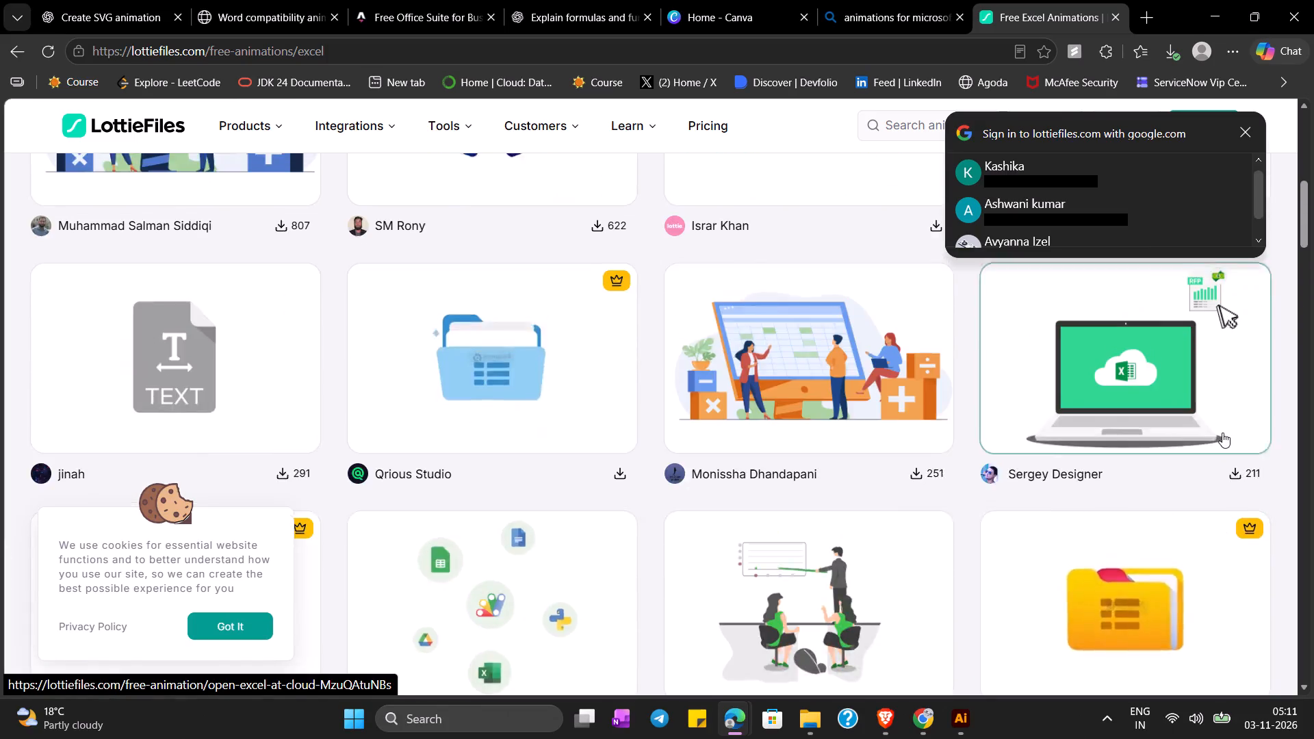
{"action": "scroll", "coordinate": [1222, 432], "scroll_direction": "up", "scroll_amount": 2}
{"action": "scroll", "coordinate": [1222, 432], "scroll_direction": "down", "scroll_amount": 3}
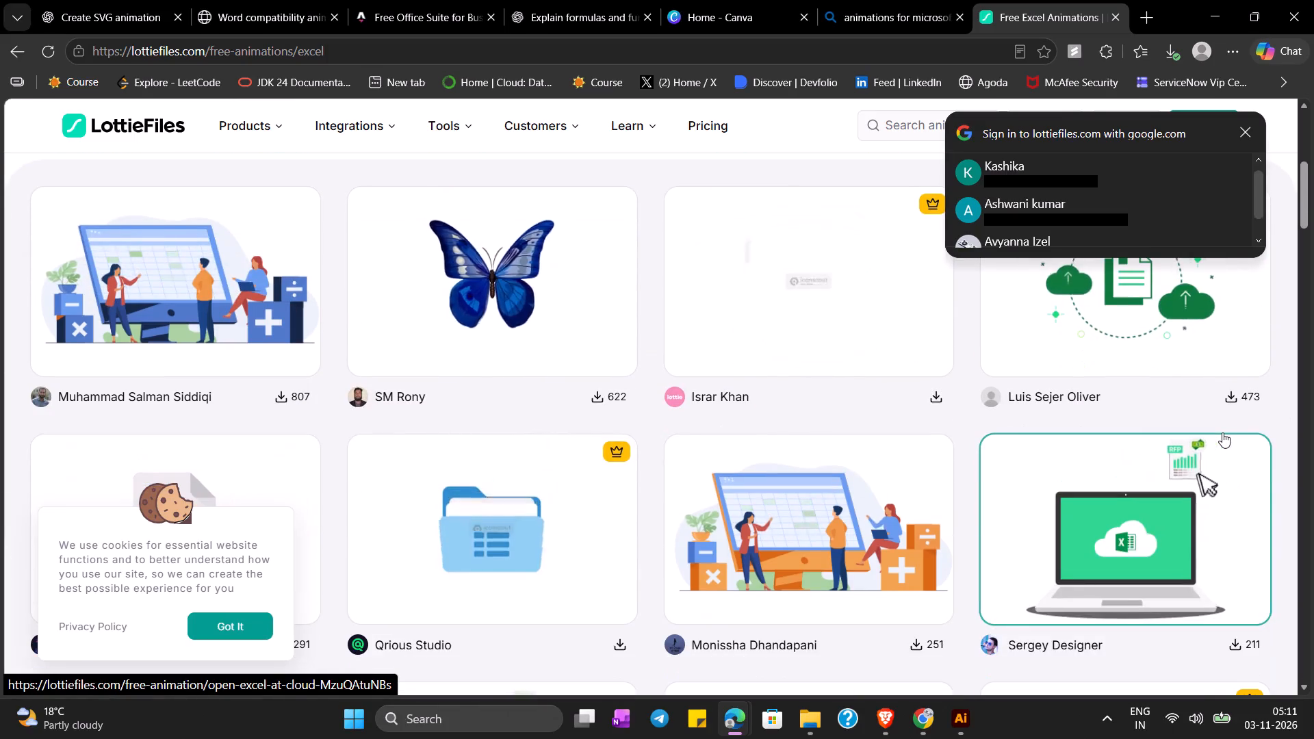
{"action": "scroll", "coordinate": [1222, 432], "scroll_direction": "up", "scroll_amount": 2}
{"action": "scroll", "coordinate": [1222, 432], "scroll_direction": "down", "scroll_amount": 8}
{"action": "scroll", "coordinate": [1222, 432], "scroll_direction": "up", "scroll_amount": 2}
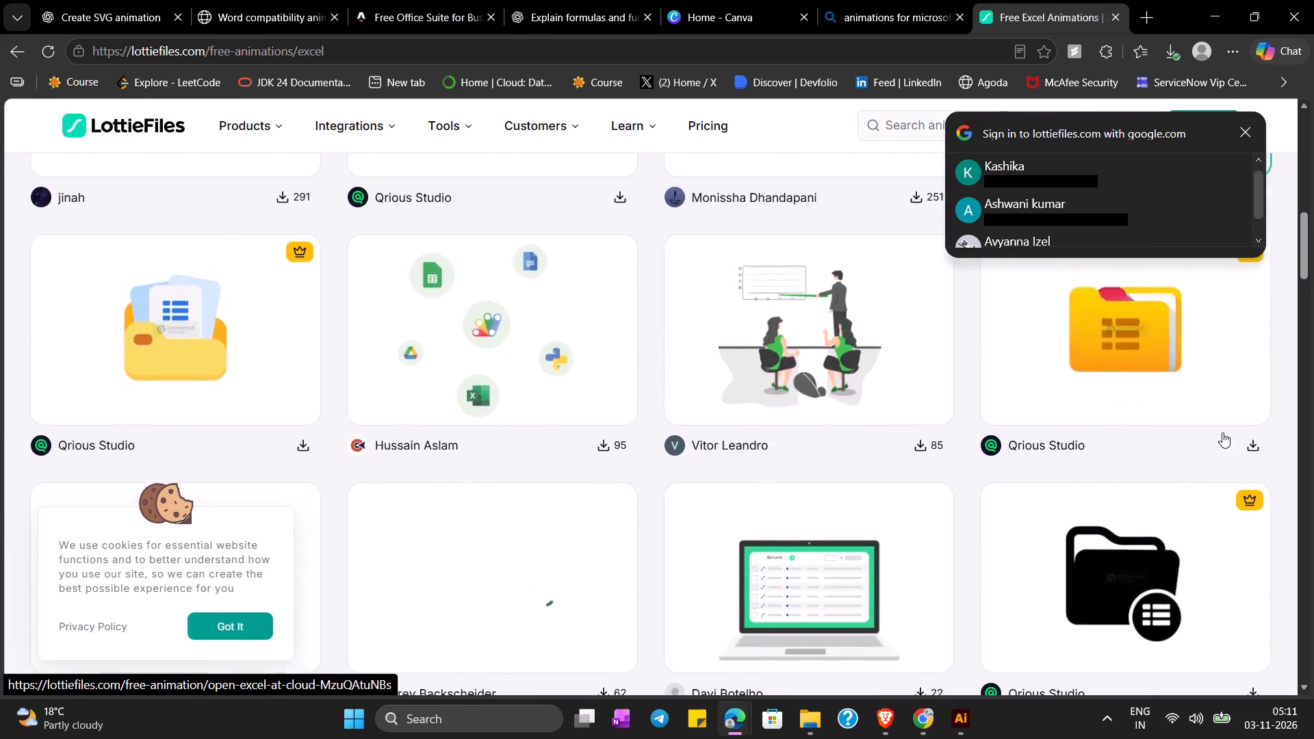
{"action": "scroll", "coordinate": [1222, 432], "scroll_direction": "down", "scroll_amount": 3}
{"action": "scroll", "coordinate": [1222, 432], "scroll_direction": "up", "scroll_amount": 6}
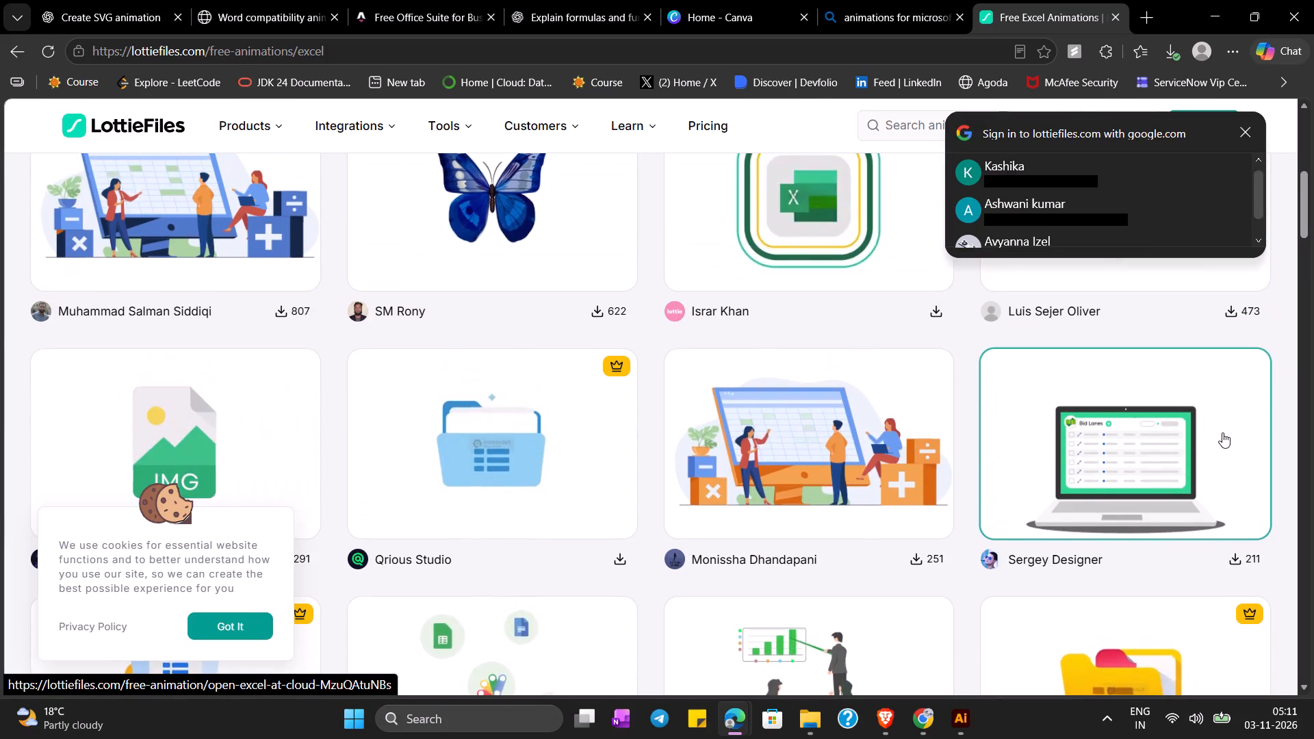
{"action": "scroll", "coordinate": [1222, 432], "scroll_direction": "up", "scroll_amount": 1}
{"action": "scroll", "coordinate": [1222, 432], "scroll_direction": "down", "scroll_amount": 2}
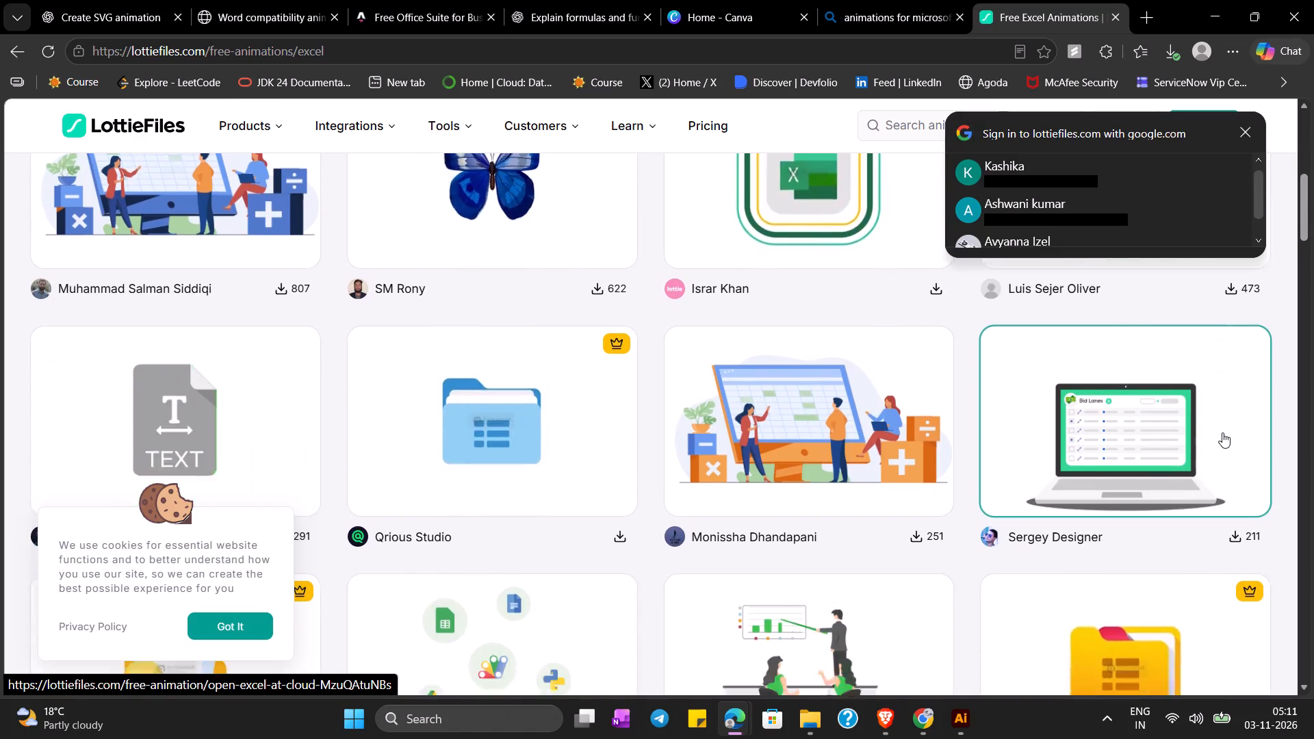
{"action": "scroll", "coordinate": [1222, 432], "scroll_direction": "down", "scroll_amount": 8}
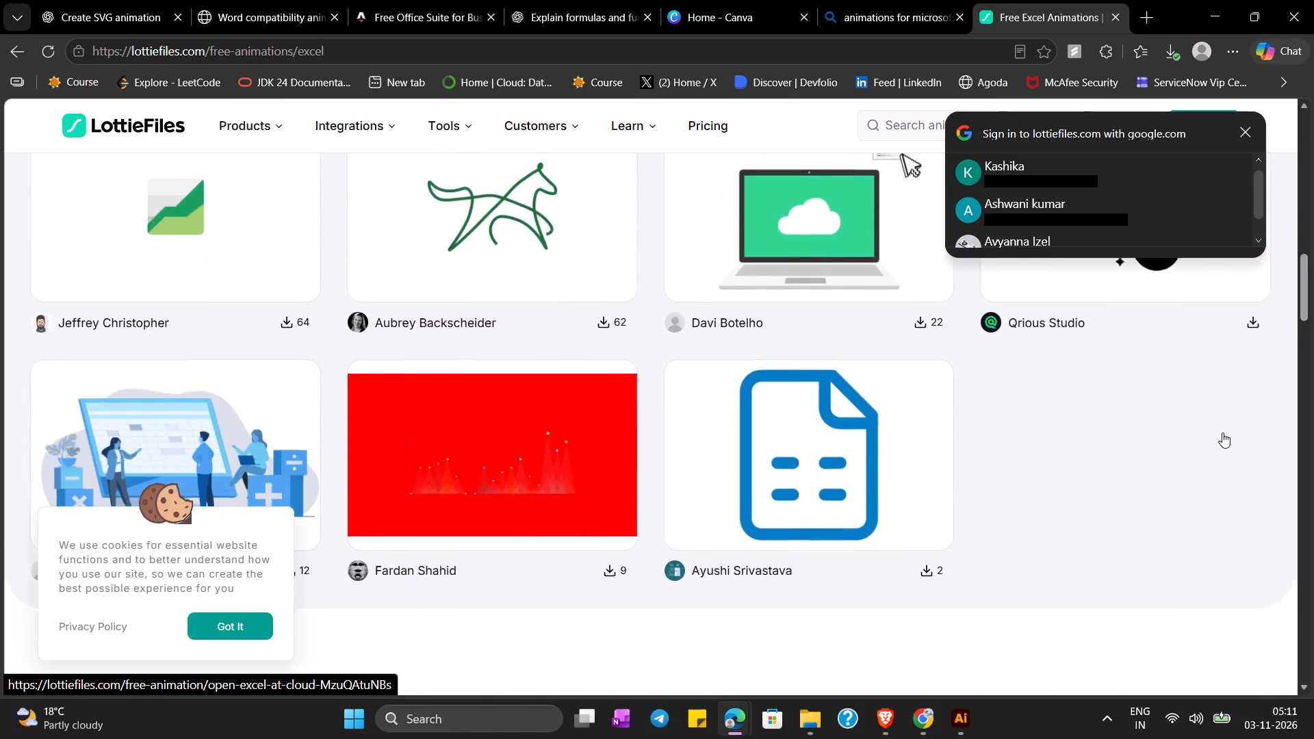
{"action": "scroll", "coordinate": [1222, 432], "scroll_direction": "up", "scroll_amount": 8}
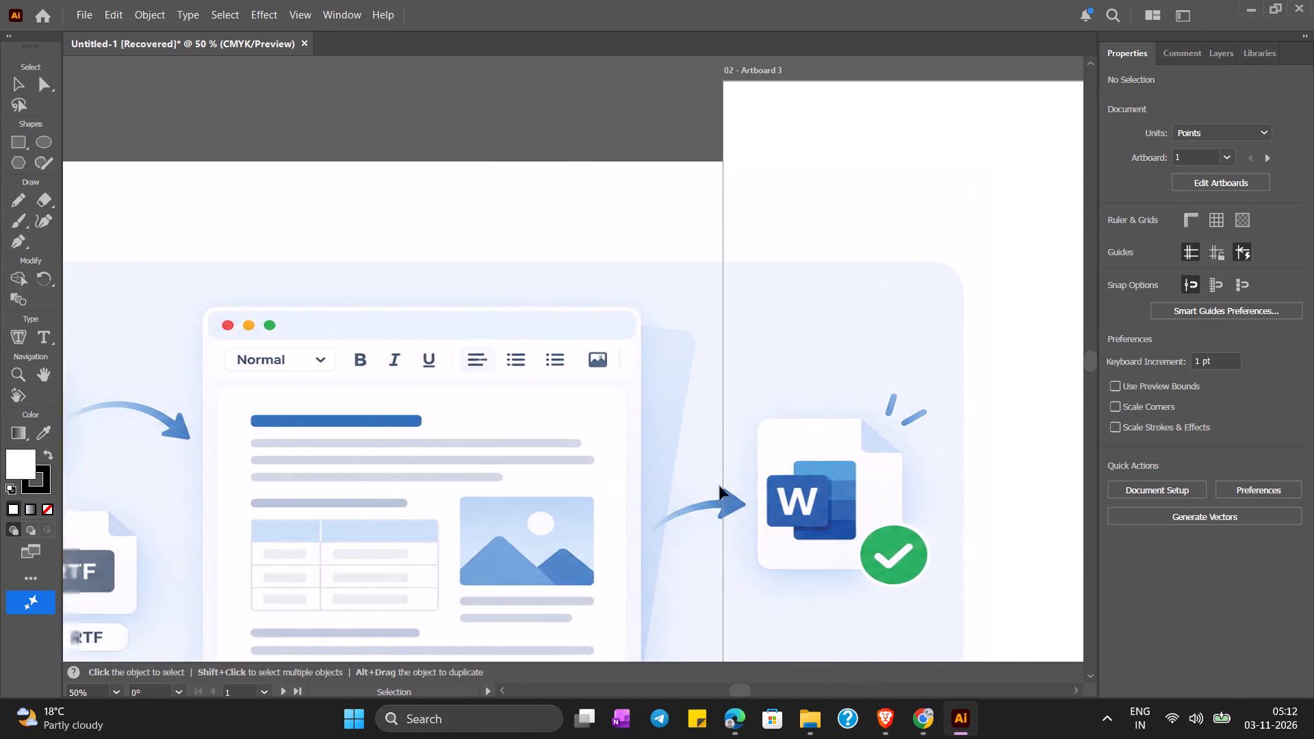
{"action": "scroll", "coordinate": [720, 487], "scroll_direction": "right", "scroll_amount": 3}
{"action": "key", "text": "ctrl+minus"}
{"action": "key", "text": "ctrl+minus"}
{"action": "key", "text": "ctrl+minus"}
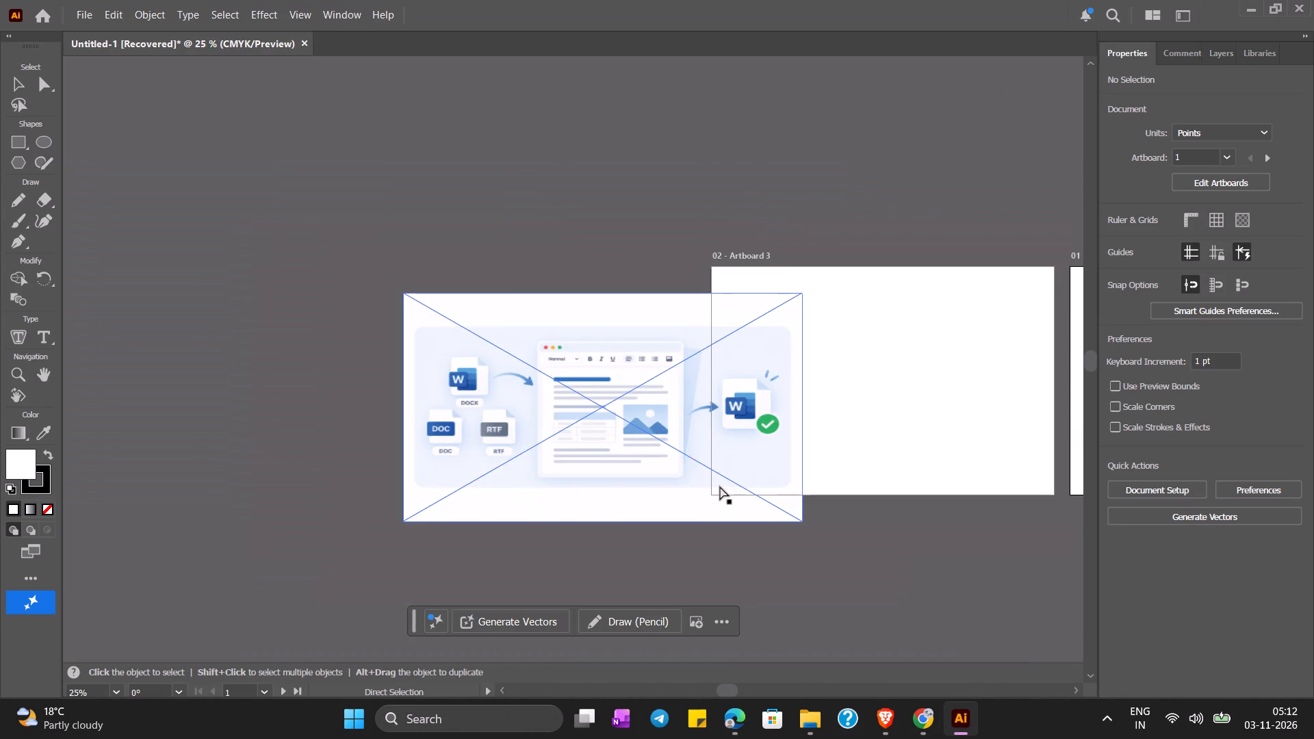
{"action": "scroll", "coordinate": [720, 487], "scroll_direction": "left", "scroll_amount": 7}
{"action": "scroll", "coordinate": [720, 487], "scroll_direction": "right", "scroll_amount": 1}
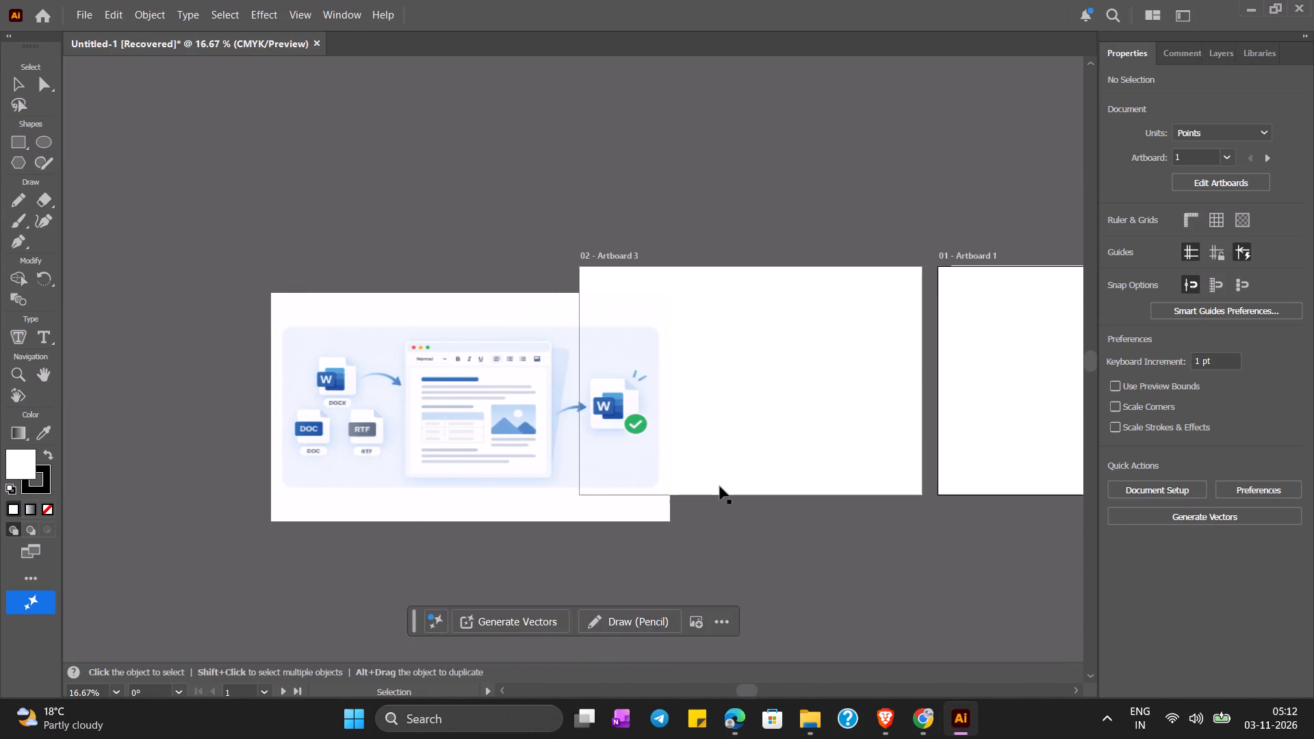
{"action": "scroll", "coordinate": [720, 487], "scroll_direction": "left", "scroll_amount": 2}
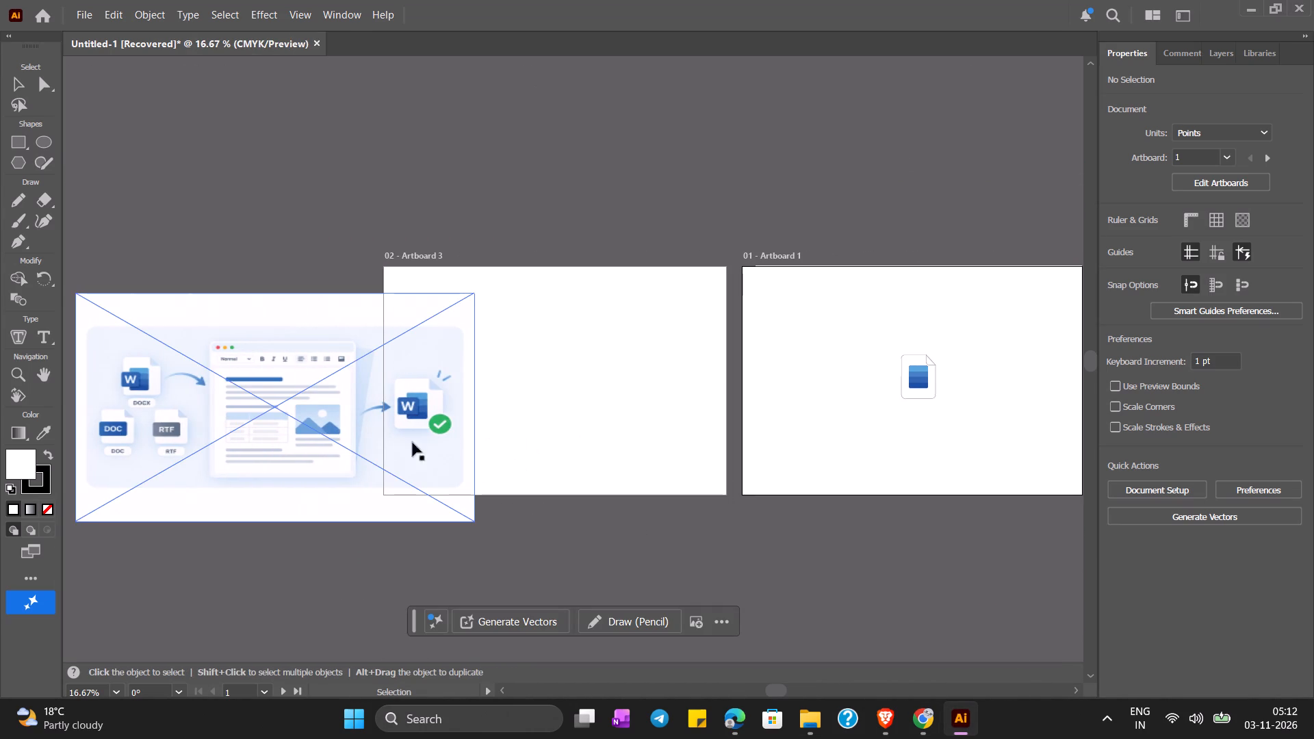
{"action": "left_click", "coordinate": [364, 422]}
{"action": "key", "text": "ctrl+z"}
{"action": "key", "text": "ctrl+z"}
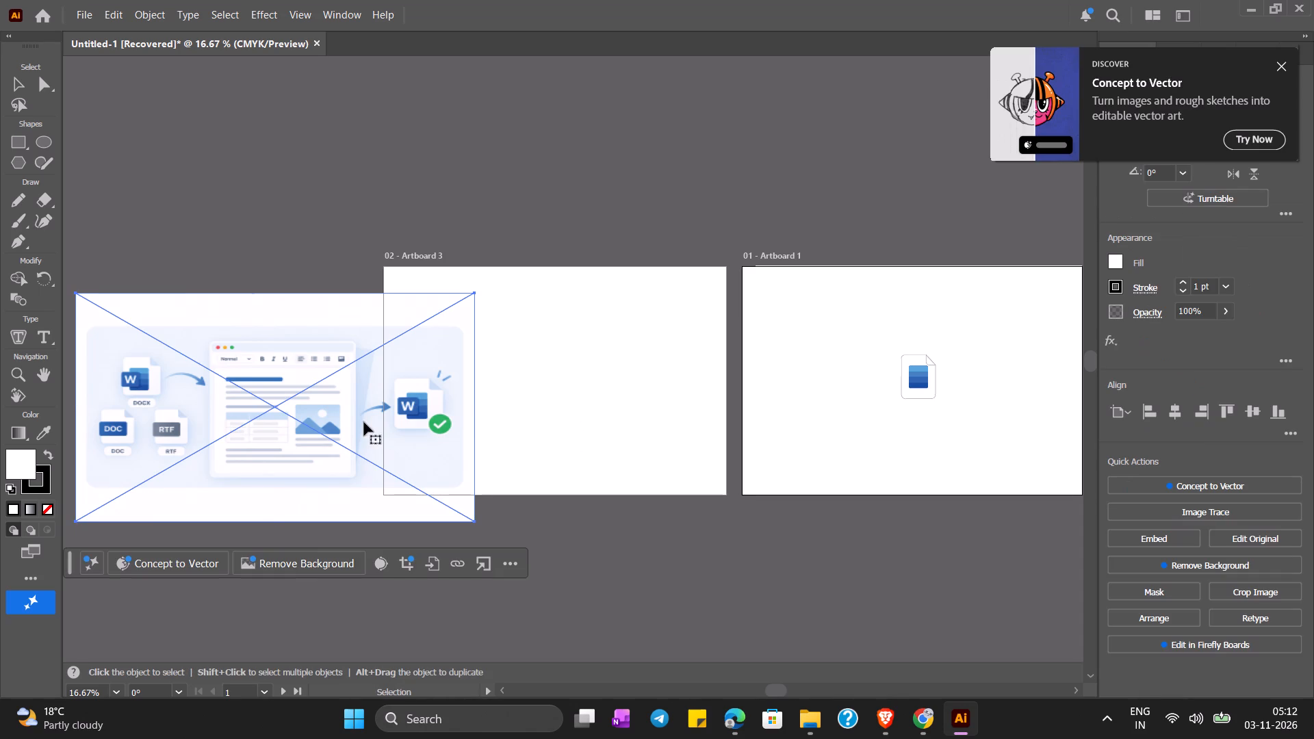
{"action": "left_click", "coordinate": [1274, 67]}
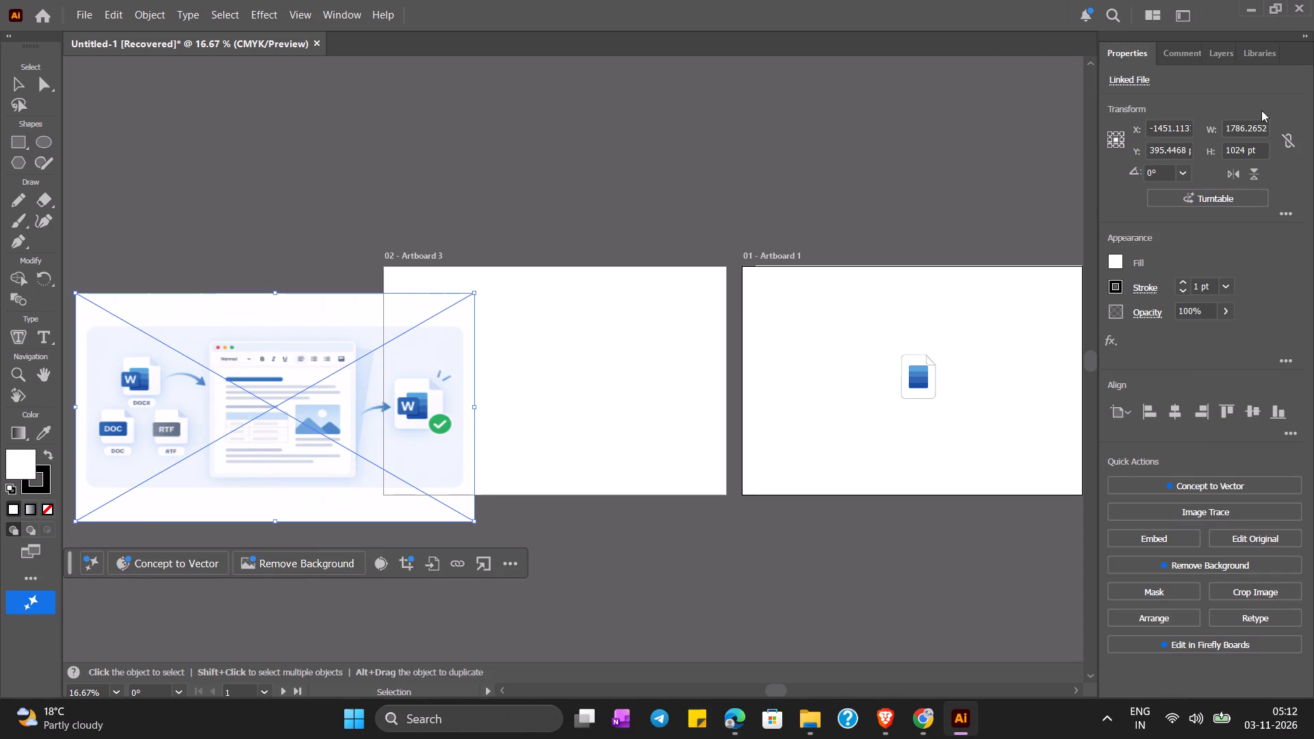
{"action": "left_click", "coordinate": [461, 365]}
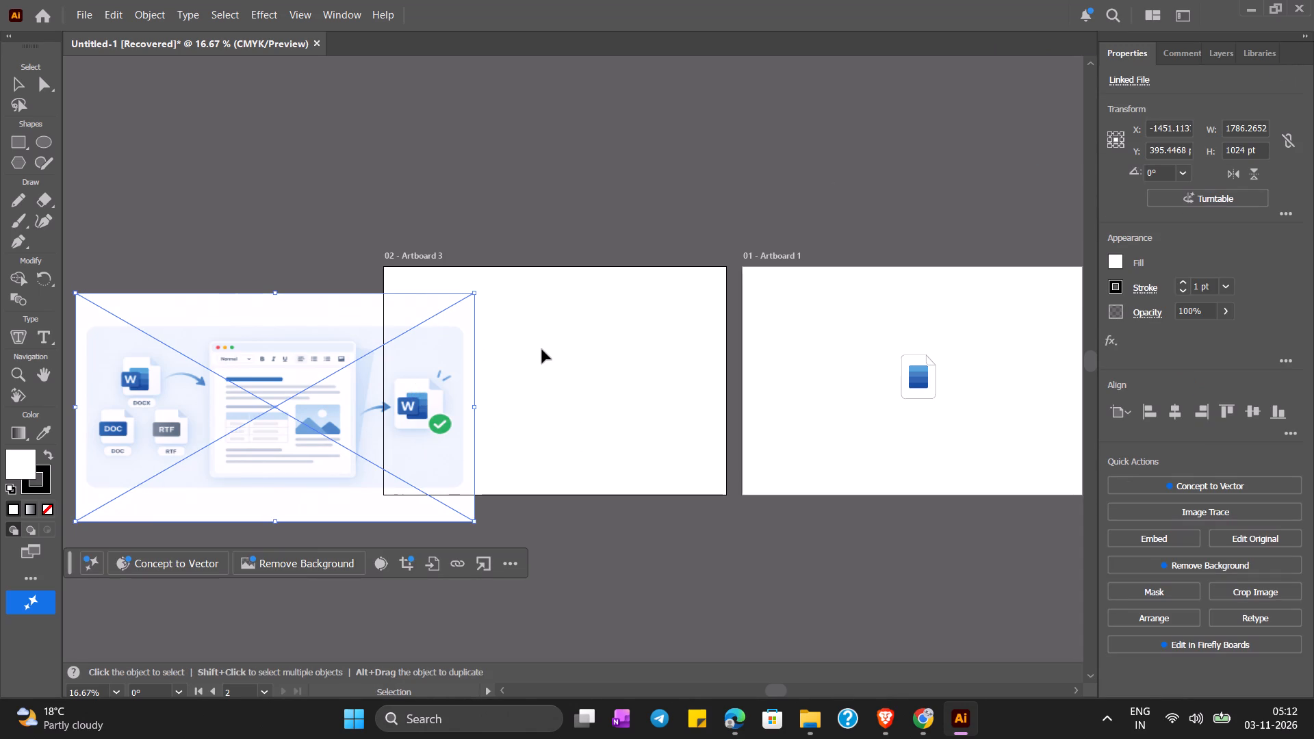
{"action": "left_click", "coordinate": [542, 350]}
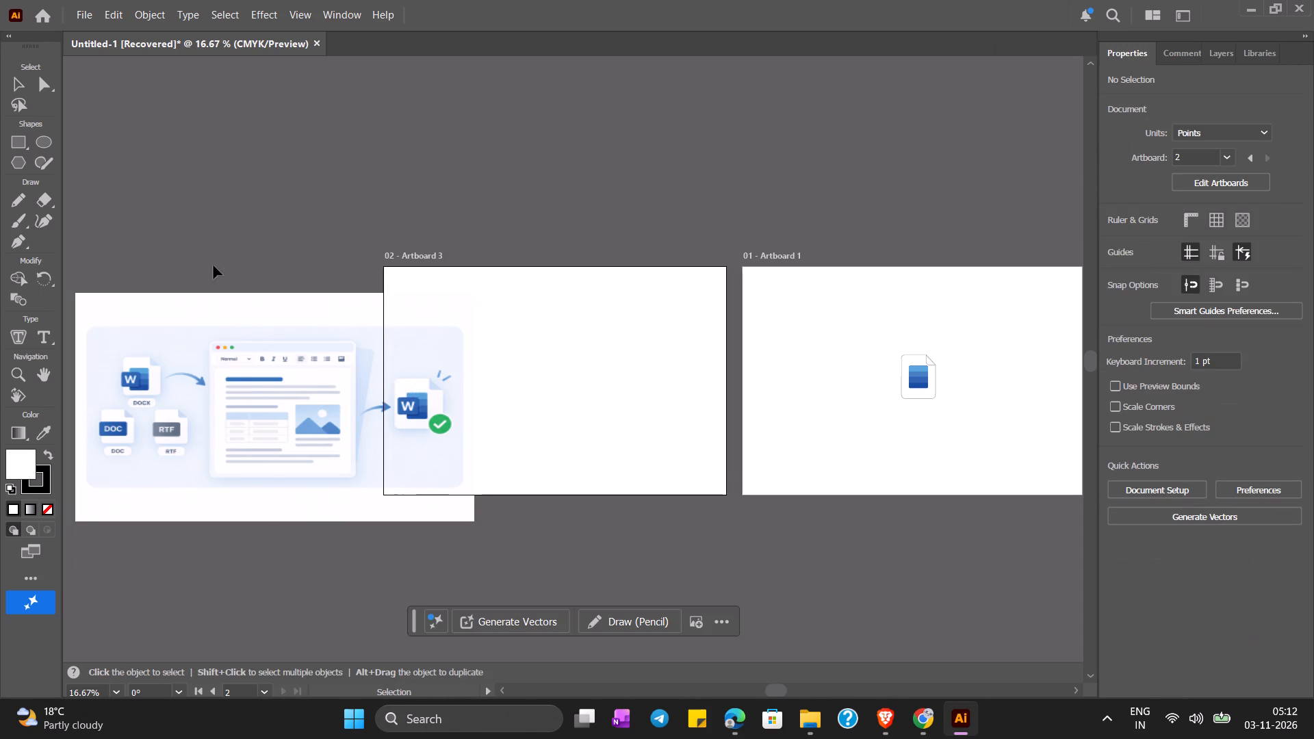
{"action": "left_click_drag", "start_coordinate": [210, 337], "coordinate": [461, 308]}
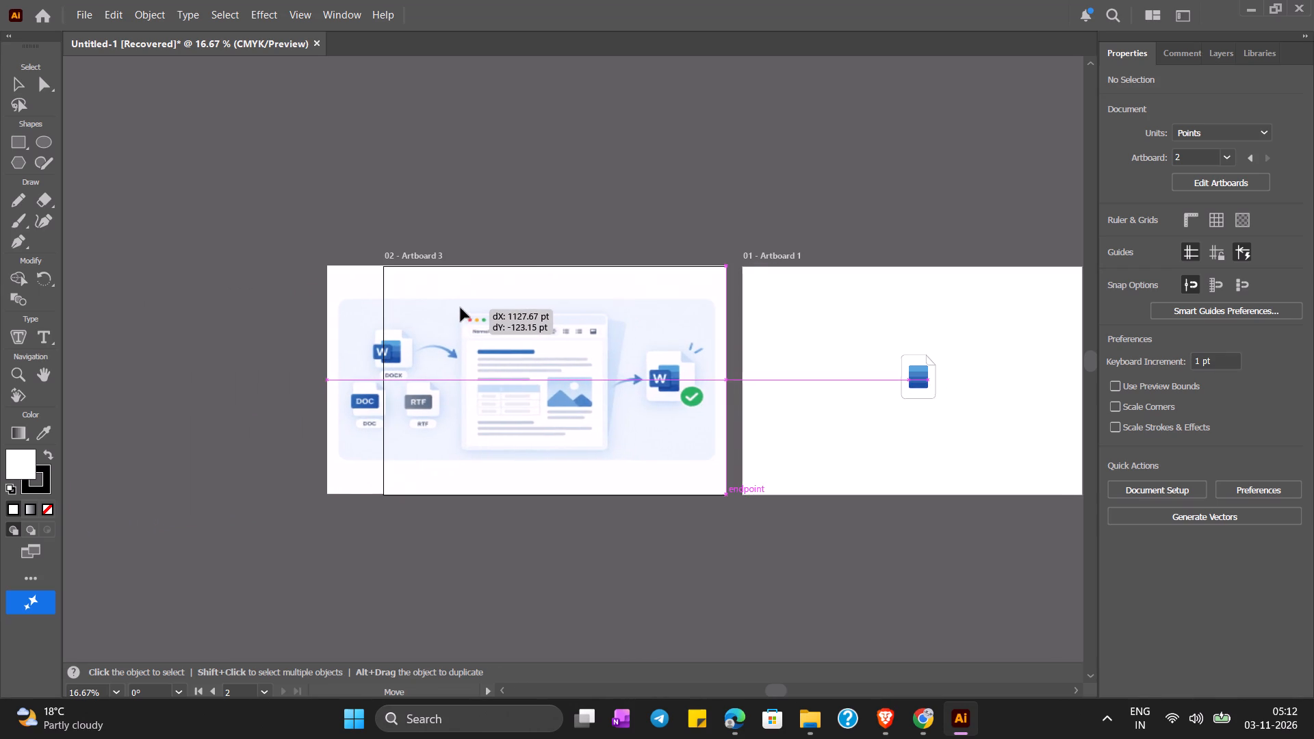
{"action": "left_click_drag", "start_coordinate": [461, 308], "coordinate": [459, 308]}
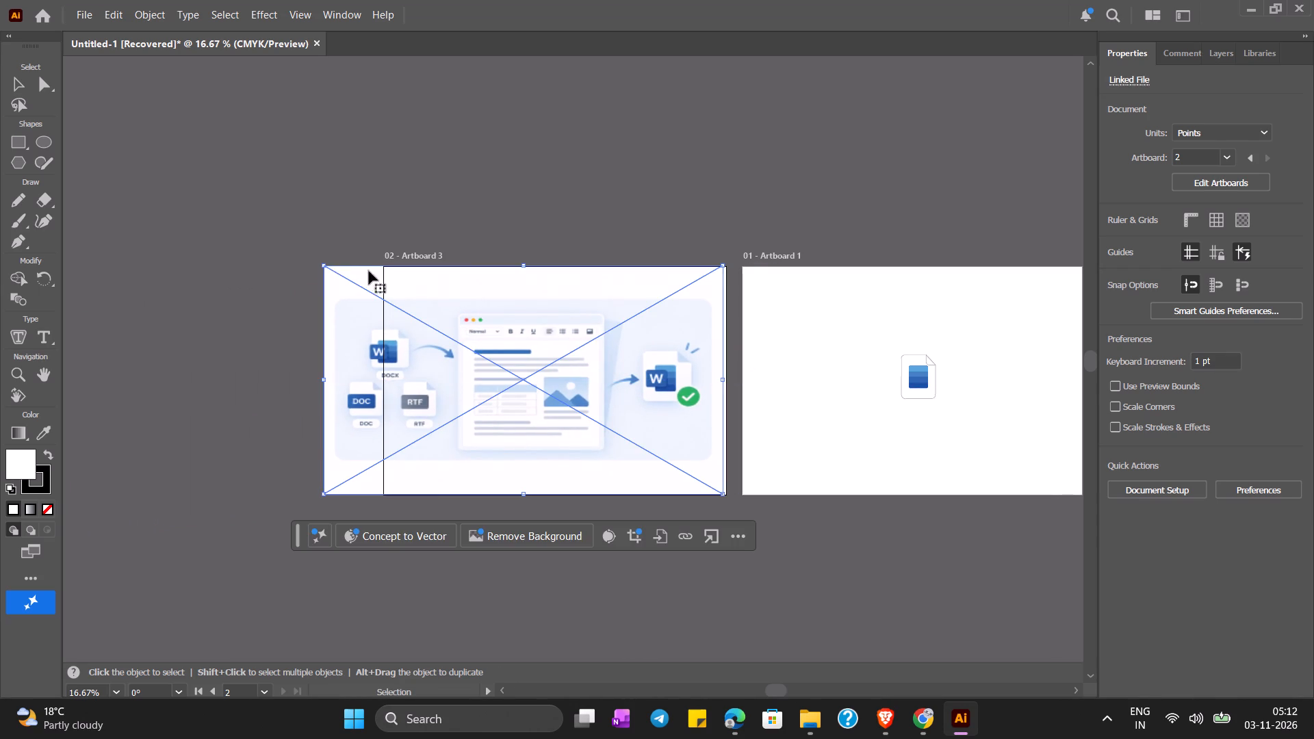
Resize the linked image to about 1520 by 1021 pt, aligning its top-left corner with Artboard 3's corner.
{"action": "left_click_drag", "start_coordinate": [325, 263], "coordinate": [386, 272]}
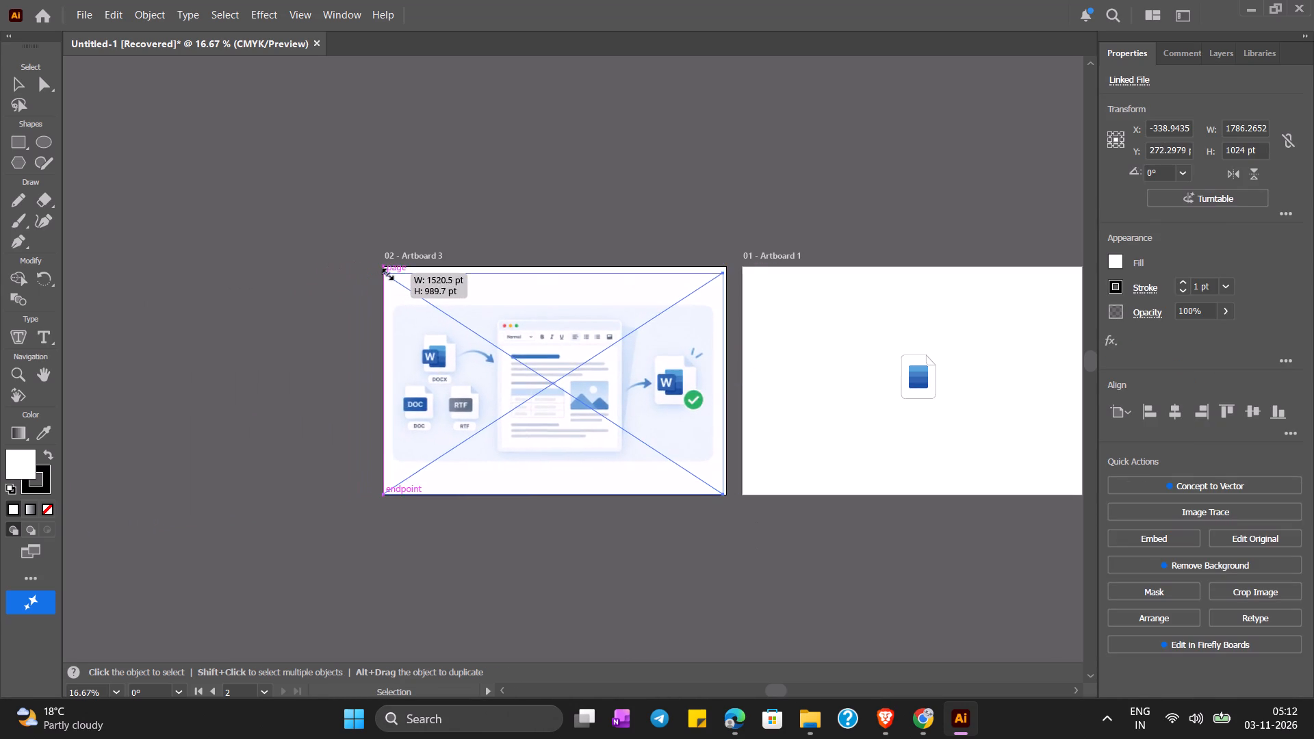
{"action": "left_click_drag", "start_coordinate": [386, 272], "coordinate": [383, 267]}
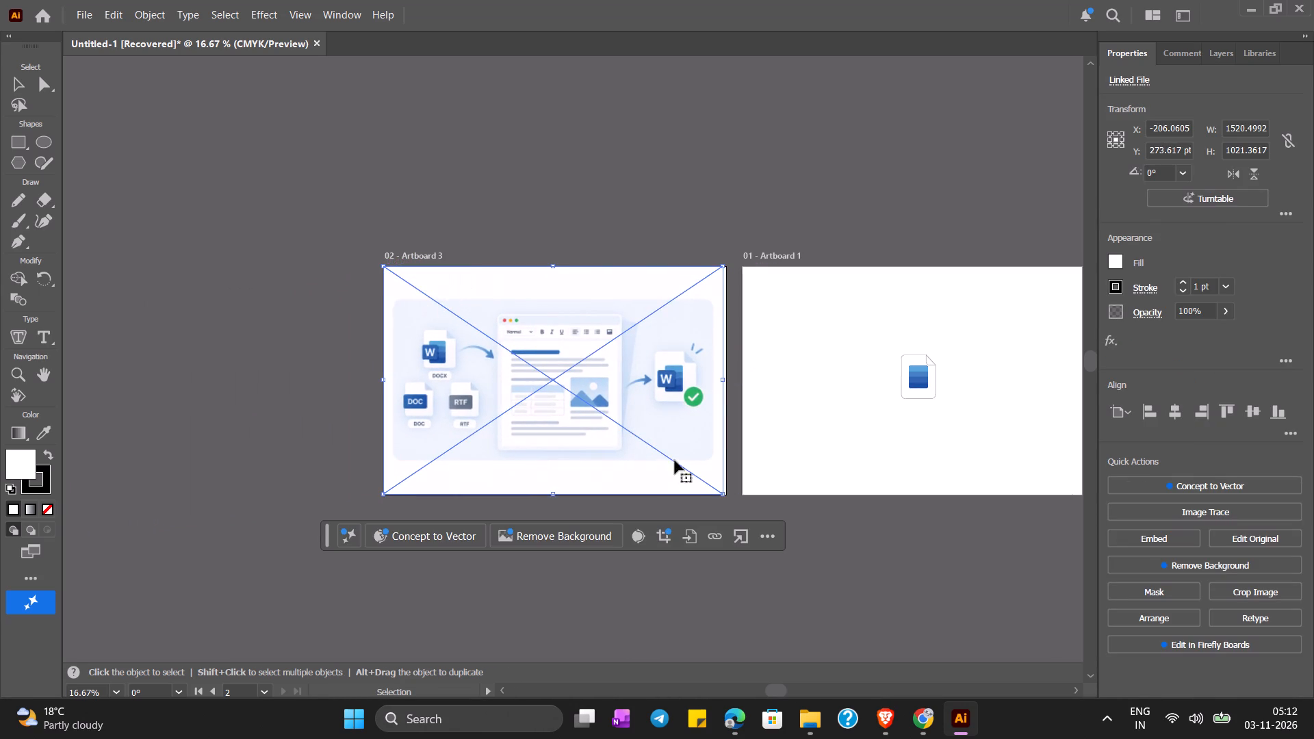
Widen the linked Word compatibility image so its right edge reaches Artboard 3's right edge, then deselect it.
{"action": "left_click", "coordinate": [721, 378]}
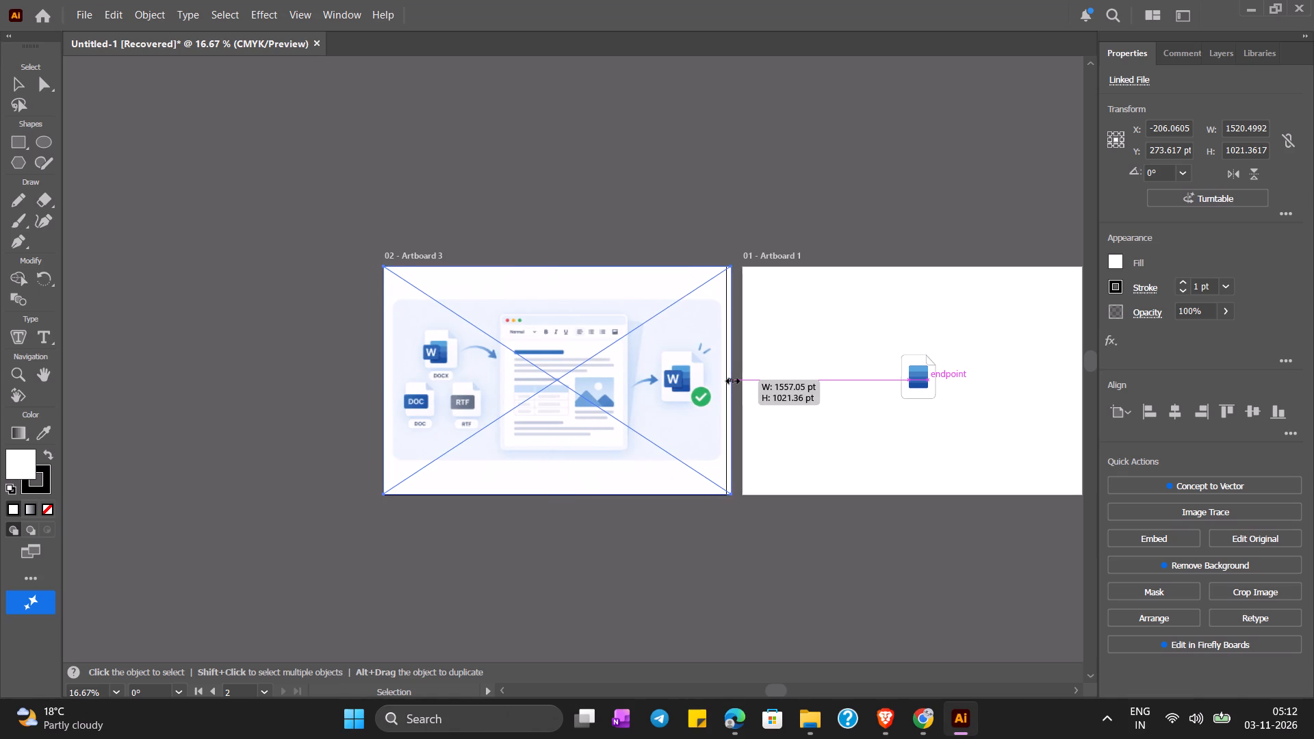
{"action": "left_click", "coordinate": [735, 459]}
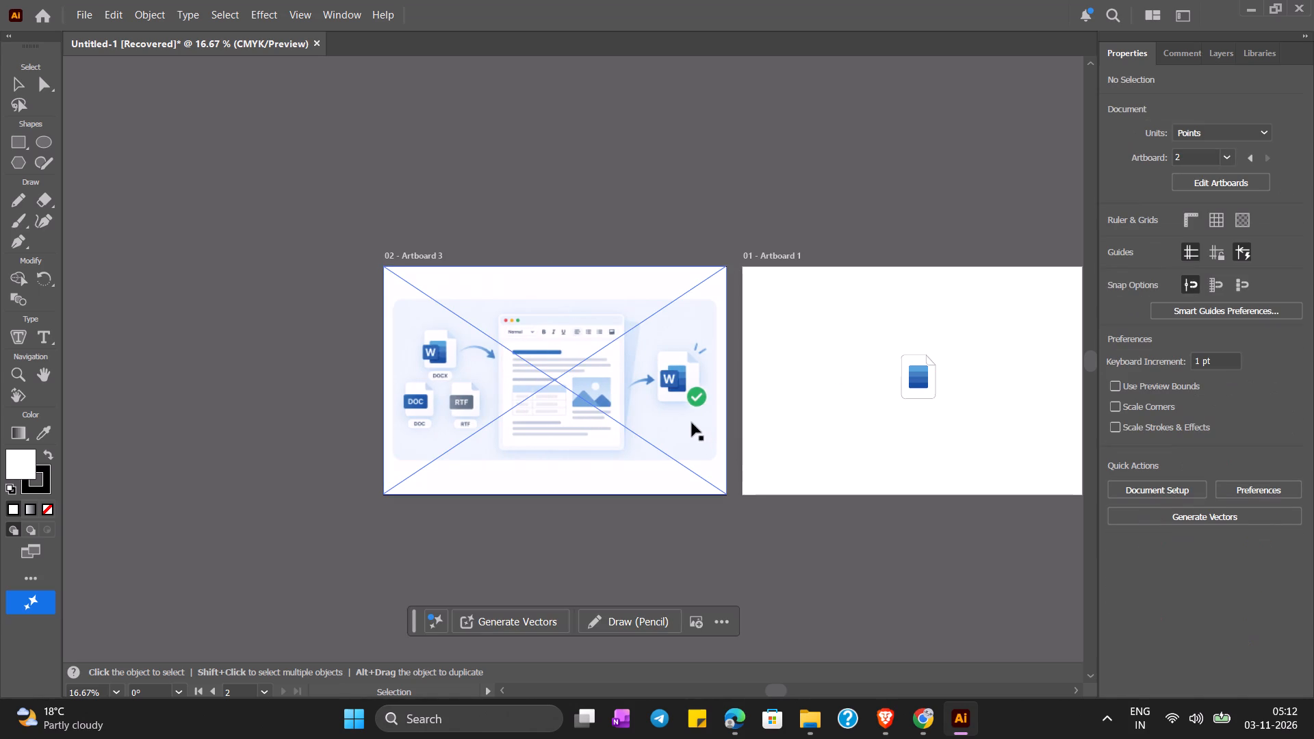
On Artboard 1, separate the blue striped block from the white page shape, leaving the block to the page's left.
{"action": "left_click_drag", "start_coordinate": [919, 378], "coordinate": [897, 378]}
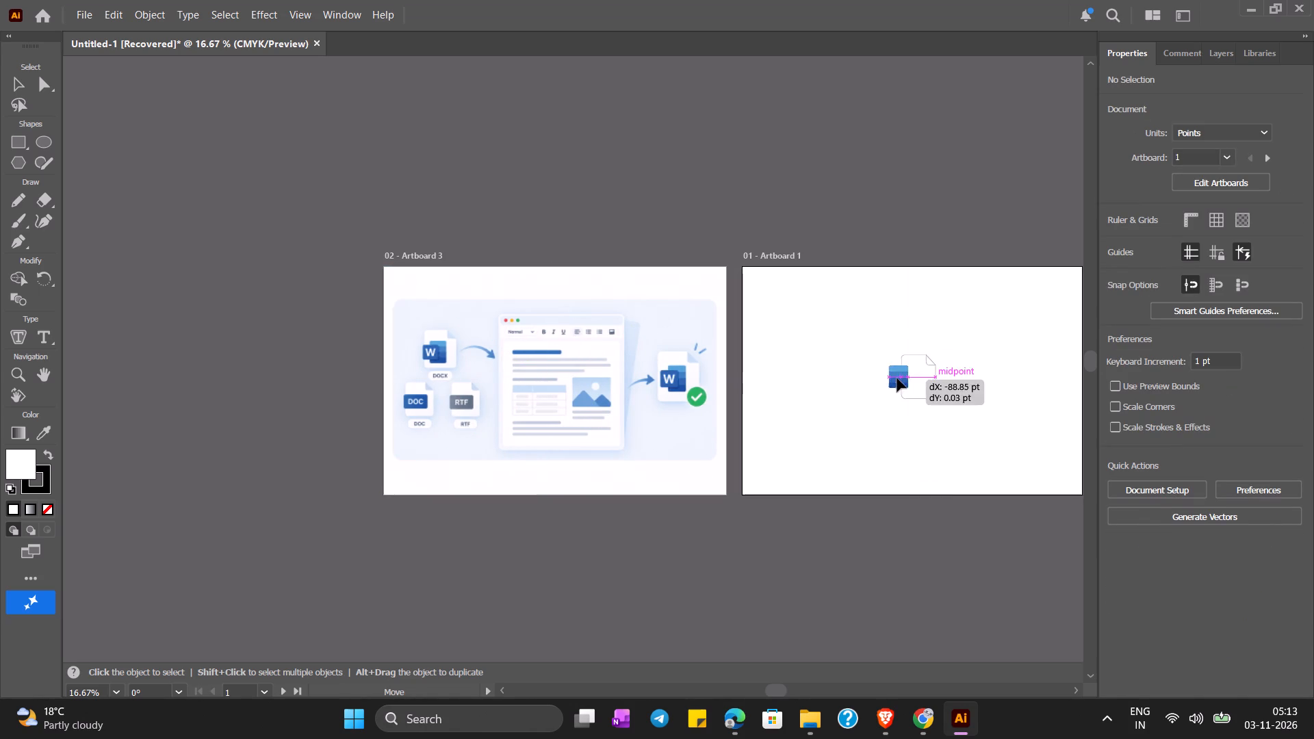
{"action": "left_click_drag", "start_coordinate": [897, 378], "coordinate": [842, 375]}
{"action": "left_click", "coordinate": [987, 394]}
{"action": "left_click_drag", "start_coordinate": [917, 382], "coordinate": [834, 391]}
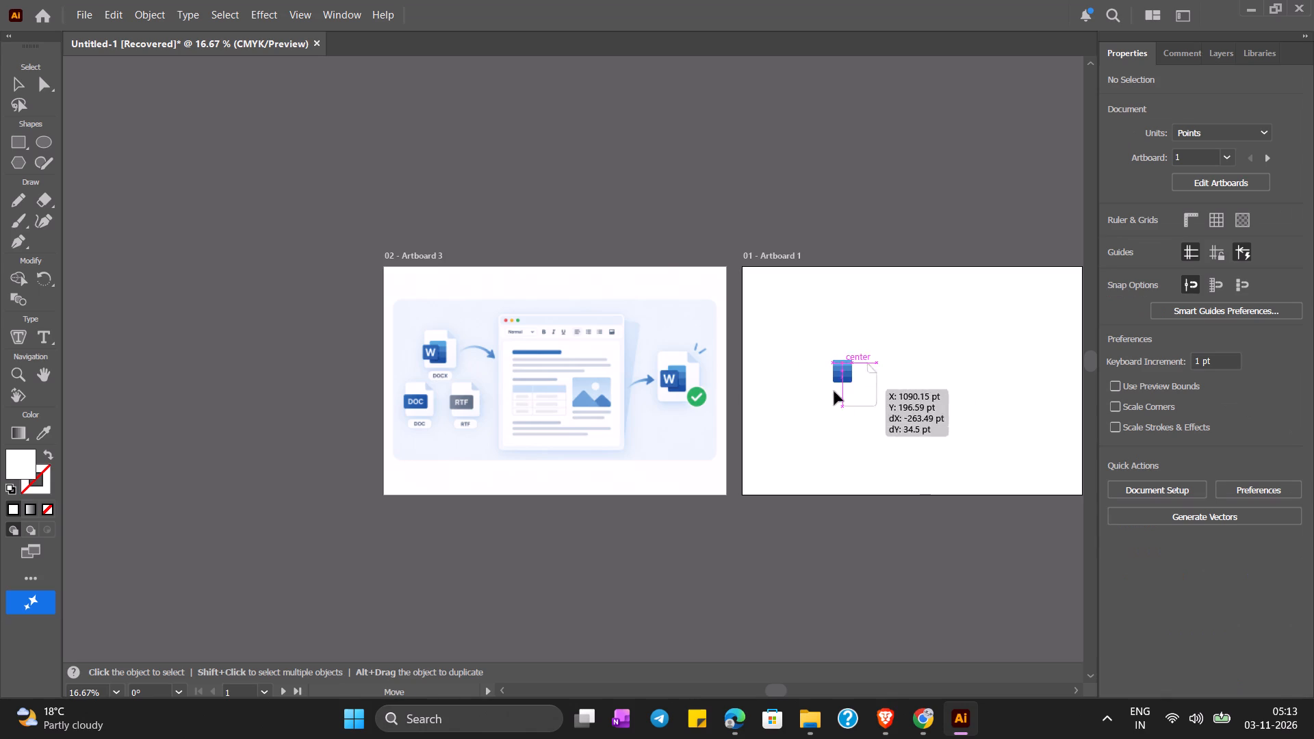
{"action": "left_click_drag", "start_coordinate": [834, 391], "coordinate": [437, 357]}
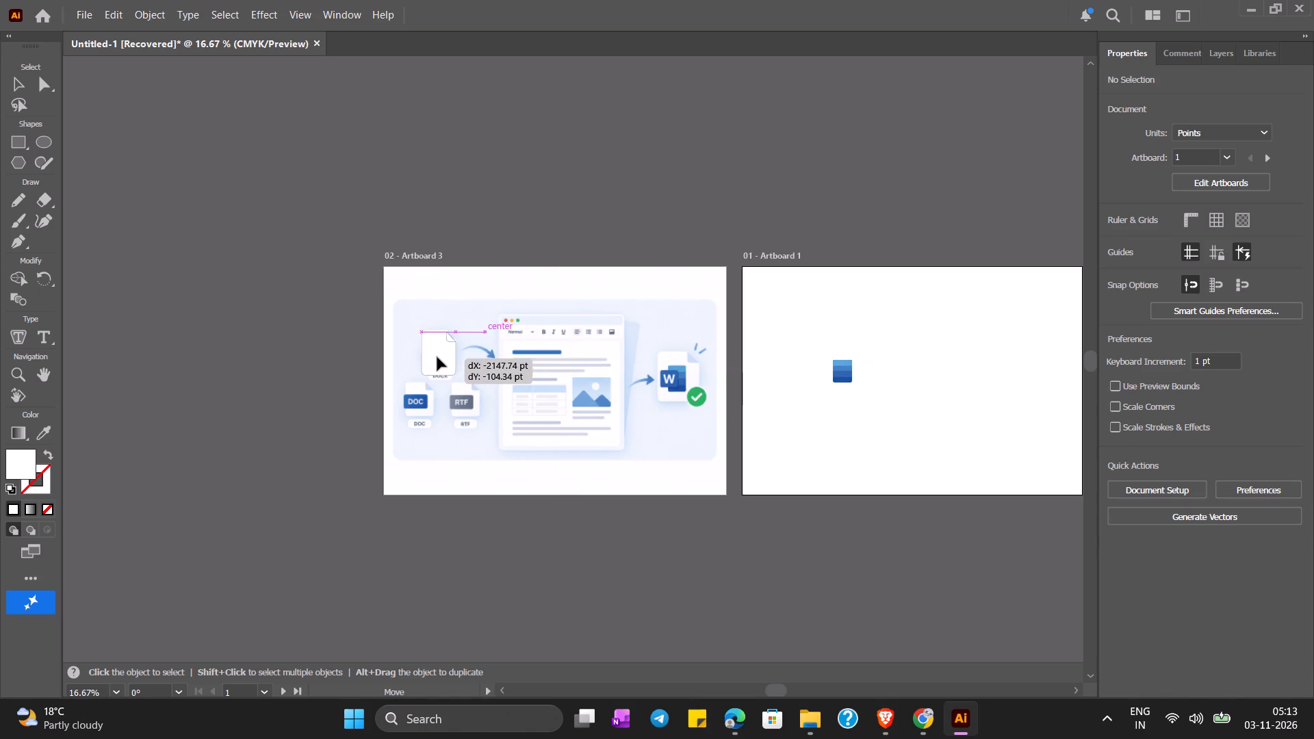
{"action": "left_click_drag", "start_coordinate": [437, 357], "coordinate": [923, 380]}
{"action": "left_click", "coordinate": [980, 355]}
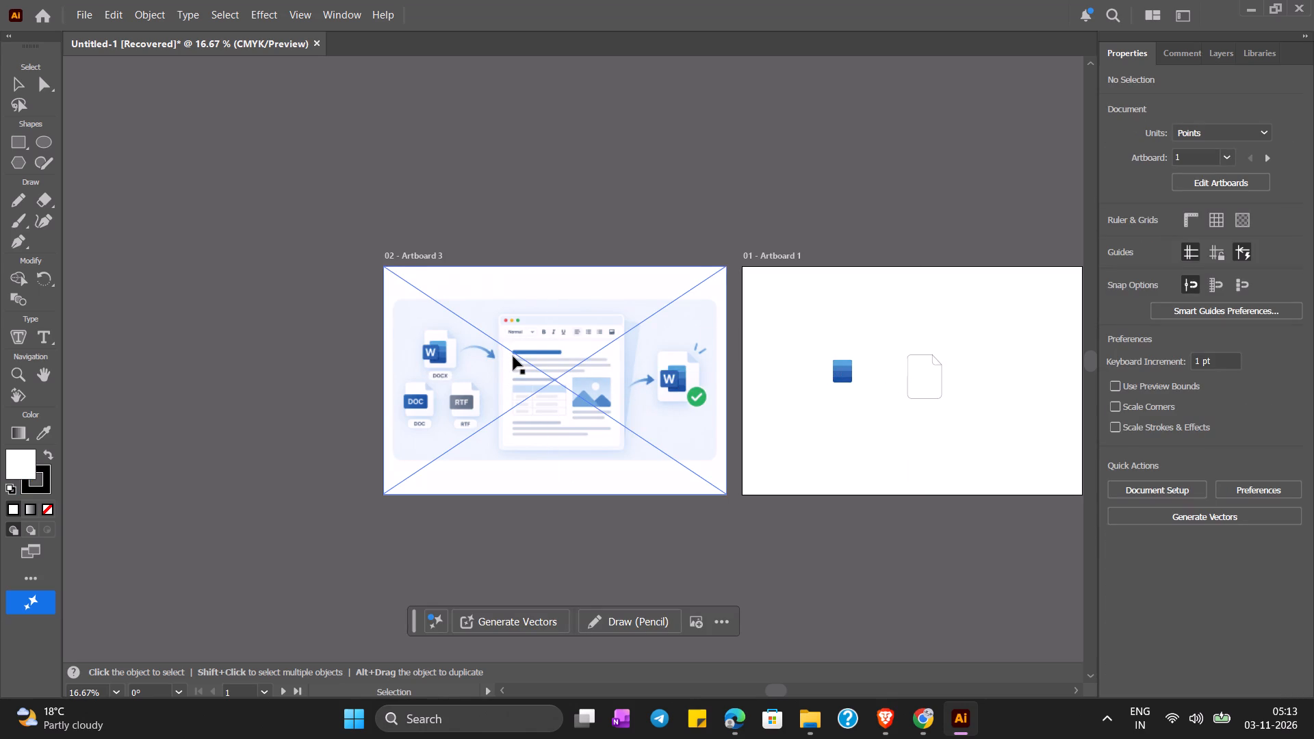
Trace the white W on the DOCX icon in the linked image with straight Pen tool segments around its full outline.
{"action": "key", "text": "ctrl+plus"}
{"action": "key", "text": "ctrl+plus"}
{"action": "key", "text": "ctrl+plus"}
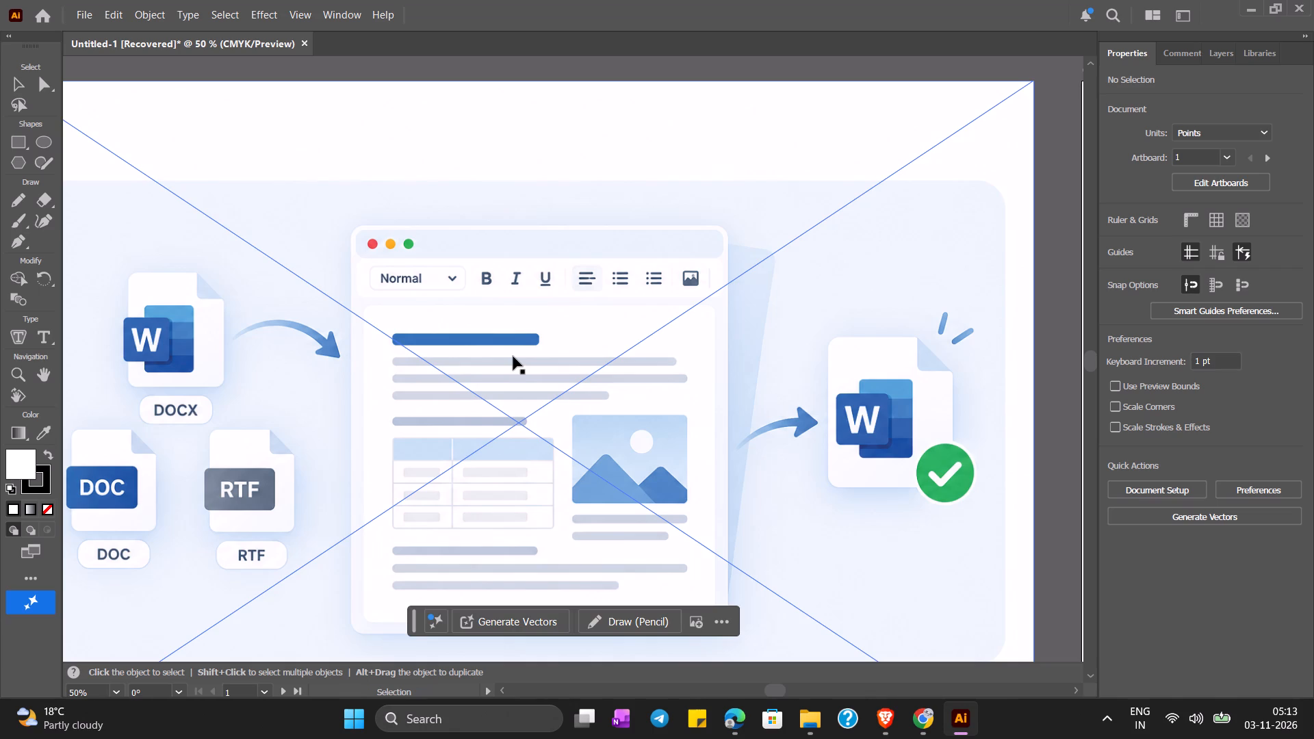
{"action": "scroll", "coordinate": [513, 356], "scroll_direction": "right", "scroll_amount": 3}
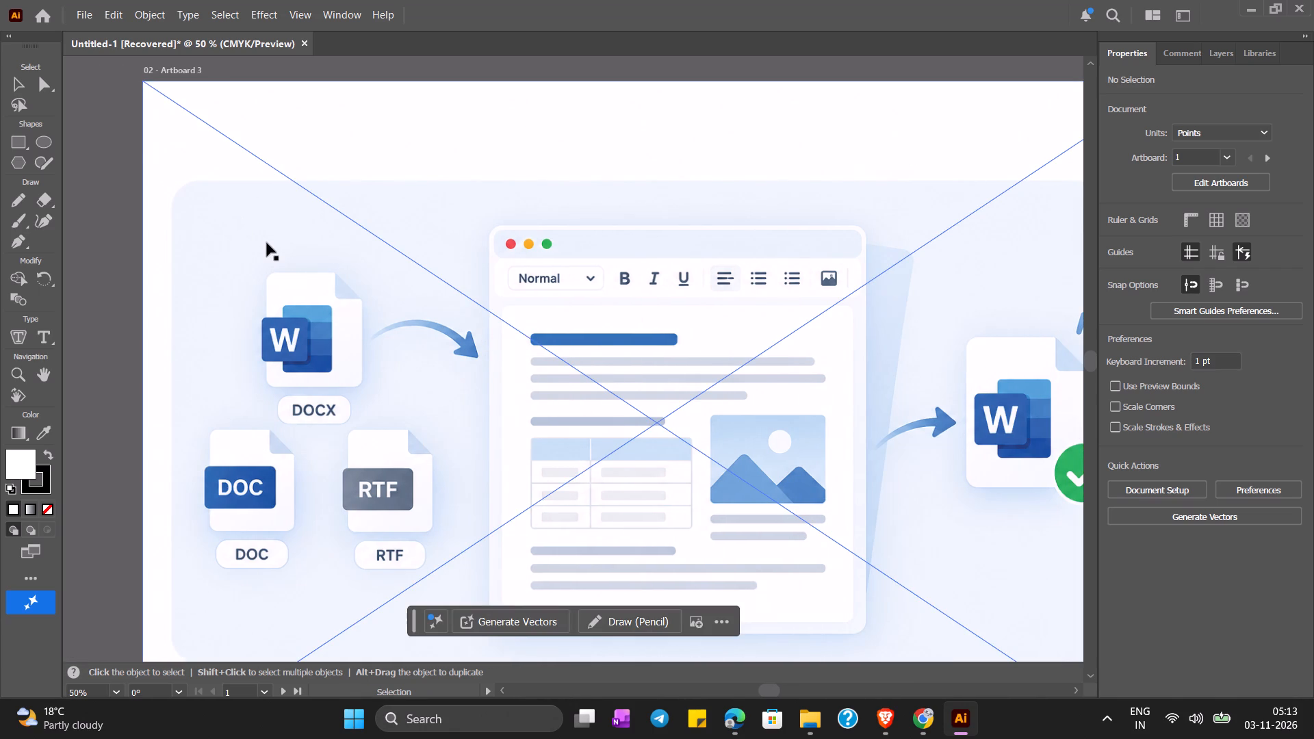
{"action": "key", "text": "ctrl+plus"}
{"action": "key", "text": "ctrl+plus"}
{"action": "key", "text": "ctrl+plus"}
{"action": "scroll", "coordinate": [267, 243], "scroll_direction": "right", "scroll_amount": 15}
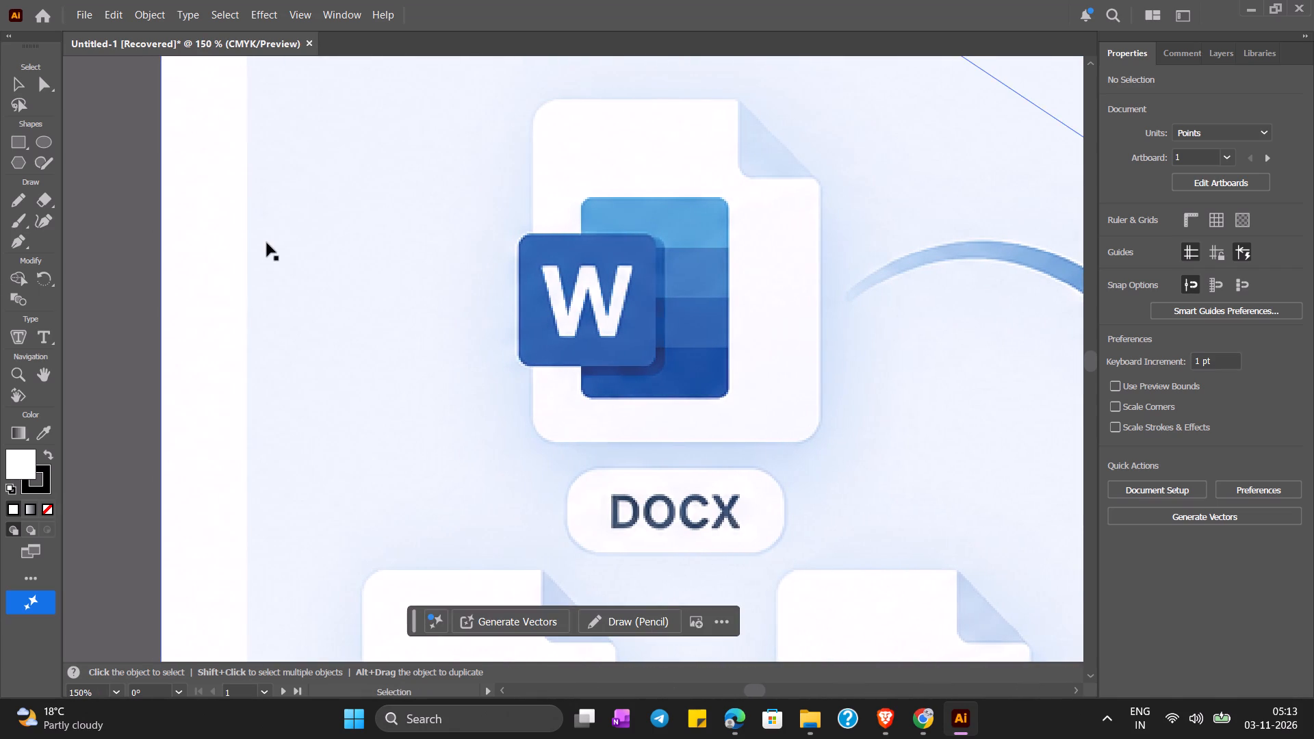
{"action": "right_click_drag", "start_coordinate": [179, 118], "coordinate": [178, 128]}
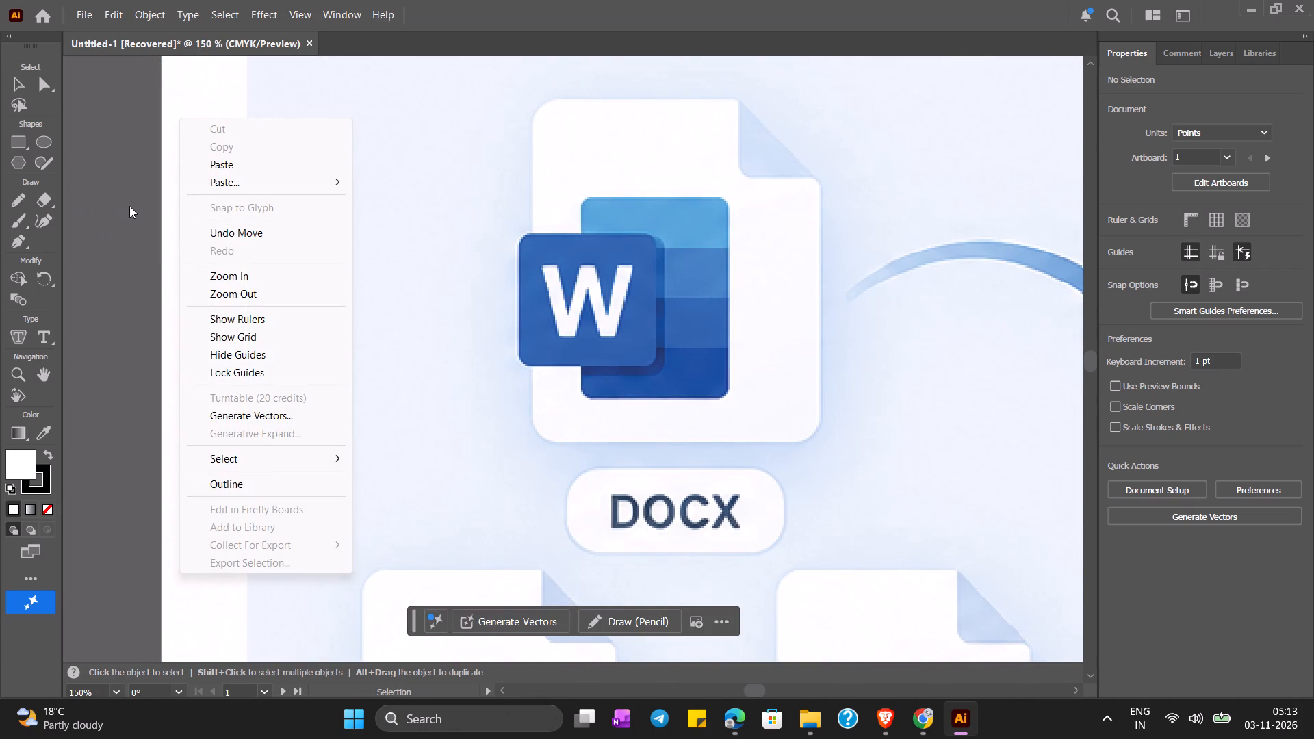
{"action": "left_click", "coordinate": [129, 206]}
{"action": "left_click", "coordinate": [24, 240]}
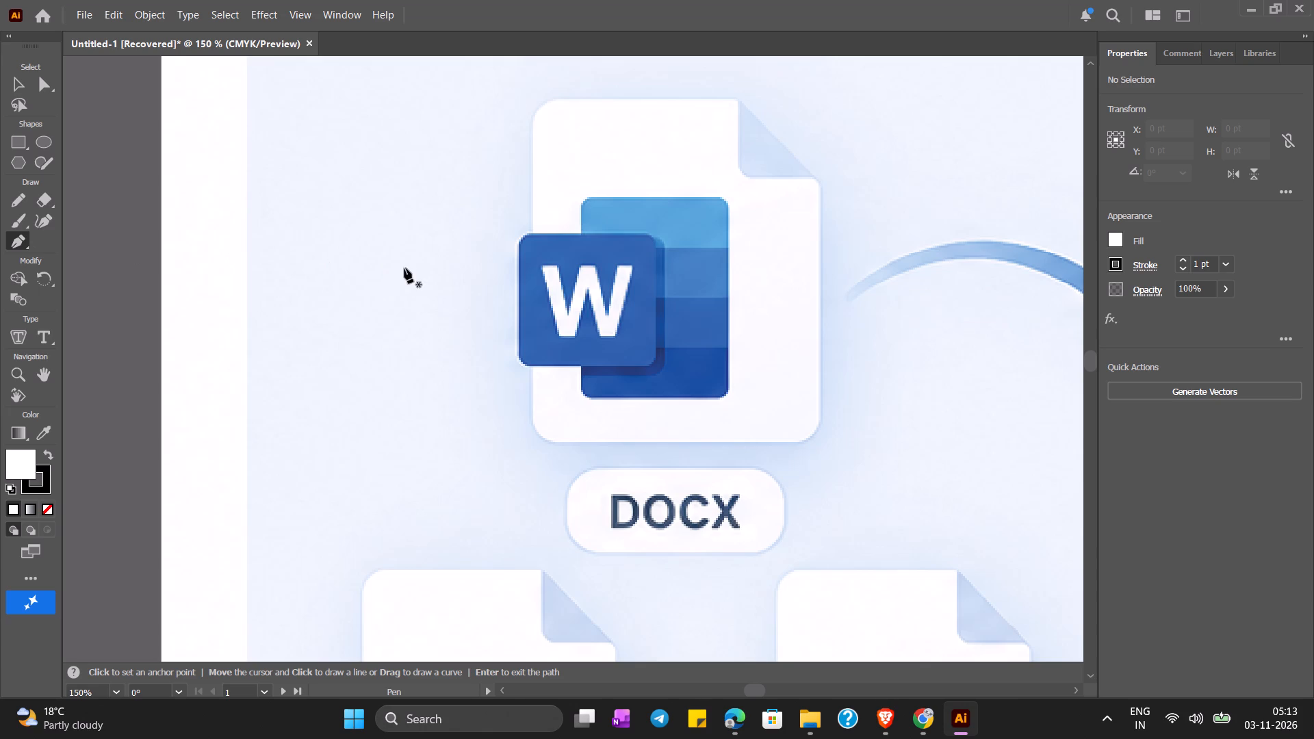
{"action": "key", "text": "ctrl+plus"}
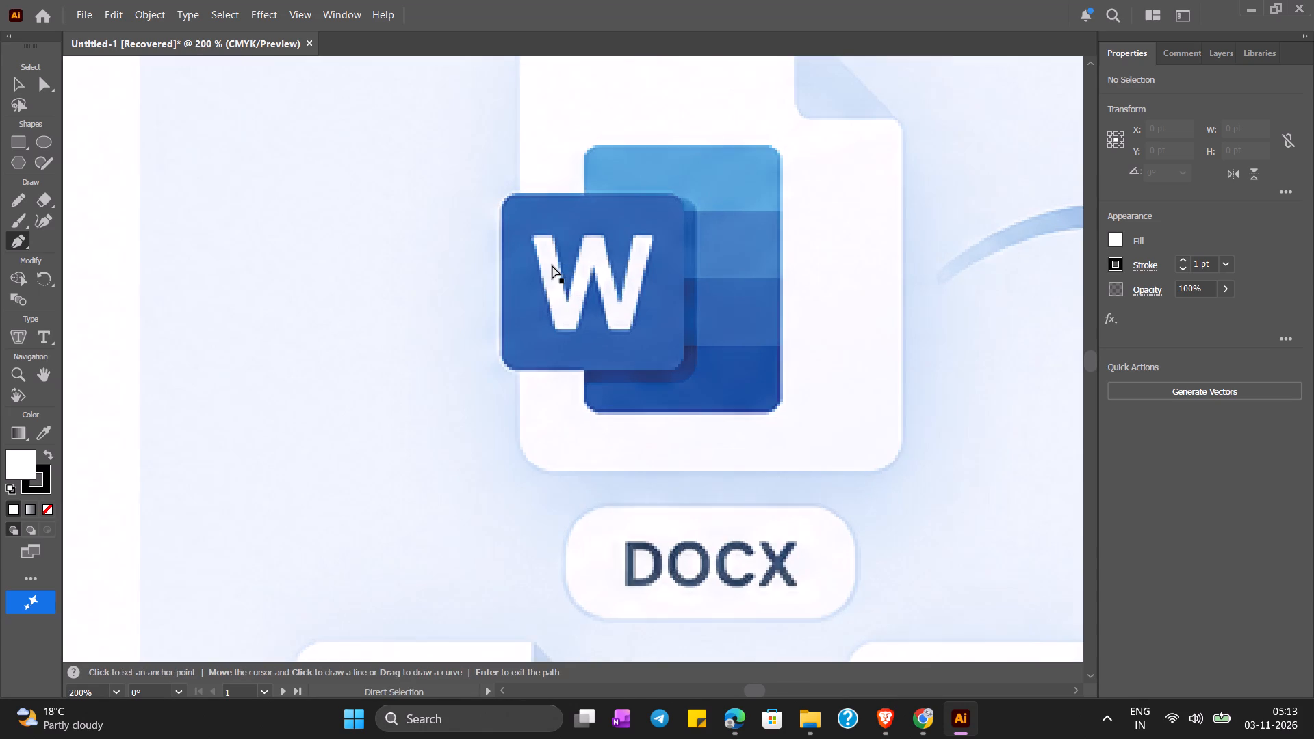
{"action": "key", "text": "ctrl+plus"}
{"action": "key", "text": "ctrl+plus"}
{"action": "scroll", "coordinate": [552, 265], "scroll_direction": "up", "scroll_amount": 3}
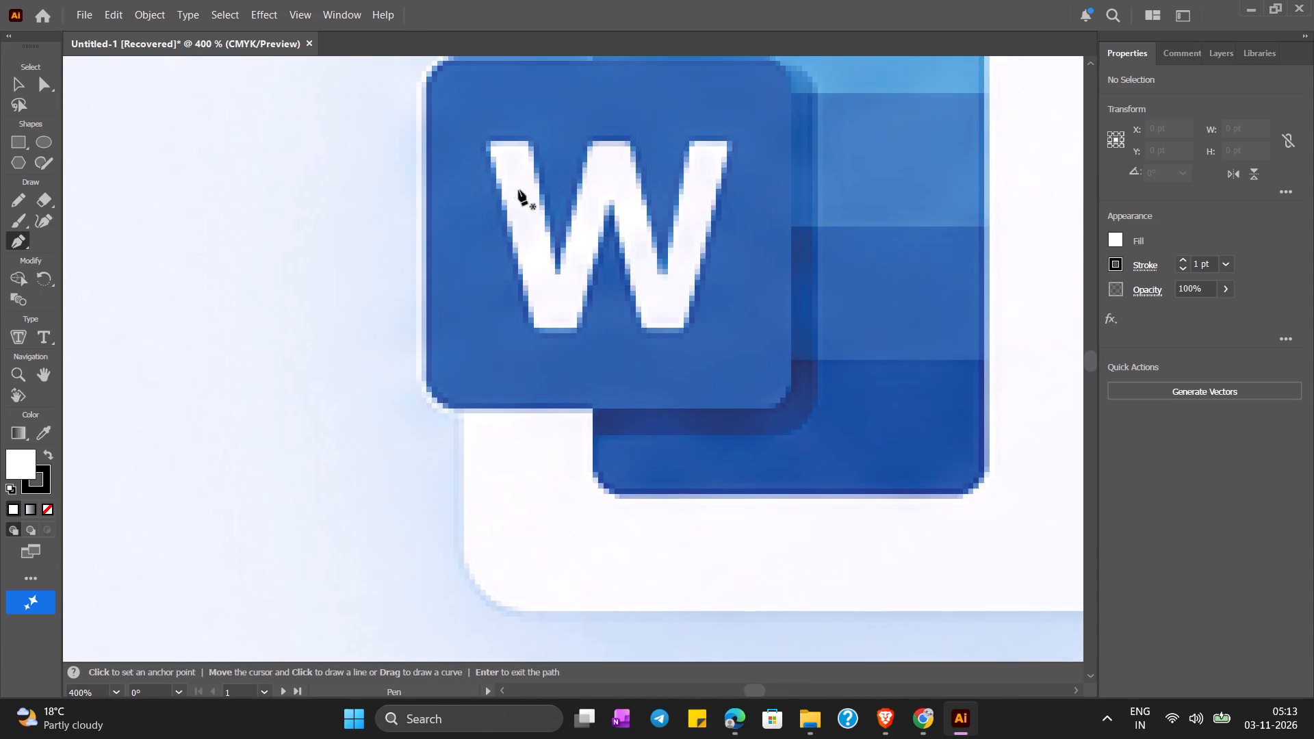
{"action": "left_click", "coordinate": [491, 142]}
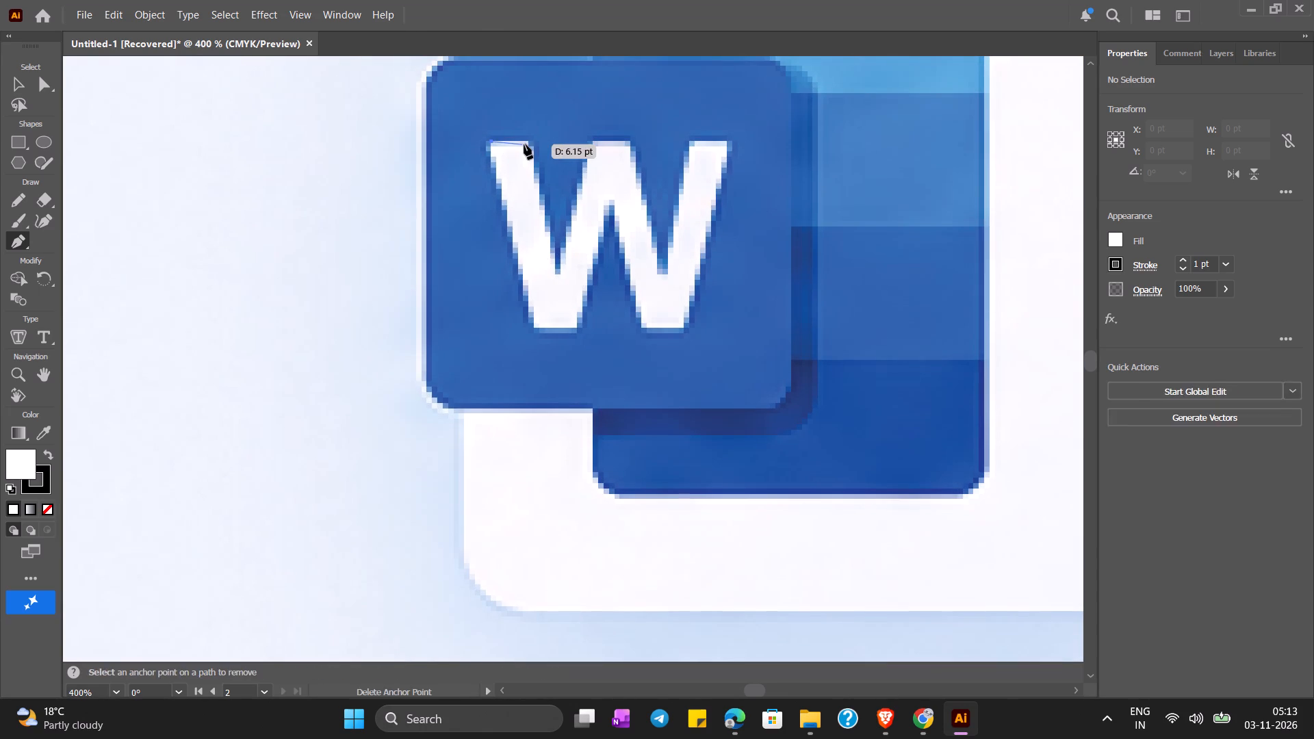
{"action": "left_click", "coordinate": [530, 142]}
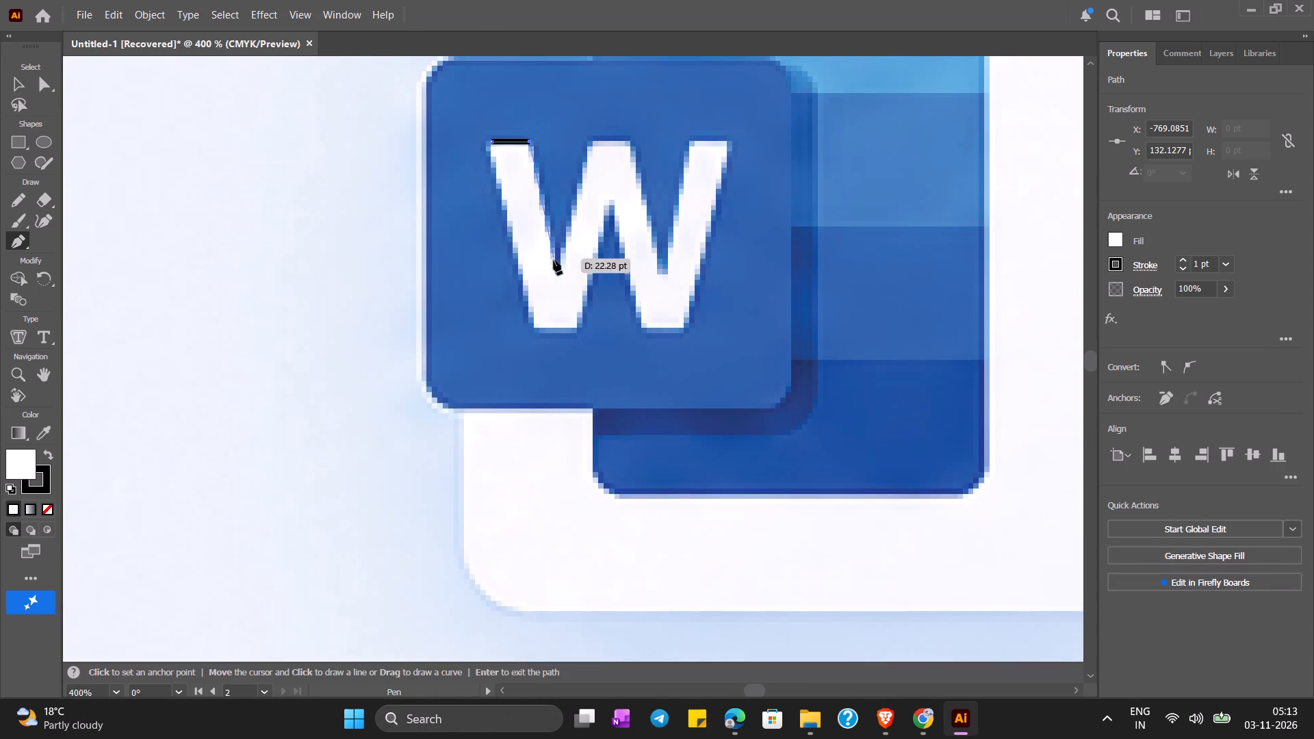
{"action": "left_click", "coordinate": [558, 273]}
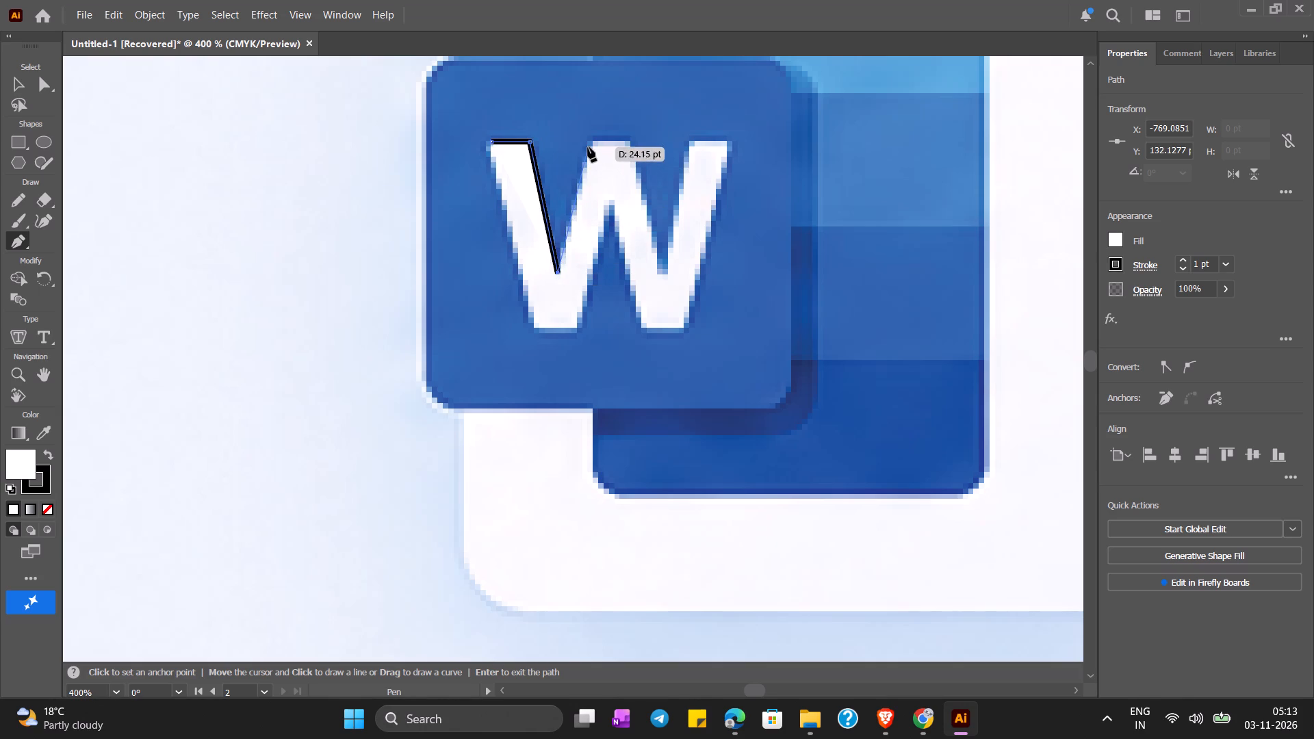
{"action": "left_click", "coordinate": [589, 141]}
{"action": "left_click", "coordinate": [628, 142]}
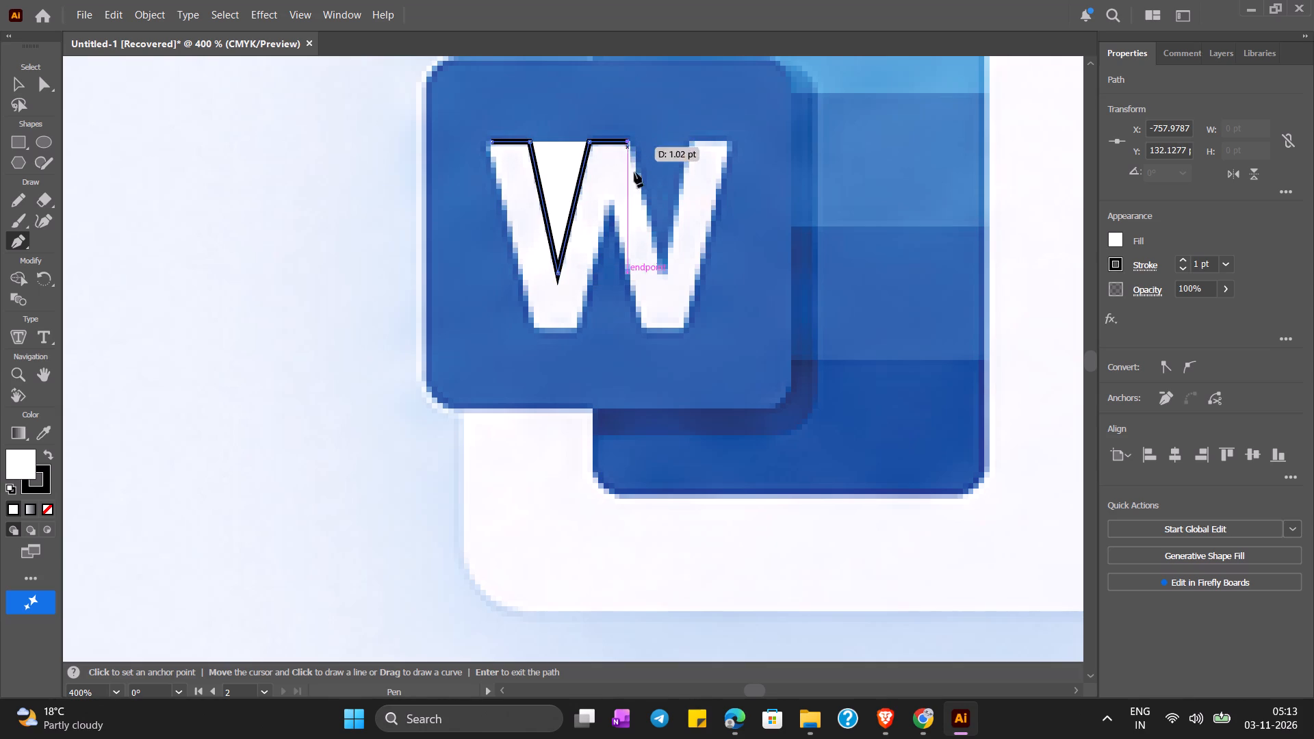
{"action": "left_click", "coordinate": [662, 271]}
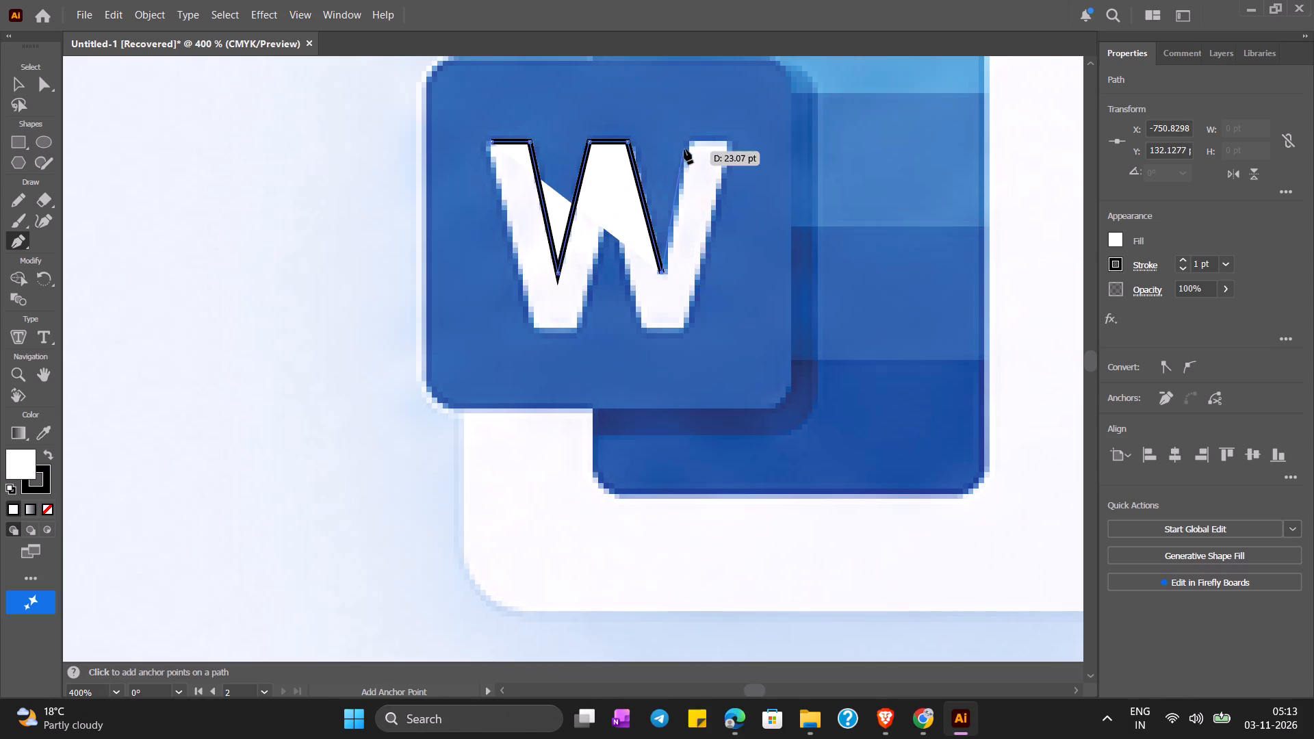
{"action": "left_click", "coordinate": [691, 142]}
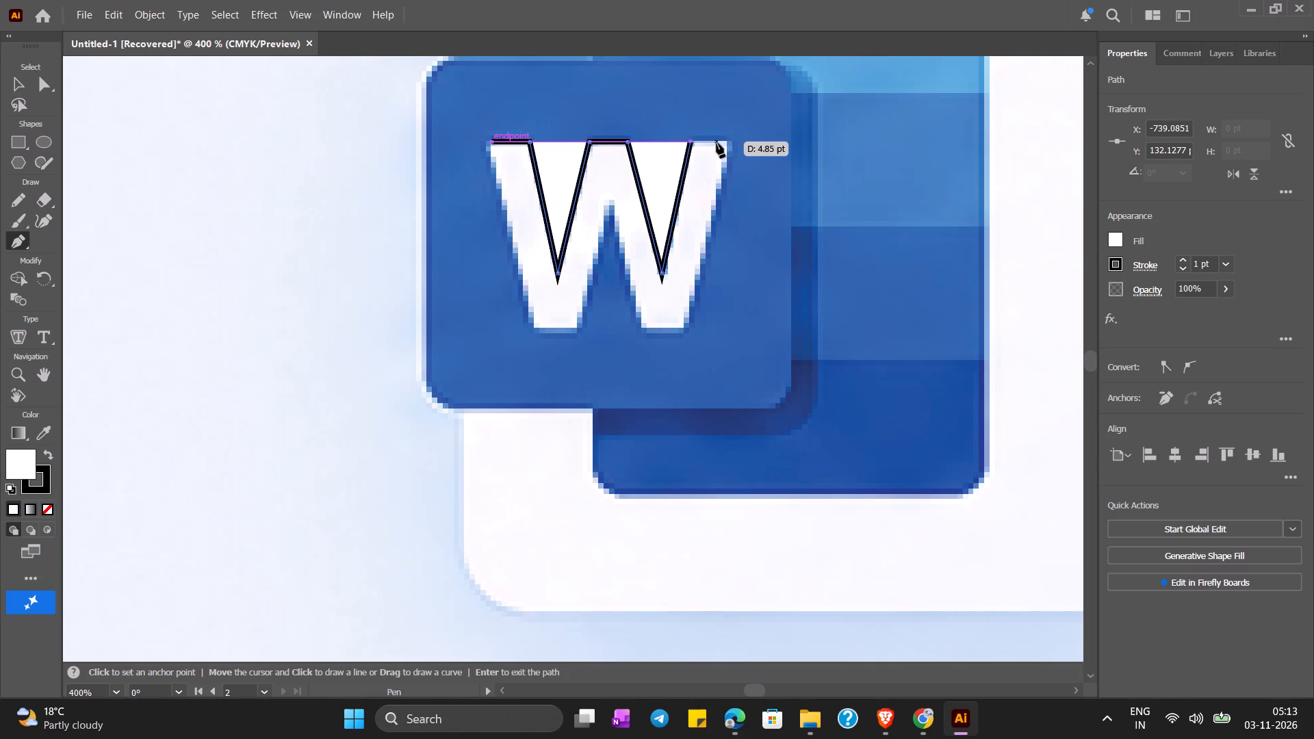
{"action": "left_click", "coordinate": [730, 143]}
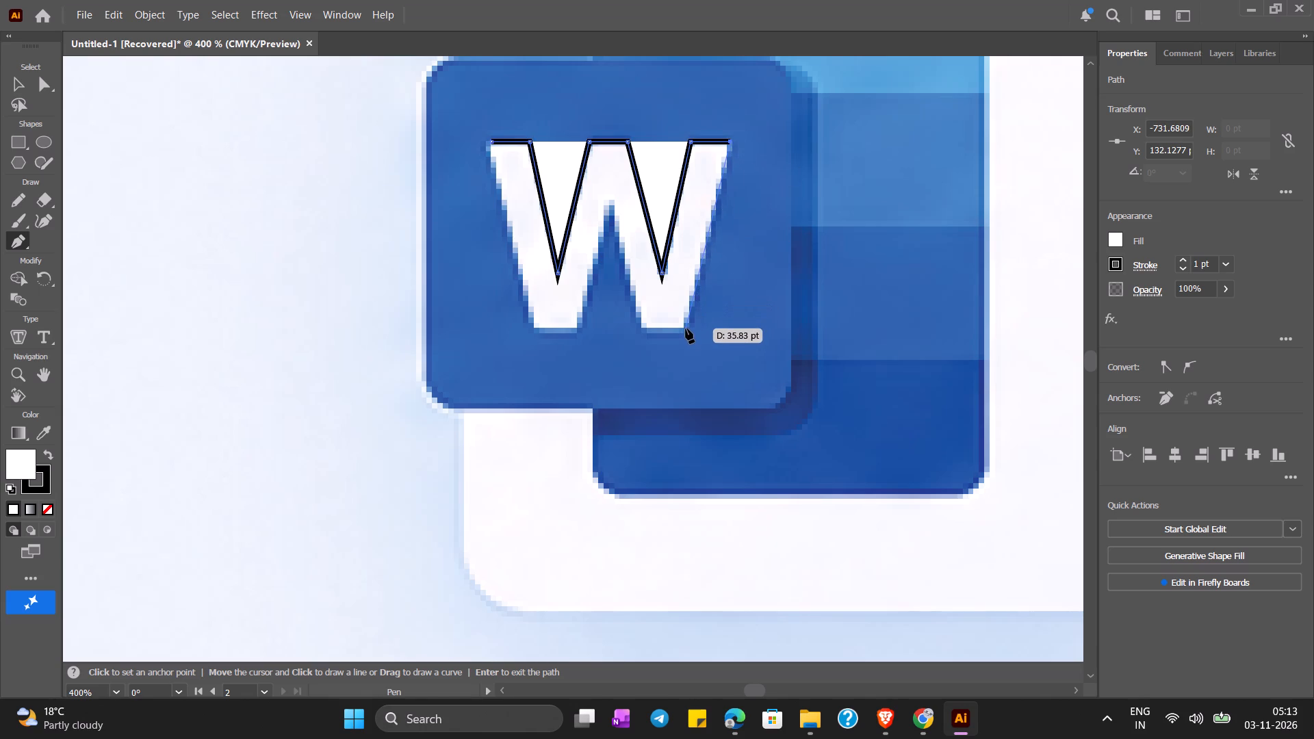
{"action": "left_click", "coordinate": [686, 328]}
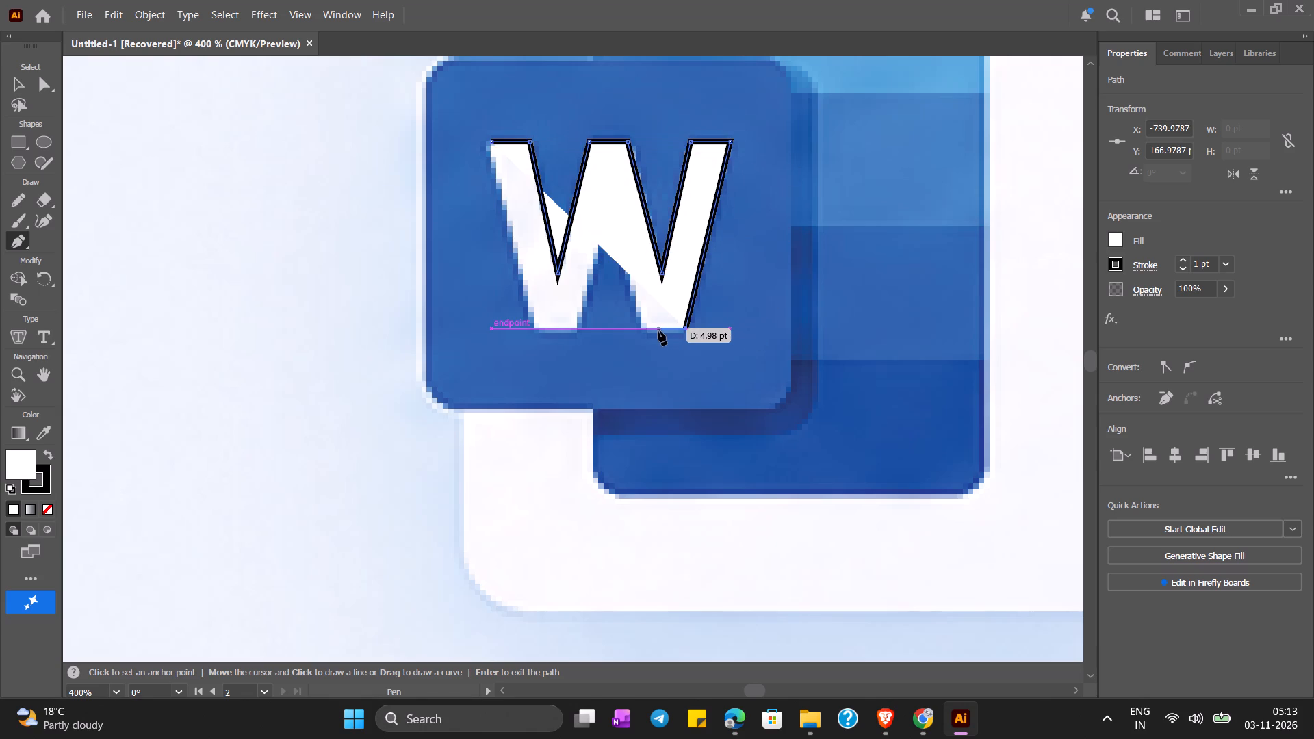
{"action": "left_click", "coordinate": [645, 329]}
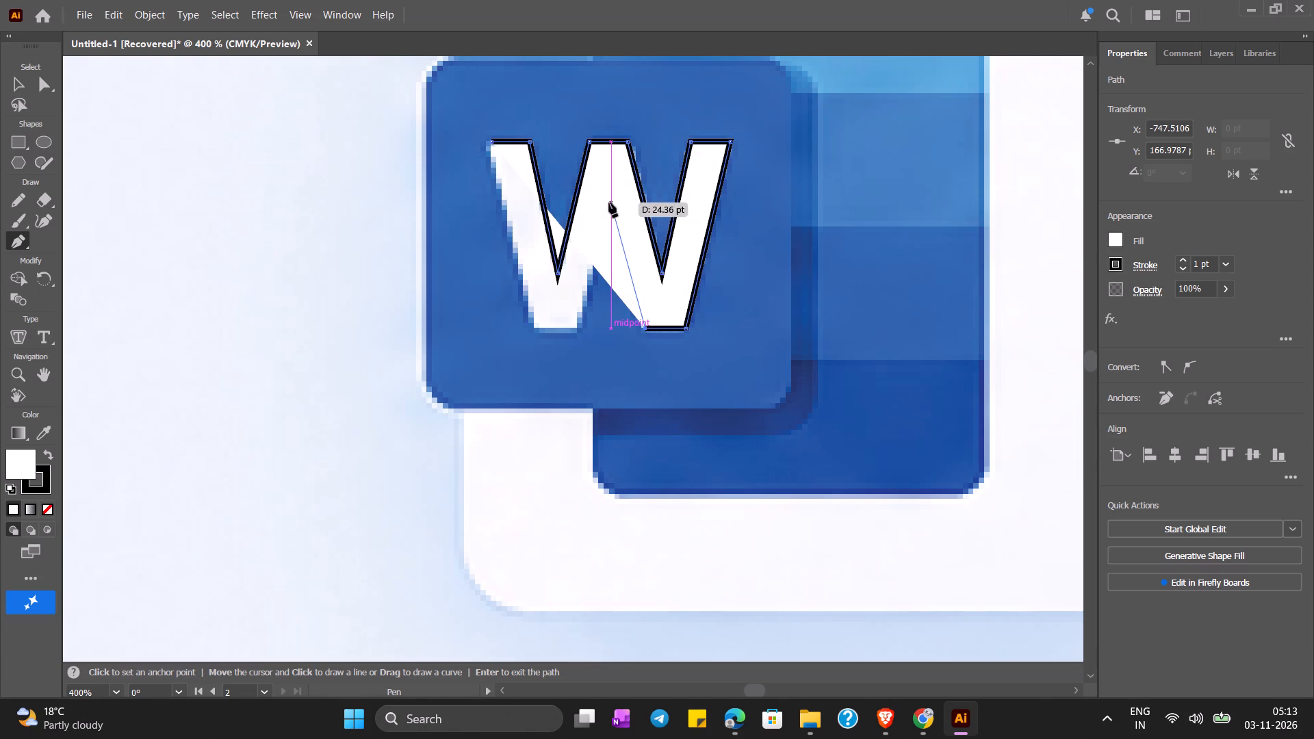
{"action": "left_click", "coordinate": [609, 198]}
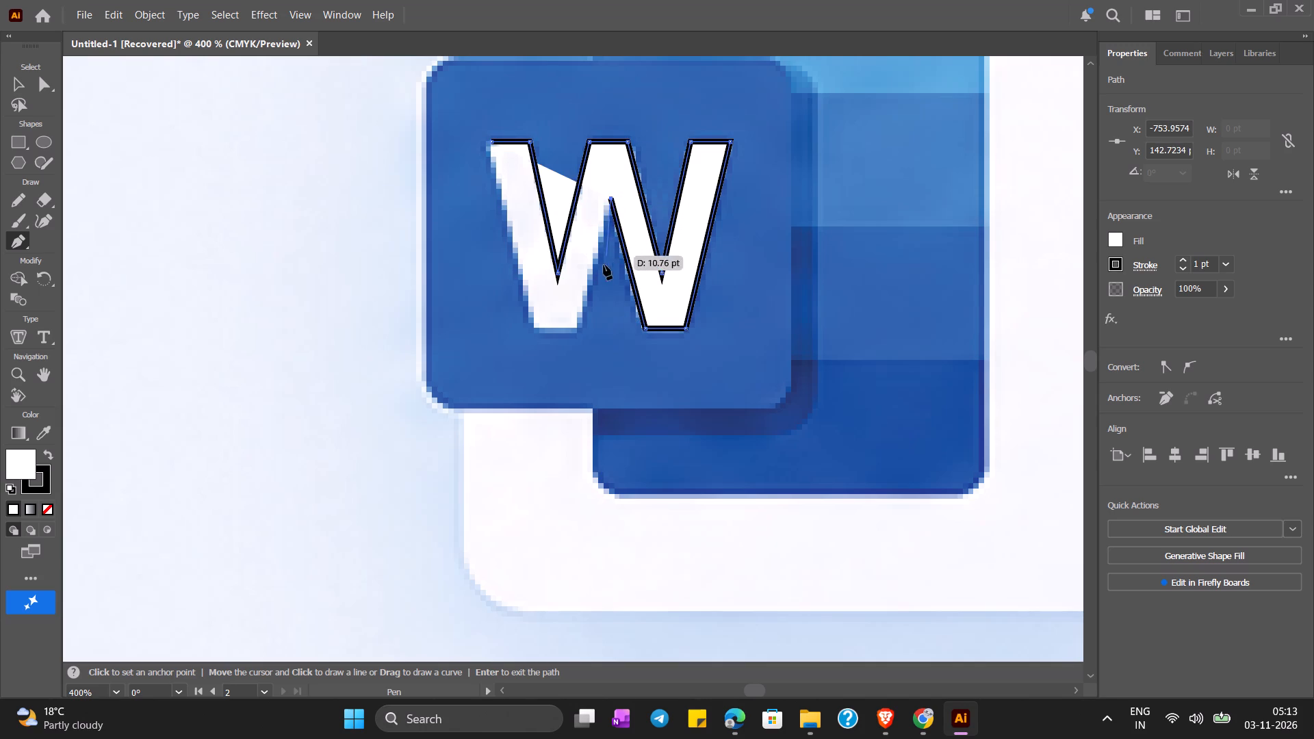
{"action": "left_click", "coordinate": [578, 331]}
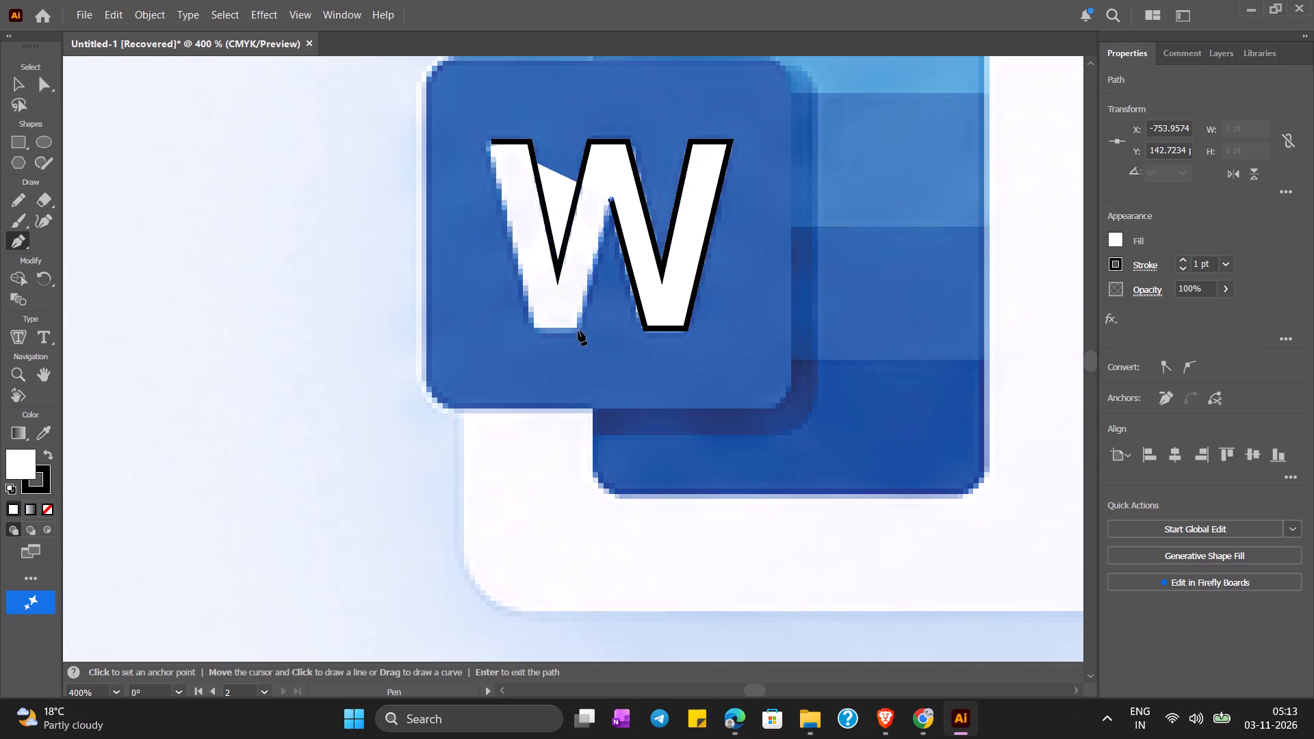
{"action": "left_click", "coordinate": [535, 330]}
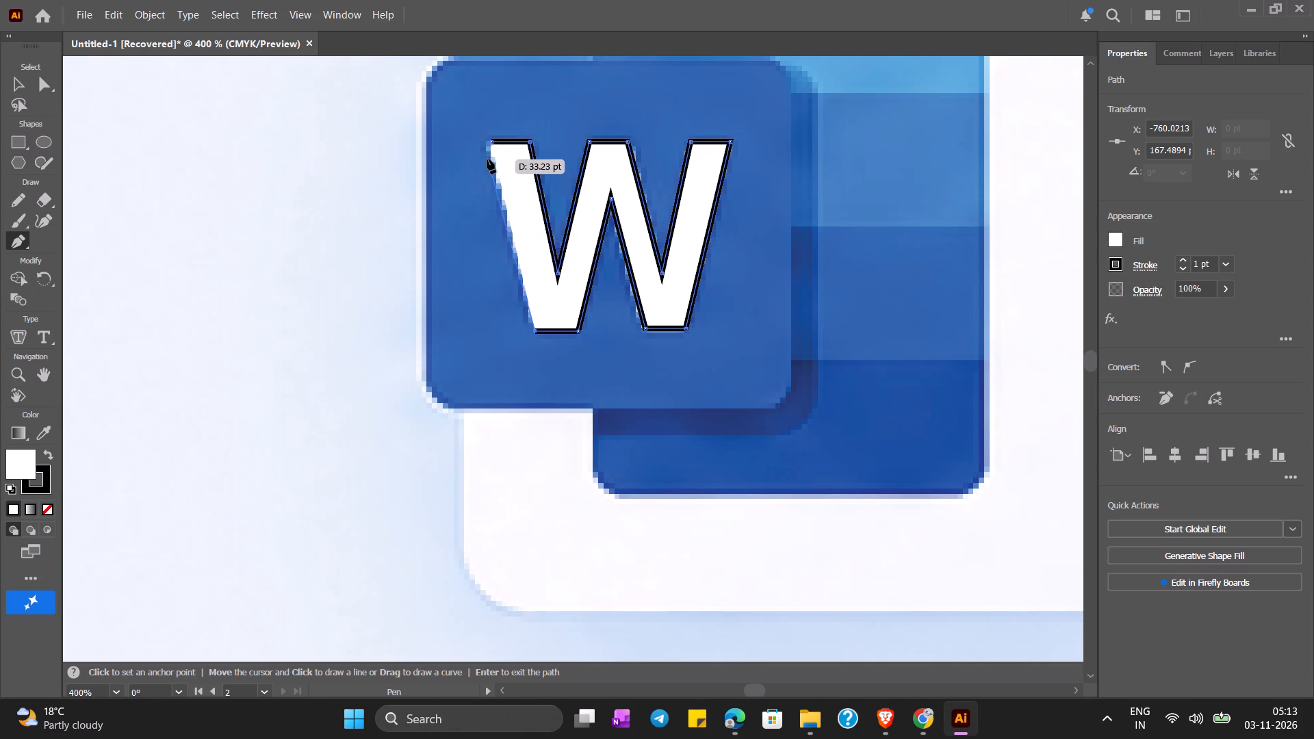
{"action": "left_click", "coordinate": [490, 145]}
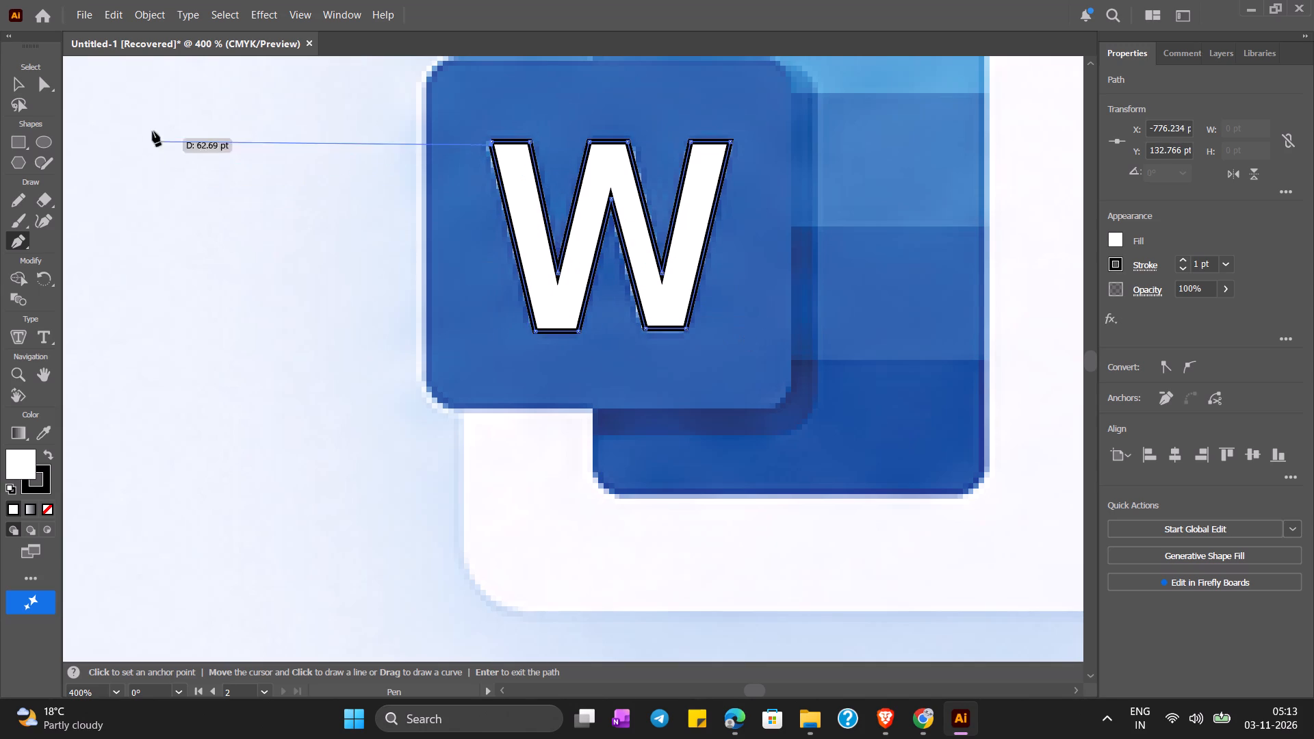
Move the traced W about 75 pt left and 15 pt down, clear of the DOCX icon.
{"action": "left_click", "coordinate": [21, 77]}
{"action": "left_click_drag", "start_coordinate": [630, 194], "coordinate": [578, 233]}
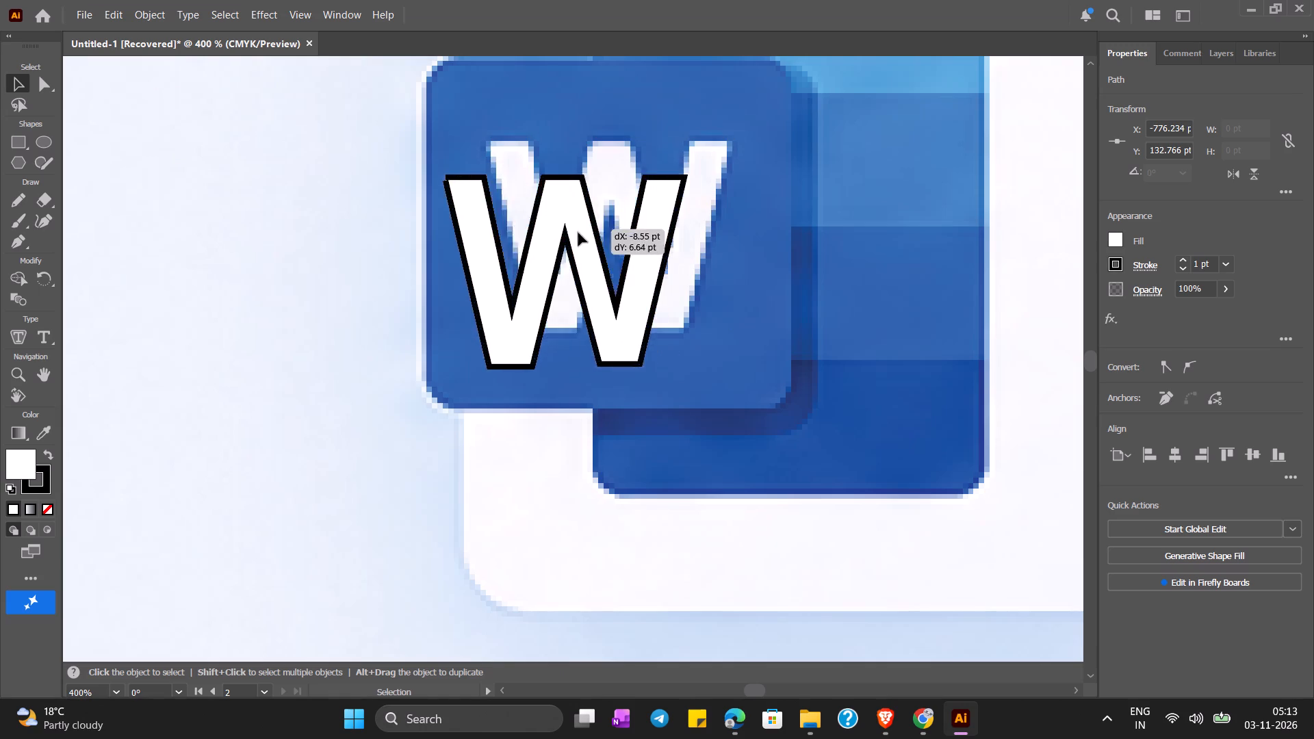
{"action": "left_click_drag", "start_coordinate": [578, 233], "coordinate": [230, 272]}
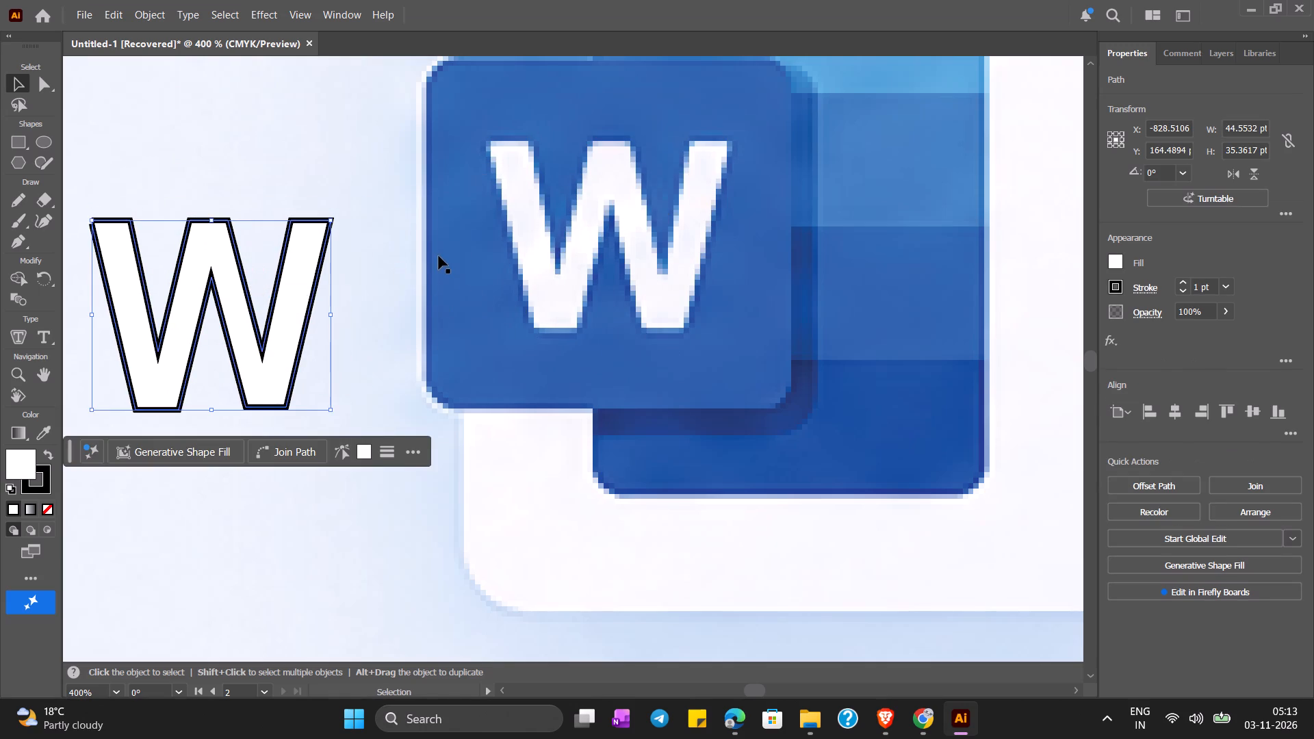
Draw a rounded rectangle about 56 by 64 pt over the DOCX icon's blue W badge.
{"action": "scroll", "coordinate": [434, 257], "scroll_direction": "up", "scroll_amount": 3}
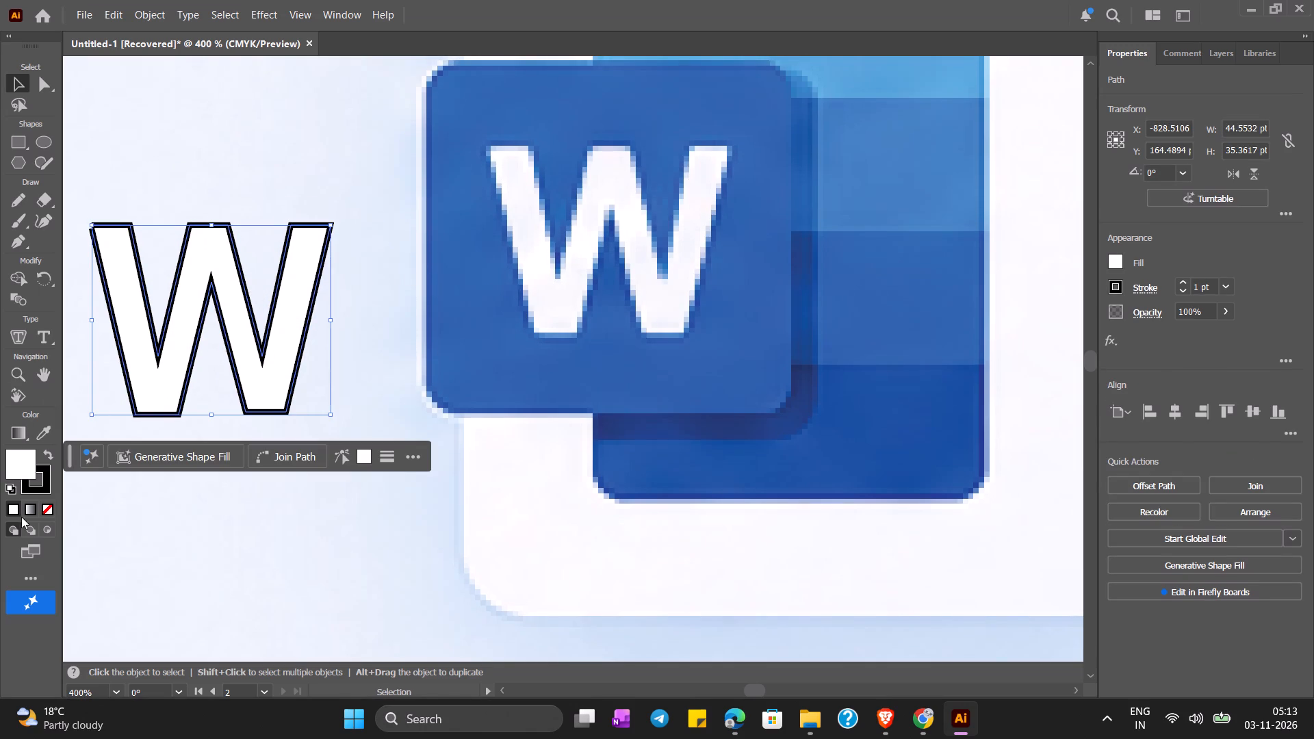
{"action": "left_click", "coordinate": [30, 573]}
{"action": "left_click", "coordinate": [113, 288]}
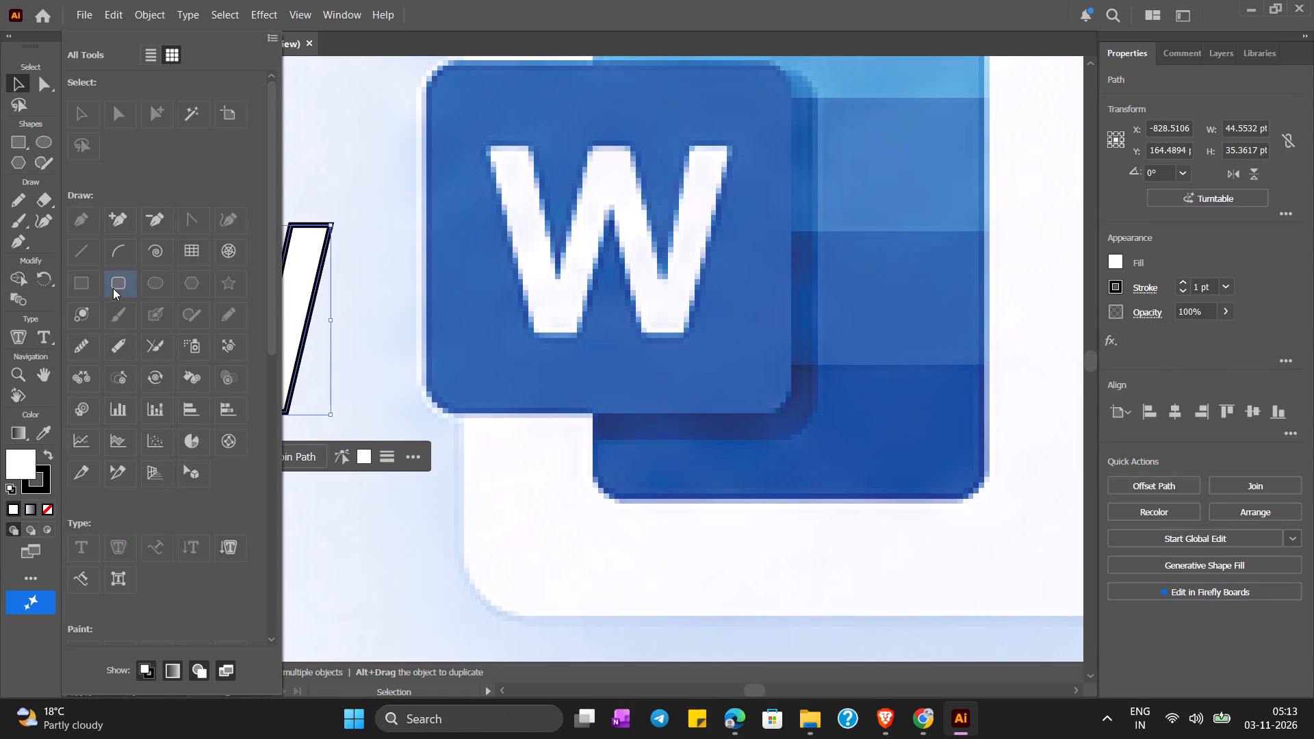
{"action": "left_click", "coordinate": [528, 116]}
{"action": "left_click_drag", "start_coordinate": [457, 67], "coordinate": [769, 300]}
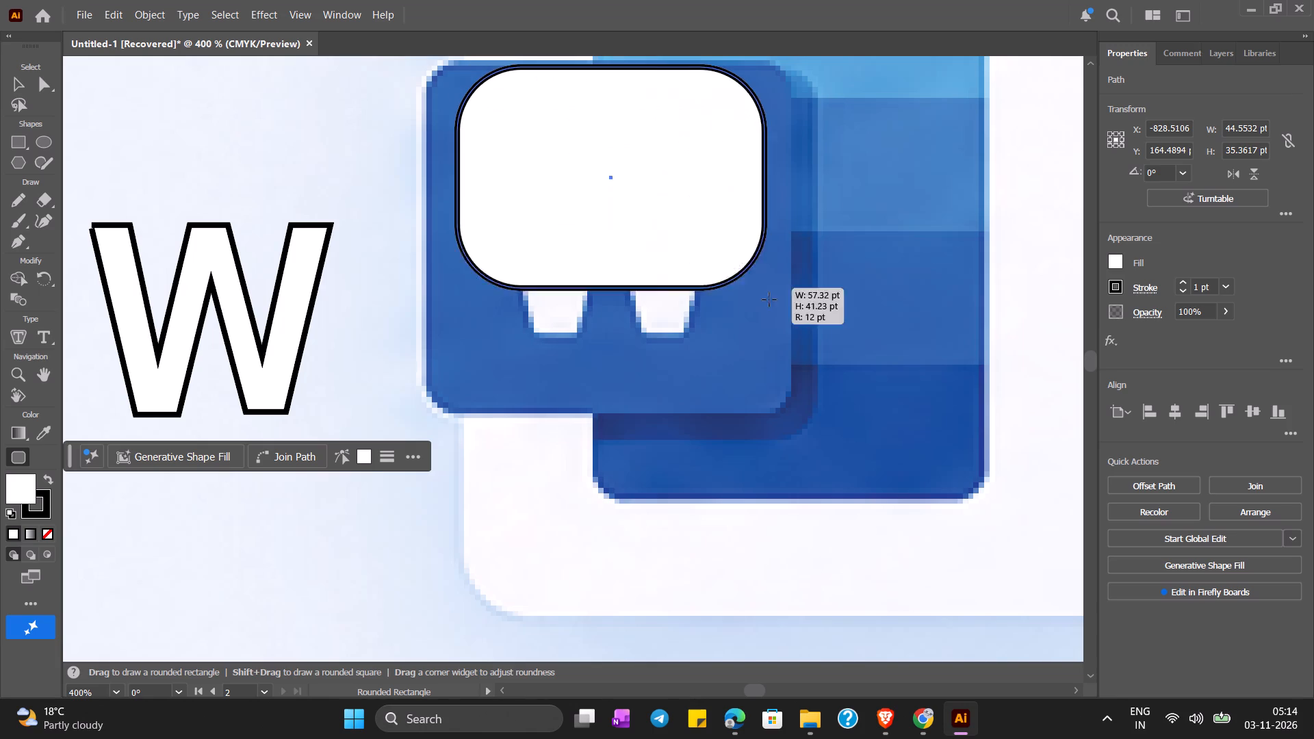
{"action": "left_click_drag", "start_coordinate": [769, 300], "coordinate": [758, 413]}
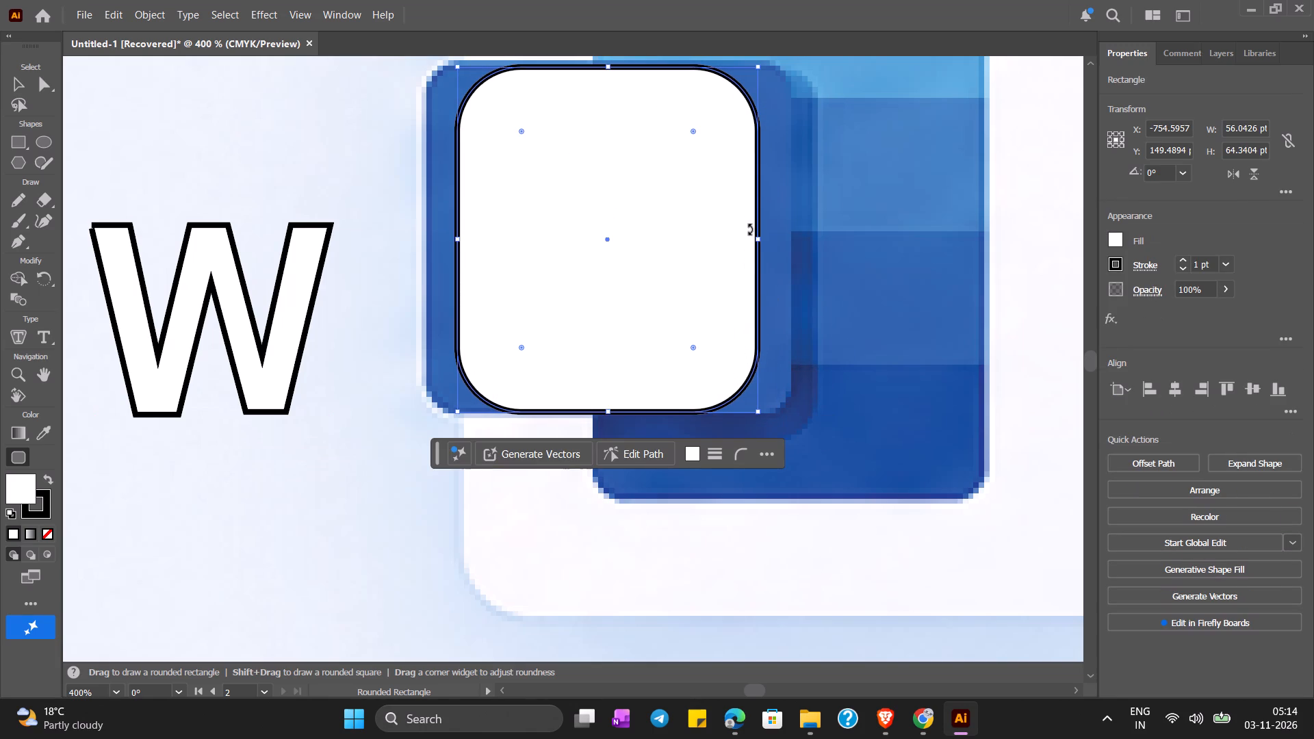
Widen the rounded rectangle to about 67 pt and reduce its corner radius to match the blue W badge.
{"action": "left_click_drag", "start_coordinate": [758, 241], "coordinate": [783, 239]}
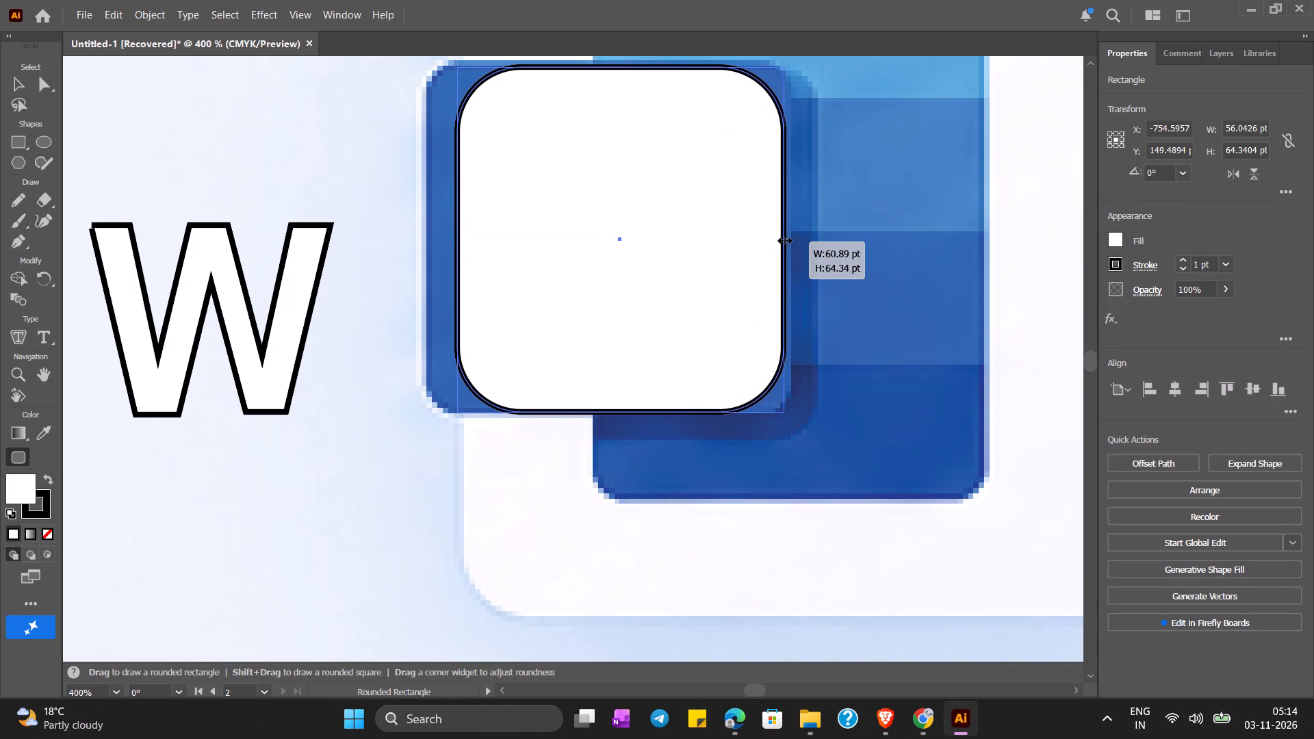
{"action": "left_click_drag", "start_coordinate": [783, 239], "coordinate": [787, 239]}
{"action": "left_click_drag", "start_coordinate": [457, 238], "coordinate": [434, 238]}
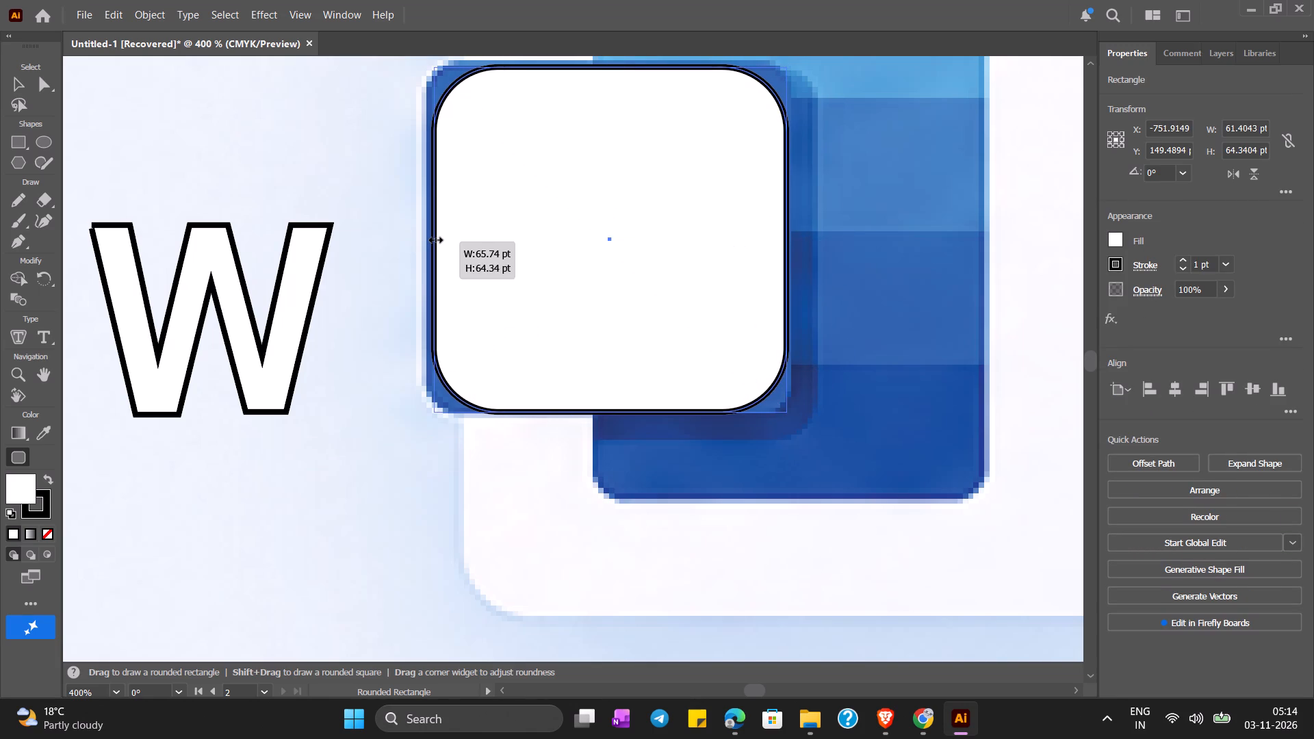
{"action": "left_click_drag", "start_coordinate": [434, 238], "coordinate": [427, 238]}
{"action": "left_click_drag", "start_coordinate": [724, 346], "coordinate": [774, 383]}
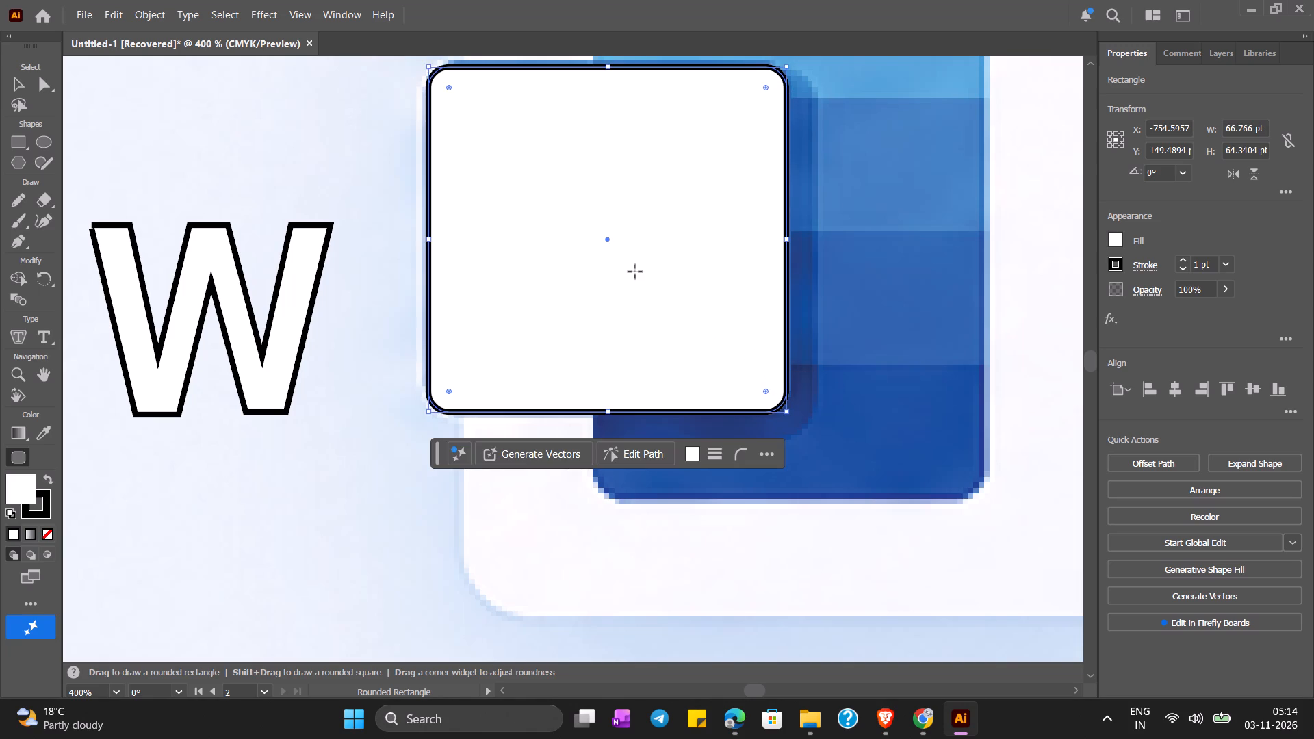
Move the rounded rectangle about 17 pt left and 33 pt down, and fill it with the blue sampled from the W badge.
{"action": "left_click", "coordinate": [18, 81]}
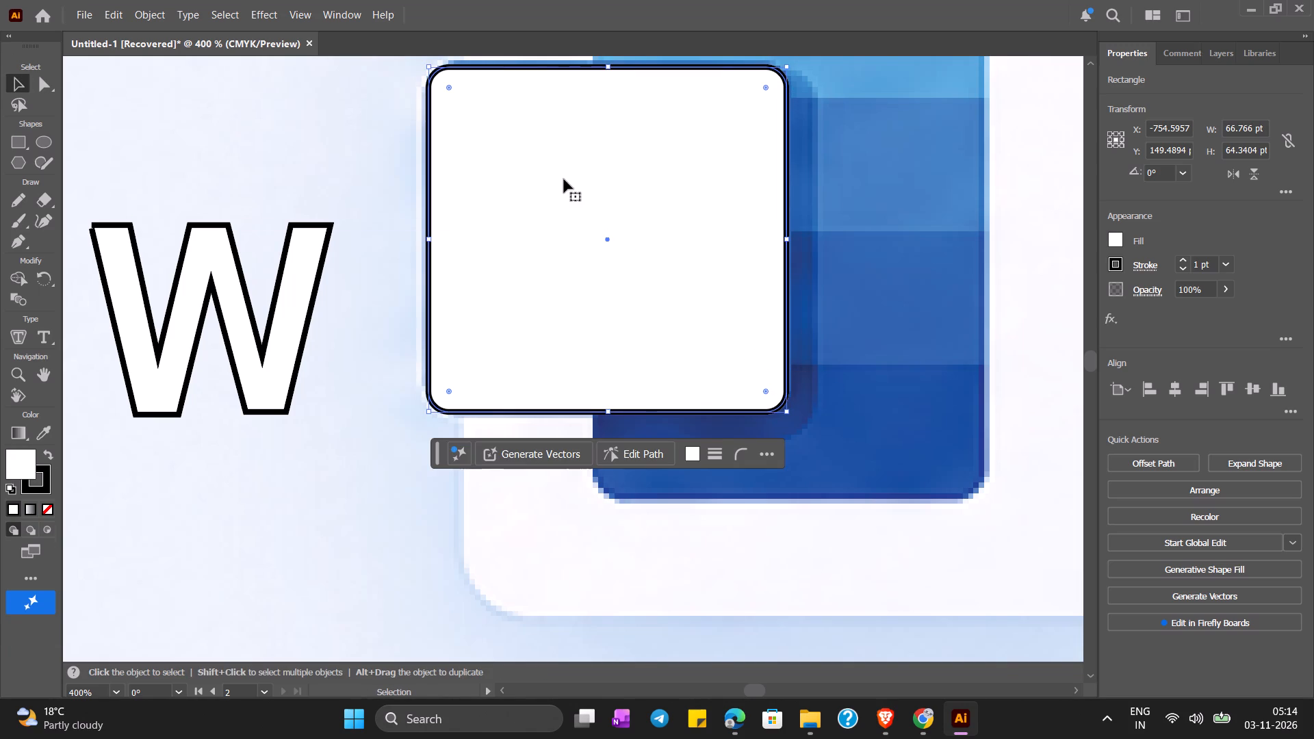
{"action": "left_click_drag", "start_coordinate": [571, 177], "coordinate": [482, 354]}
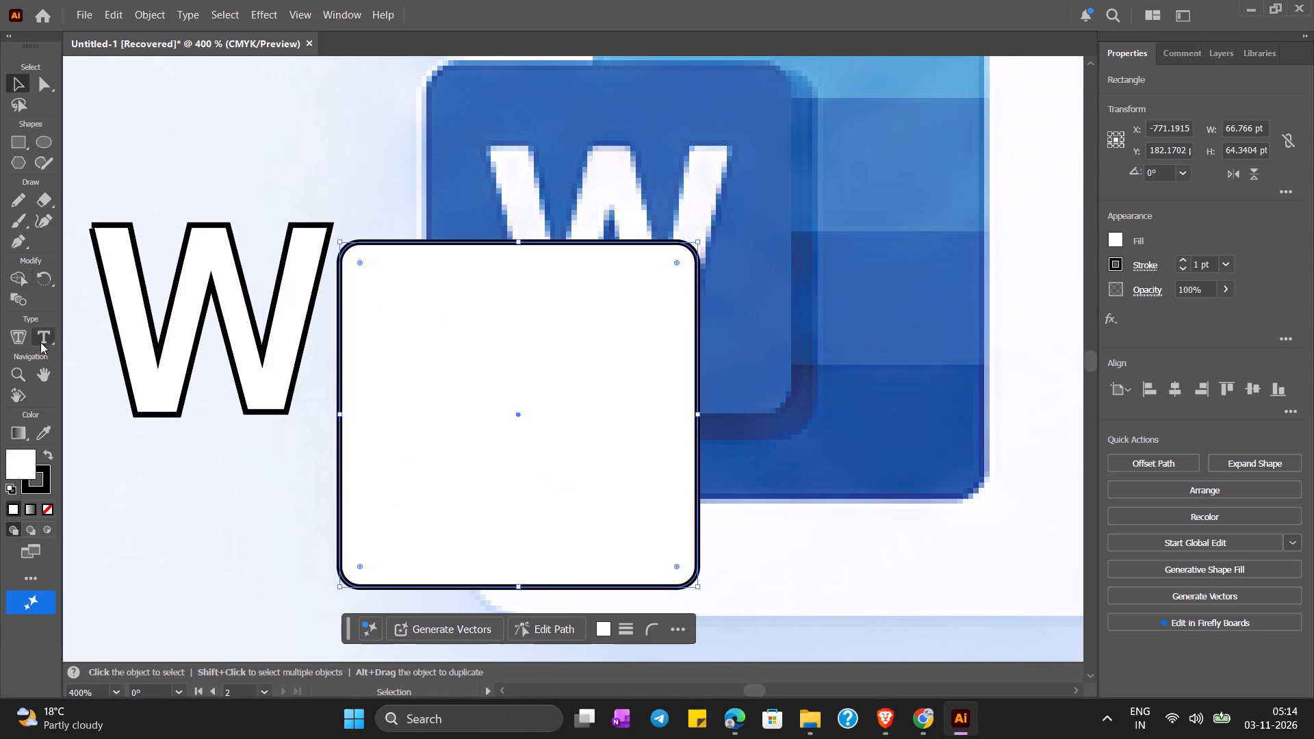
{"action": "left_click", "coordinate": [46, 429]}
{"action": "left_click", "coordinate": [671, 96]}
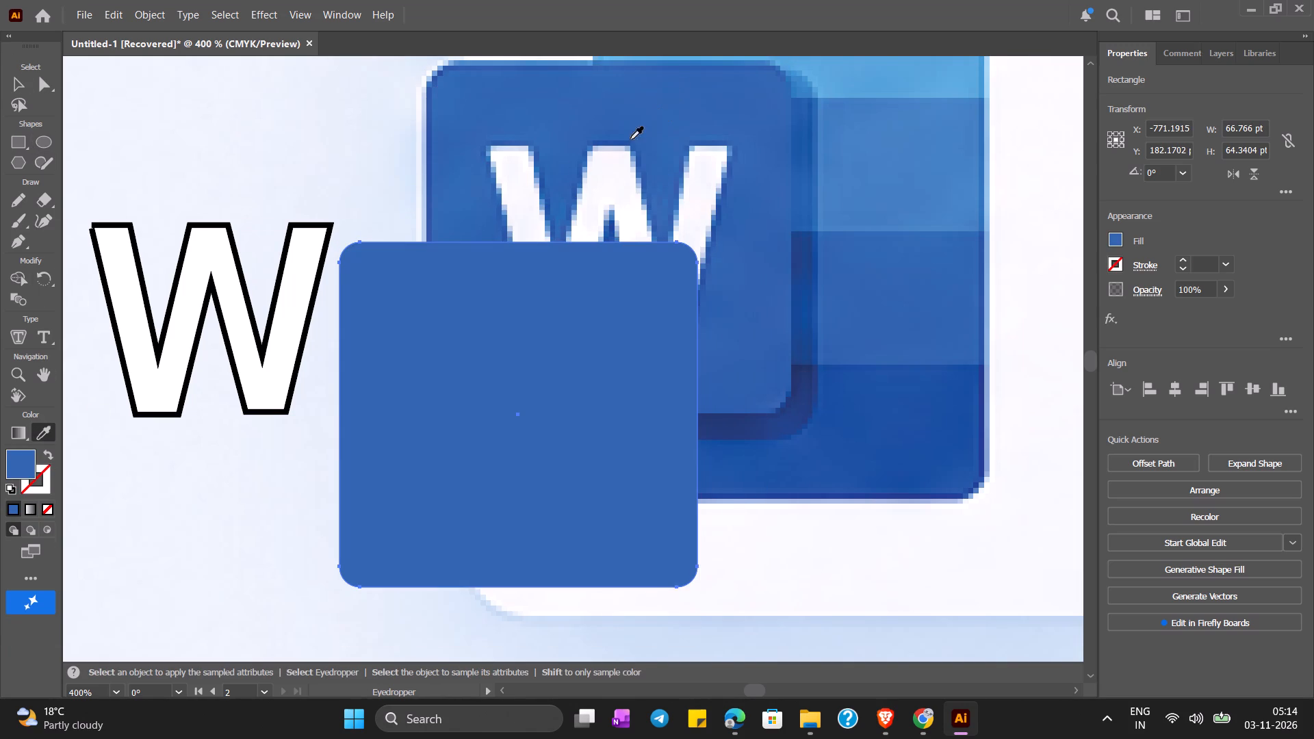
Apply a Drop Shadow effect to the blue rounded rectangle.
{"action": "left_click", "coordinate": [275, 17]}
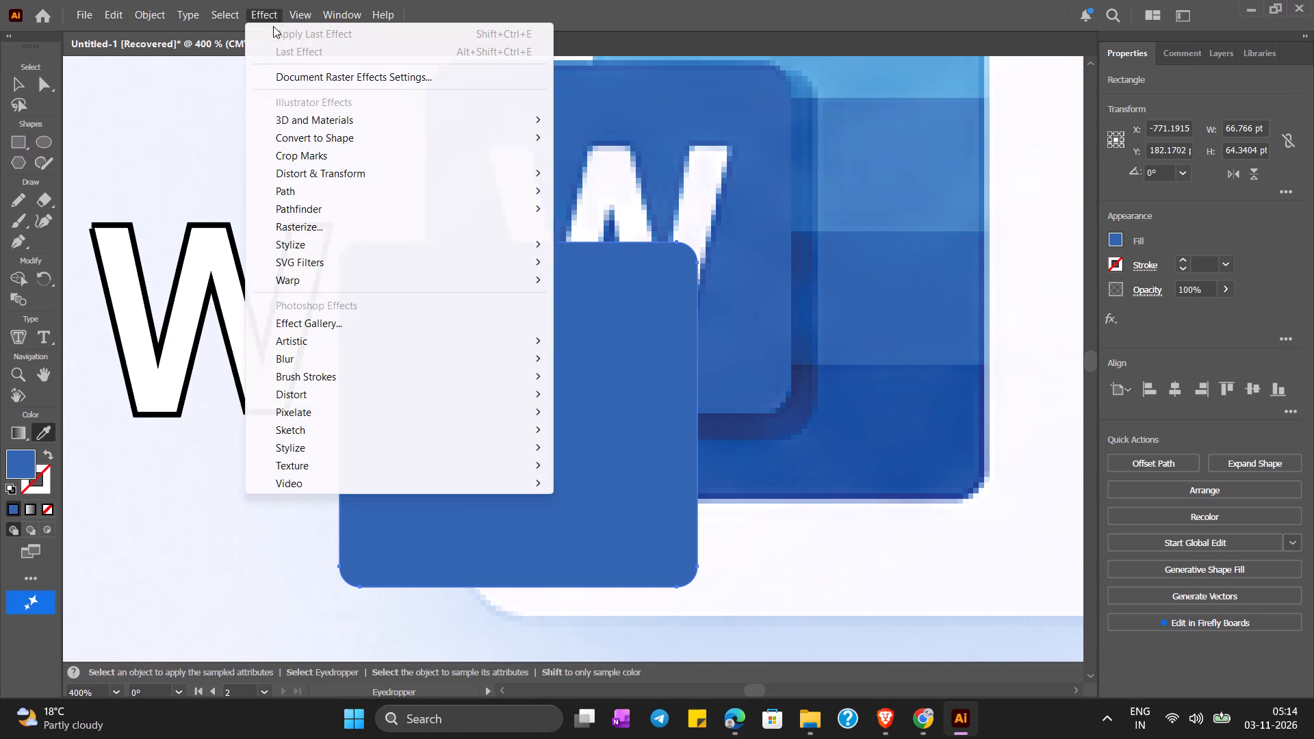
{"action": "left_click", "coordinate": [348, 243]}
{"action": "left_click", "coordinate": [576, 250]}
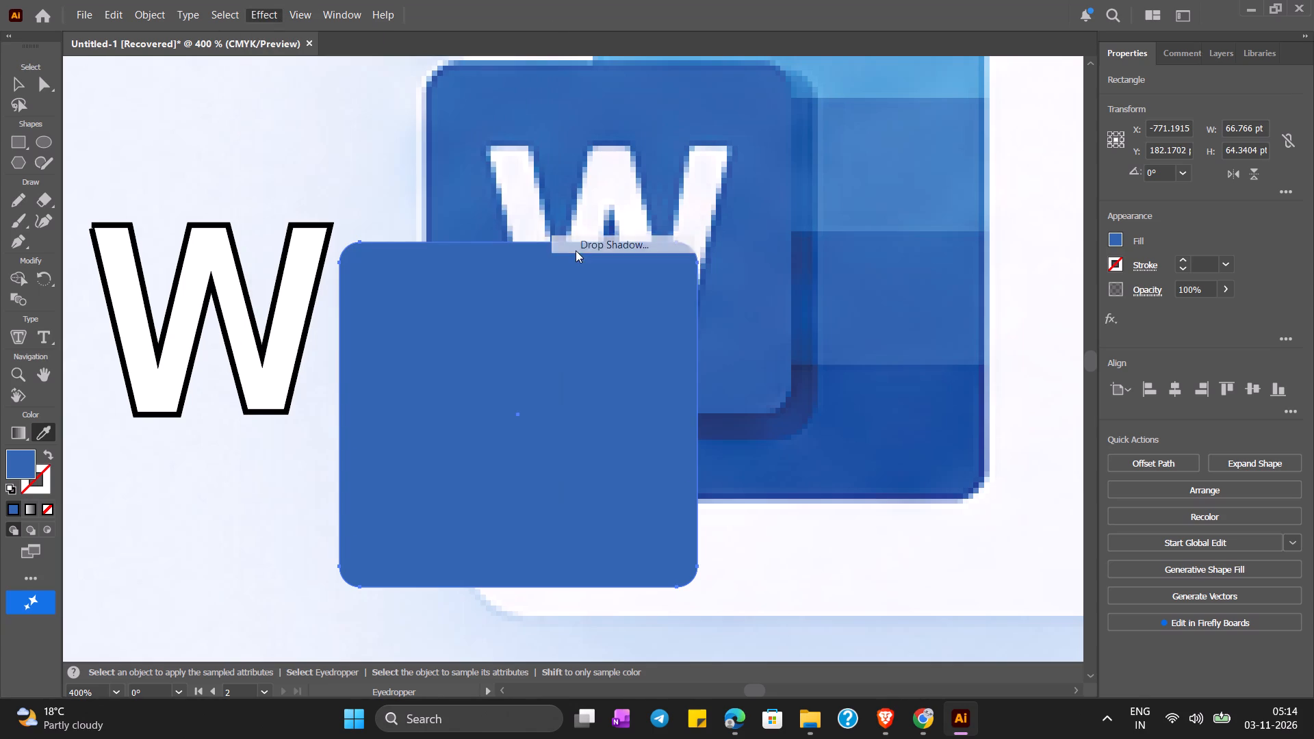
{"action": "left_click", "coordinate": [659, 438]}
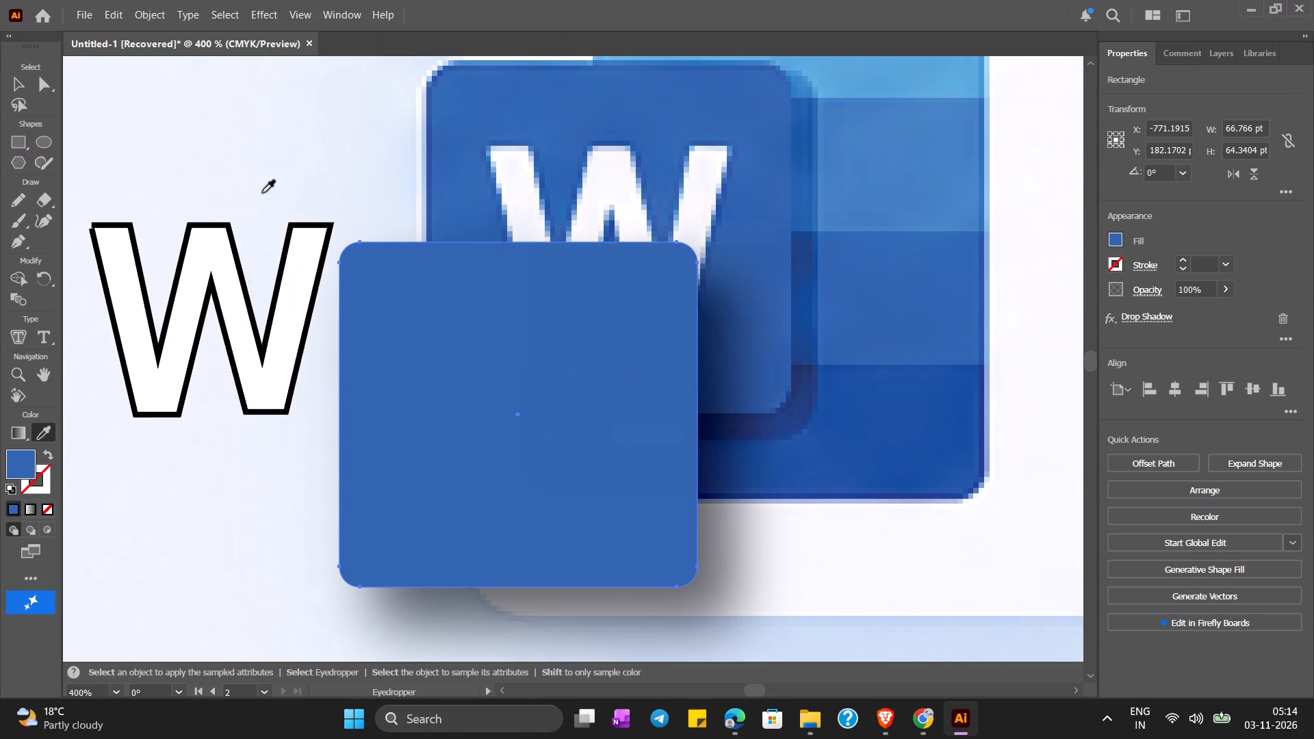
Remove the black stroke from the traced W, leaving only its white fill.
{"action": "left_click", "coordinate": [24, 84]}
{"action": "left_click", "coordinate": [218, 258]}
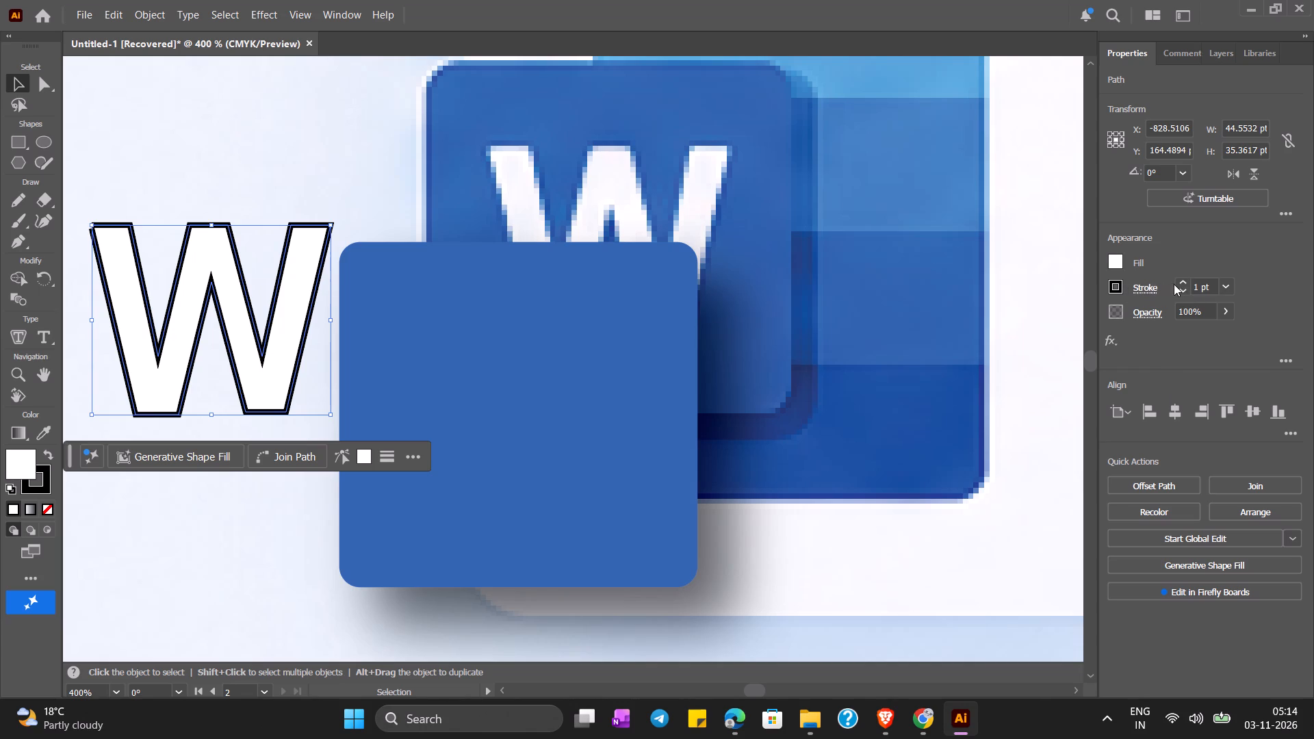
{"action": "left_click", "coordinate": [1116, 287]}
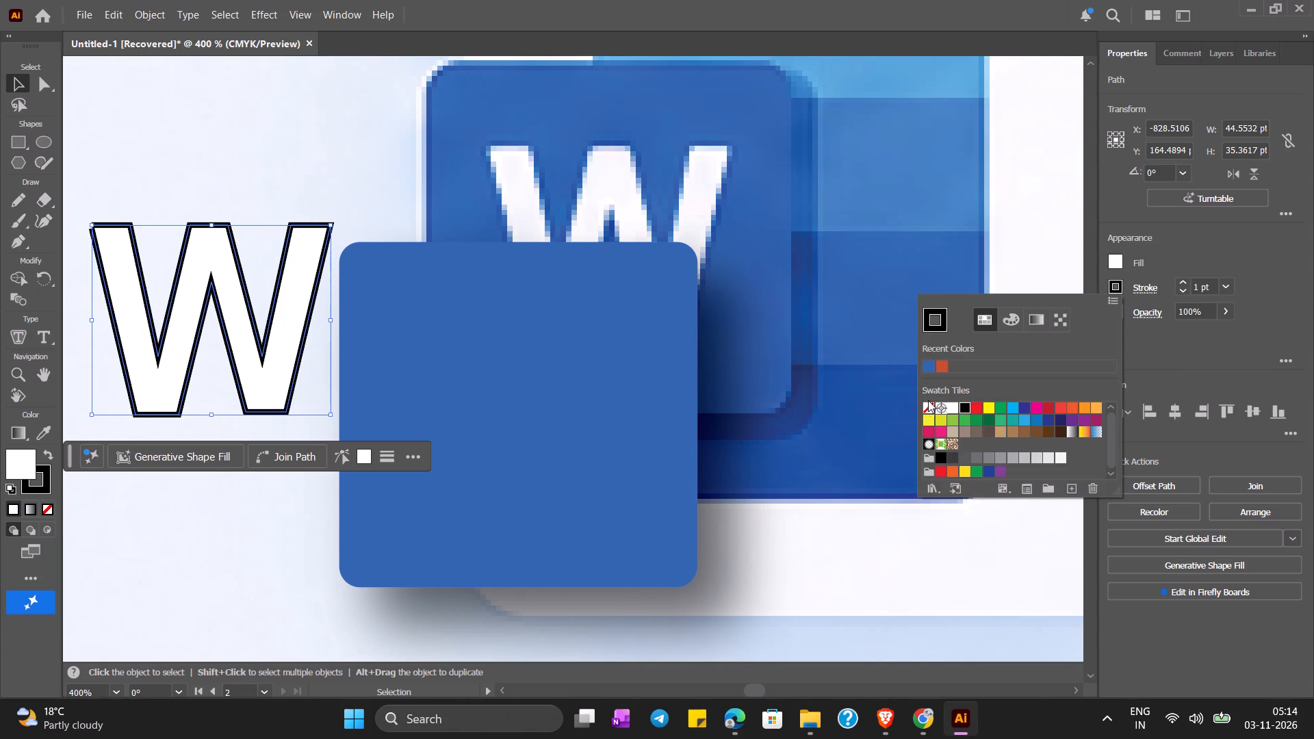
{"action": "left_click", "coordinate": [929, 406]}
{"action": "left_click", "coordinate": [232, 276]}
{"action": "left_click_drag", "start_coordinate": [232, 276], "coordinate": [340, 352]}
{"action": "key", "text": "ctrl+z"}
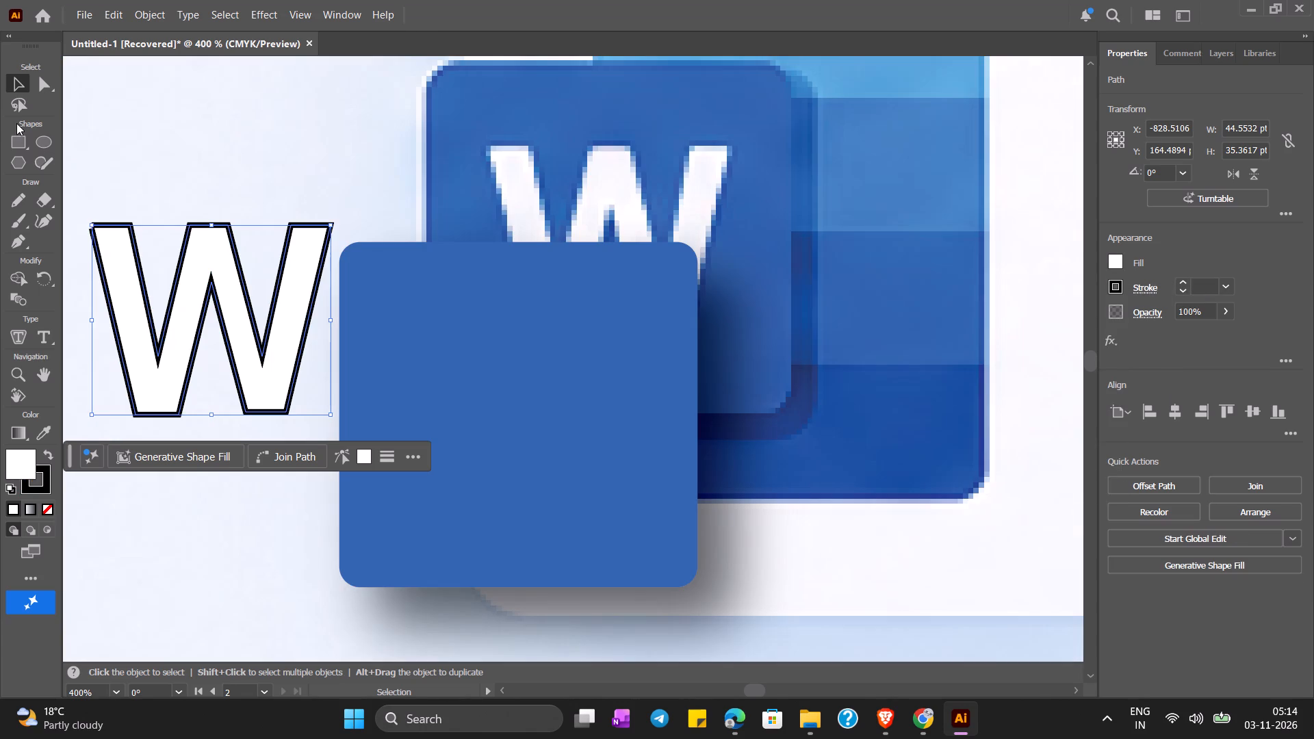
{"action": "left_click", "coordinate": [1117, 290]}
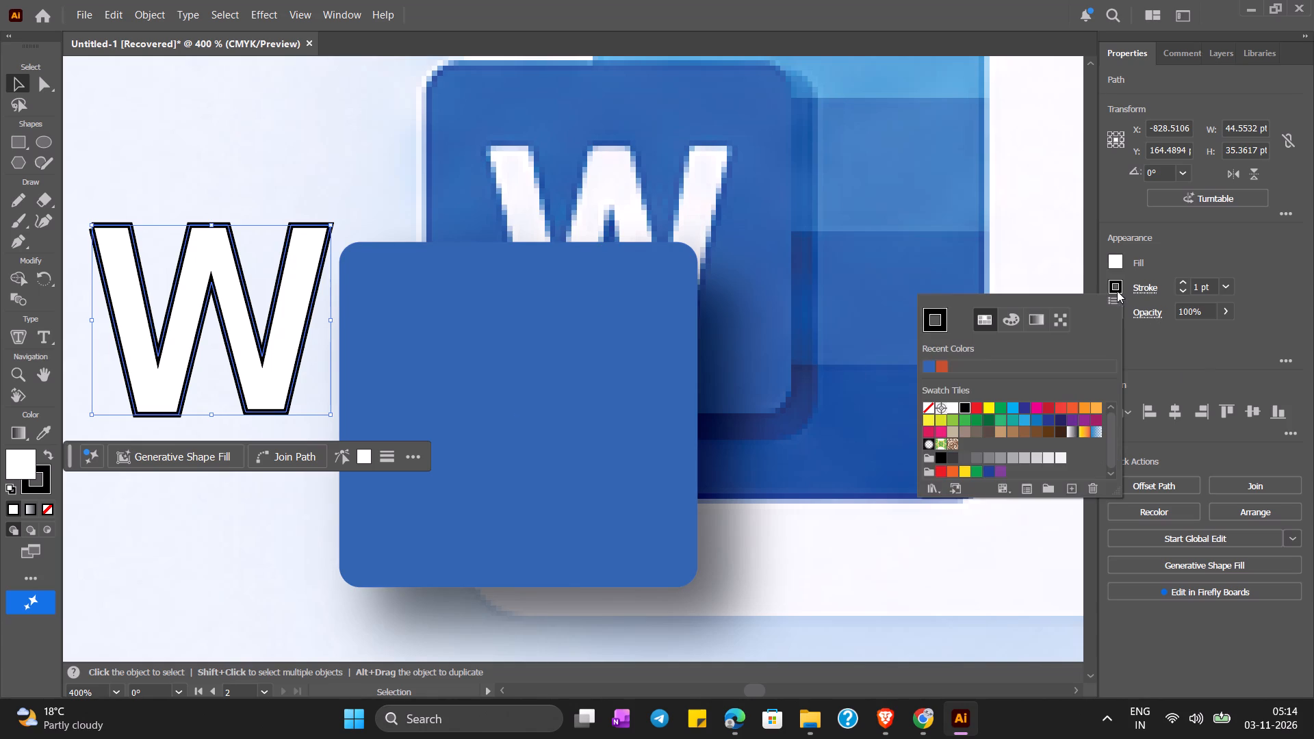
{"action": "left_click", "coordinate": [924, 404]}
Move the traced W onto the blue rounded rectangle, stack it in front, and align it to the rectangle's vertical midline.
{"action": "left_click", "coordinate": [27, 79]}
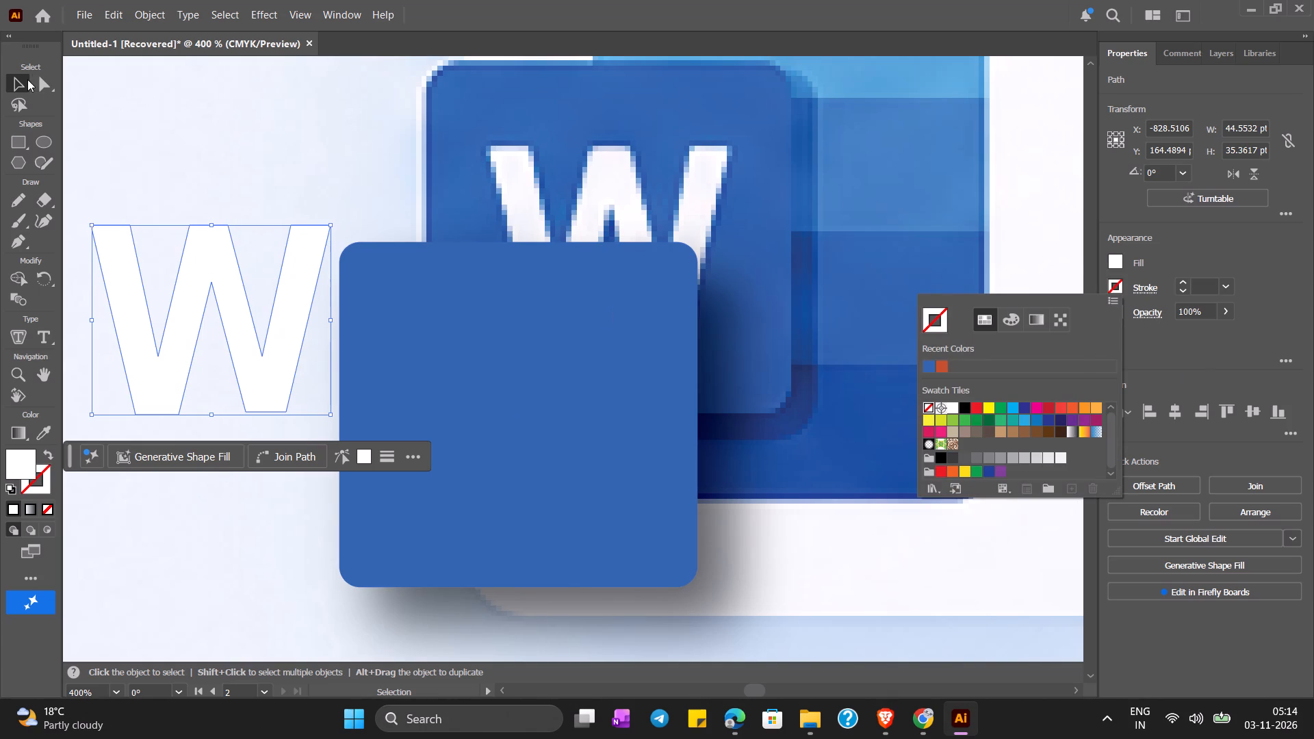
{"action": "left_click", "coordinate": [120, 118]}
{"action": "left_click_drag", "start_coordinate": [215, 257], "coordinate": [501, 392]}
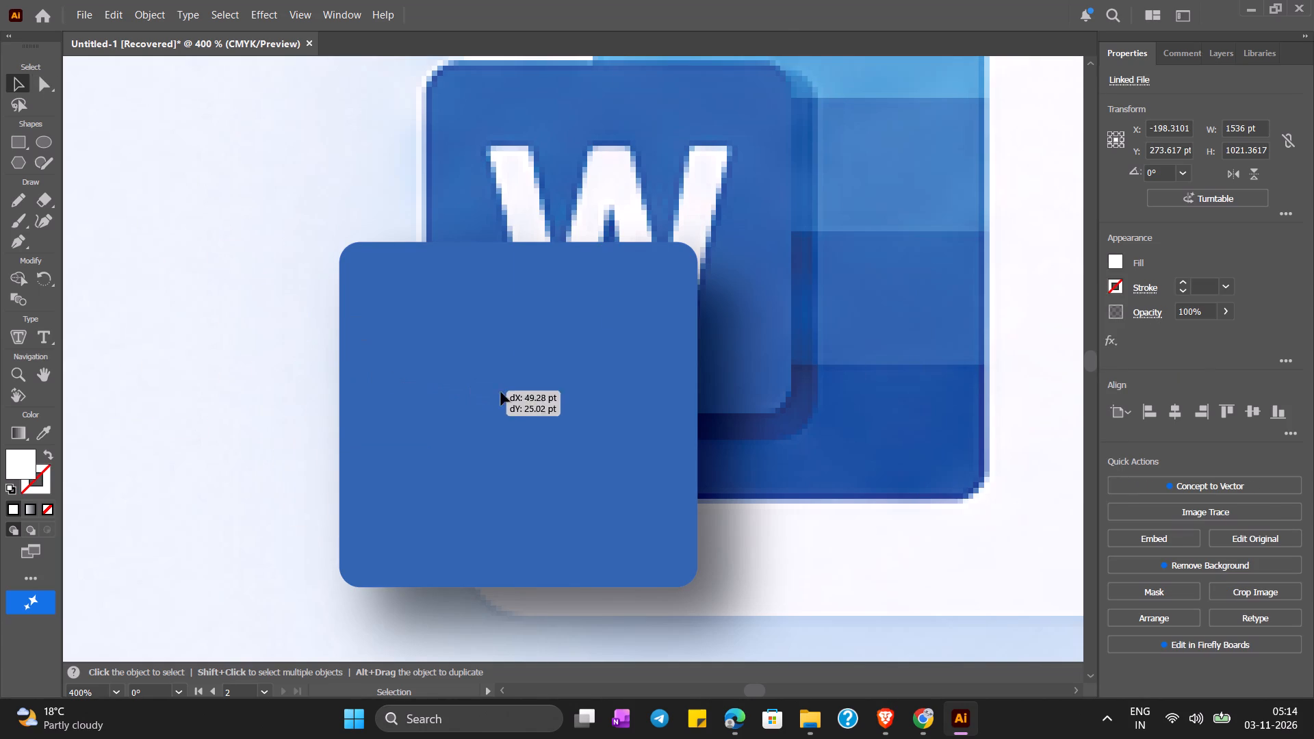
{"action": "left_click_drag", "start_coordinate": [501, 392], "coordinate": [529, 380]}
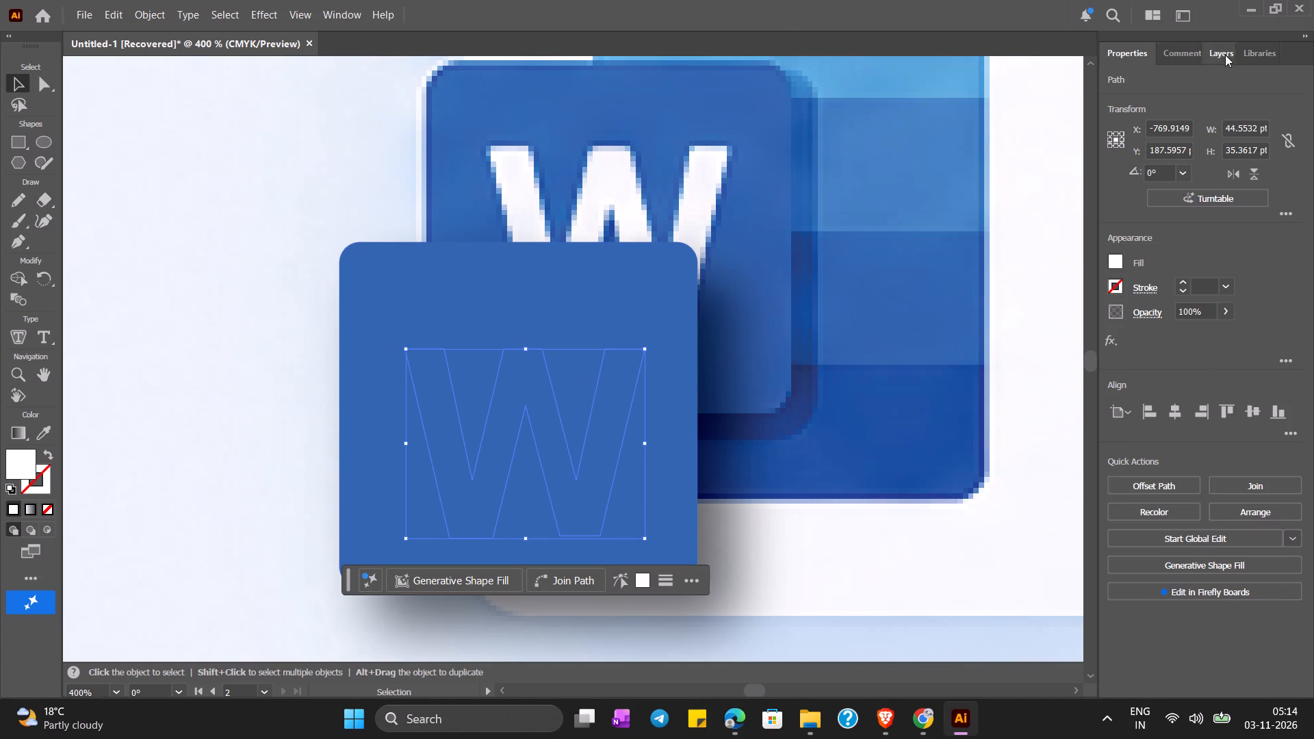
{"action": "left_click", "coordinate": [1220, 51]}
{"action": "left_click", "coordinate": [1148, 109]}
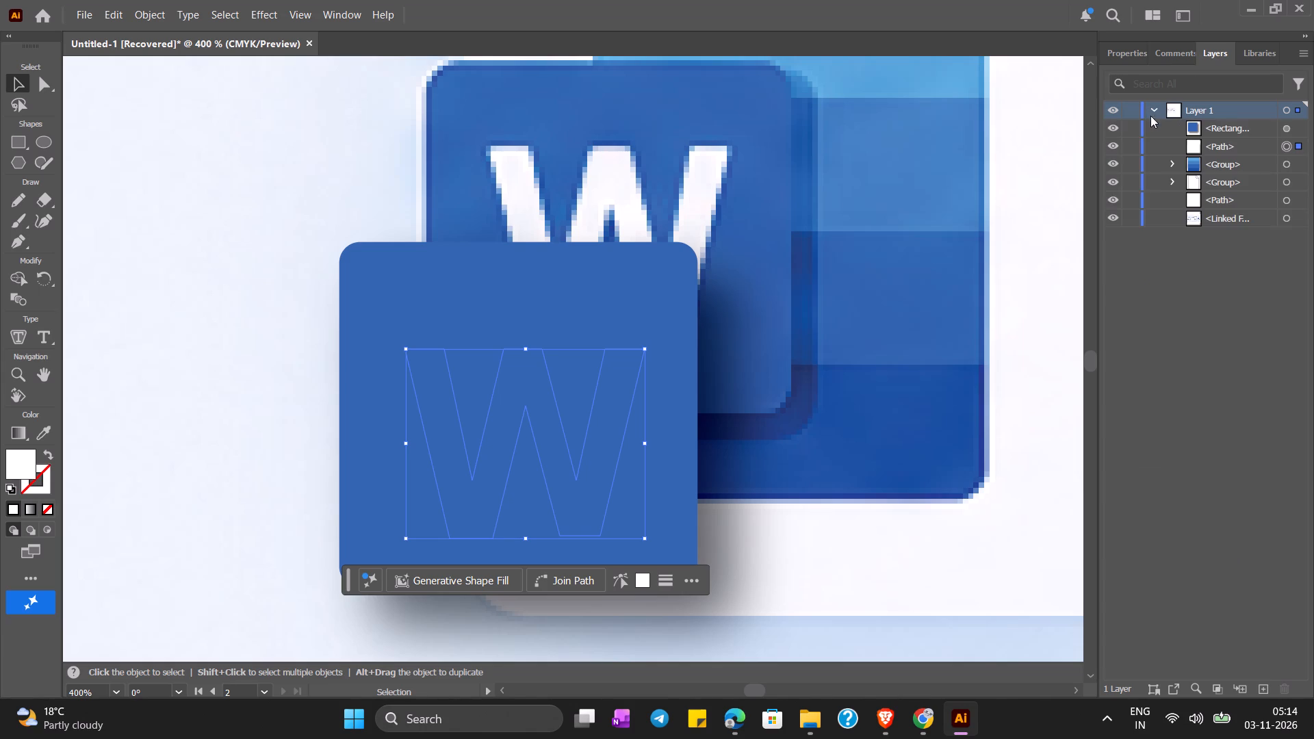
{"action": "left_click_drag", "start_coordinate": [1231, 146], "coordinate": [1220, 120]}
{"action": "left_click_drag", "start_coordinate": [615, 389], "coordinate": [613, 375]}
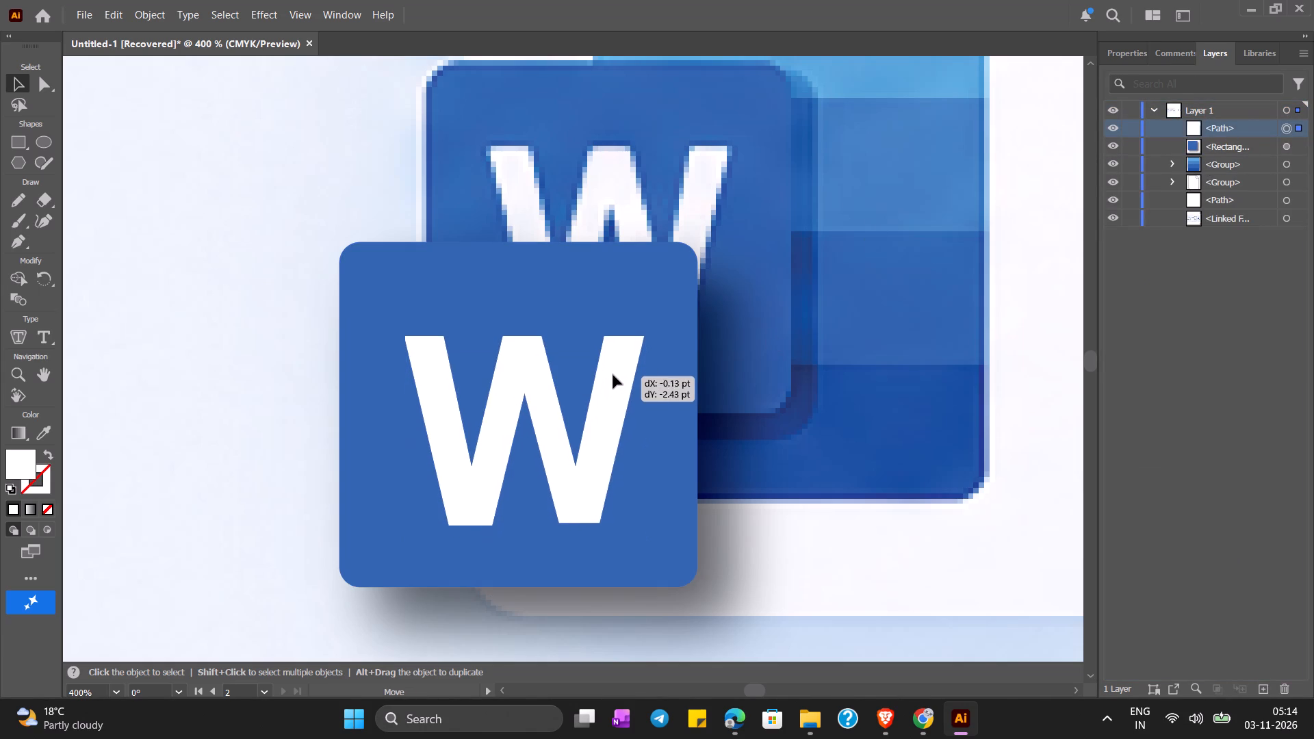
{"action": "left_click_drag", "start_coordinate": [613, 375], "coordinate": [610, 376]}
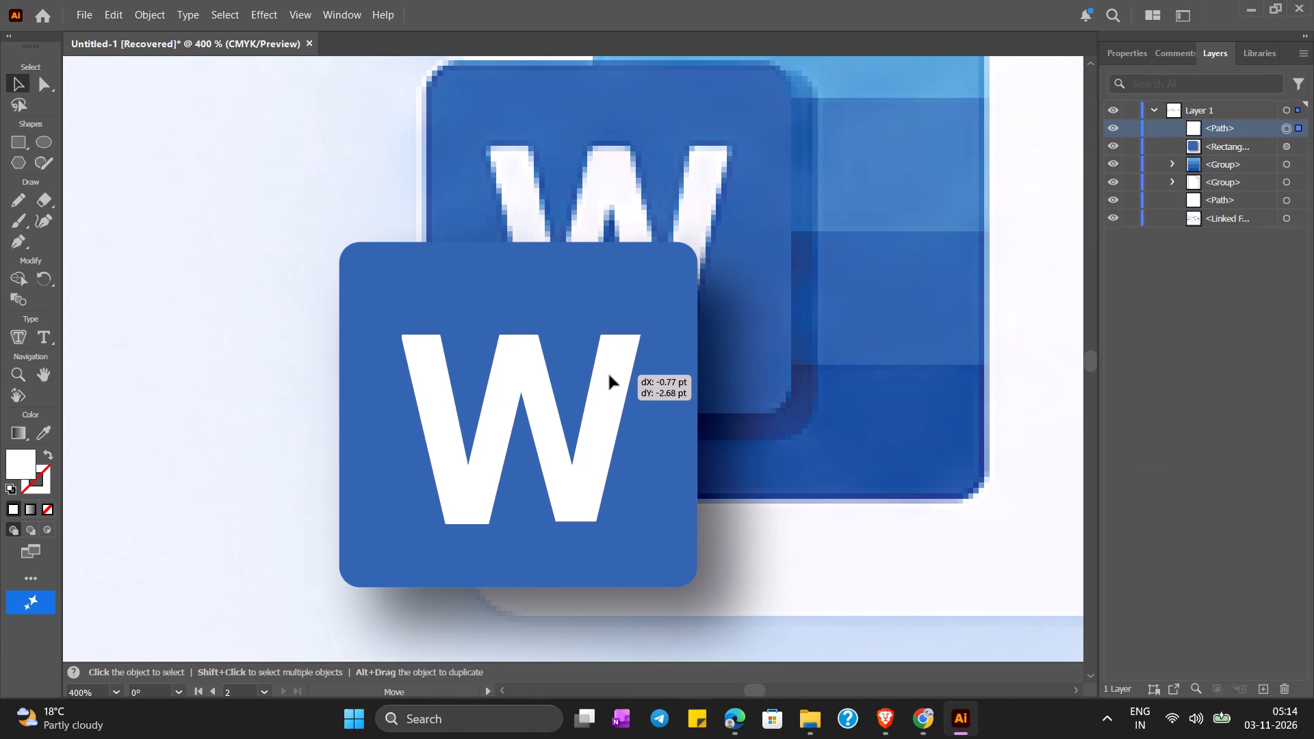
{"action": "left_click_drag", "start_coordinate": [610, 376], "coordinate": [609, 359]}
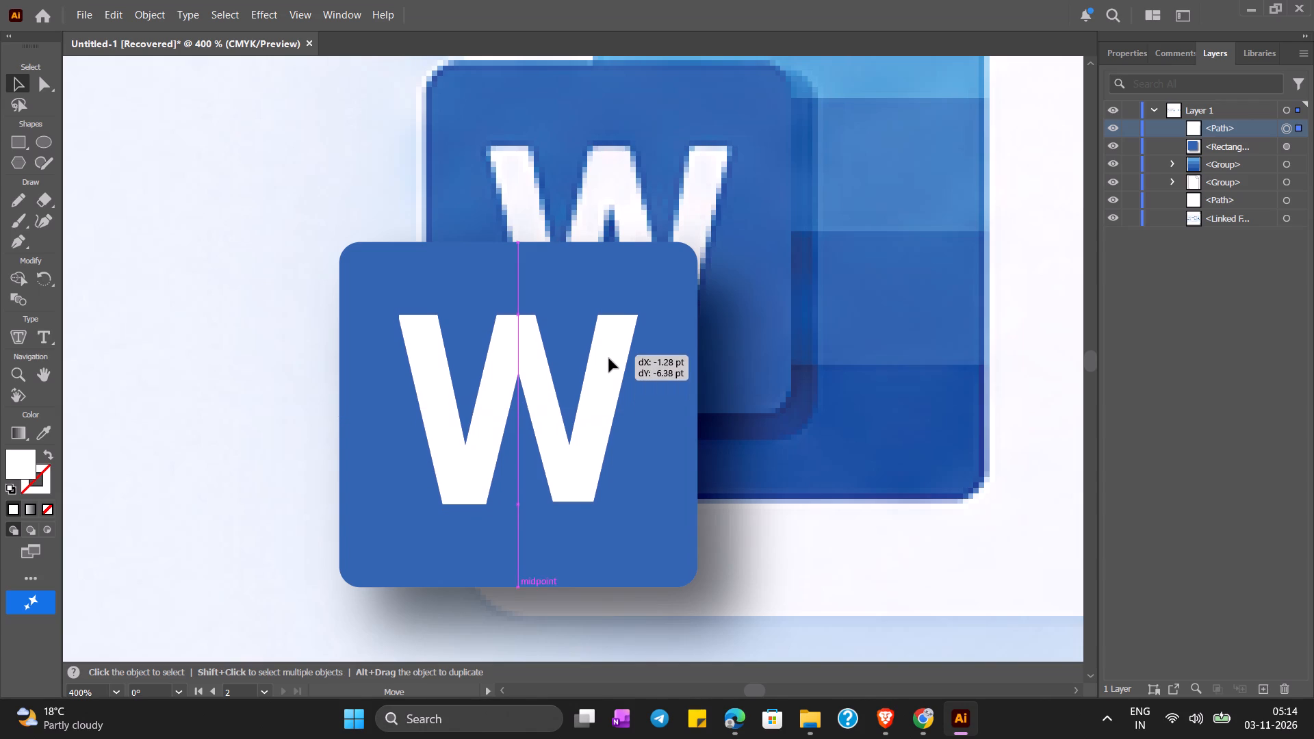
{"action": "left_click_drag", "start_coordinate": [609, 359], "coordinate": [609, 362]}
Move the linked illustration down and to the left, clear of the vector W badge and partly off Artboard 3.
{"action": "left_click", "coordinate": [810, 414]}
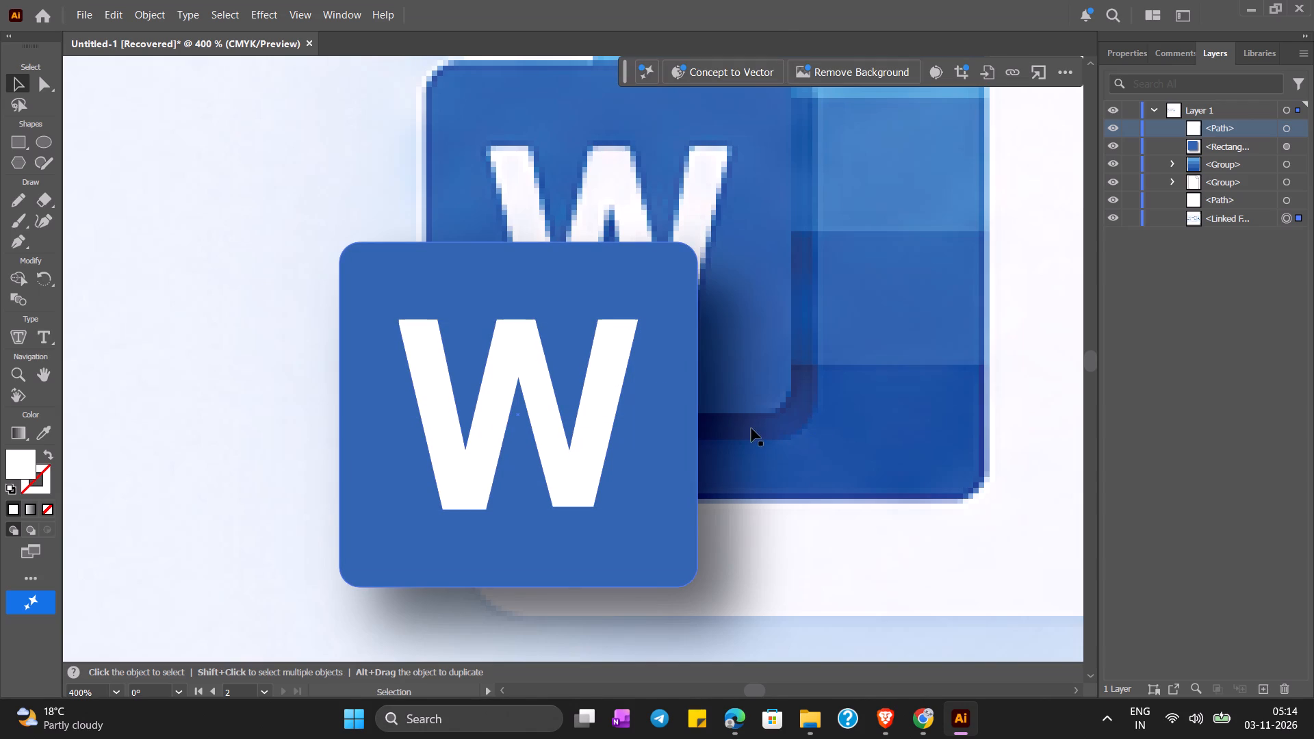
{"action": "left_click_drag", "start_coordinate": [270, 422], "coordinate": [420, 463]}
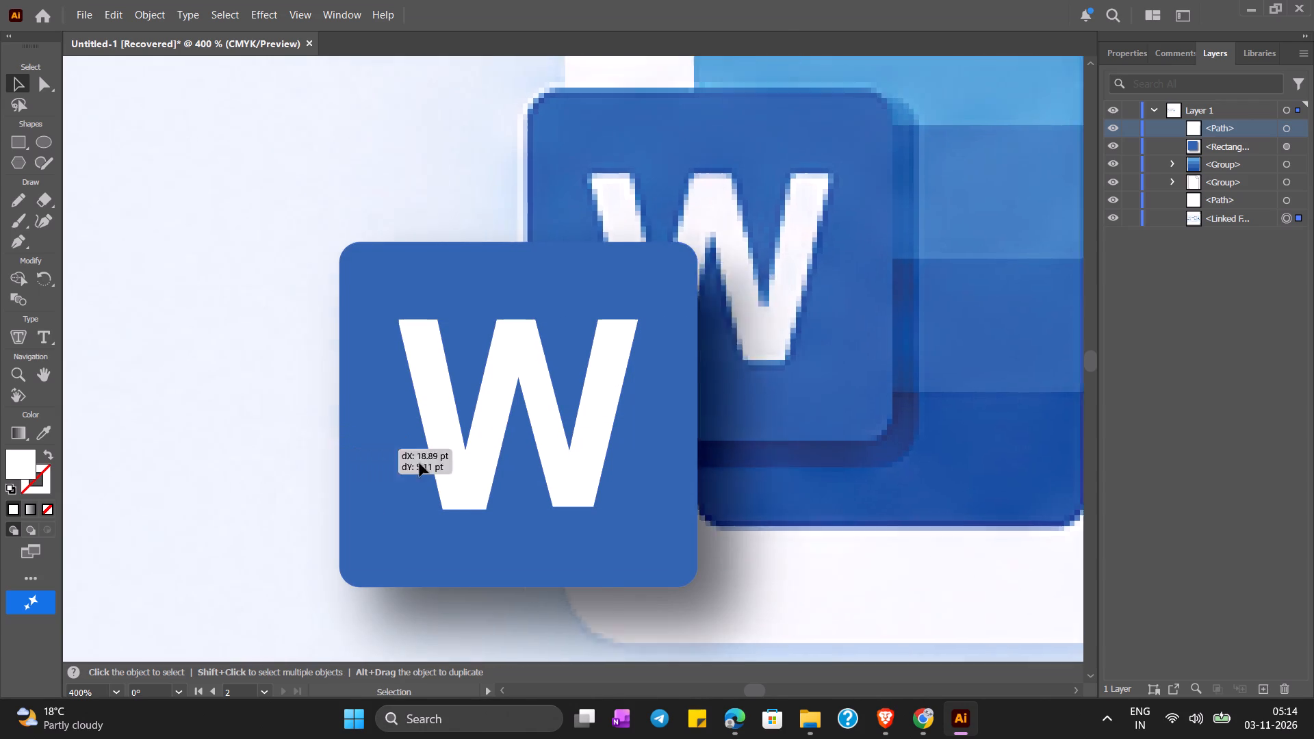
{"action": "left_click_drag", "start_coordinate": [420, 463], "coordinate": [456, 474]}
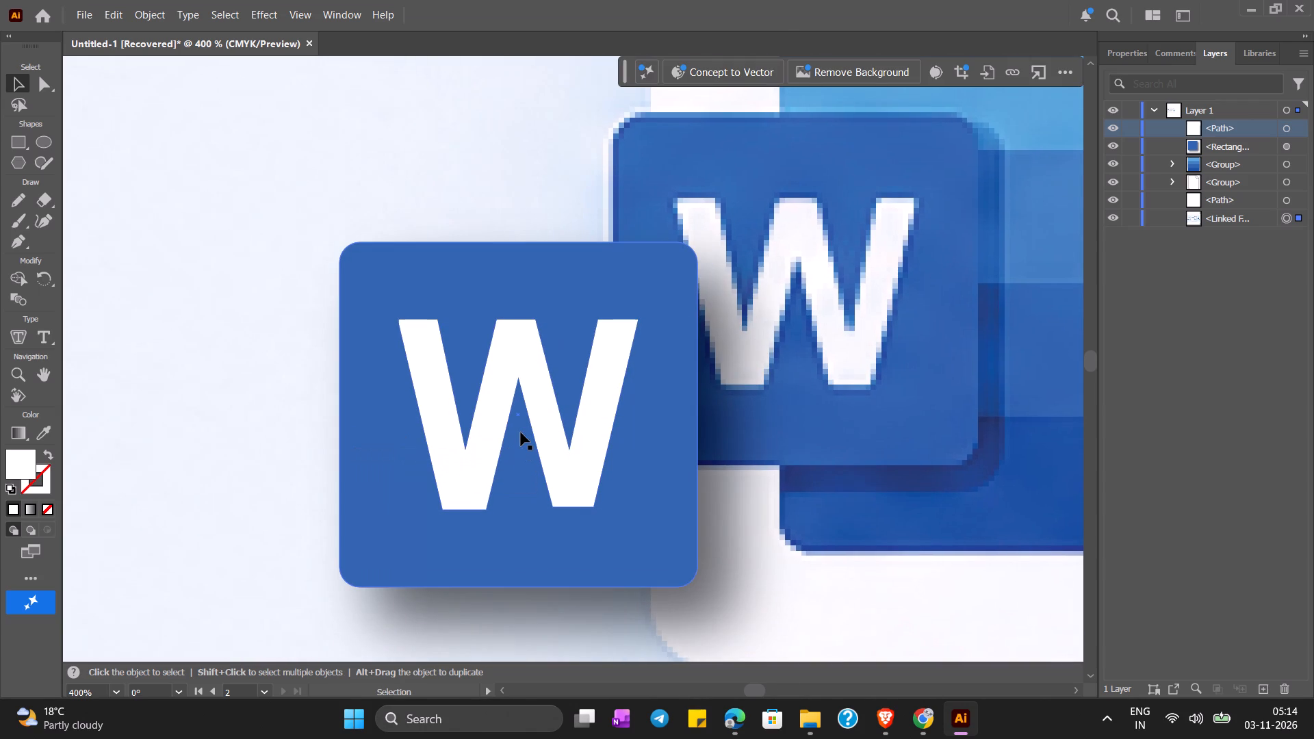
{"action": "key", "text": "ctrl+minus"}
{"action": "key", "text": "ctrl+minus"}
{"action": "key", "text": "ctrl+minus"}
{"action": "key", "text": "ctrl+minus"}
{"action": "key", "text": "ctrl+minus"}
{"action": "key", "text": "ctrl+minus"}
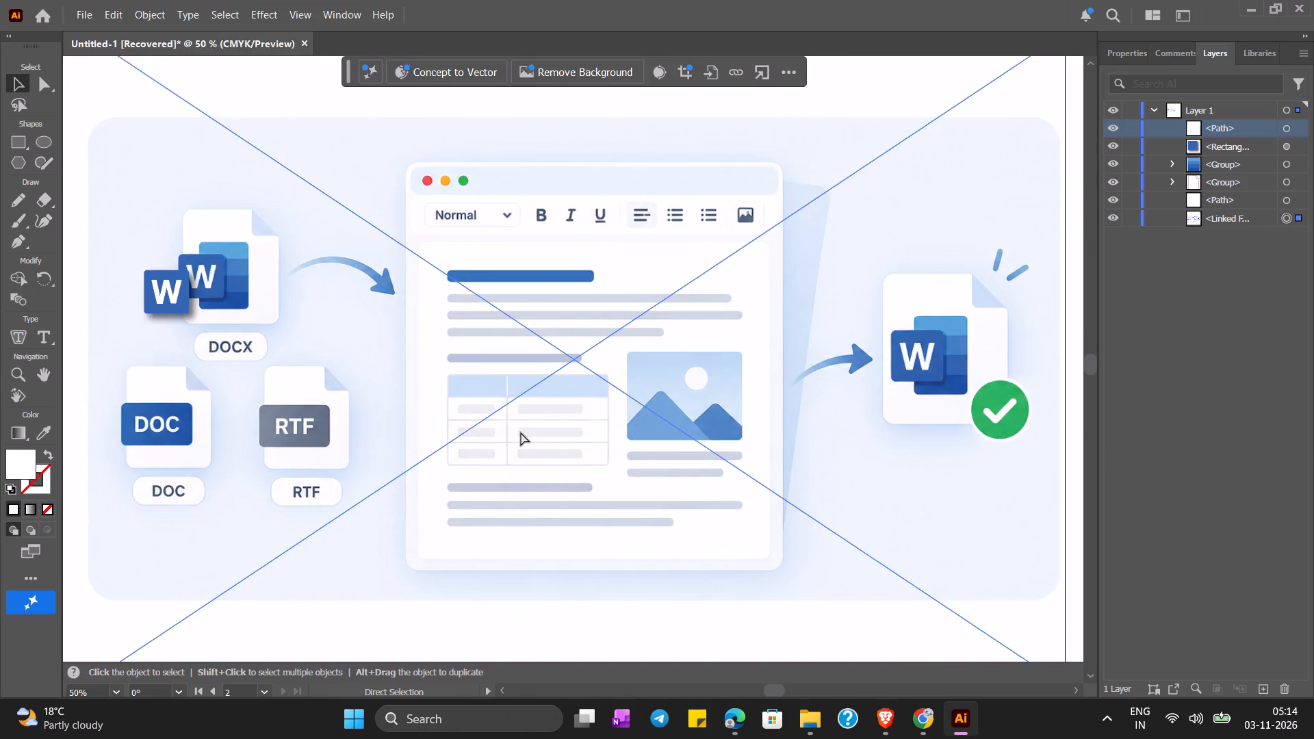
{"action": "key", "text": "ctrl+minus"}
{"action": "key", "text": "ctrl+minus"}
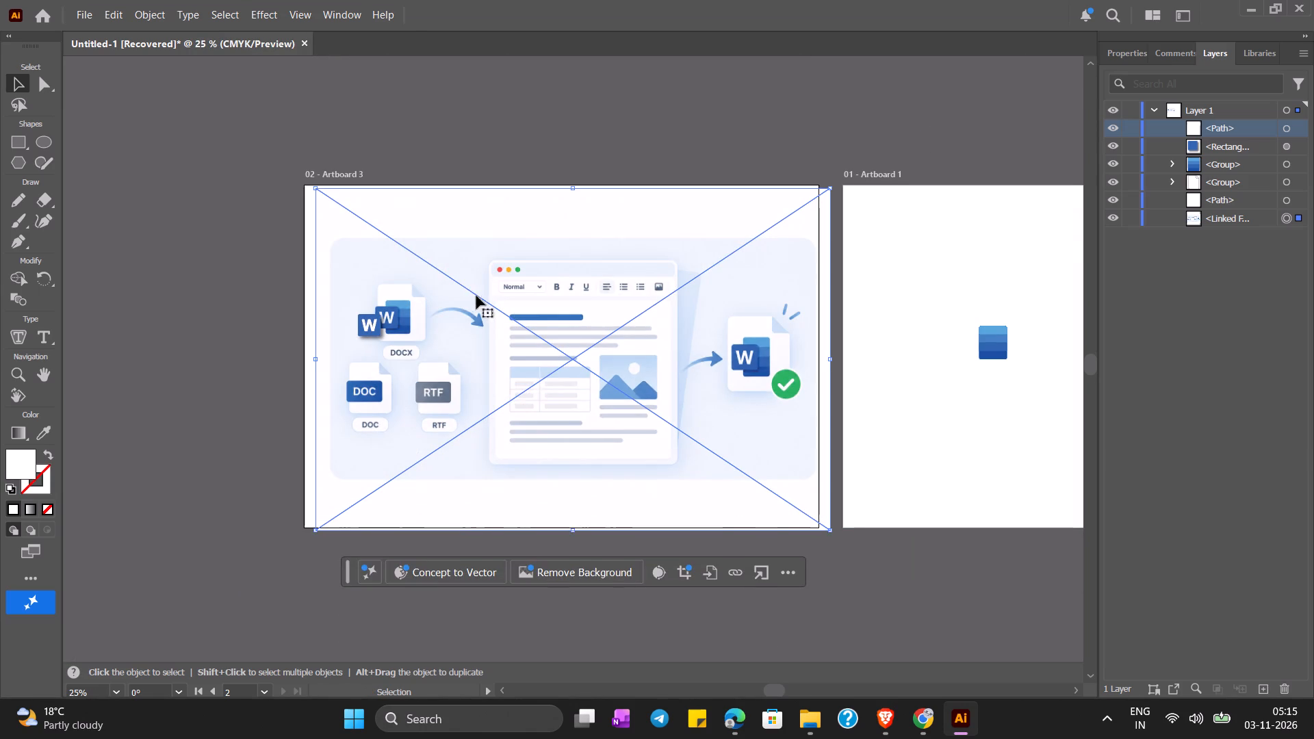
{"action": "left_click_drag", "start_coordinate": [561, 374], "coordinate": [17, 268]}
{"action": "left_click_drag", "start_coordinate": [554, 423], "coordinate": [540, 381]}
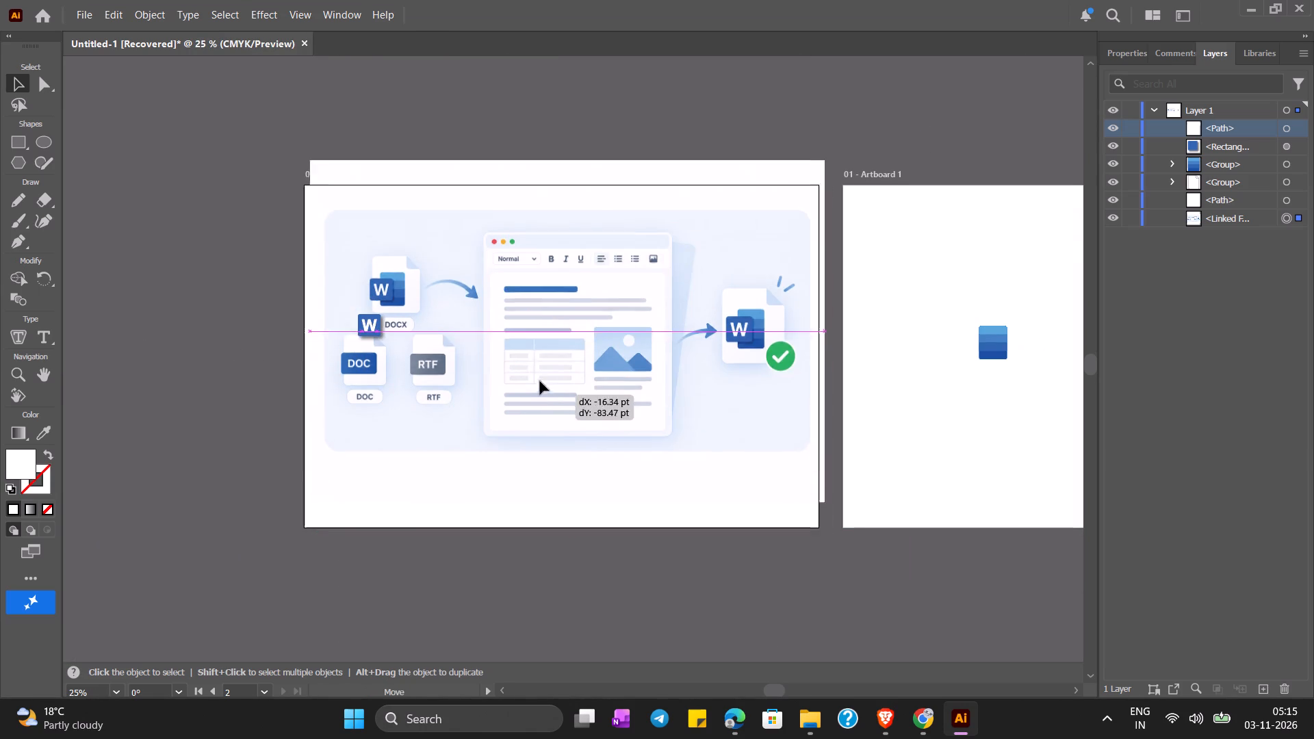
{"action": "left_click_drag", "start_coordinate": [540, 381], "coordinate": [532, 246]}
{"action": "left_click_drag", "start_coordinate": [489, 307], "coordinate": [242, 419]}
{"action": "left_click_drag", "start_coordinate": [434, 273], "coordinate": [554, 500]}
{"action": "left_click", "coordinate": [626, 248]}
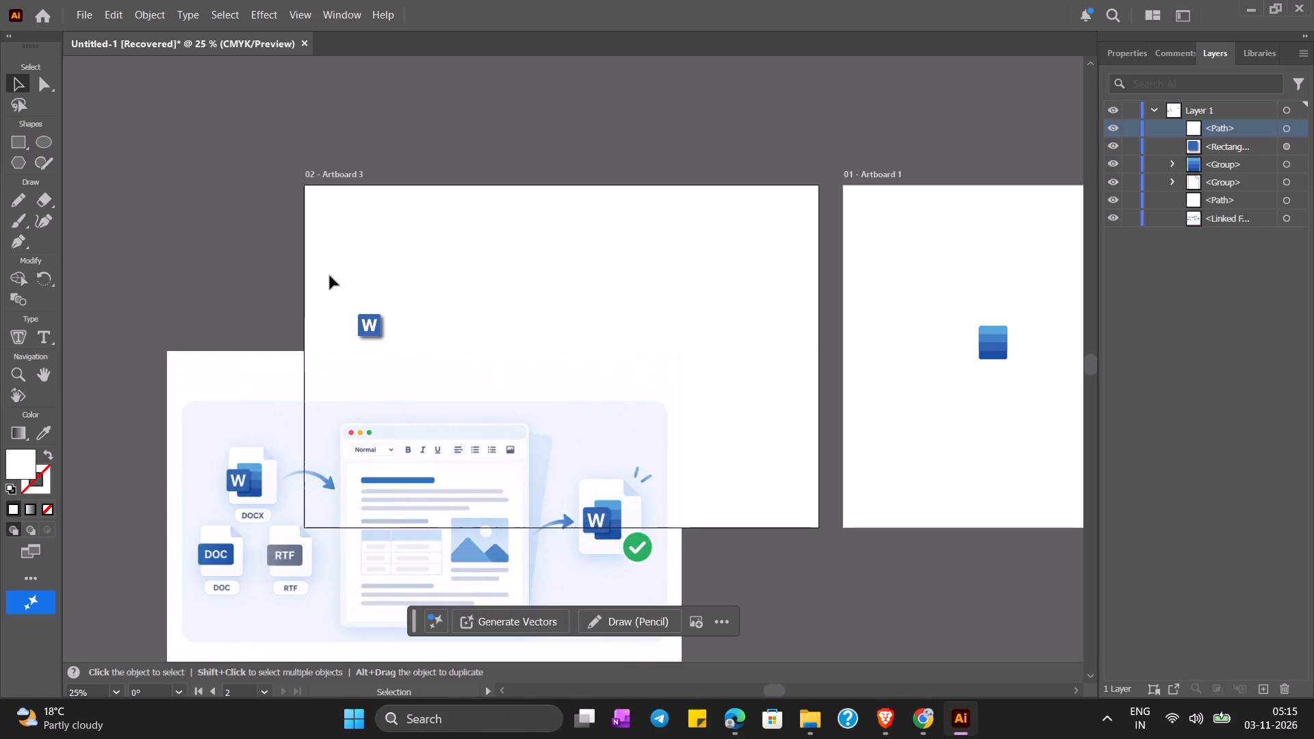
Group the white W with its blue rounded rectangle.
{"action": "left_click_drag", "start_coordinate": [331, 276], "coordinate": [394, 336]}
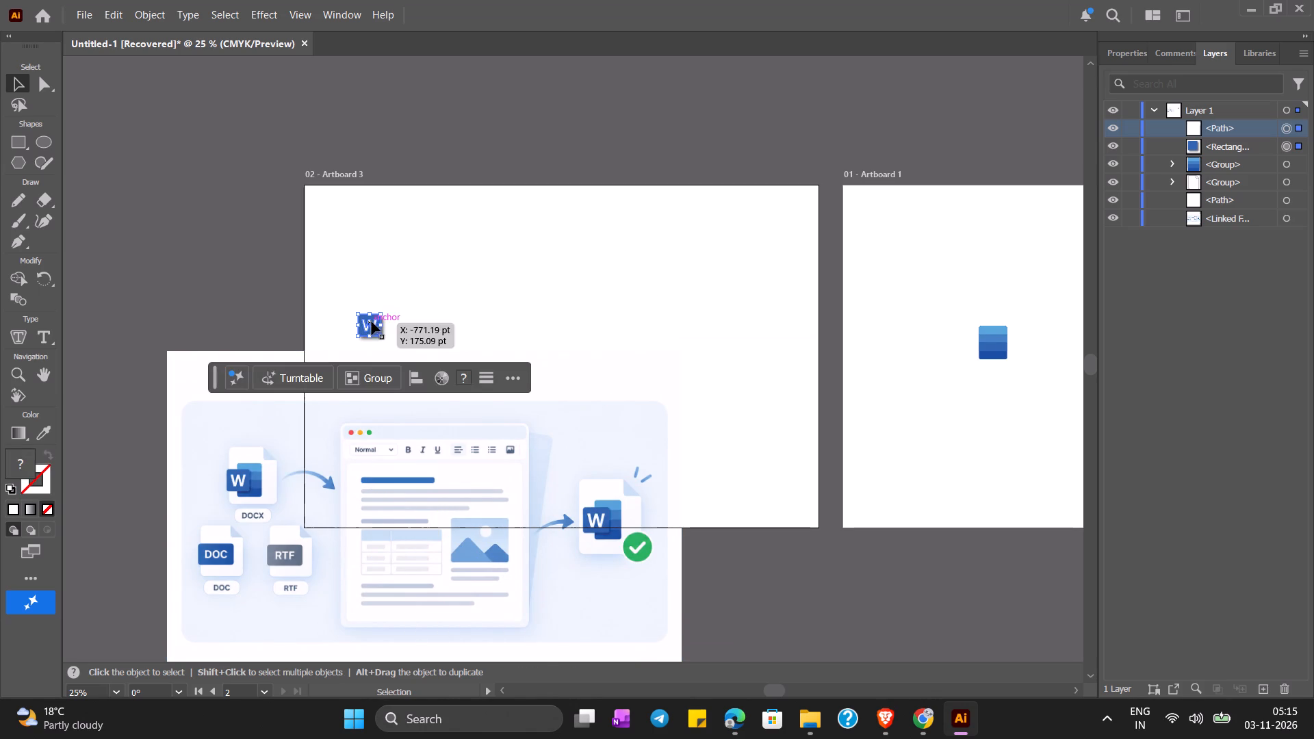
{"action": "right_click", "coordinate": [372, 322]}
{"action": "left_click", "coordinate": [415, 268]}
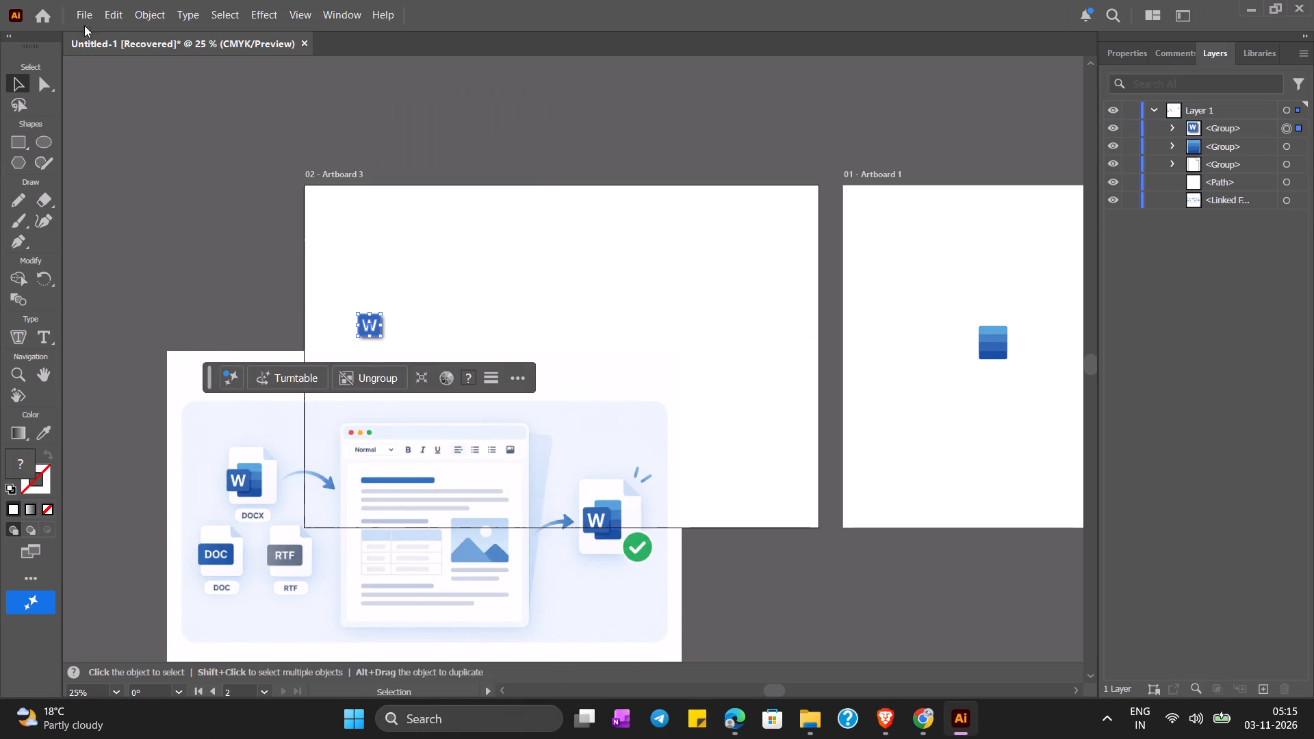
Save the document as an Adobe Illustrator file named "Orevta animation 1" in Downloads.
{"action": "left_click", "coordinate": [84, 18]}
{"action": "left_click", "coordinate": [164, 170]}
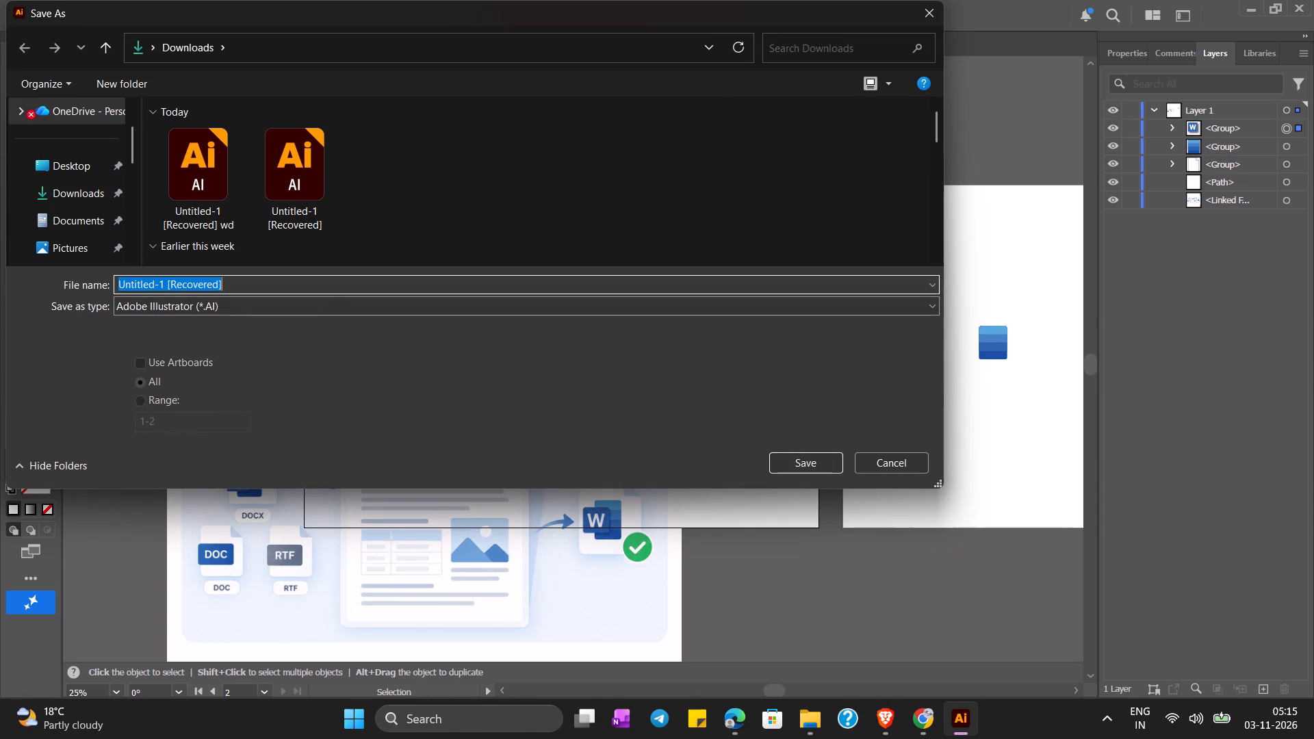
{"action": "type", "text": "revta animation 1"}
{"action": "left_click", "coordinate": [825, 463]}
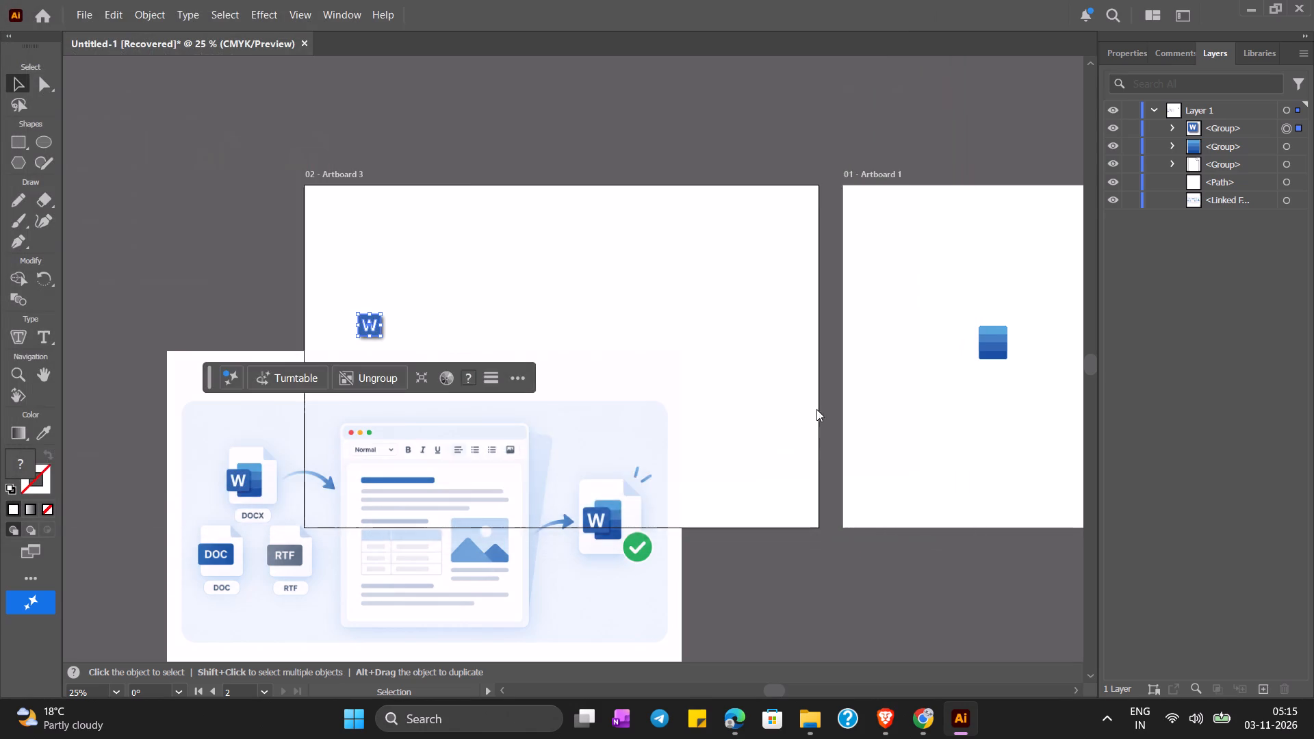
{"action": "left_click", "coordinate": [734, 613]}
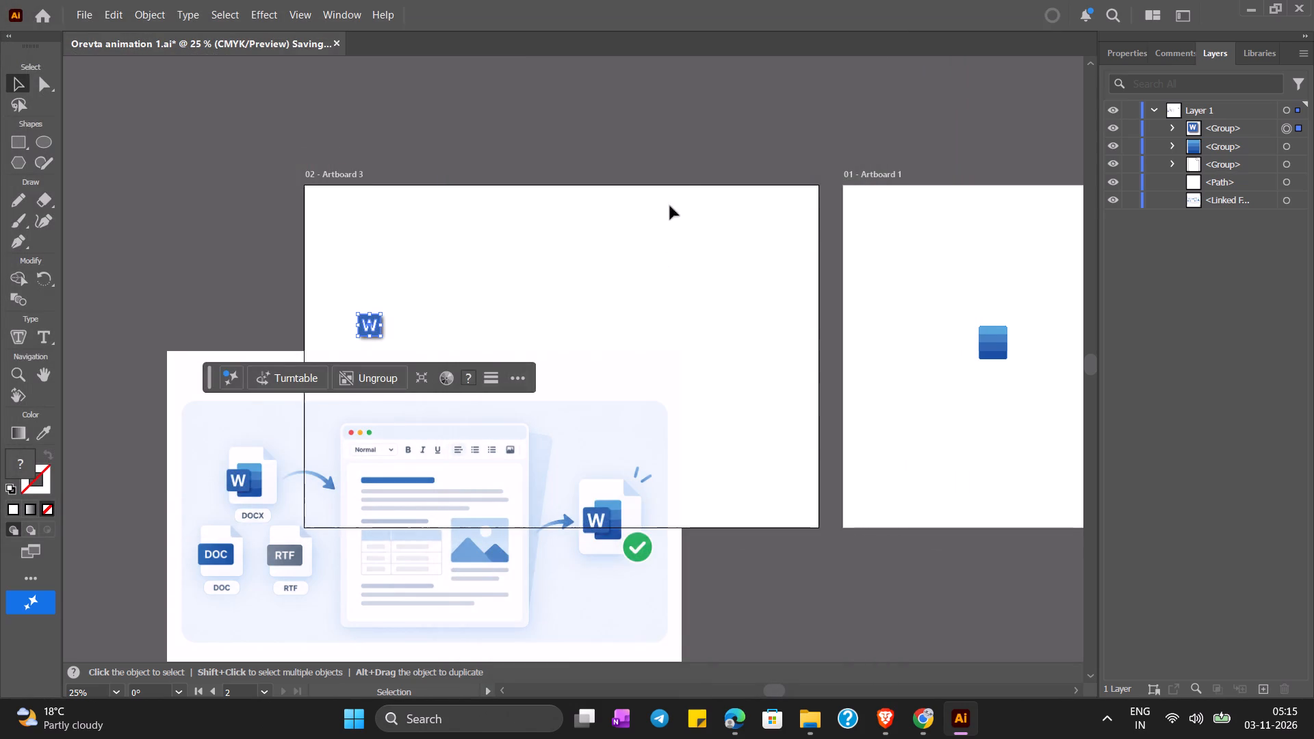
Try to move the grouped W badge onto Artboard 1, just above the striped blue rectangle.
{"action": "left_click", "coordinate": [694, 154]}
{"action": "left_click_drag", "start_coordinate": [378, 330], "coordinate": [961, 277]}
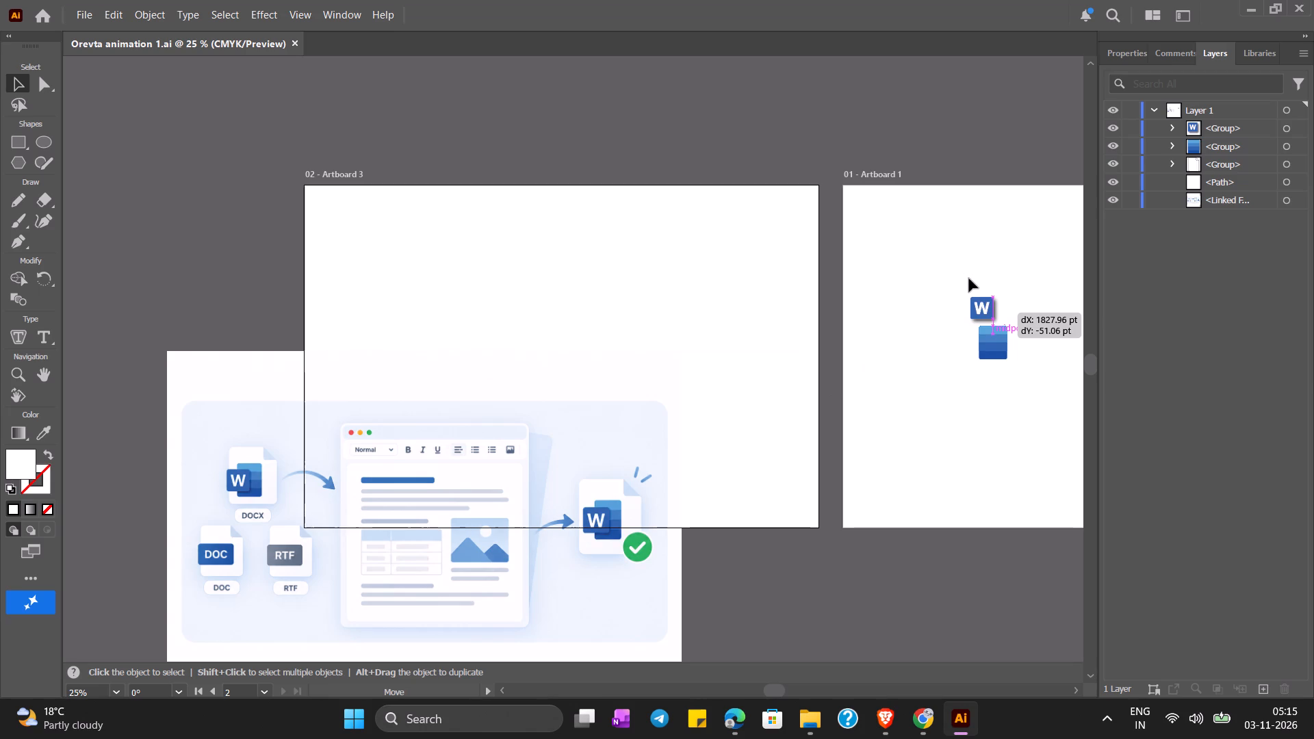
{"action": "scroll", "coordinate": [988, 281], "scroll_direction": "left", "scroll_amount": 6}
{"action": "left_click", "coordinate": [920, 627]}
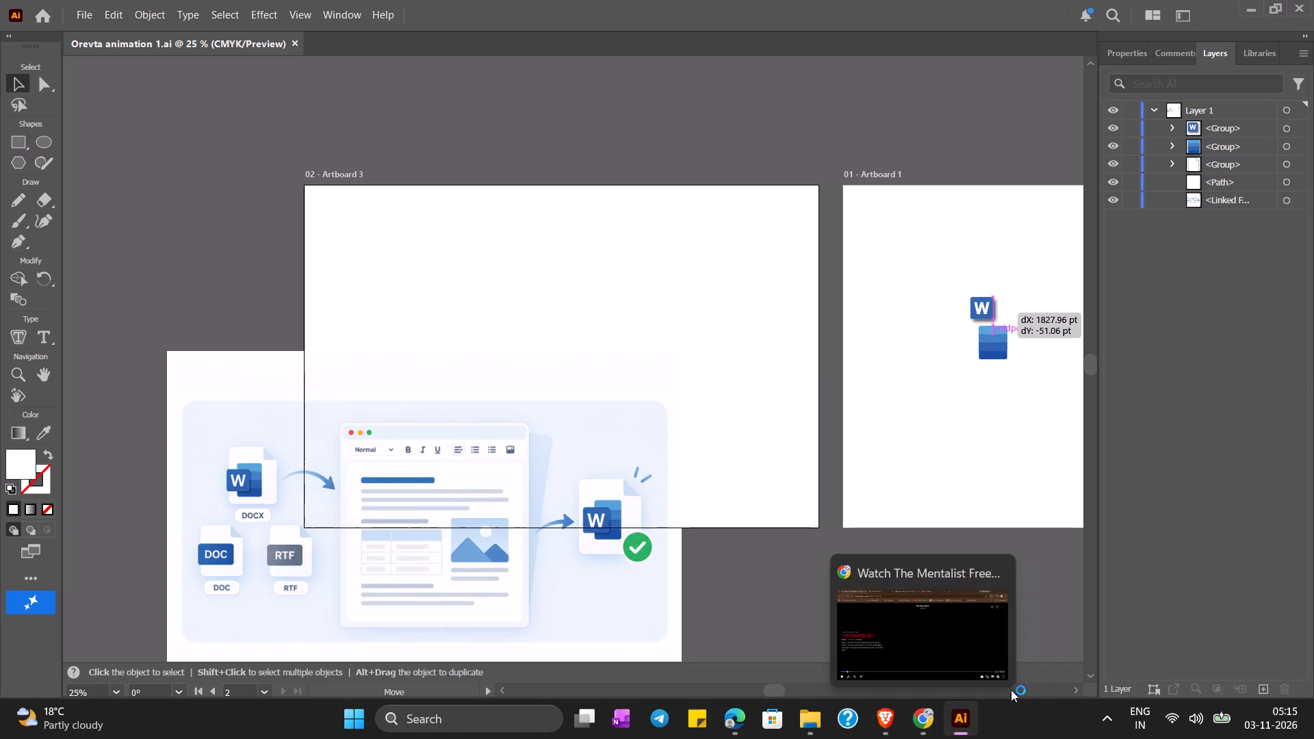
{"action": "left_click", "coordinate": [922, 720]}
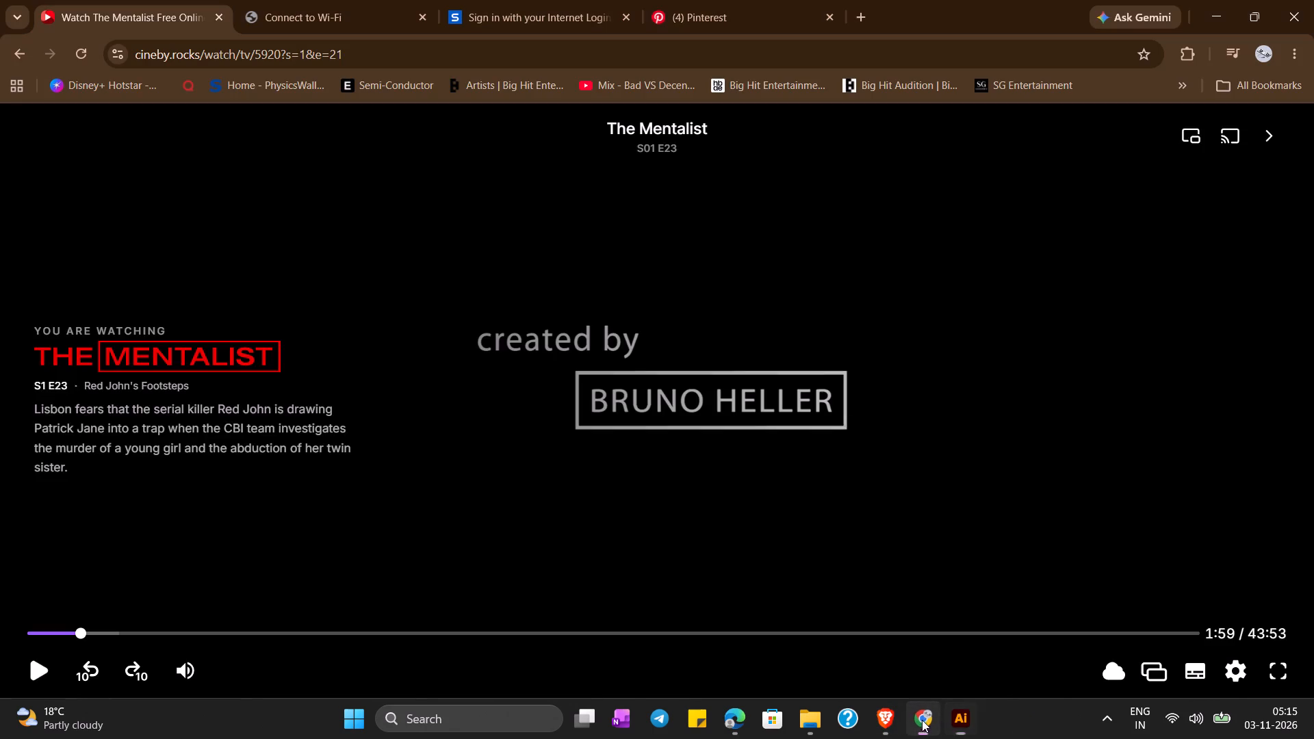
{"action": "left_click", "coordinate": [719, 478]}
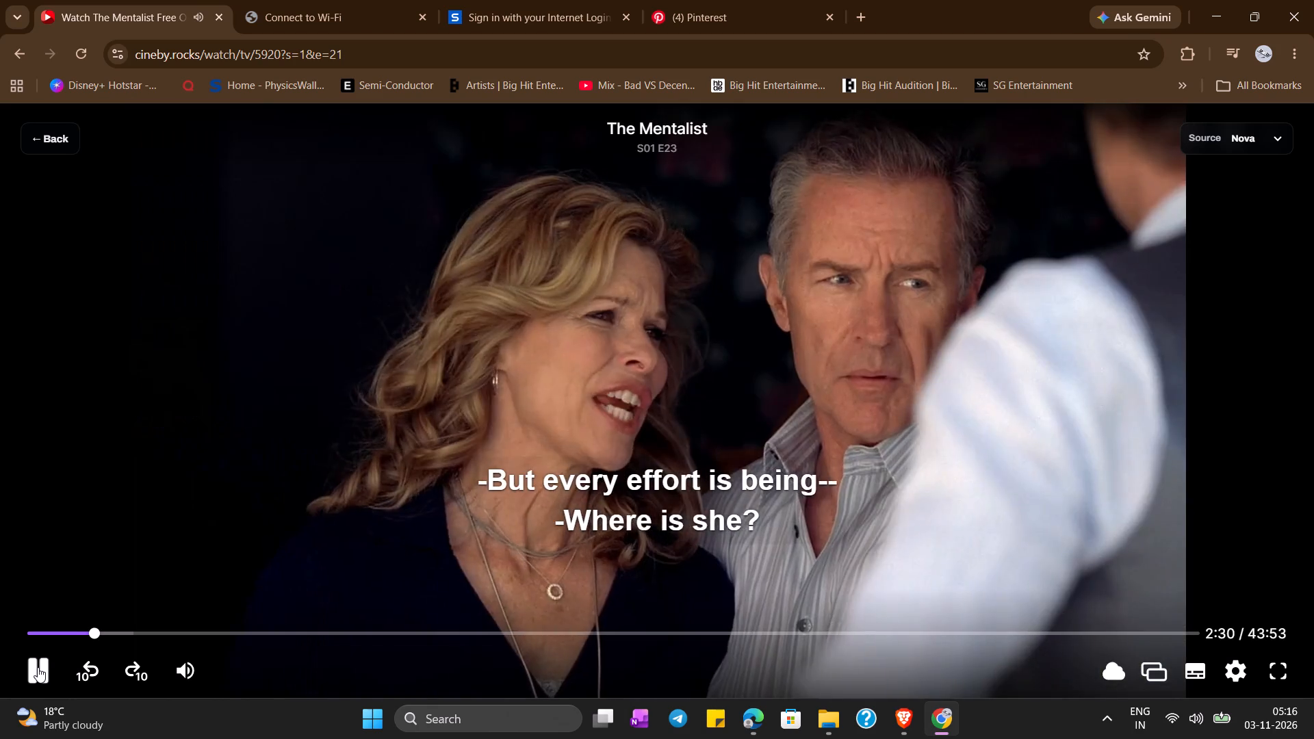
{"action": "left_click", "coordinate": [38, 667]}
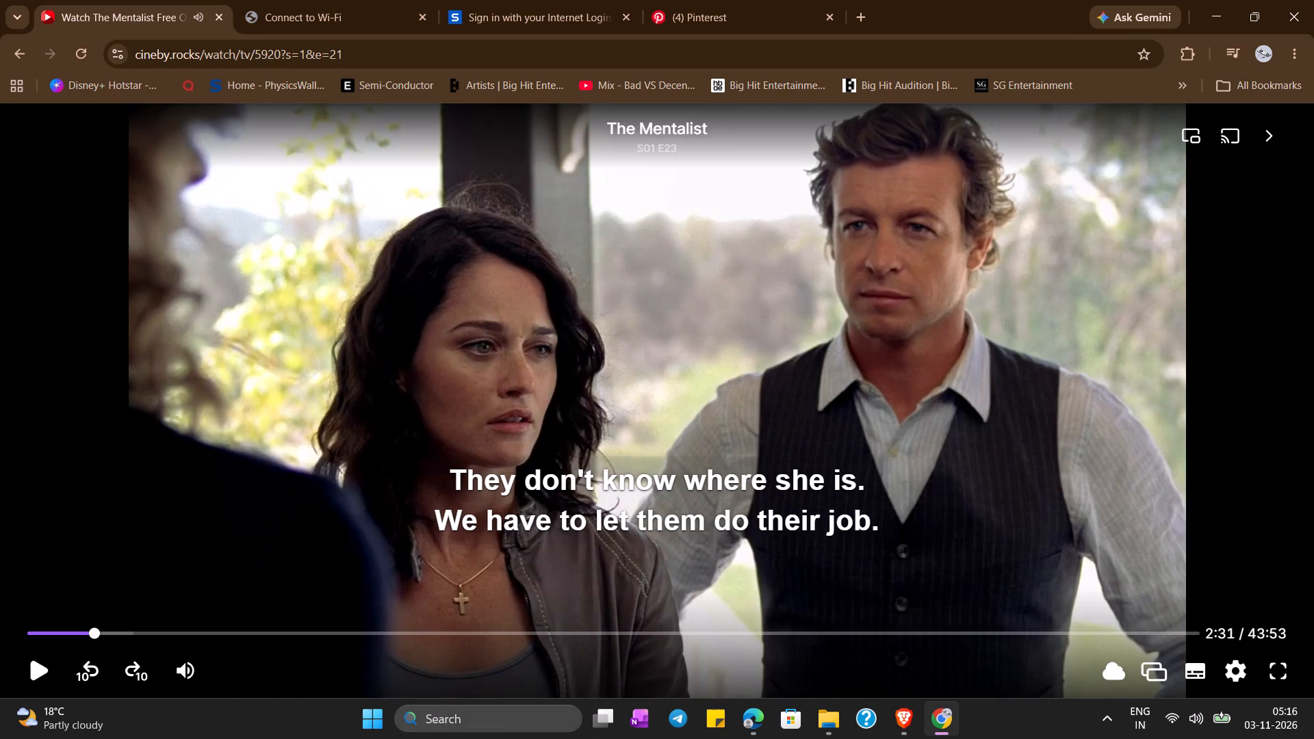
Reopen Adobe Illustrator 2026 and restore the recovered "Orevta animation 1.ai" document.
{"action": "left_click", "coordinate": [503, 721]}
{"action": "key", "text": "a"}
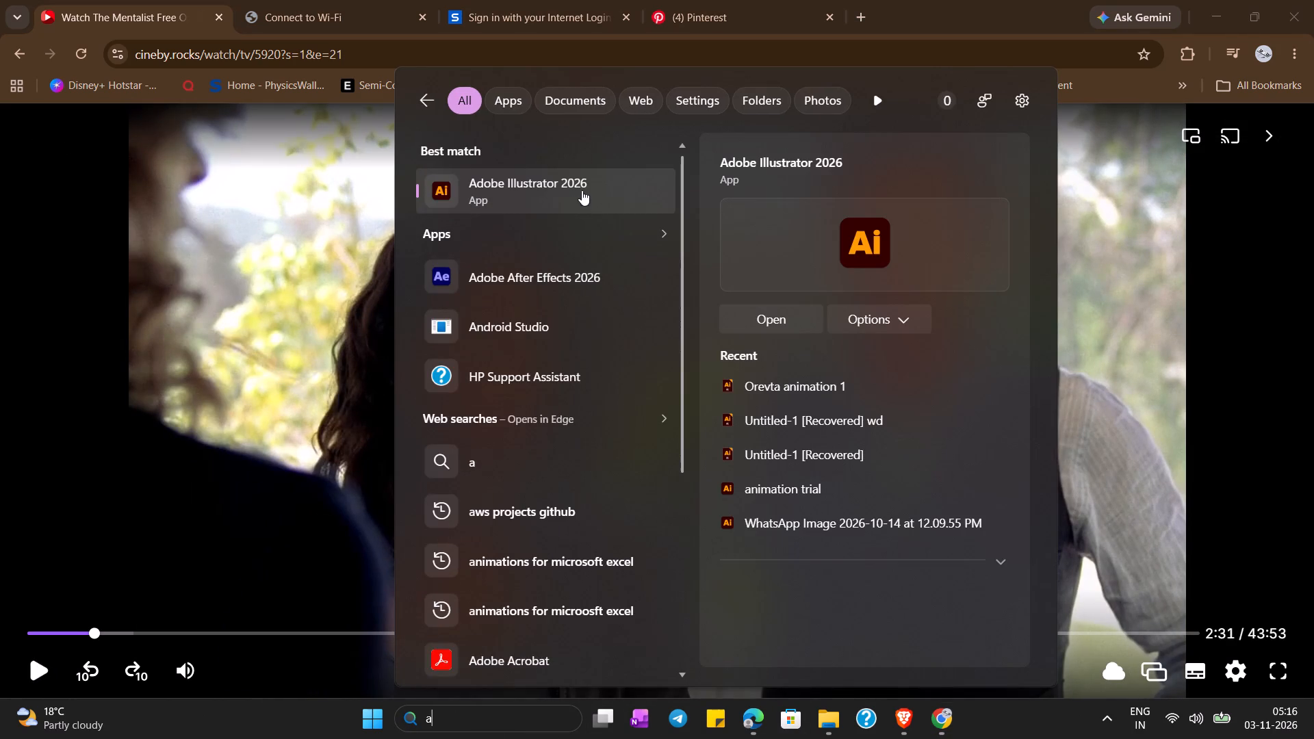
{"action": "left_click", "coordinate": [582, 190]}
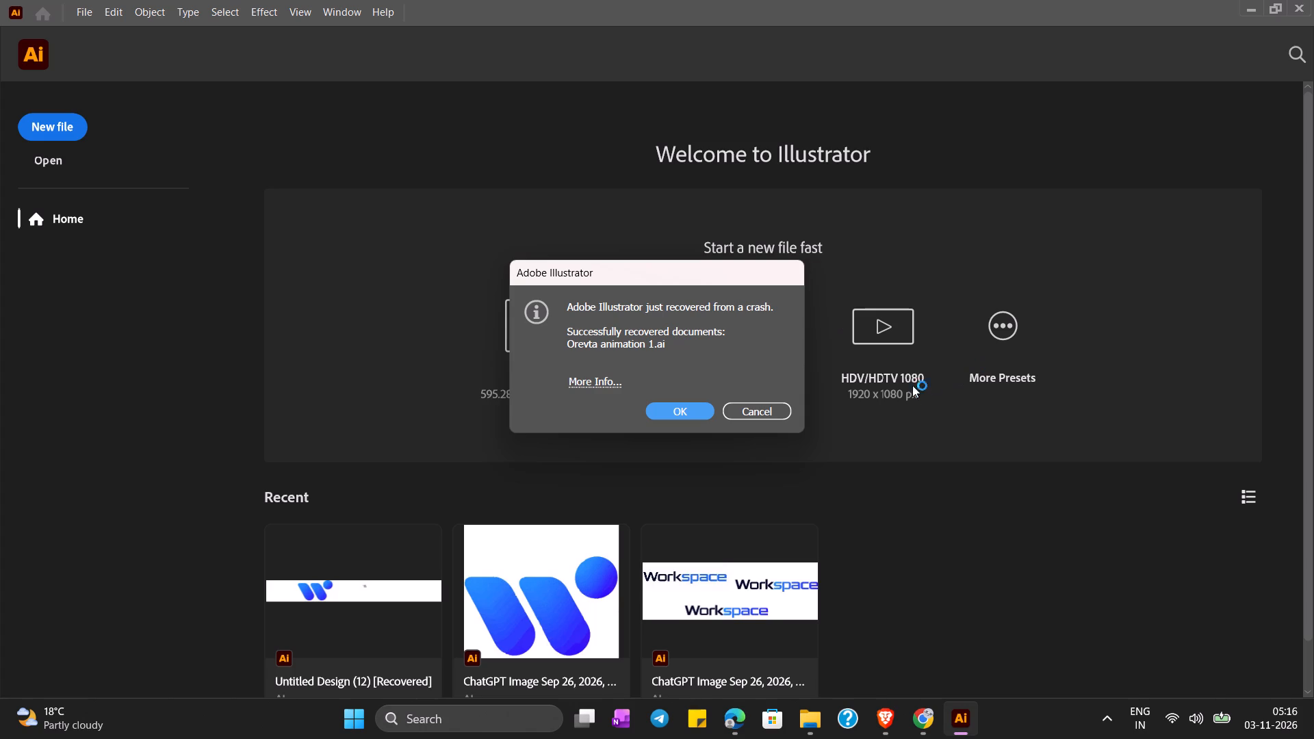
{"action": "left_click", "coordinate": [686, 404]}
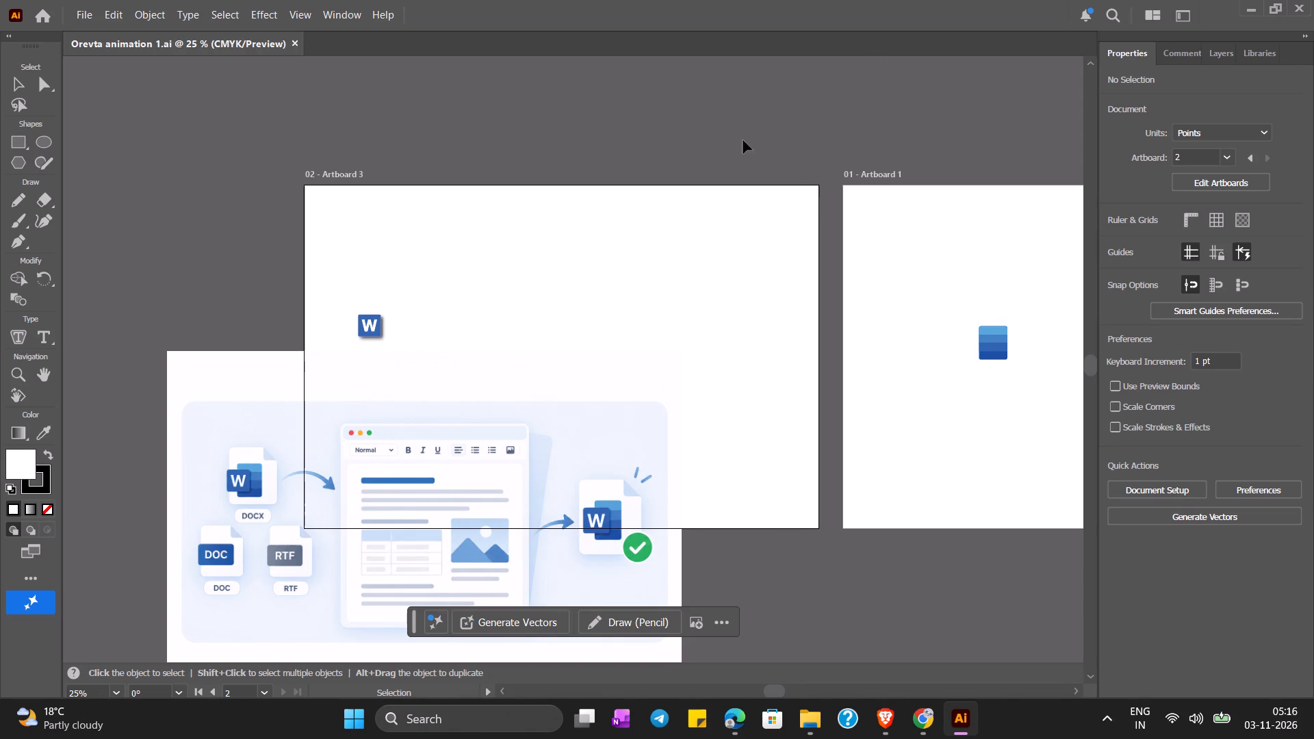
Move the grouped W badge from Artboard 3 onto Artboard 1, above the striped blue rectangle.
{"action": "left_click_drag", "start_coordinate": [373, 322], "coordinate": [677, 287]}
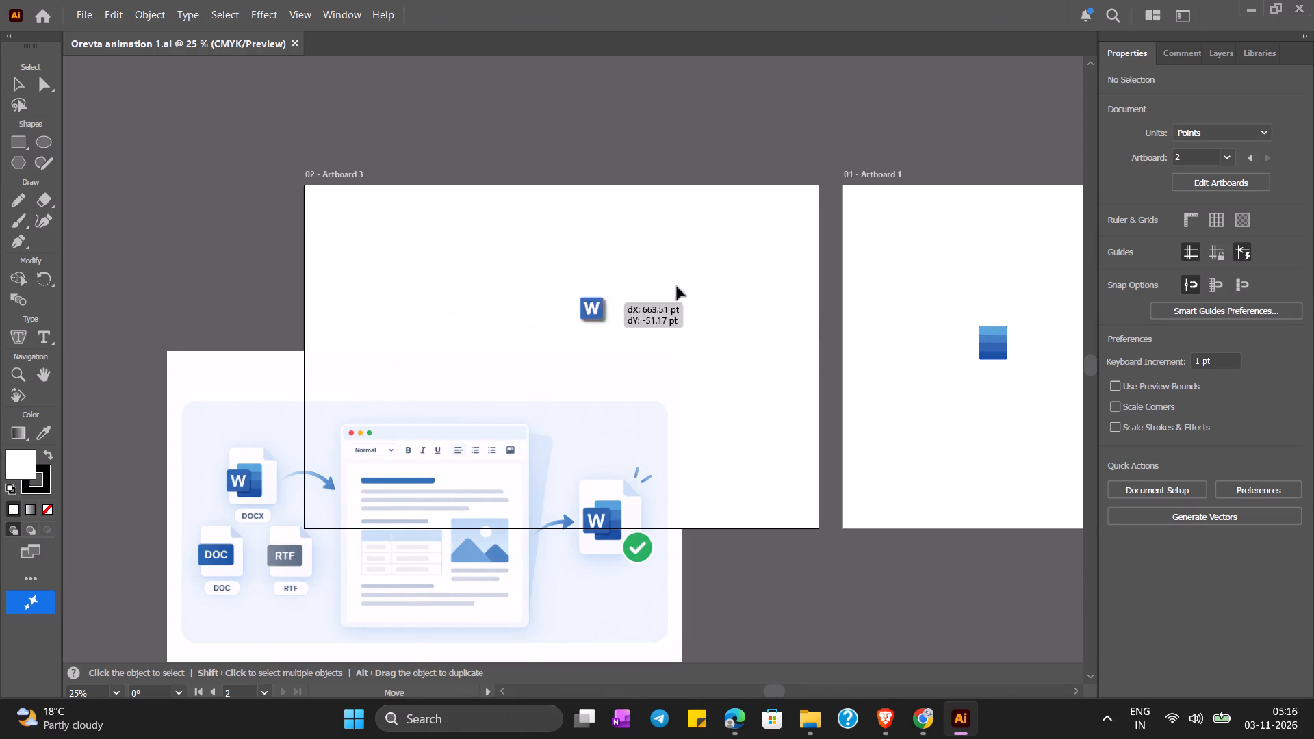
{"action": "left_click_drag", "start_coordinate": [677, 287], "coordinate": [987, 250]}
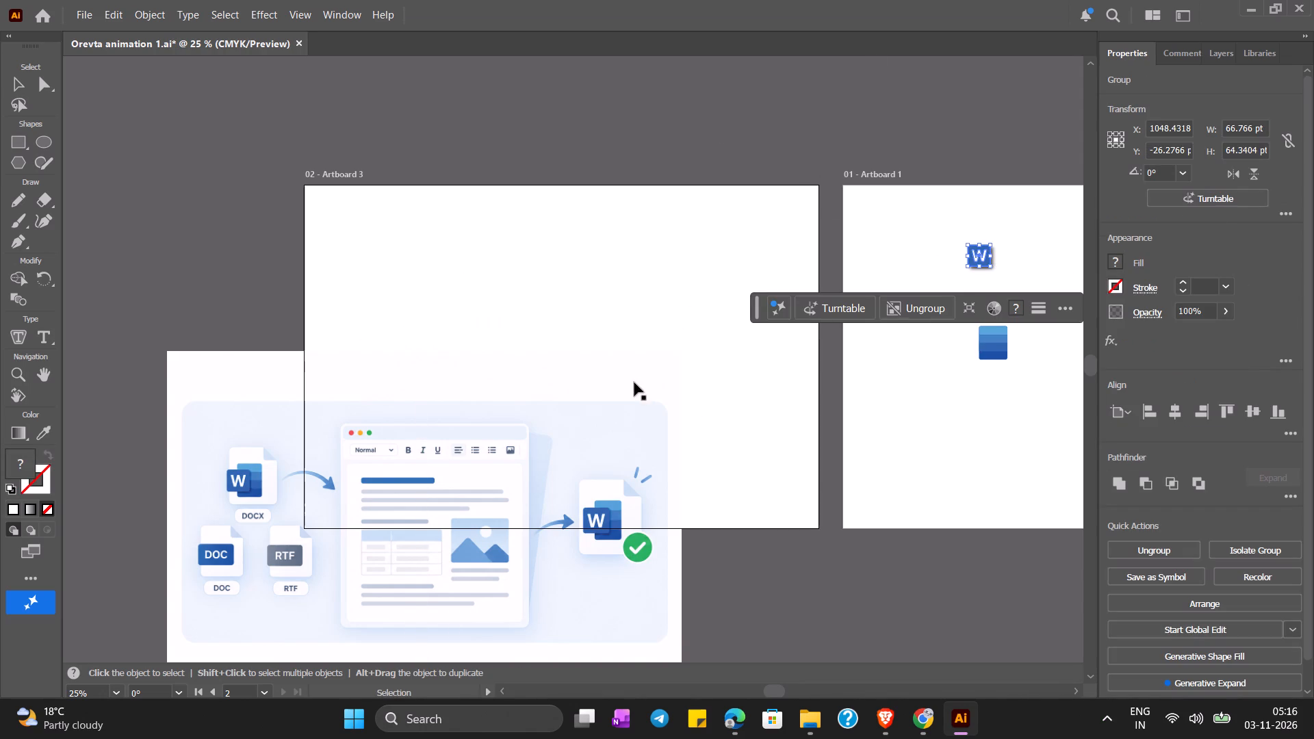
Move the linked compatibility illustration back onto Artboard 3 so it lines up with the artboard, and deselect it.
{"action": "left_click_drag", "start_coordinate": [568, 426], "coordinate": [704, 265]}
{"action": "left_click", "coordinate": [799, 150]}
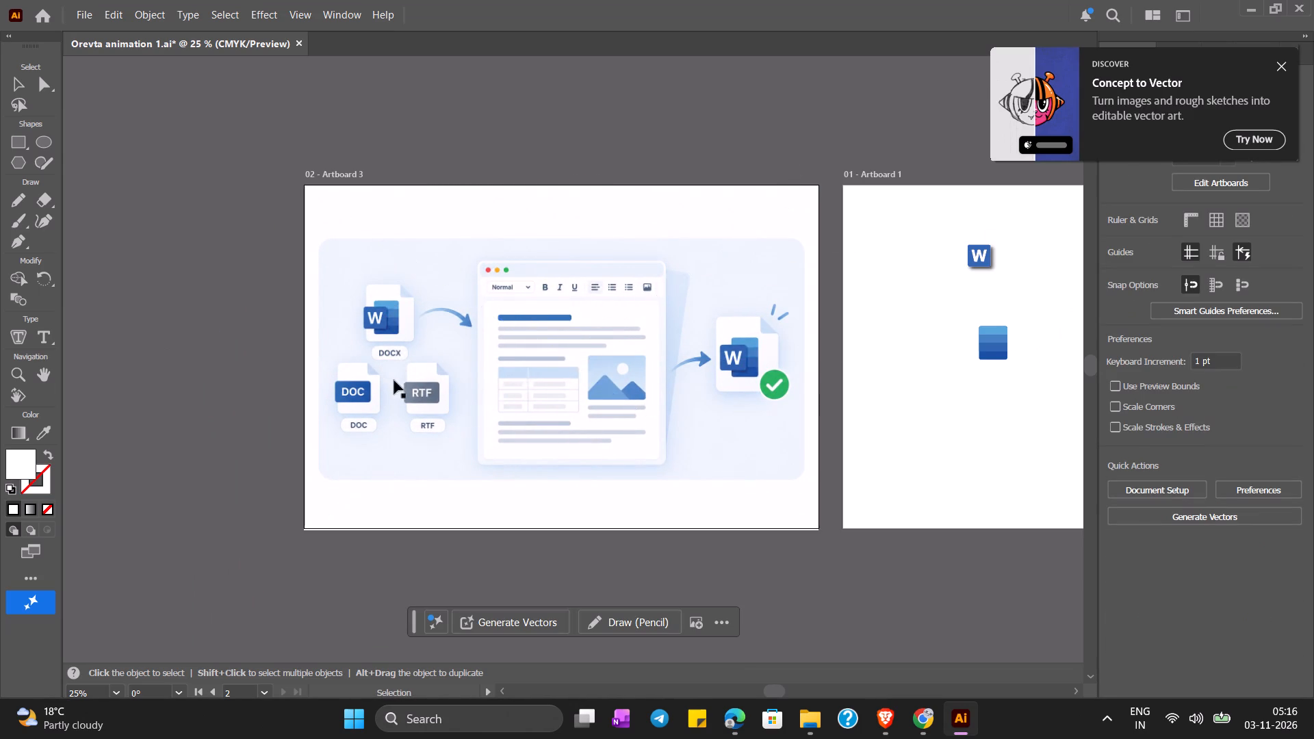
Draw a rounded rectangle over the blue DOC badge and fit its edges to it, about 108 by 61 pt.
{"action": "key", "text": "ctrl+plus"}
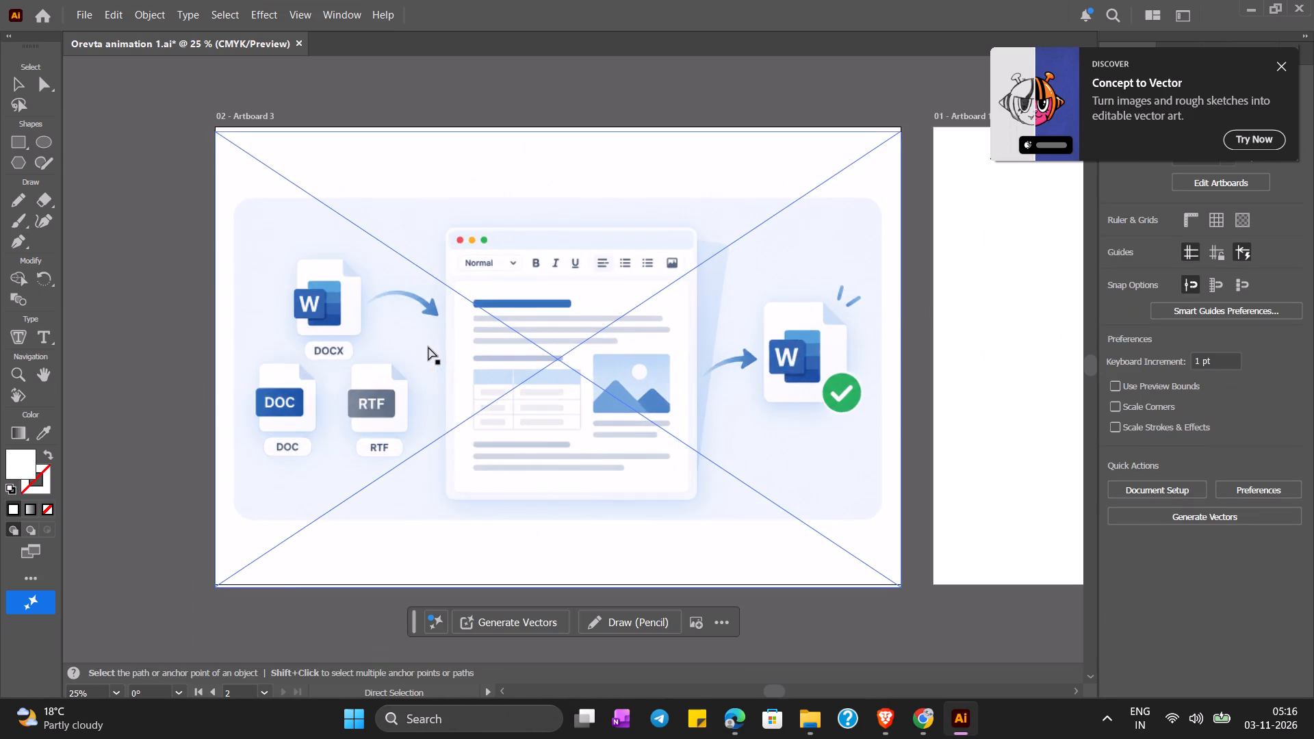
{"action": "key", "text": "ctrl+plus"}
{"action": "key", "text": "ctrl+plus"}
{"action": "scroll", "coordinate": [428, 347], "scroll_direction": "right", "scroll_amount": 6}
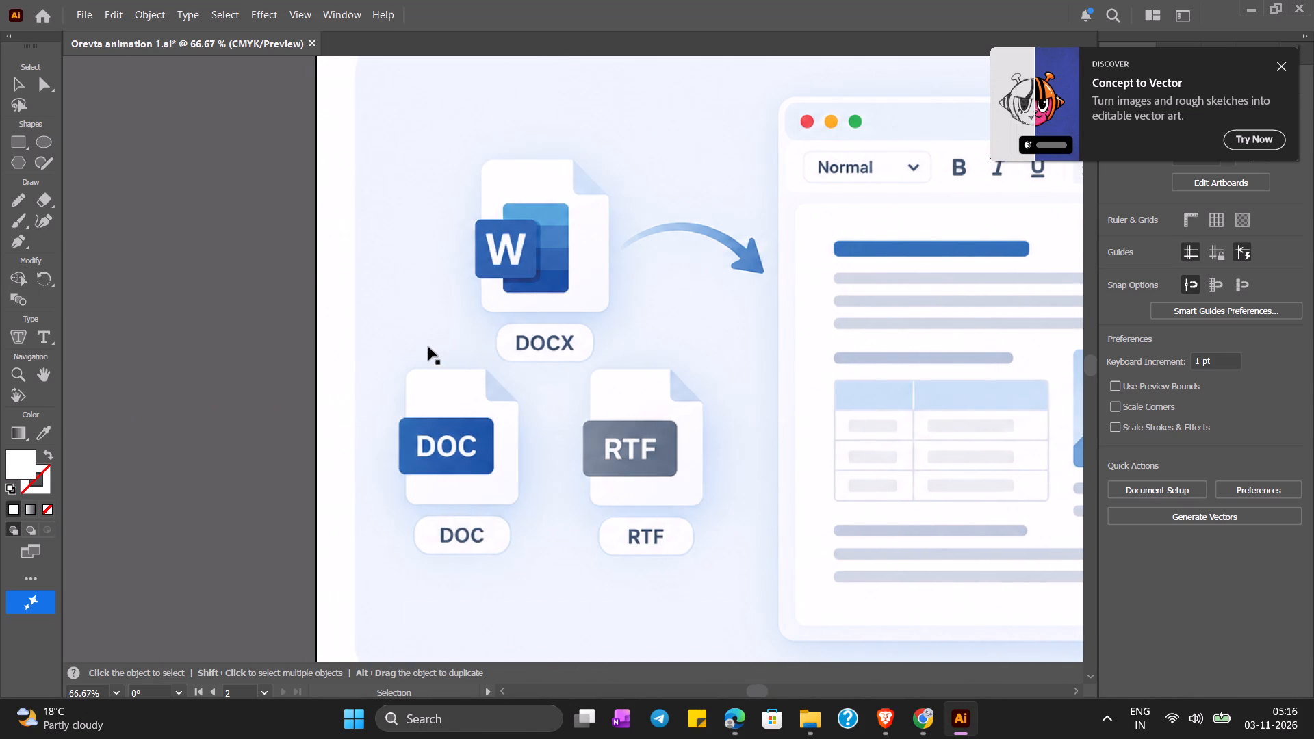
{"action": "key", "text": "ctrl+plus"}
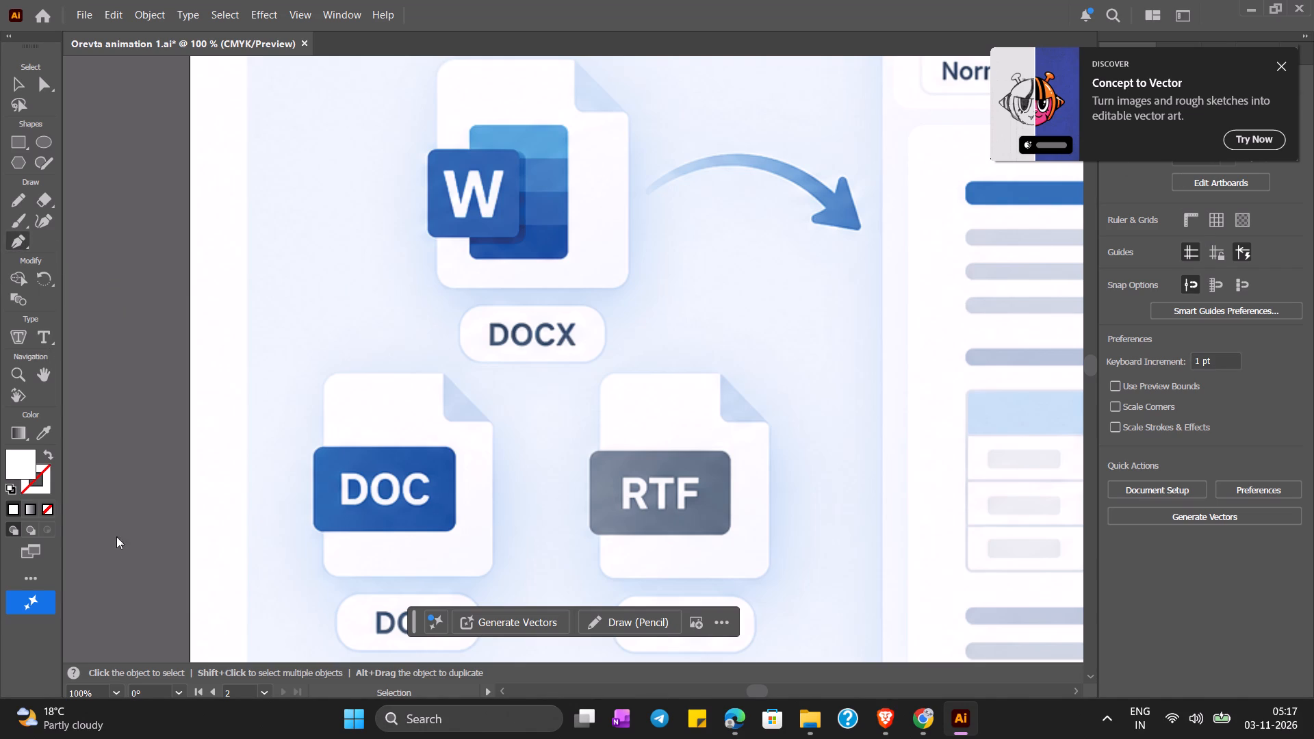
{"action": "left_click", "coordinate": [32, 578]}
{"action": "left_click", "coordinate": [32, 576]}
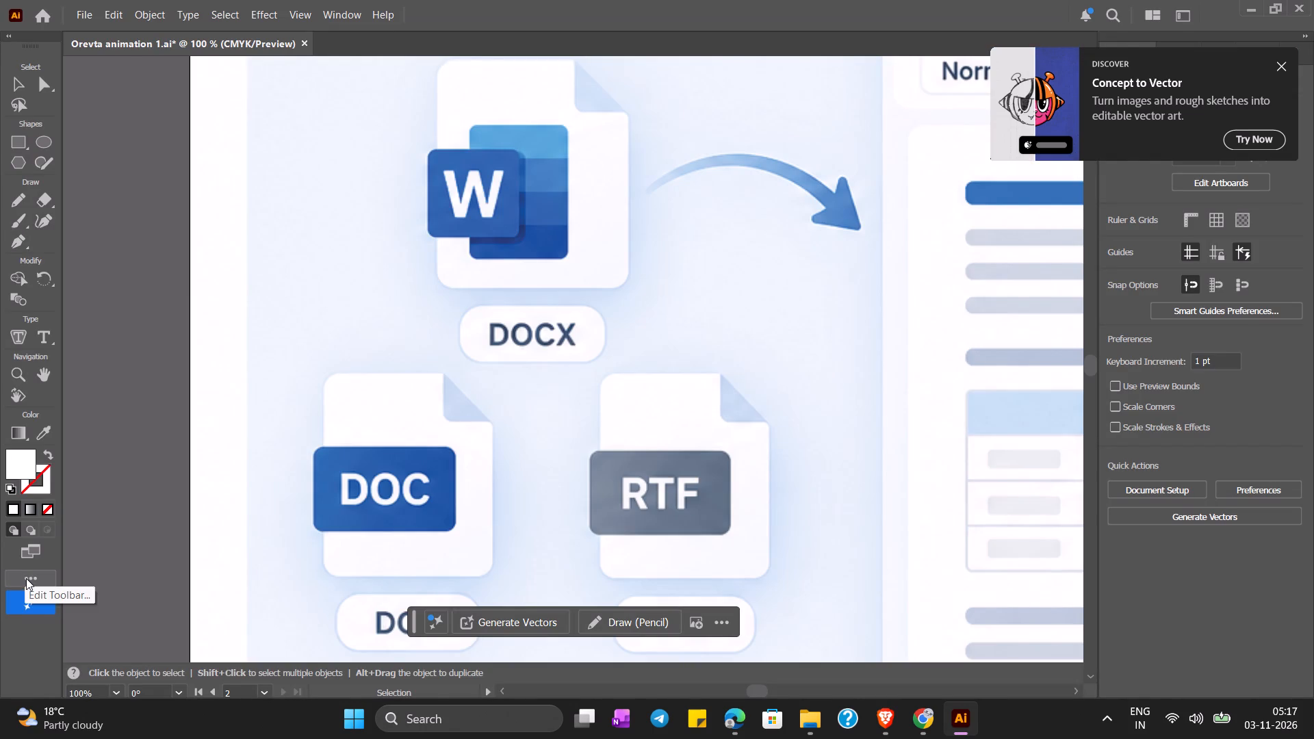
{"action": "left_click", "coordinate": [27, 578]}
{"action": "left_click", "coordinate": [106, 283]}
{"action": "left_click", "coordinate": [357, 367]}
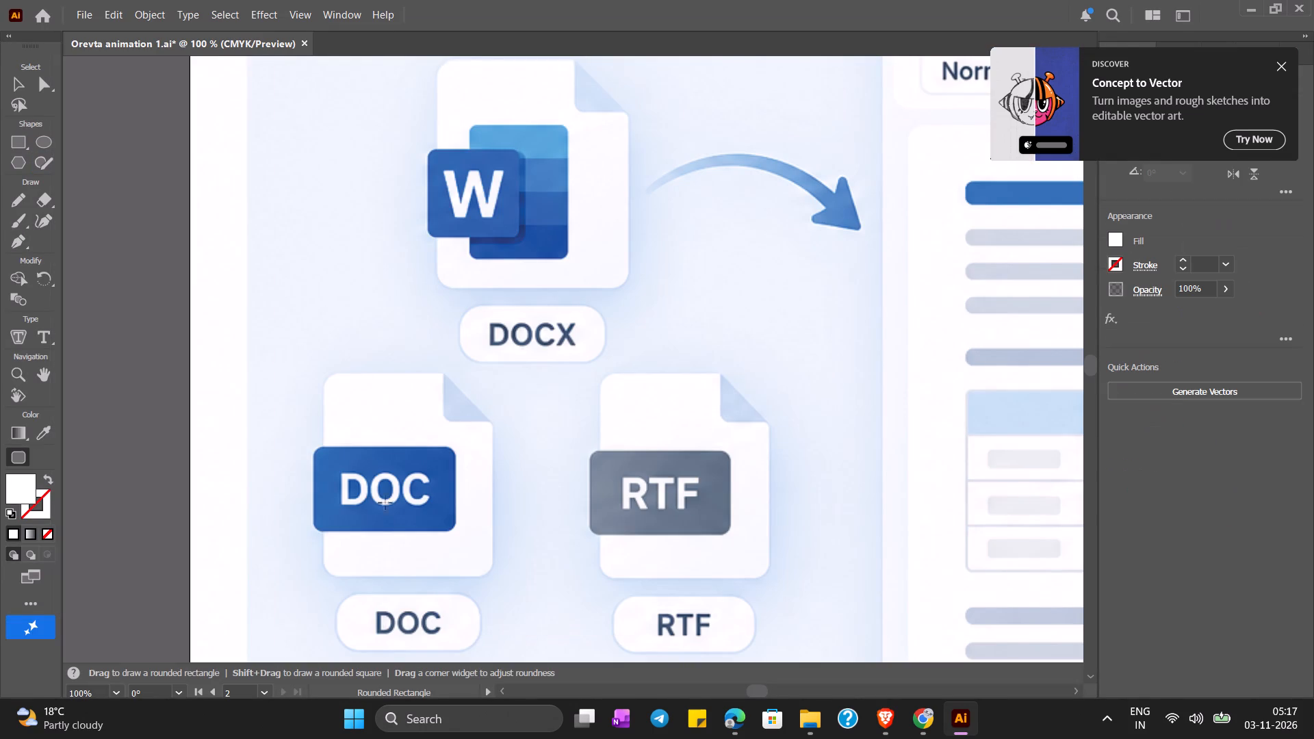
{"action": "left_click_drag", "start_coordinate": [451, 530], "coordinate": [335, 445]}
{"action": "left_click_drag", "start_coordinate": [337, 488], "coordinate": [316, 495]}
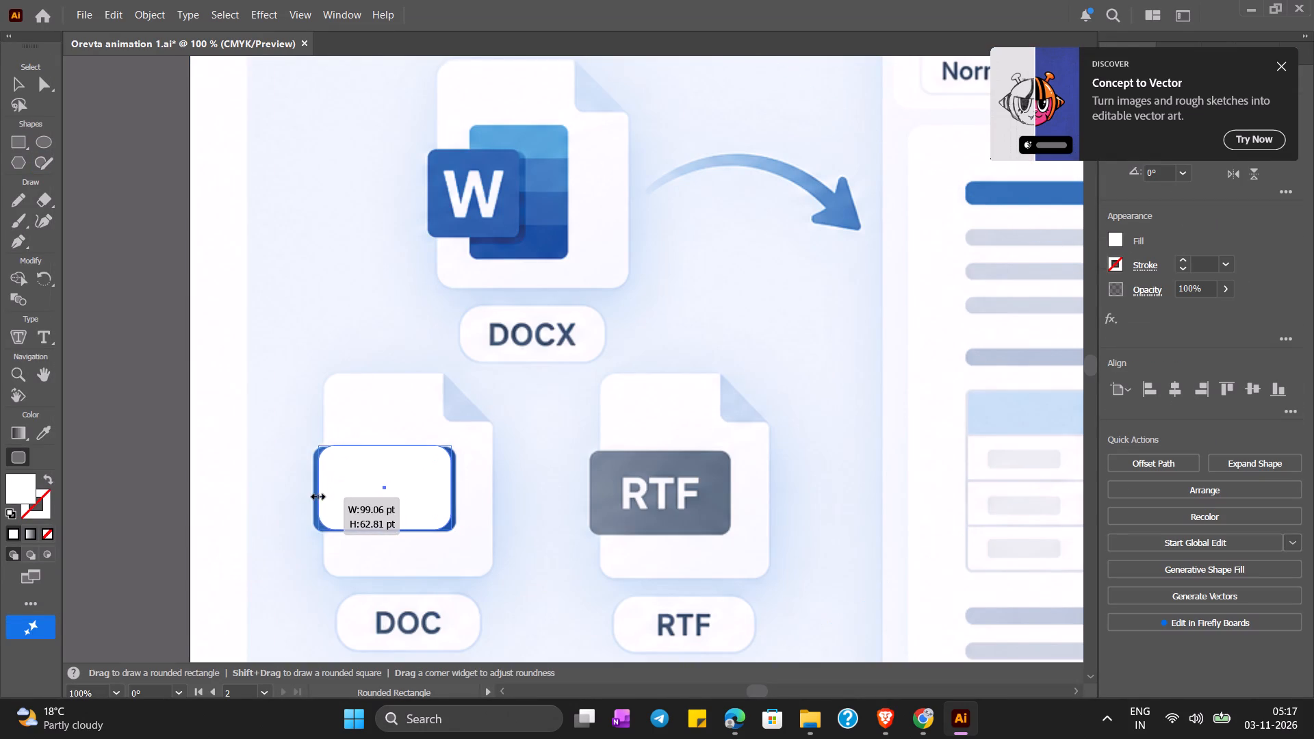
{"action": "left_click_drag", "start_coordinate": [316, 495], "coordinate": [312, 497]}
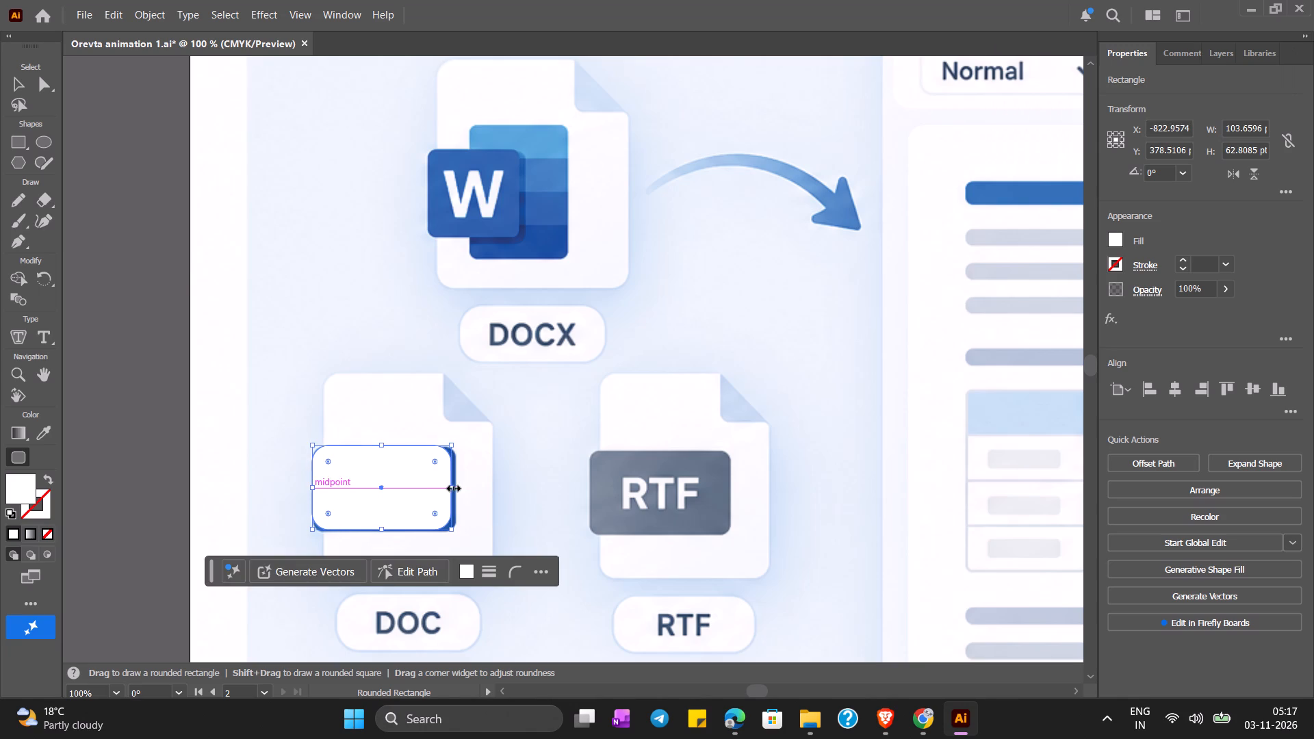
{"action": "left_click_drag", "start_coordinate": [450, 487], "coordinate": [457, 488]}
{"action": "left_click", "coordinate": [381, 530]}
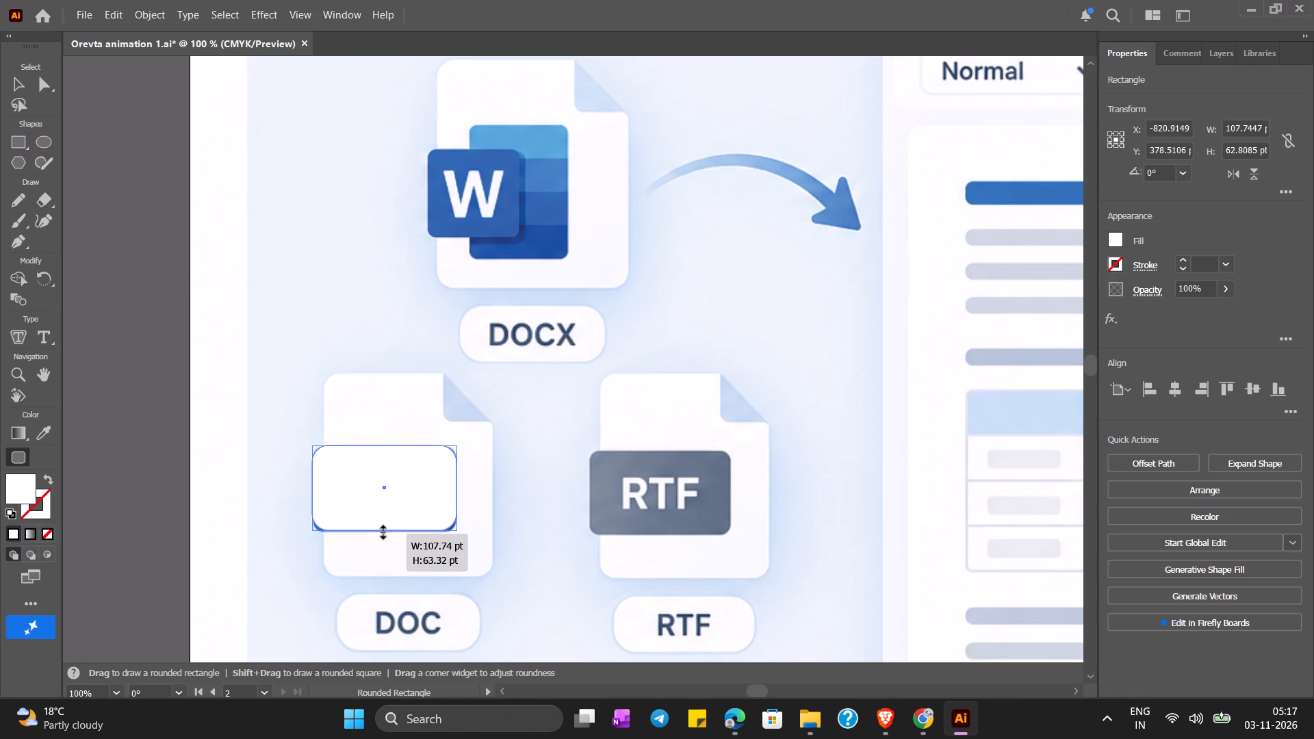
{"action": "left_click", "coordinate": [386, 445]}
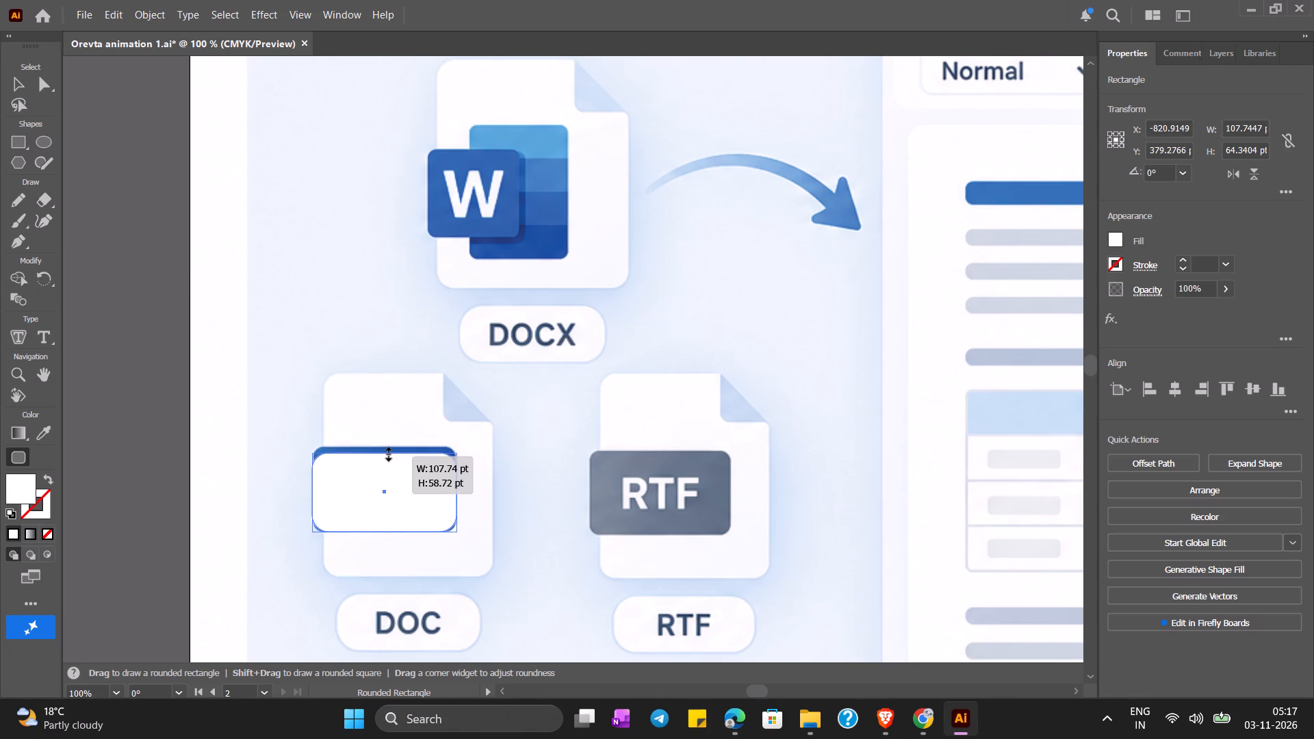
{"action": "left_click", "coordinate": [388, 533]}
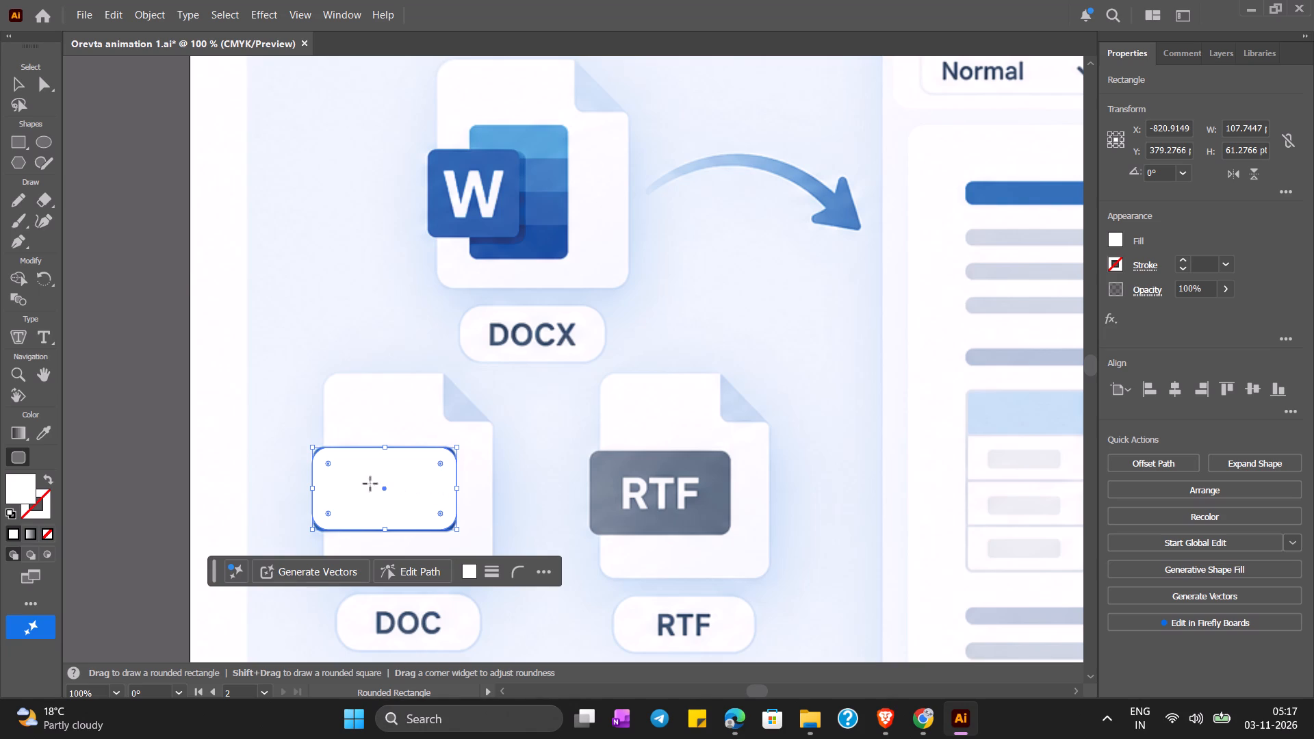
Reduce the rounded rectangle's corner radius to match the corners of the DOC badge.
{"action": "left_click_drag", "start_coordinate": [329, 465], "coordinate": [328, 456]}
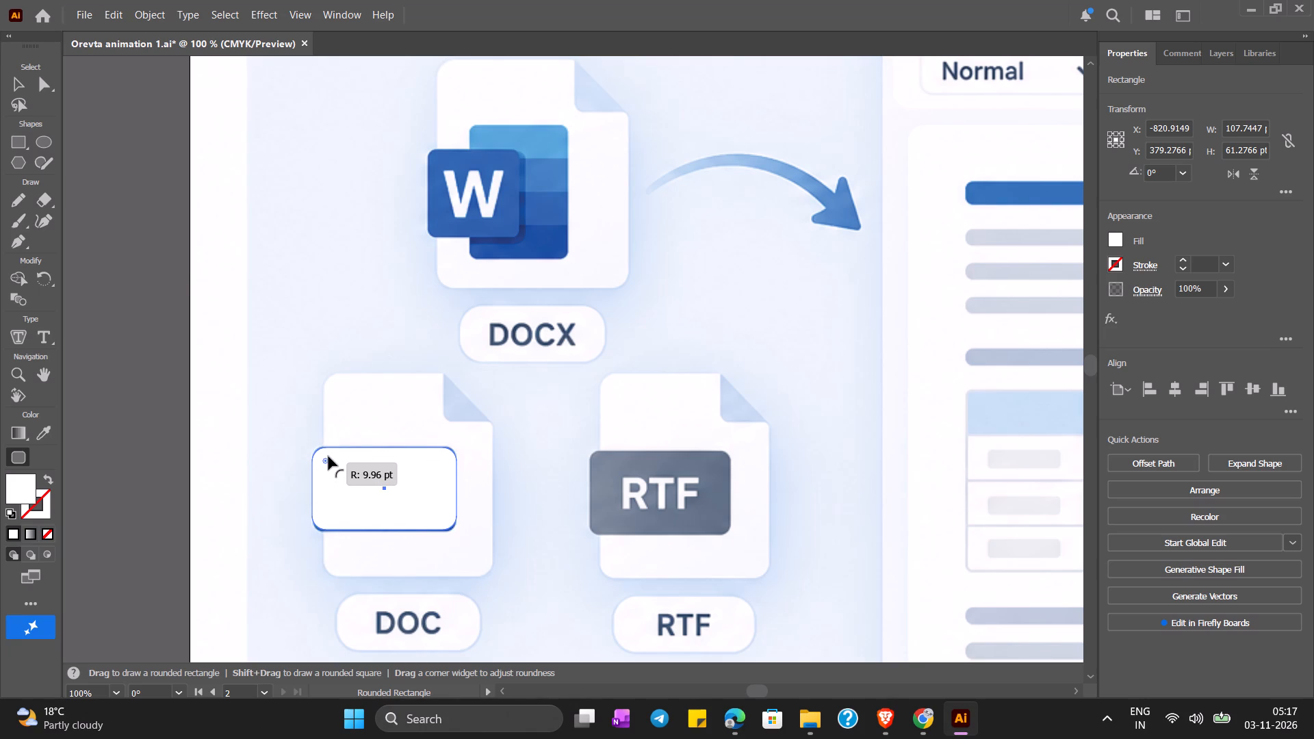
{"action": "left_click_drag", "start_coordinate": [328, 456], "coordinate": [328, 453]}
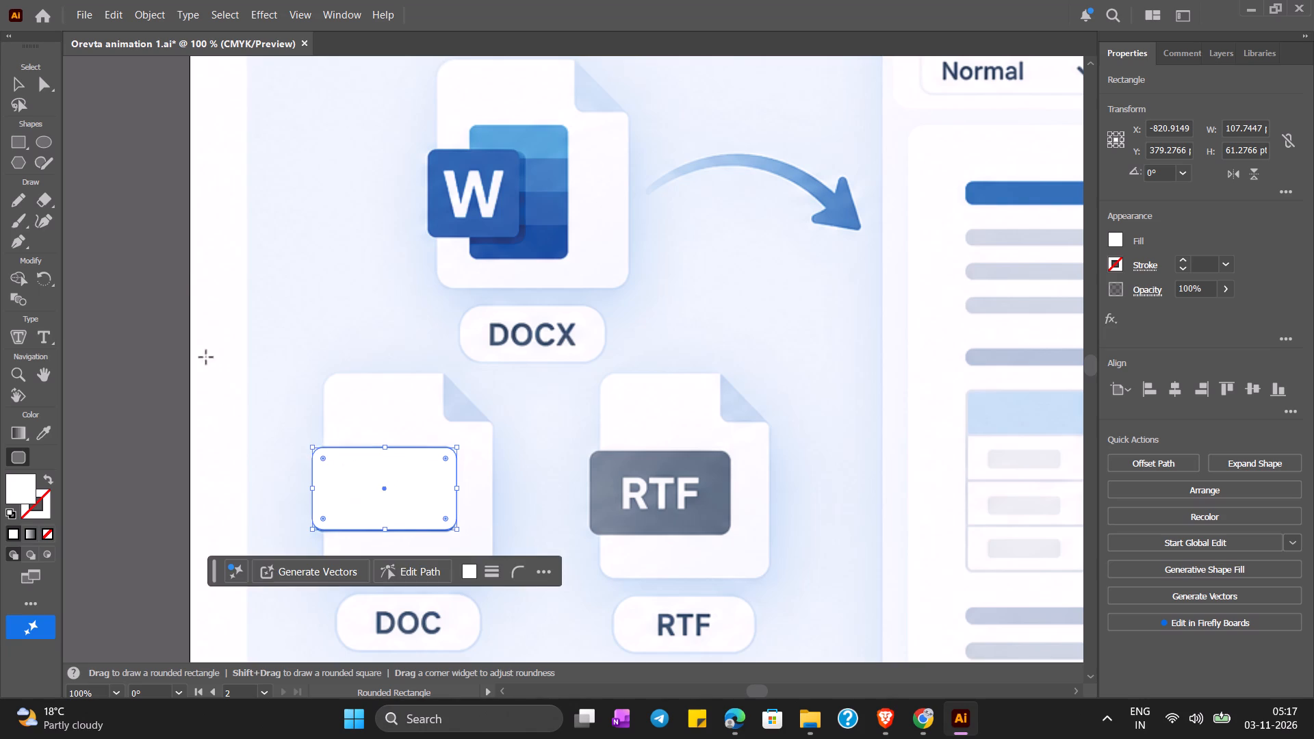
Move the rounded rectangle off the DOC badge, beside the DOCX label, and fill it with the badge's sampled blue.
{"action": "left_click", "coordinate": [16, 81]}
{"action": "left_click_drag", "start_coordinate": [419, 488], "coordinate": [346, 331]}
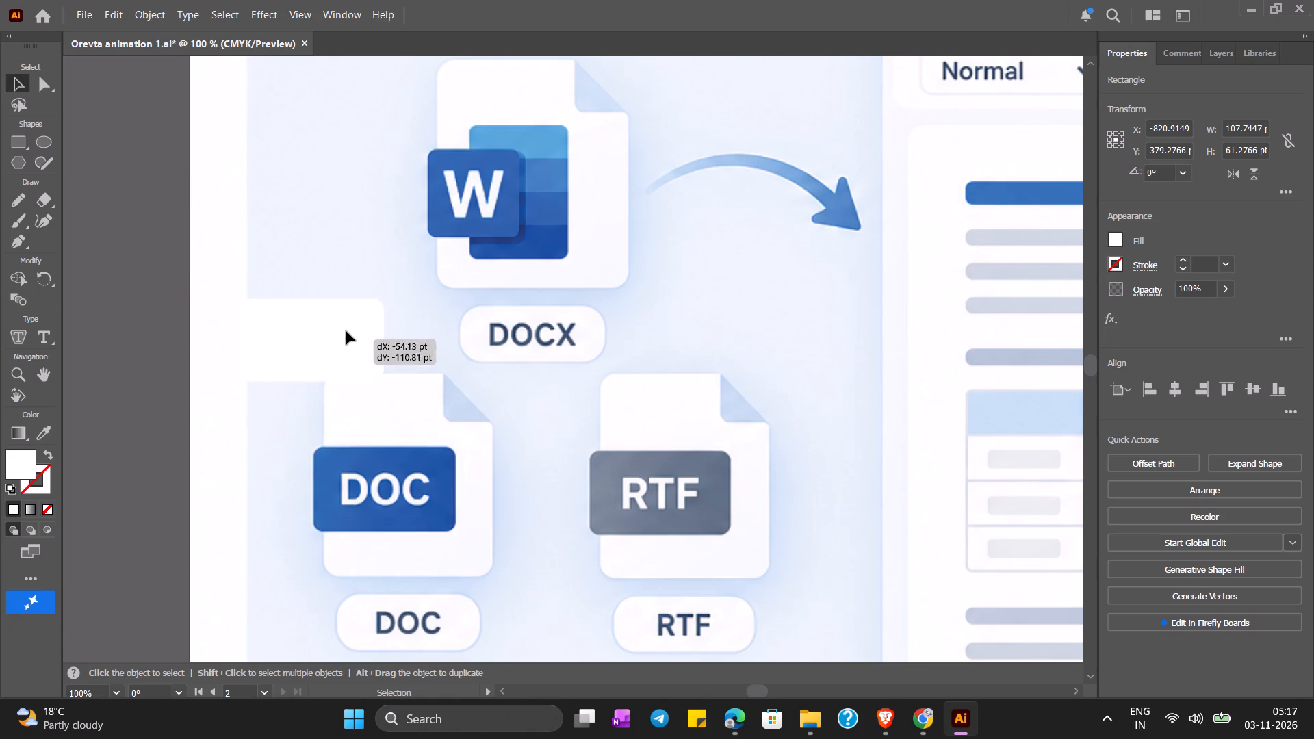
{"action": "left_click_drag", "start_coordinate": [346, 331], "coordinate": [365, 313]}
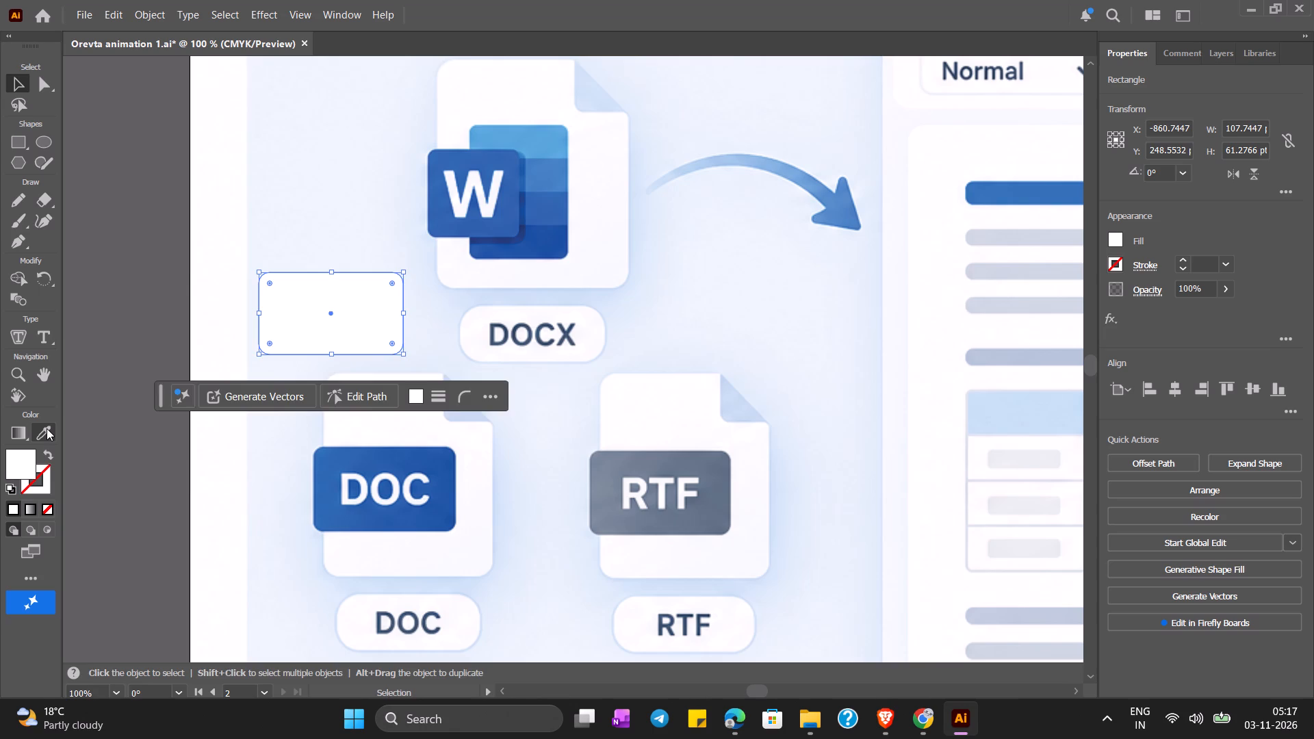
{"action": "left_click", "coordinate": [47, 428]}
{"action": "left_click", "coordinate": [372, 455]}
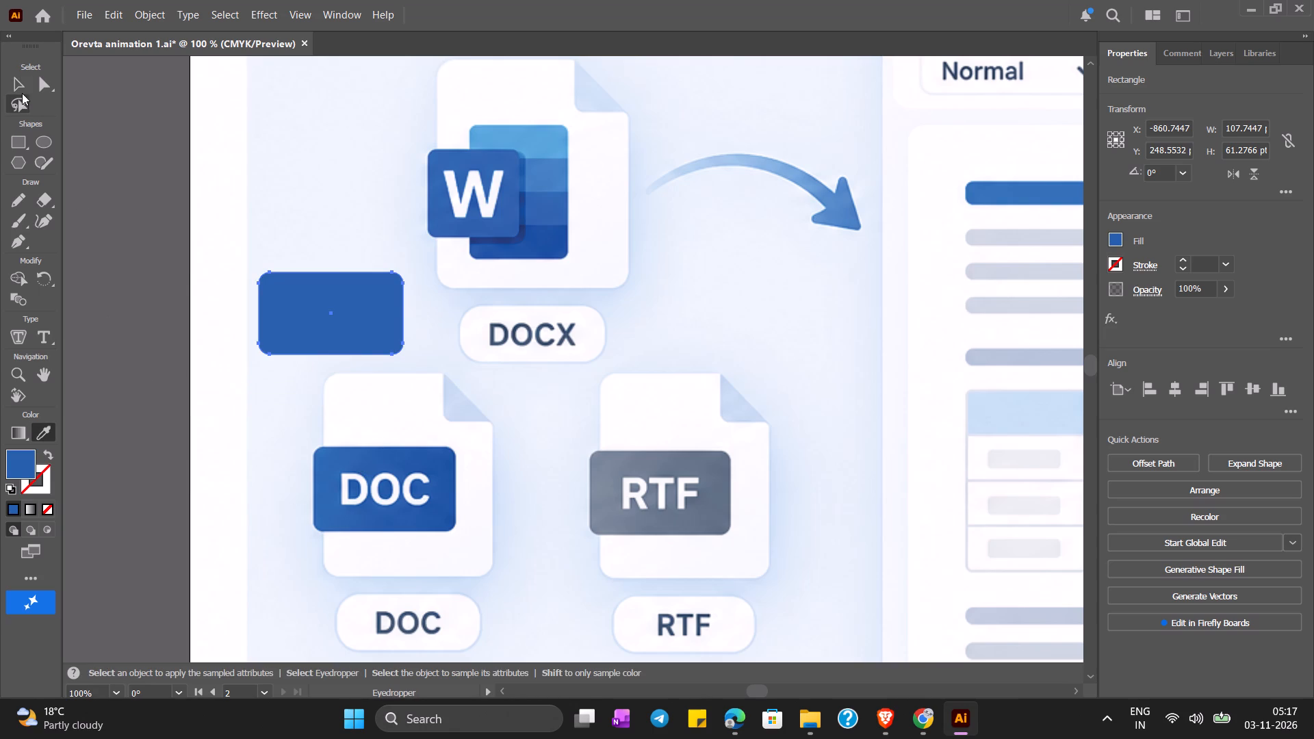
Duplicate the blue rounded rectangle and fill the copy with the grey sampled from the RTF badge.
{"action": "left_click", "coordinate": [14, 80]}
{"action": "left_click", "coordinate": [336, 291]}
{"action": "key", "text": "ctrl+c"}
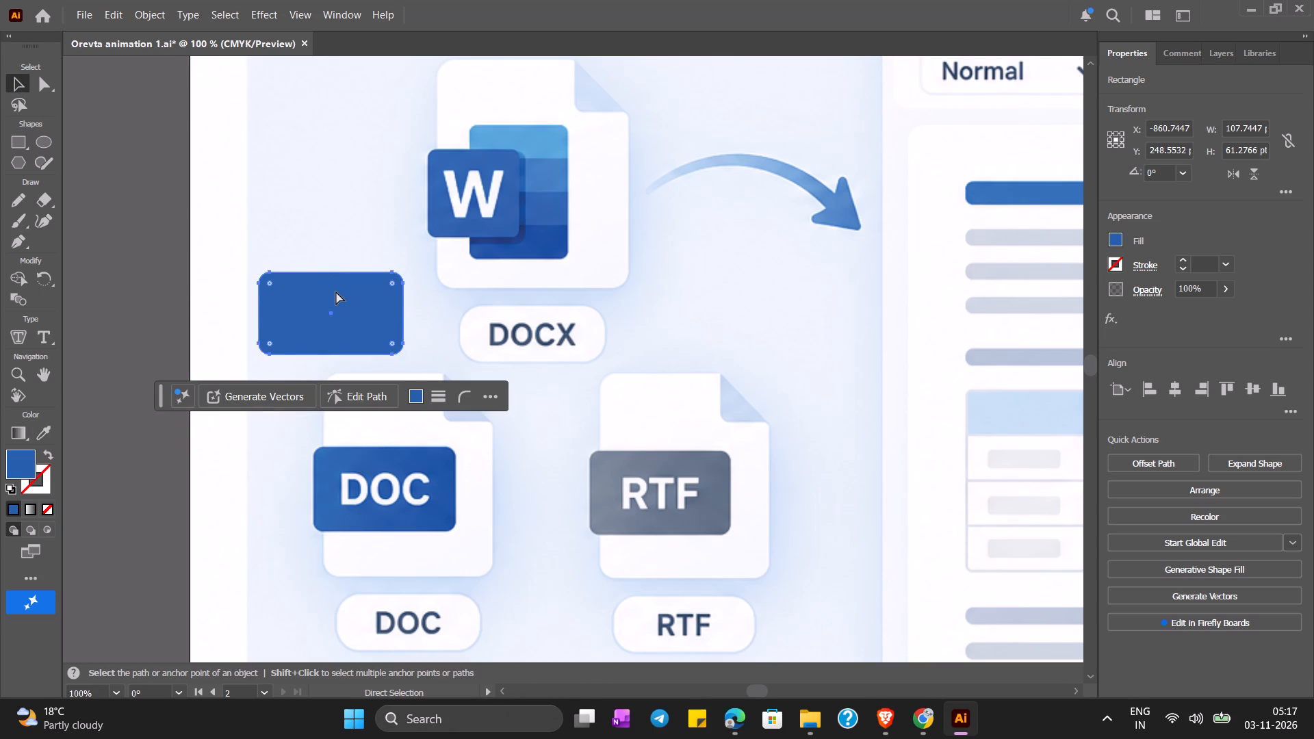
{"action": "key", "text": "ctrl+v"}
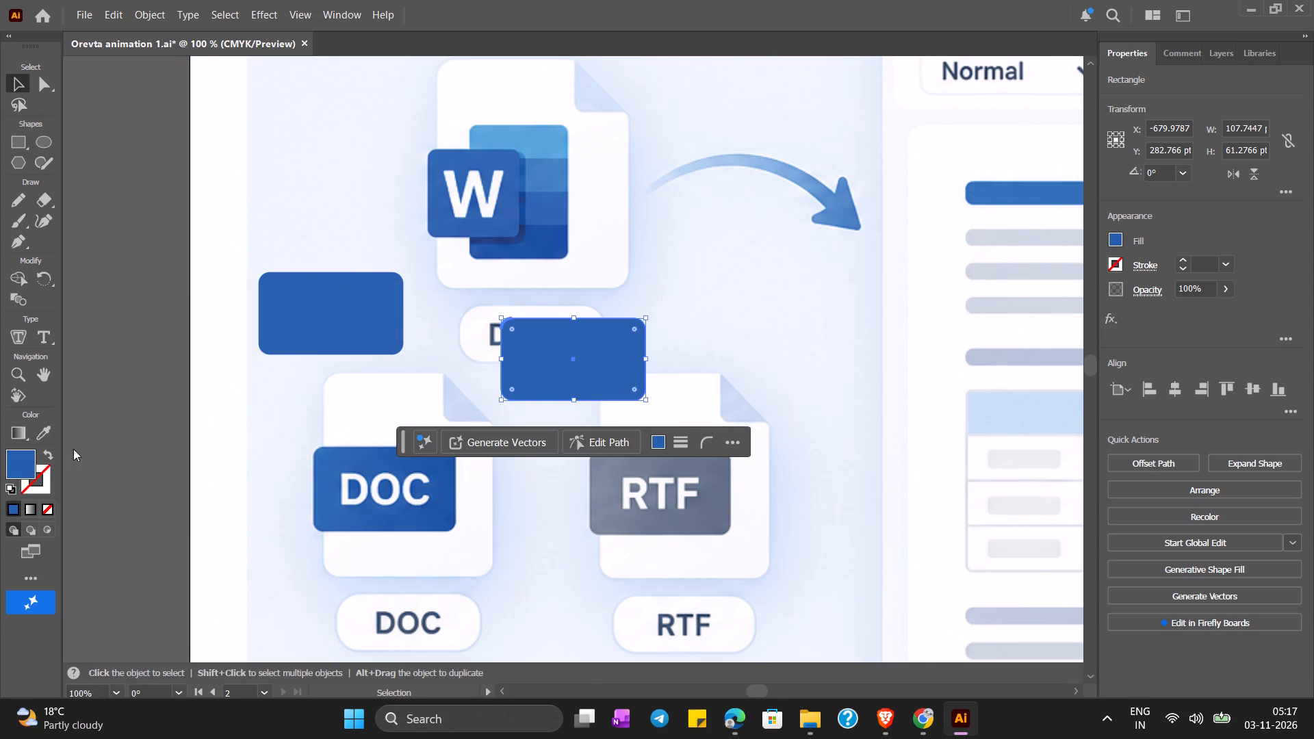
{"action": "left_click", "coordinate": [38, 435]}
{"action": "left_click", "coordinate": [719, 462]}
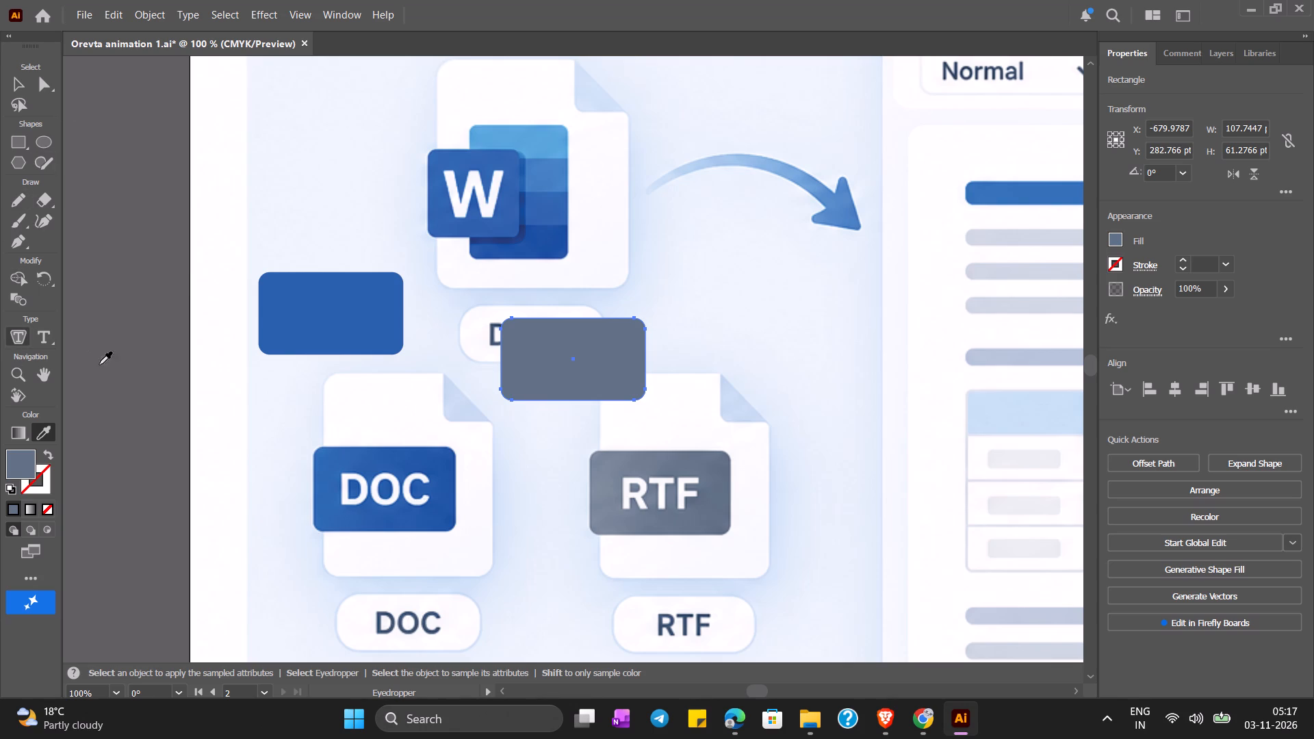
Add the text "DOC" on top of the blue rounded rectangle.
{"action": "left_click", "coordinate": [40, 337]}
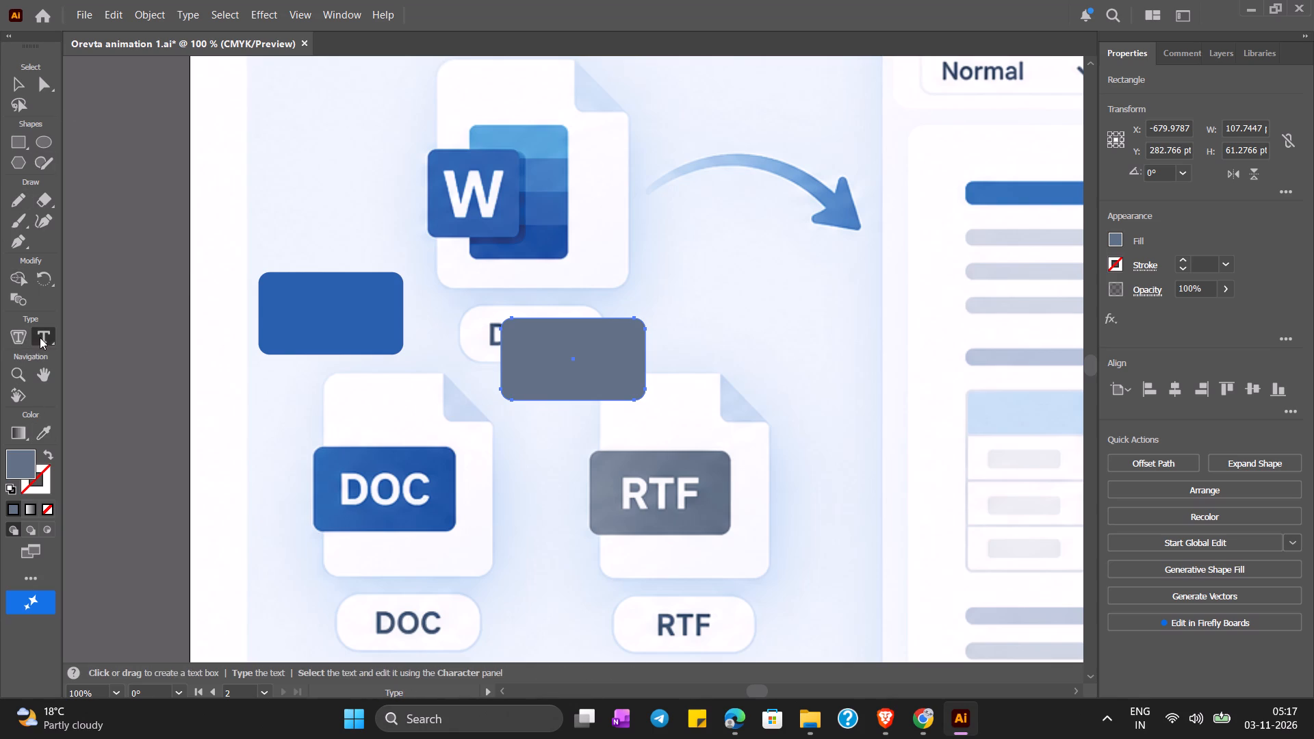
{"action": "left_click", "coordinate": [290, 306]}
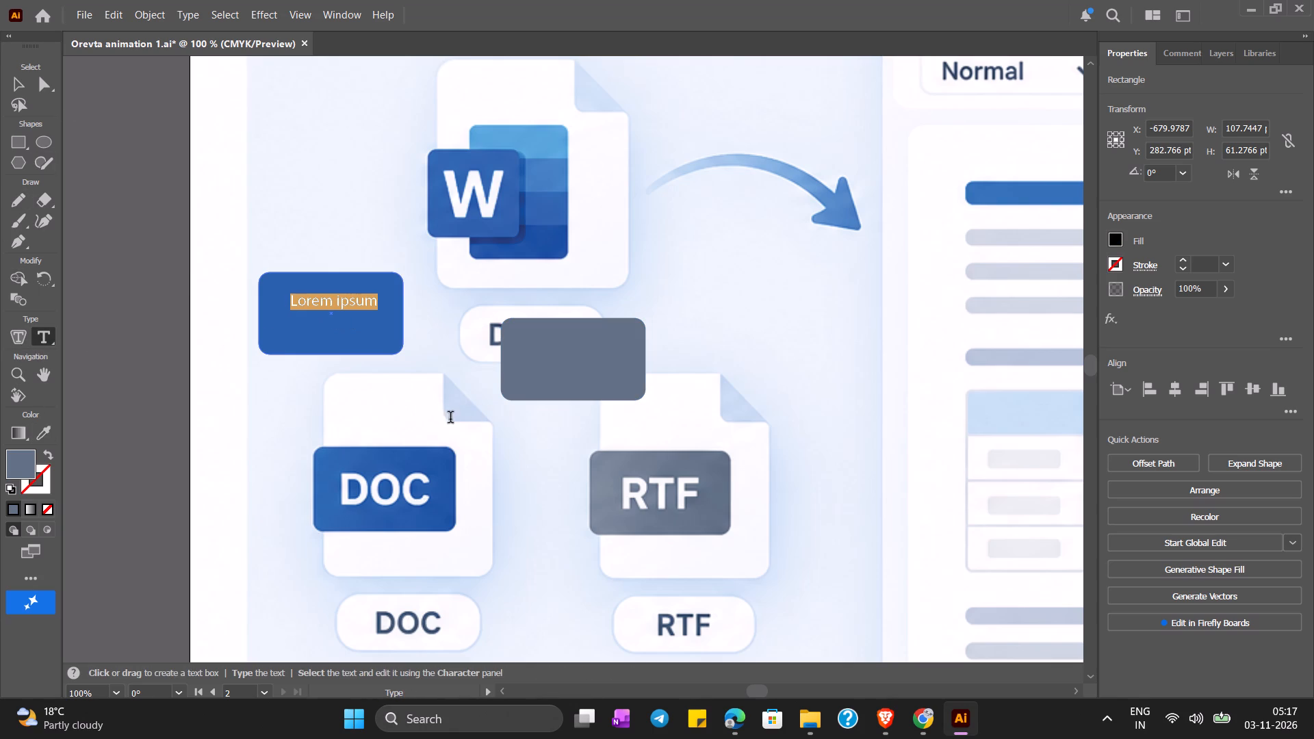
{"action": "left_click", "coordinate": [343, 307]}
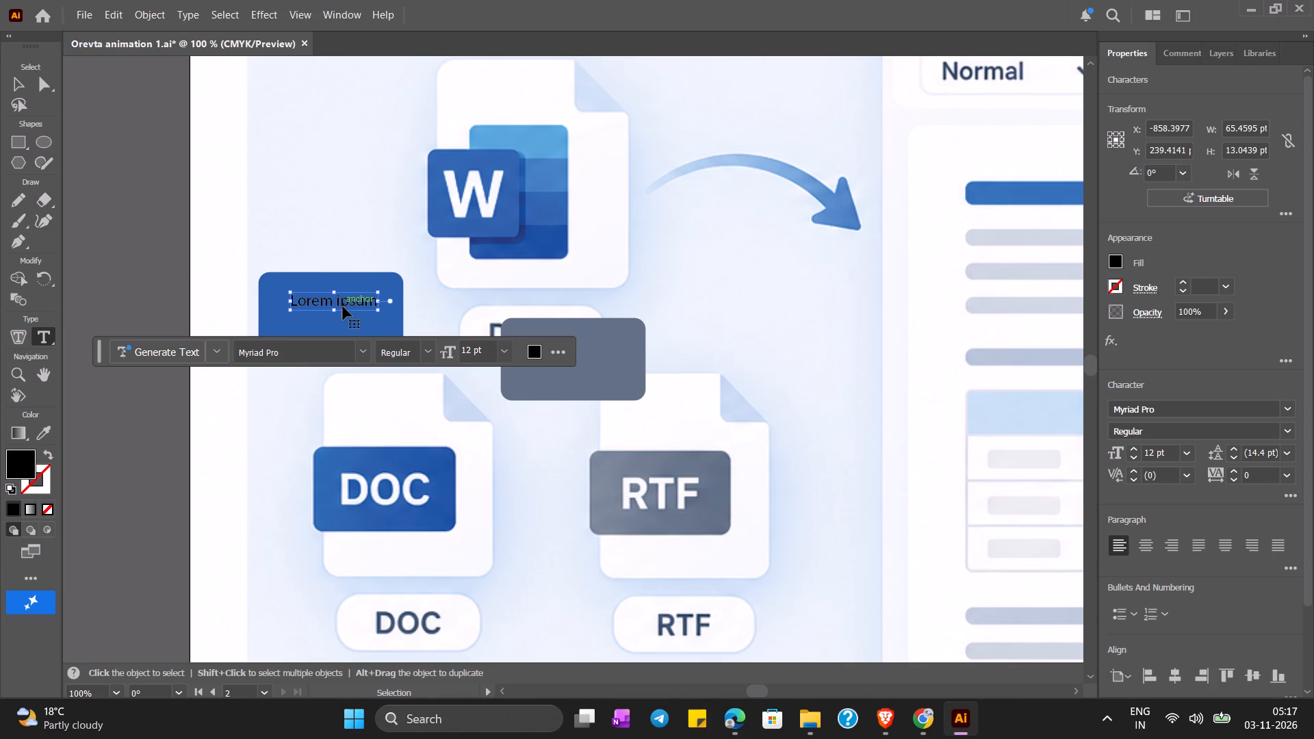
{"action": "key", "text": "ctrl+a"}
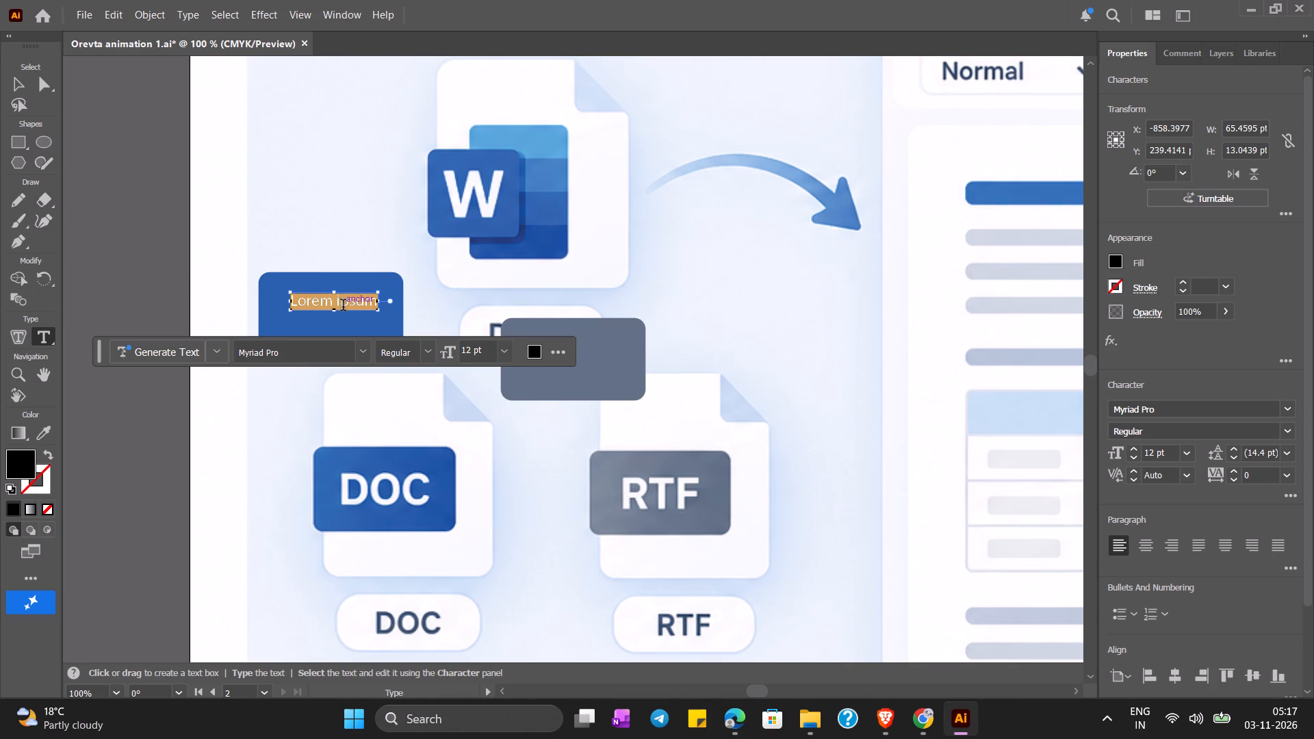
{"action": "type", "text": "DOC"}
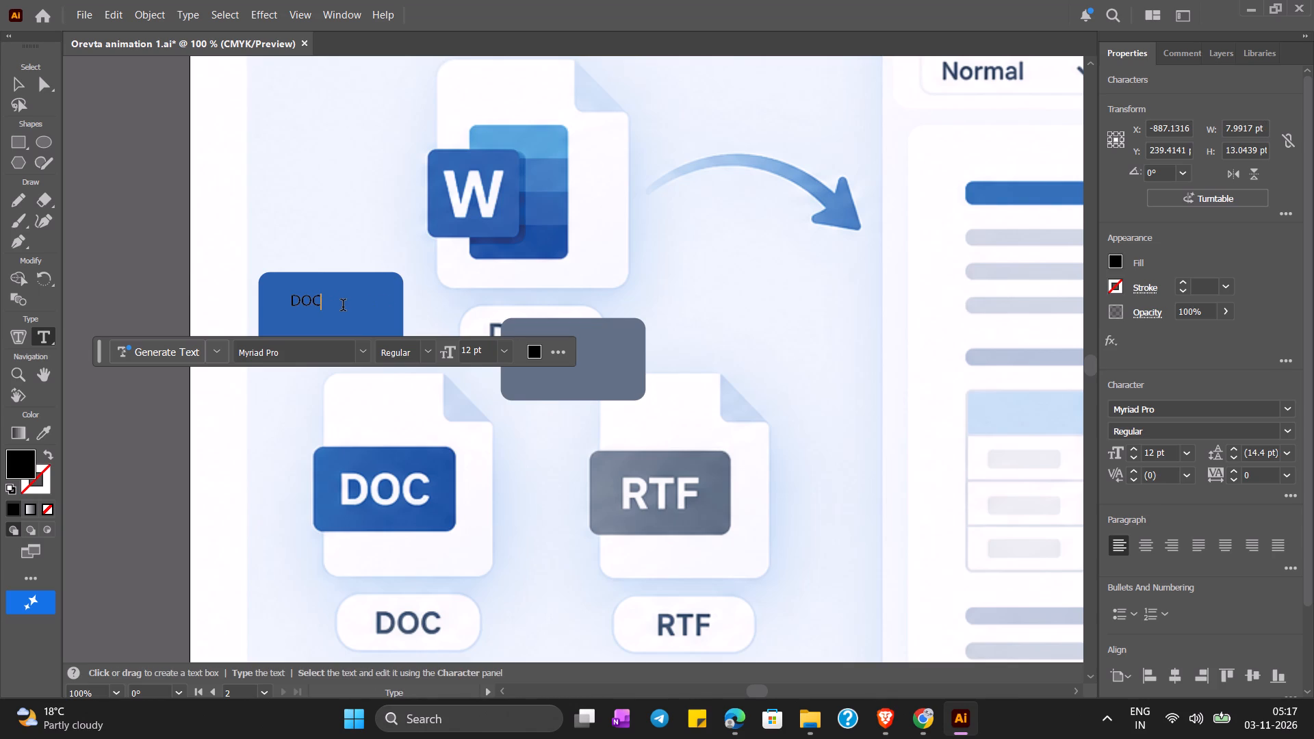
Set the font size of the DOC text to 36 pt.
{"action": "left_click", "coordinate": [502, 357]}
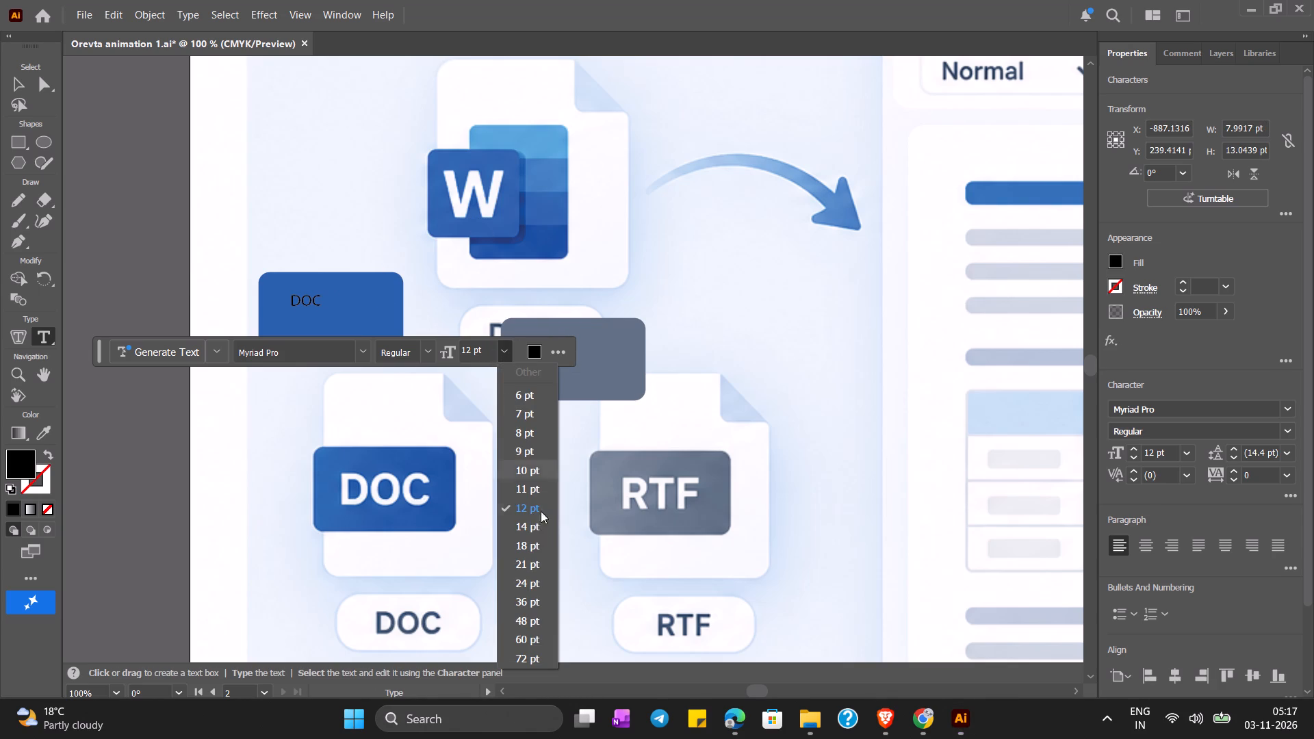
{"action": "left_click", "coordinate": [519, 638]}
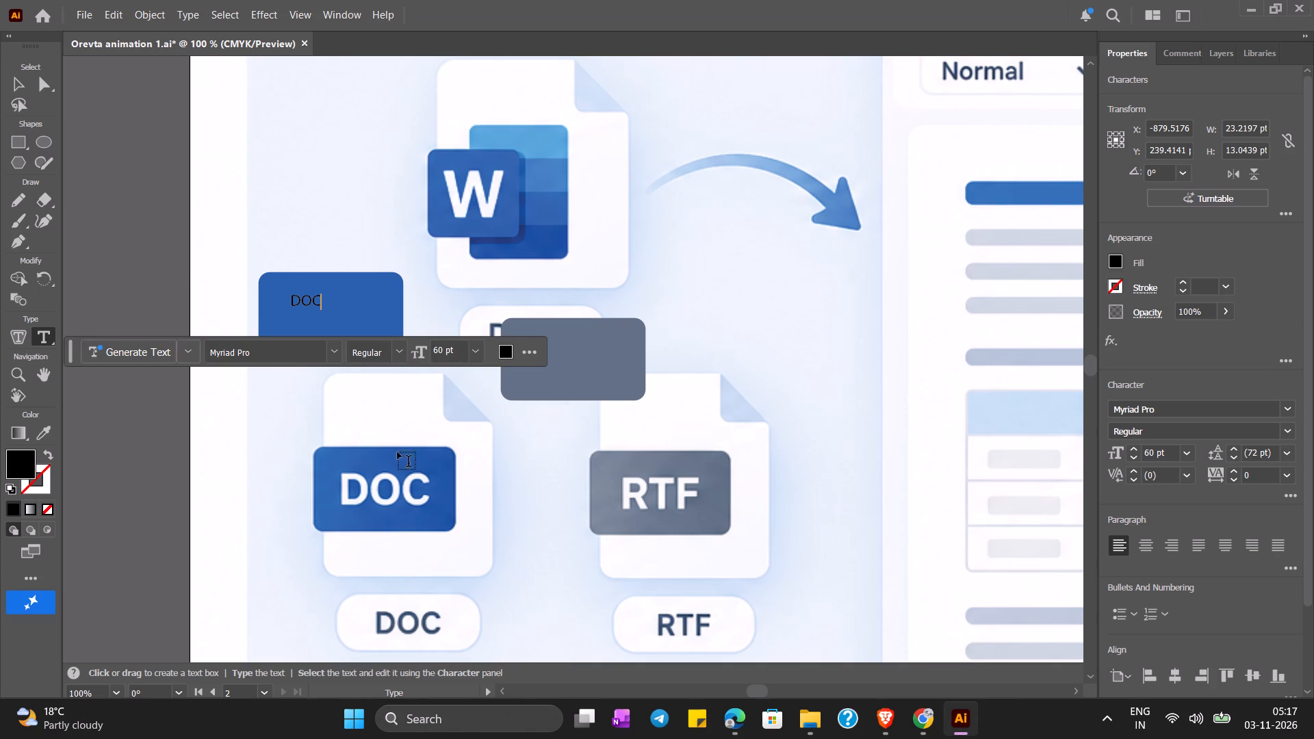
{"action": "left_click", "coordinate": [316, 300]}
{"action": "left_click_drag", "start_coordinate": [316, 300], "coordinate": [283, 304]}
{"action": "left_click", "coordinate": [473, 348]}
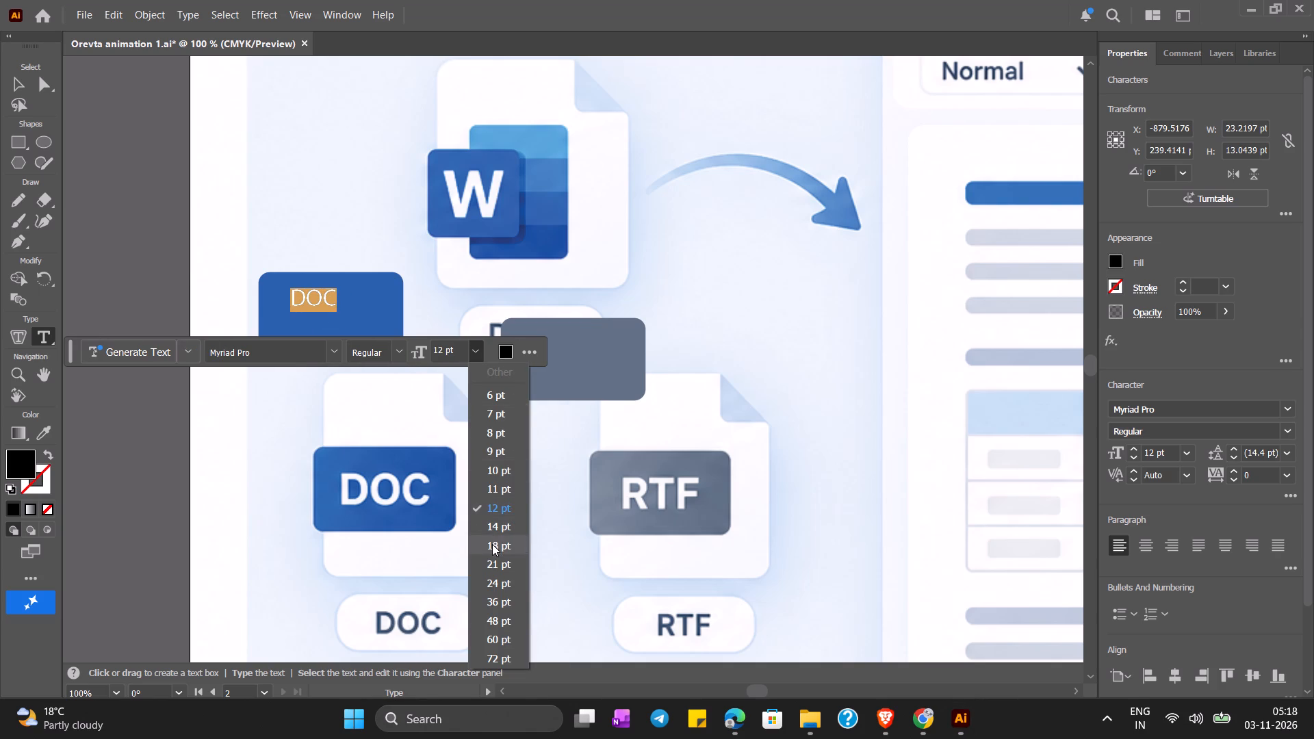
{"action": "left_click", "coordinate": [501, 601]}
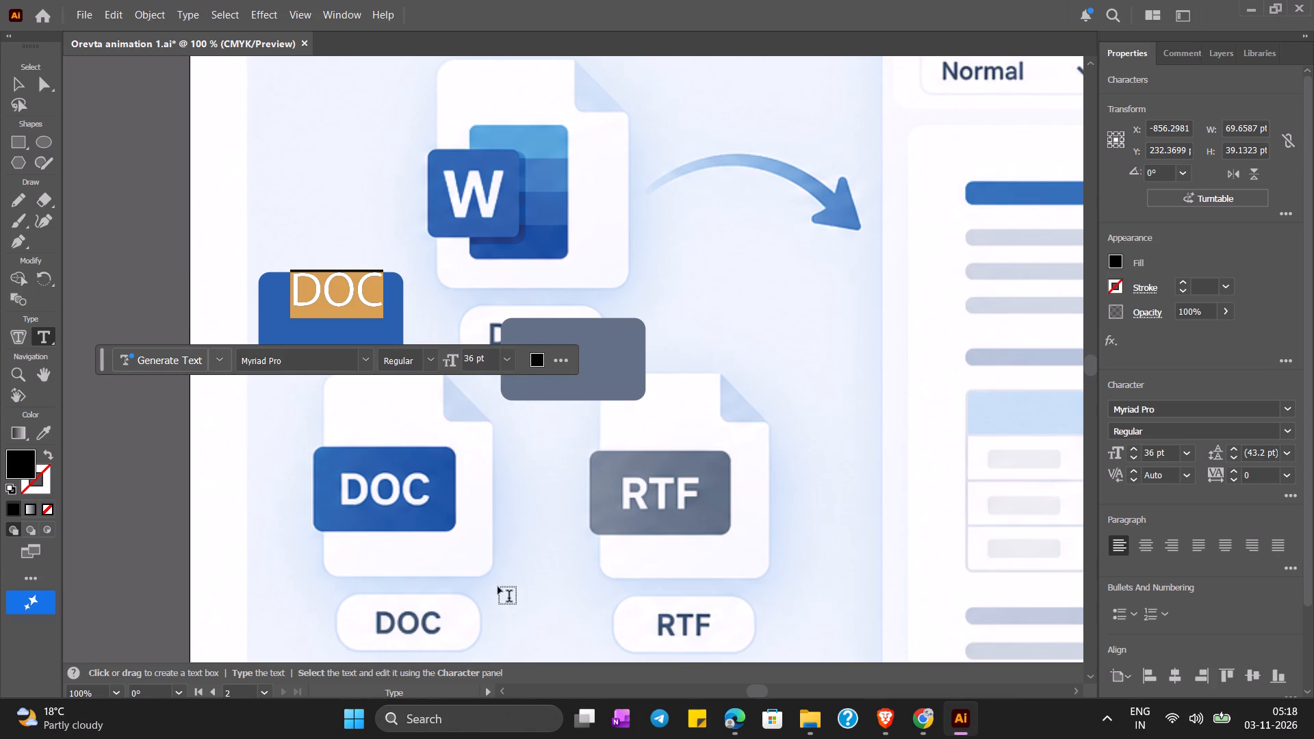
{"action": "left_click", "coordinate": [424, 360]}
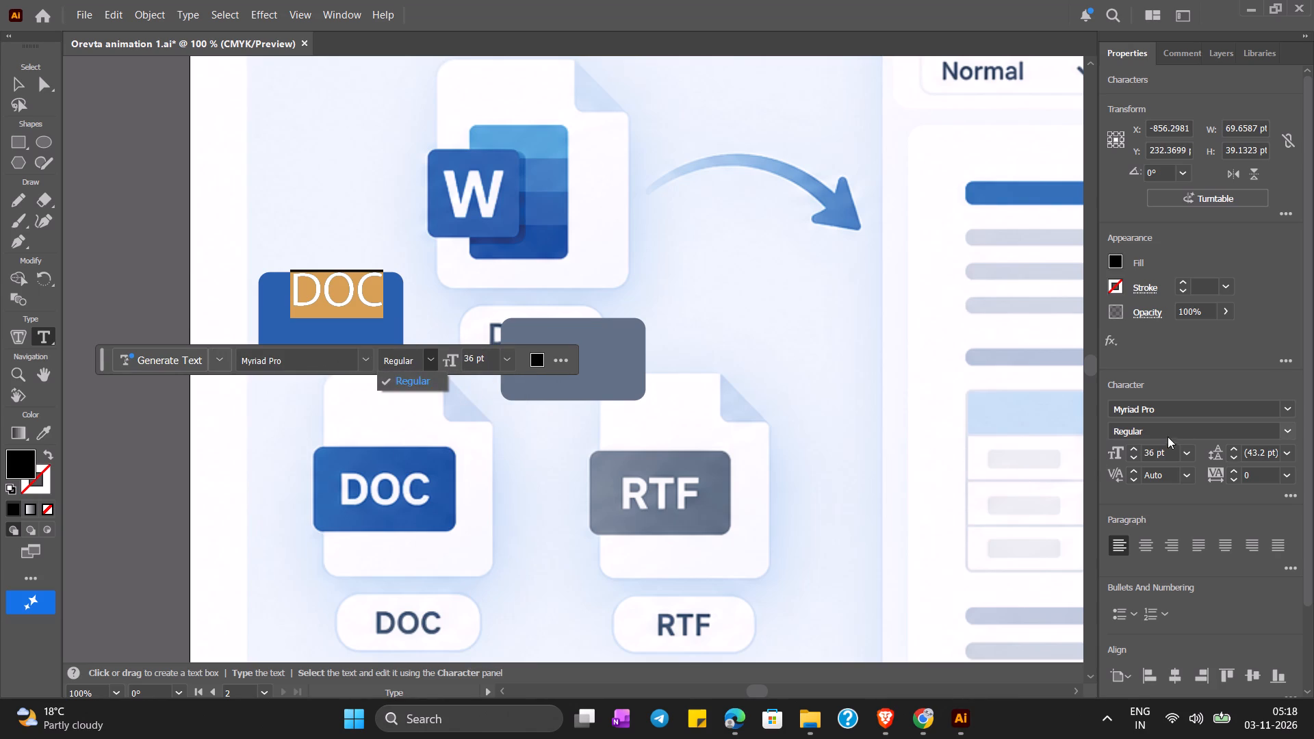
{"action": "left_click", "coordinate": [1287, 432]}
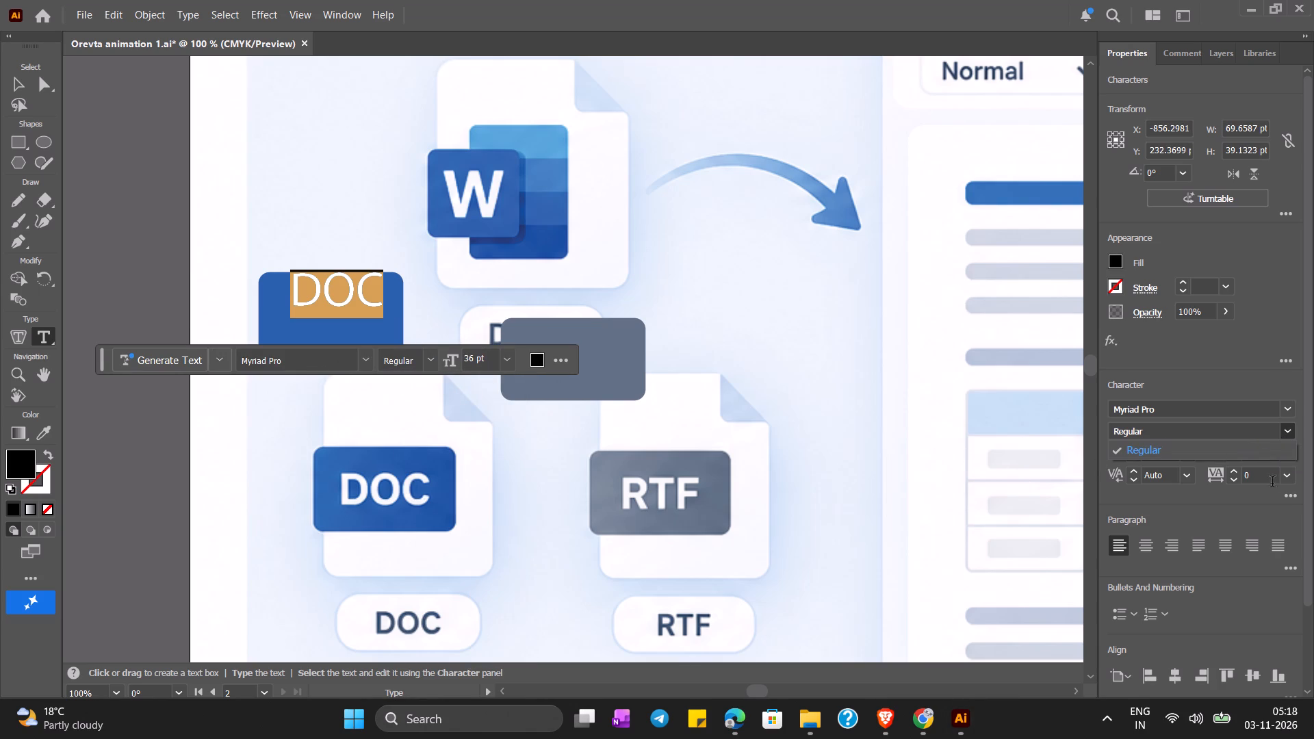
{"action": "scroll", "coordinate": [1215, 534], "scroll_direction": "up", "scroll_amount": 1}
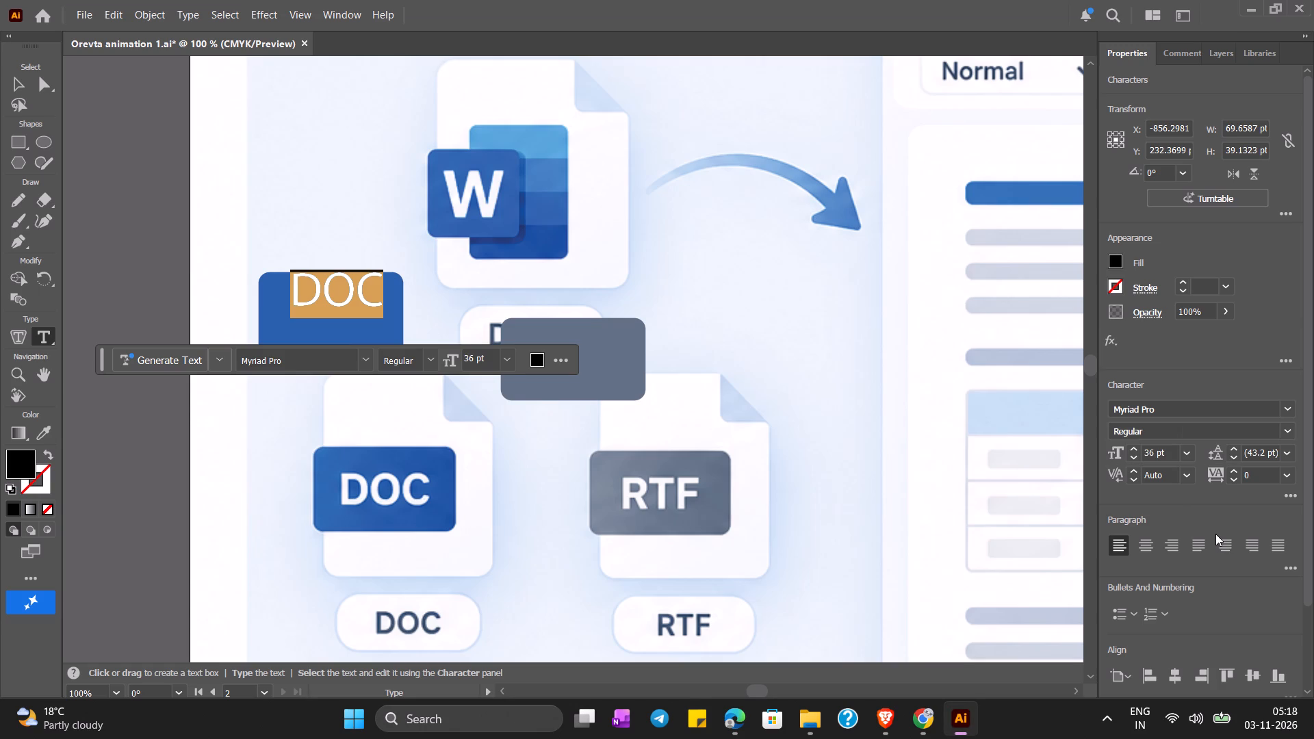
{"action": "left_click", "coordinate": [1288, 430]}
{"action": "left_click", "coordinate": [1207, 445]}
Change the DOC text's font to Source Code Variable in the Bold style.
{"action": "left_click", "coordinate": [370, 356]}
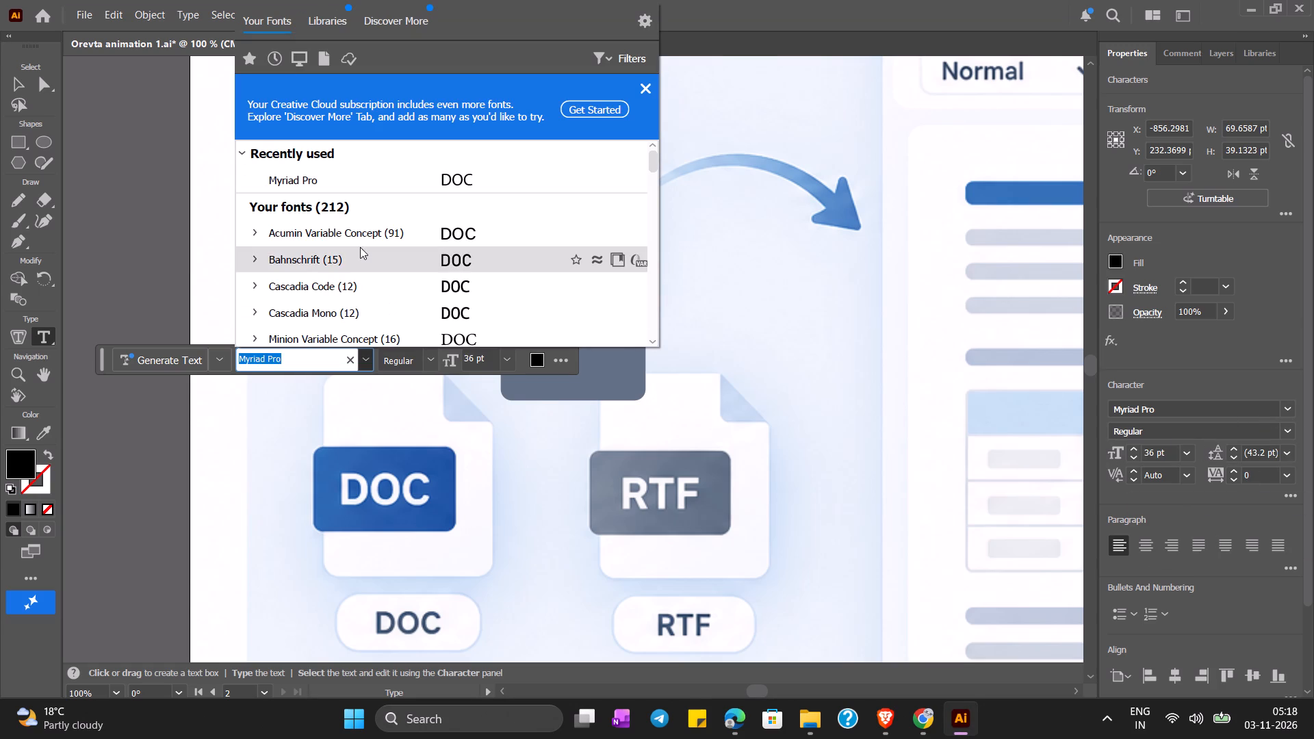
{"action": "scroll", "coordinate": [368, 242], "scroll_direction": "down", "scroll_amount": 4}
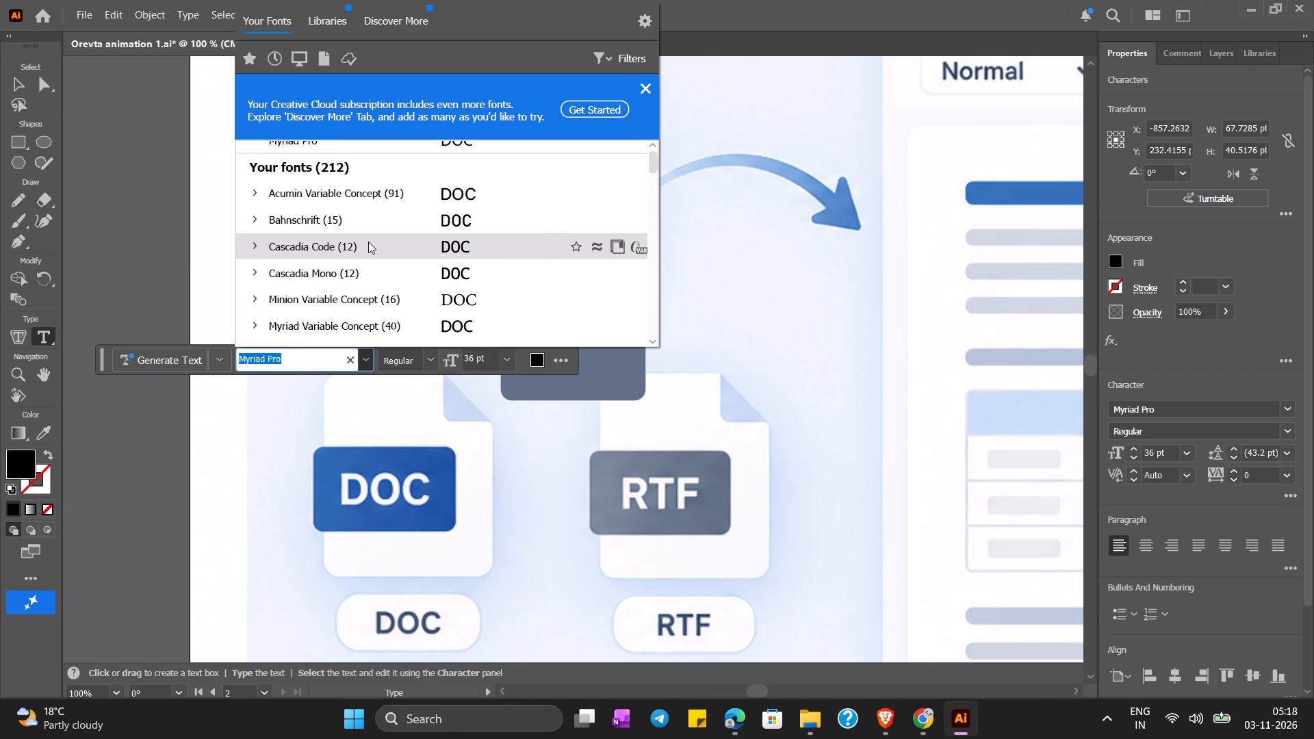
{"action": "scroll", "coordinate": [368, 242], "scroll_direction": "down", "scroll_amount": 3}
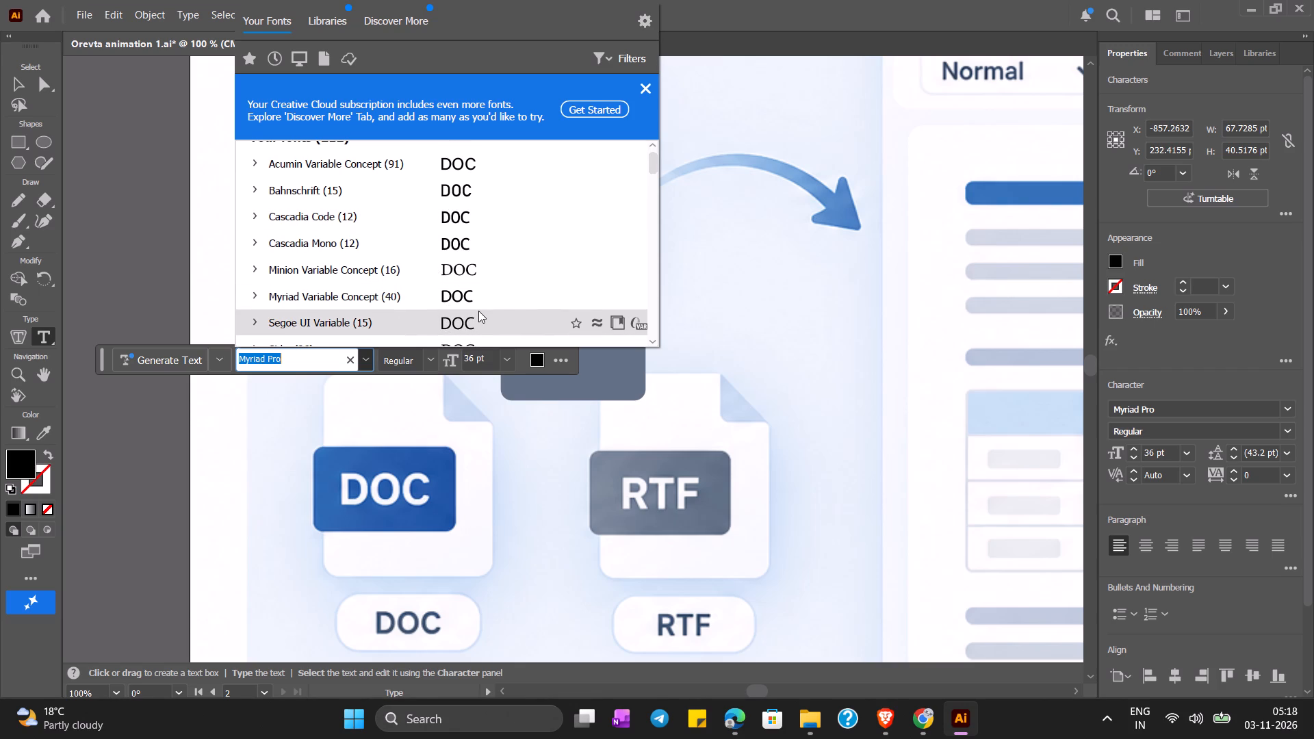
{"action": "scroll", "coordinate": [478, 311], "scroll_direction": "down", "scroll_amount": 4}
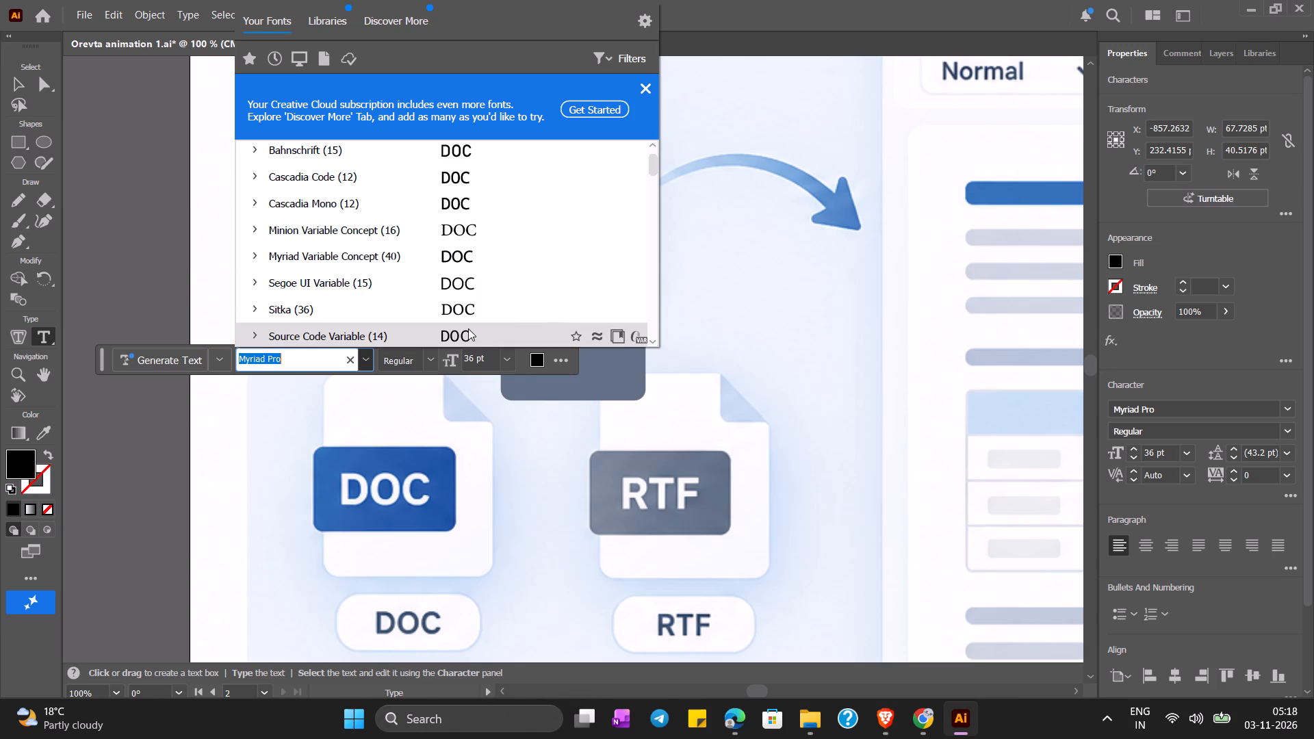
{"action": "left_click", "coordinate": [493, 333]}
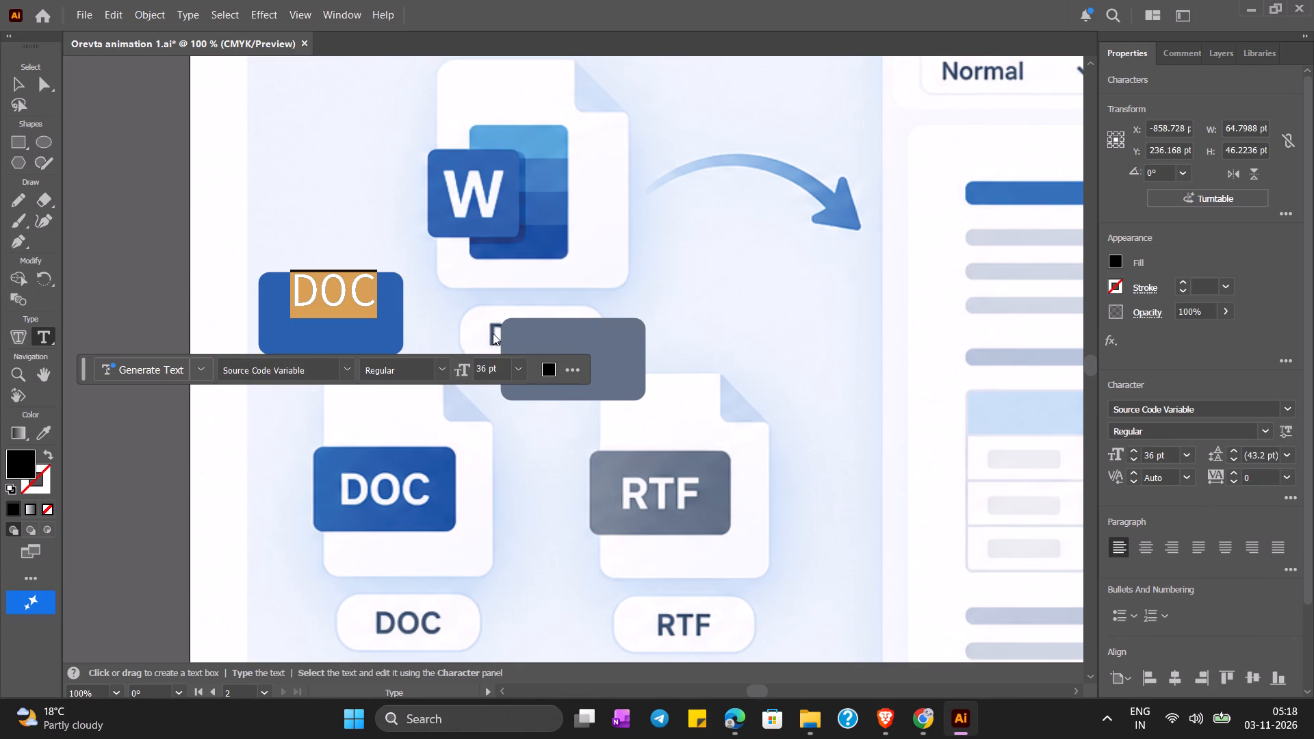
{"action": "left_click", "coordinate": [1167, 437]}
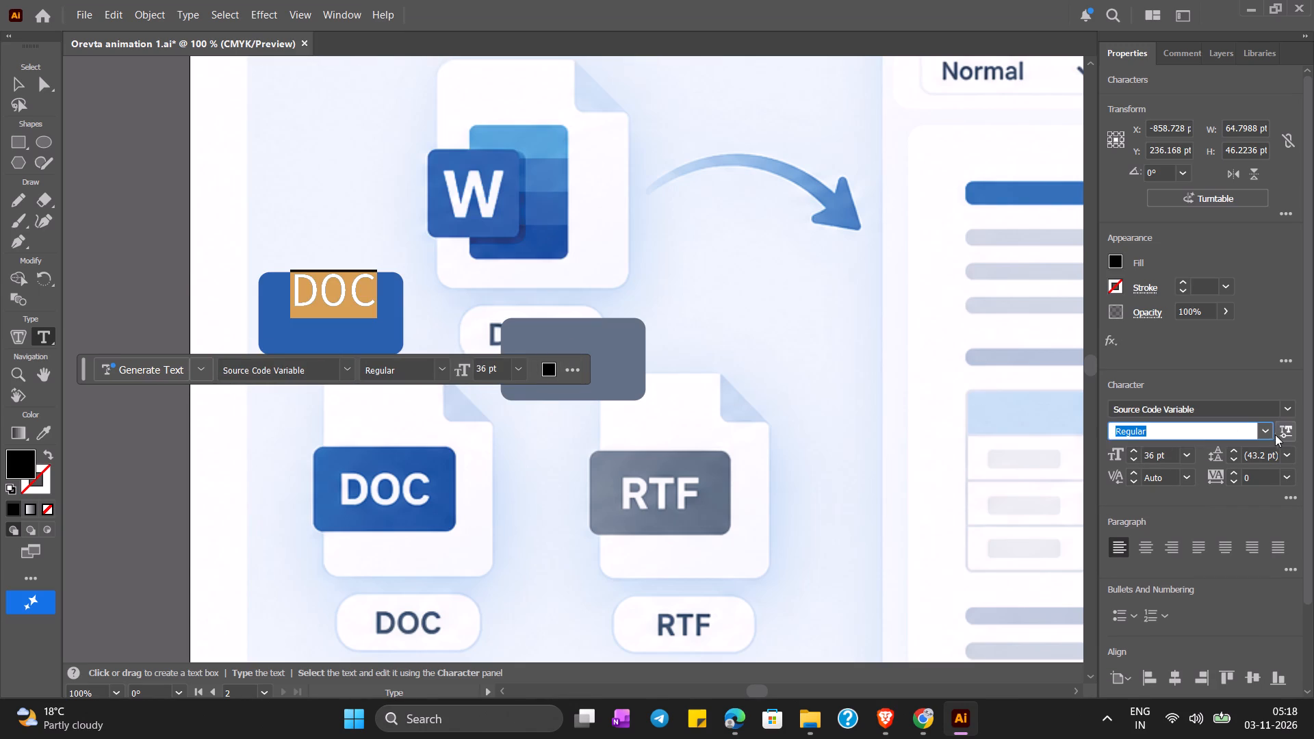
{"action": "left_click", "coordinate": [1270, 434]}
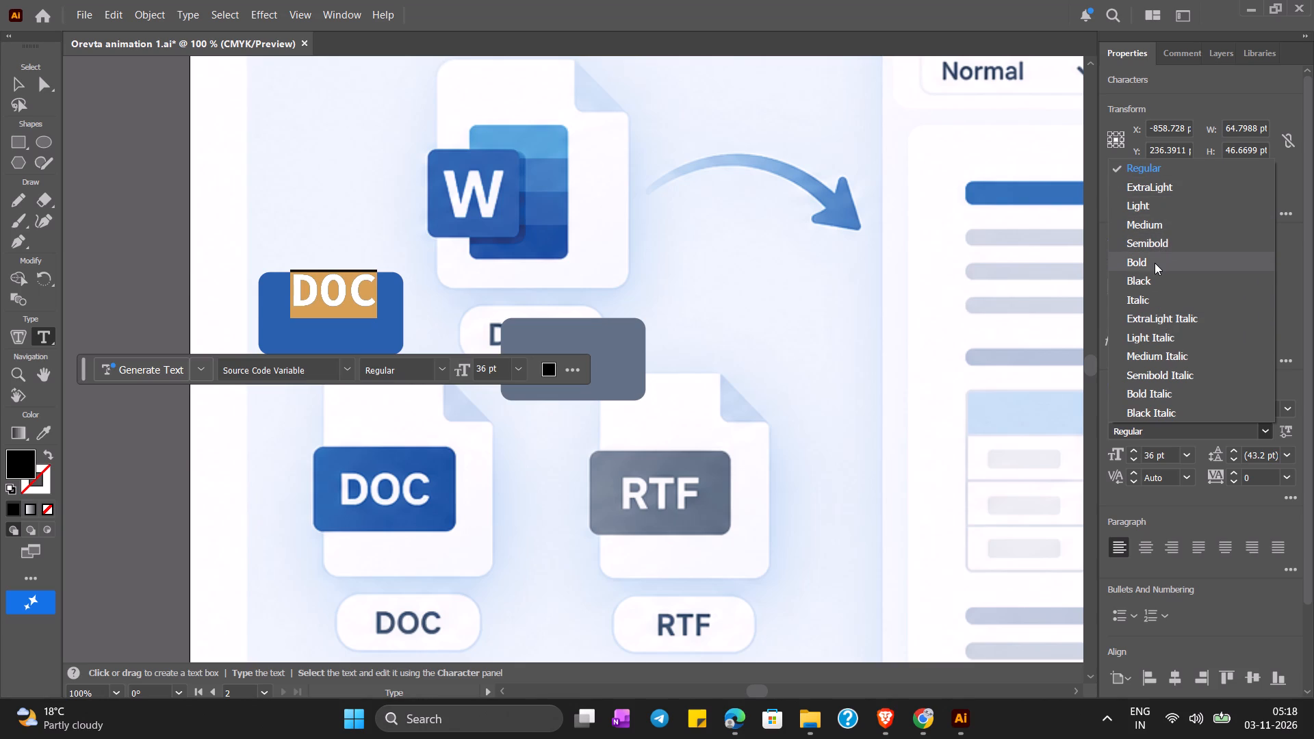
{"action": "left_click", "coordinate": [1155, 263]}
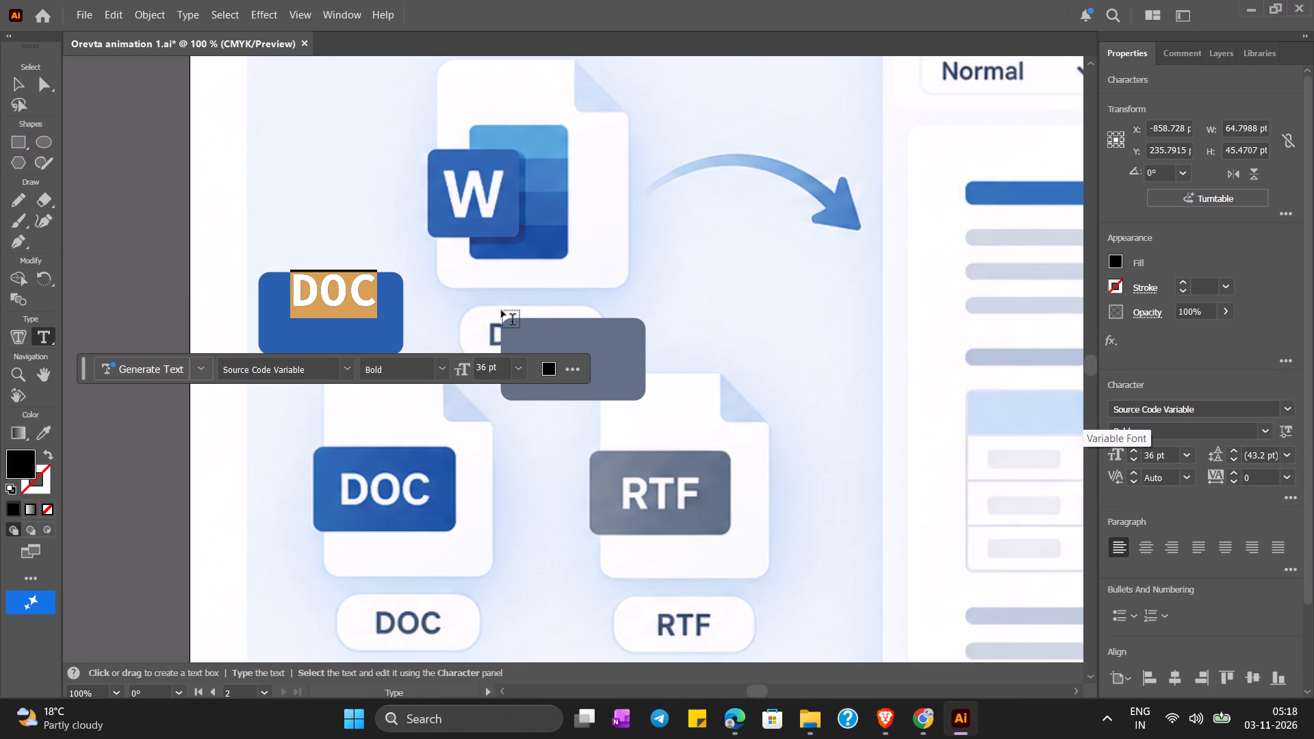
Move the DOC text down so its text frame is centred on the blue rounded rectangle.
{"action": "left_click", "coordinate": [20, 83]}
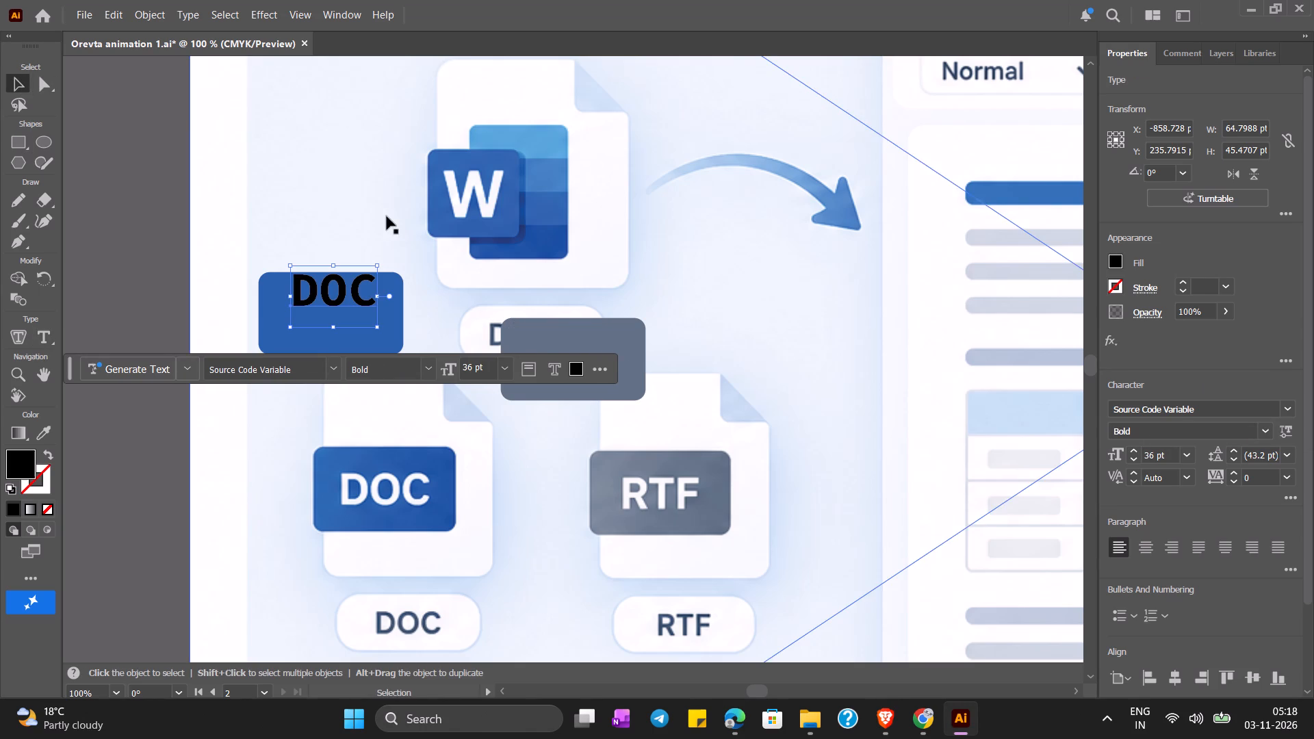
{"action": "left_click_drag", "start_coordinate": [340, 289], "coordinate": [339, 309]}
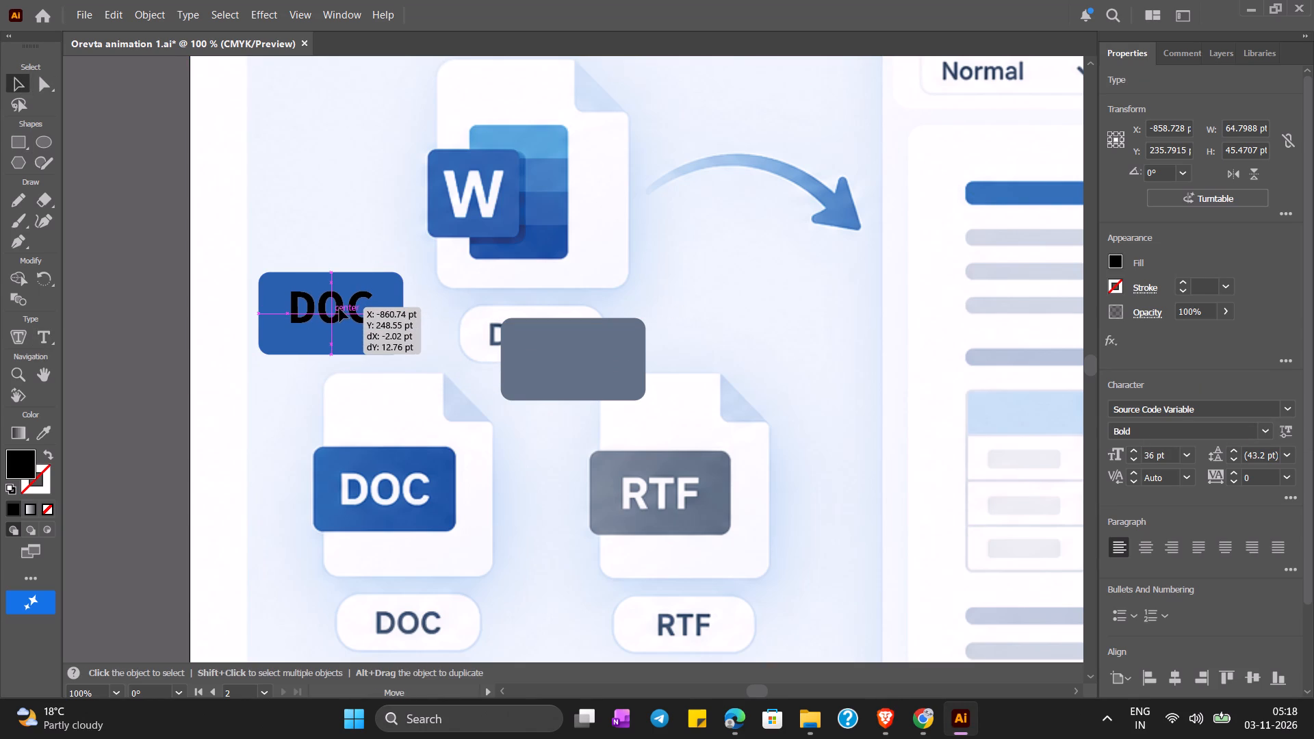
{"action": "left_click_drag", "start_coordinate": [339, 309], "coordinate": [334, 307]}
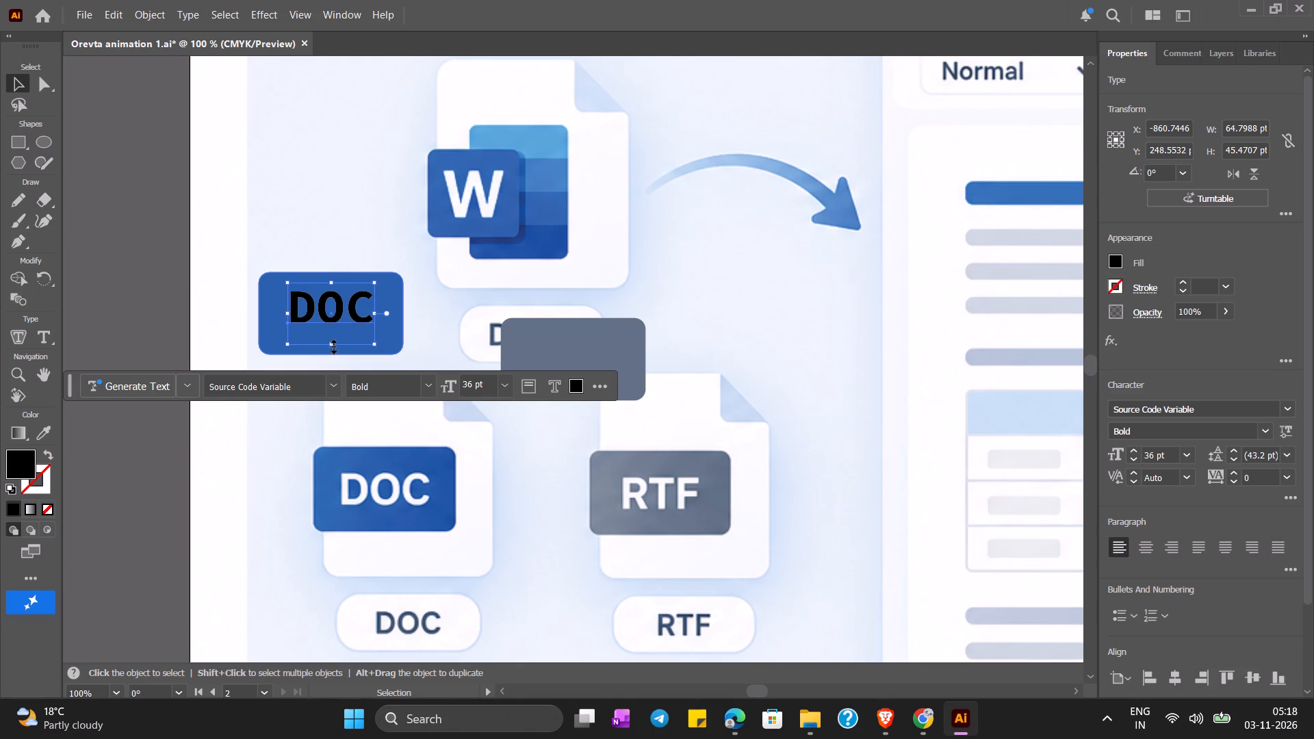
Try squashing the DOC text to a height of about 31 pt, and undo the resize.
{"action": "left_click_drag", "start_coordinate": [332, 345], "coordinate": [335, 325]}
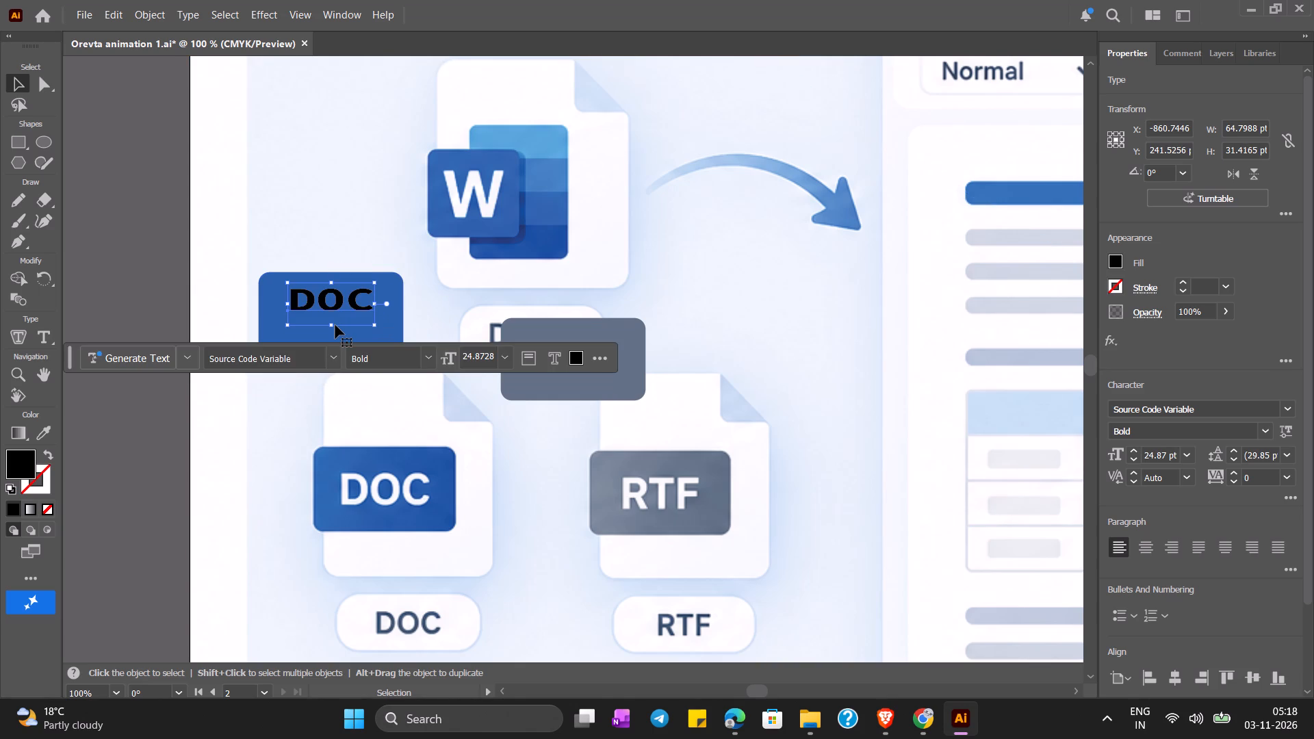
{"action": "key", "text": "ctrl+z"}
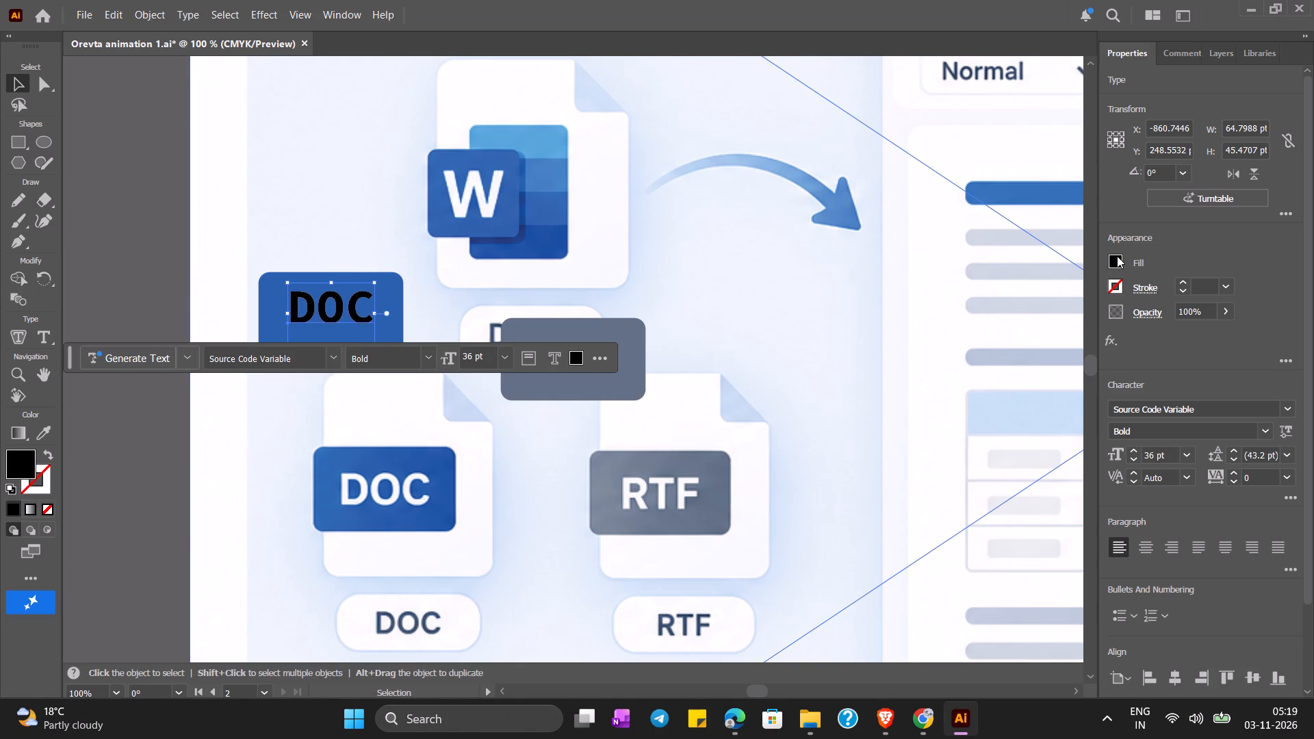
Fill the DOC text with the white sampled from the reference DOC badge's lettering.
{"action": "left_click", "coordinate": [40, 435]}
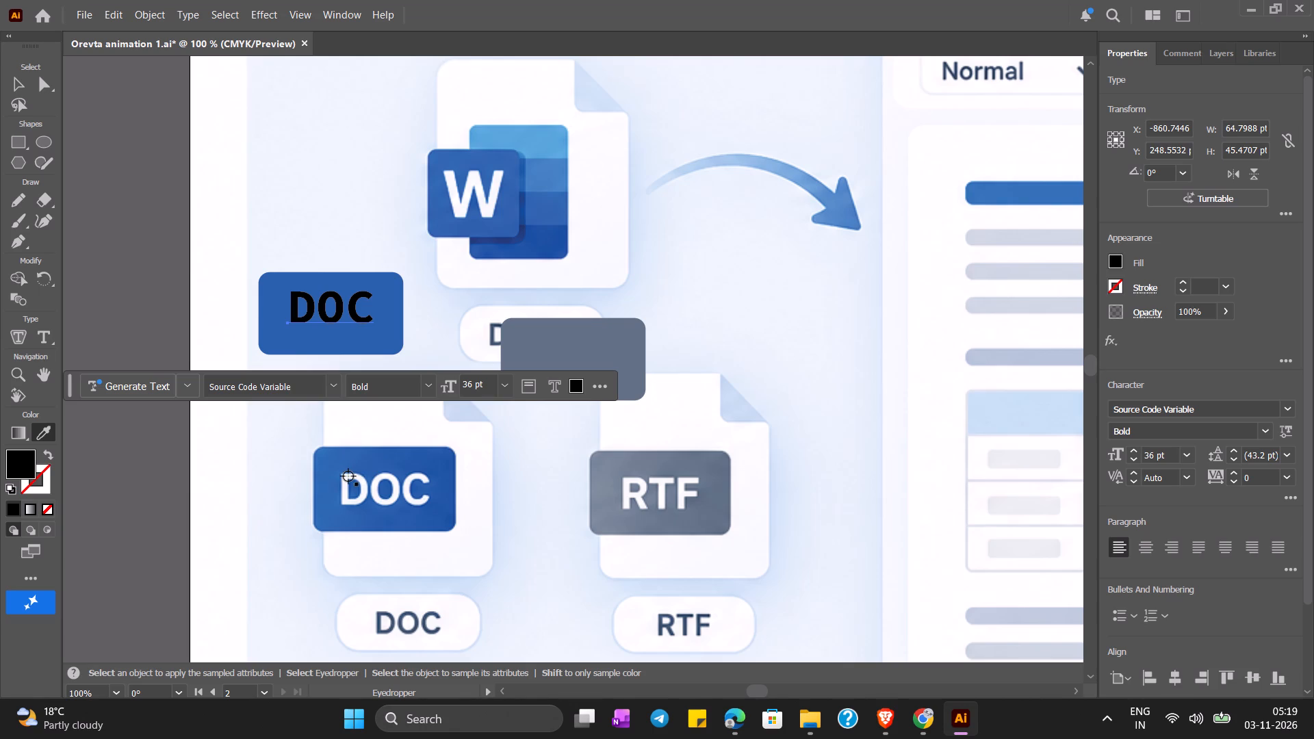
{"action": "left_click", "coordinate": [346, 478]}
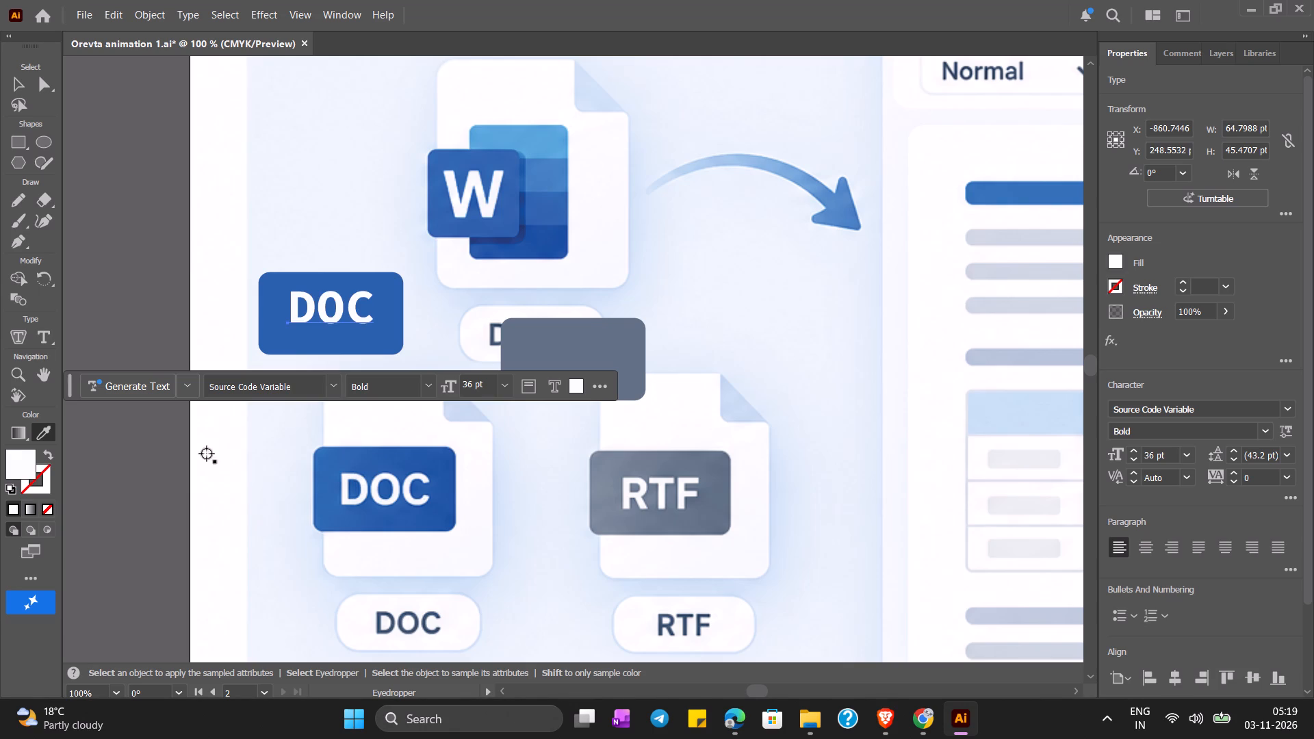
Nudge the DOC text down by 5 pt to centre its letters vertically on the blue rounded rectangle.
{"action": "left_click", "coordinate": [15, 91]}
{"action": "left_click", "coordinate": [408, 151]}
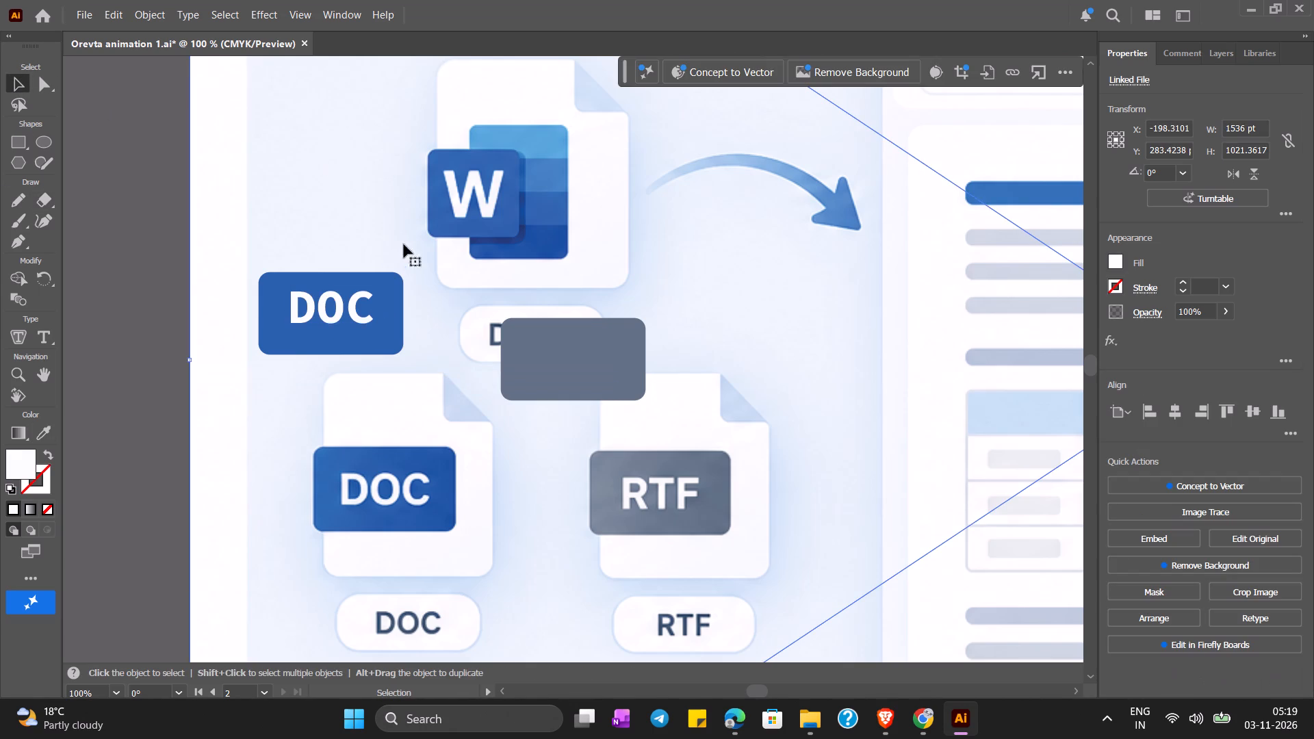
{"action": "left_click", "coordinate": [341, 305]}
{"action": "key", "text": "Down"}
{"action": "key", "text": "Down"}
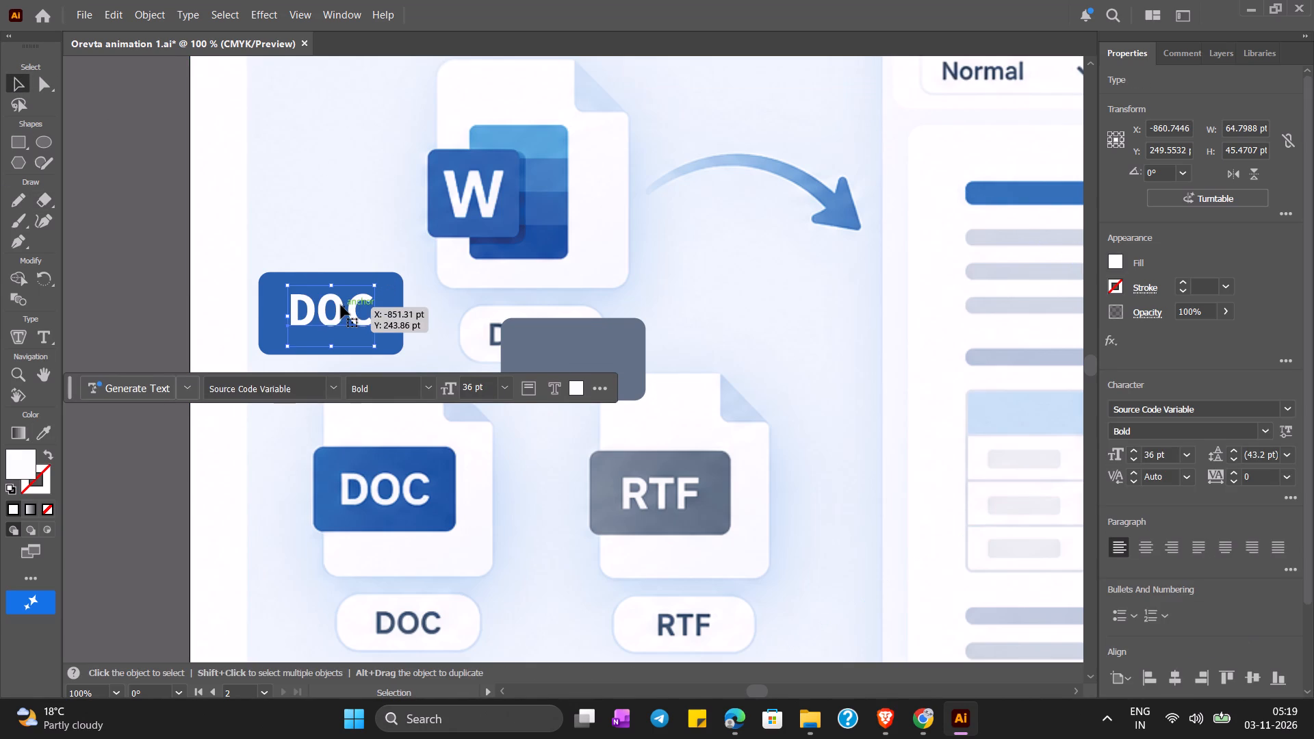
{"action": "key", "text": "Down"}
{"action": "key", "text": "Down"}
{"action": "key", "text": "Down"}
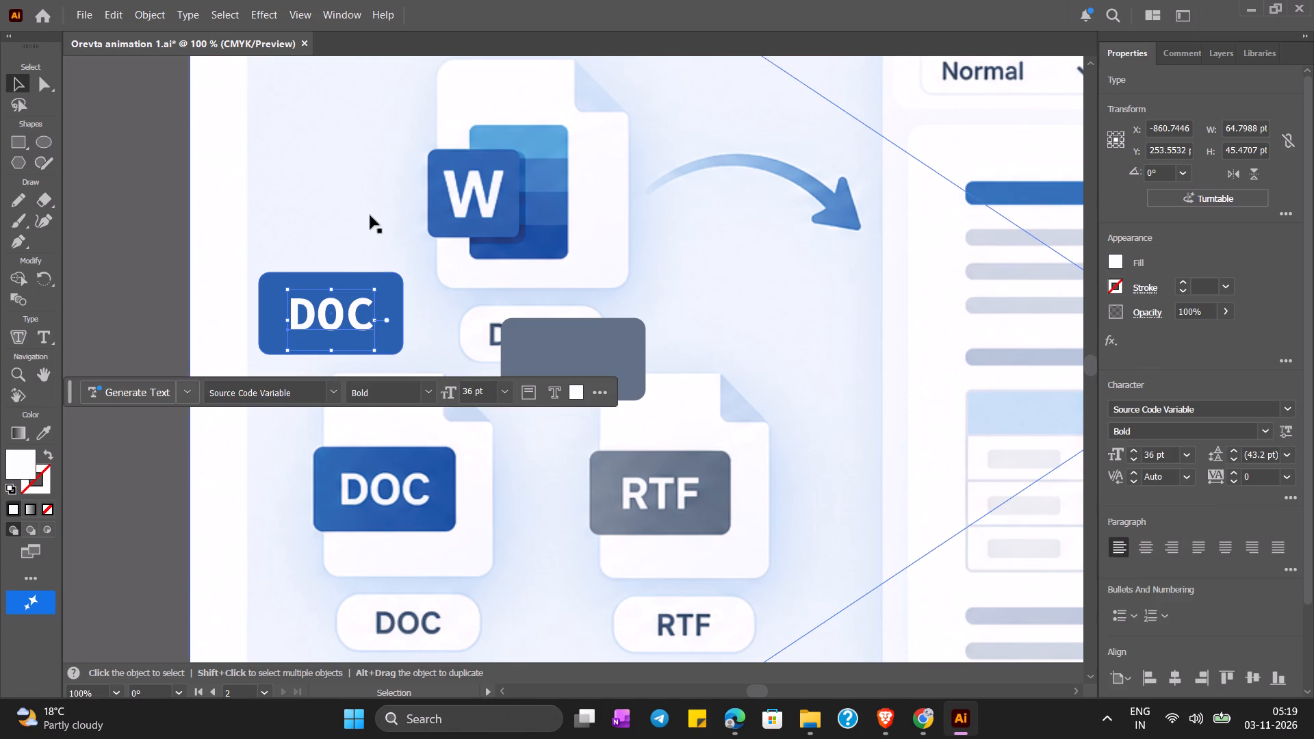
{"action": "left_click", "coordinate": [370, 215]}
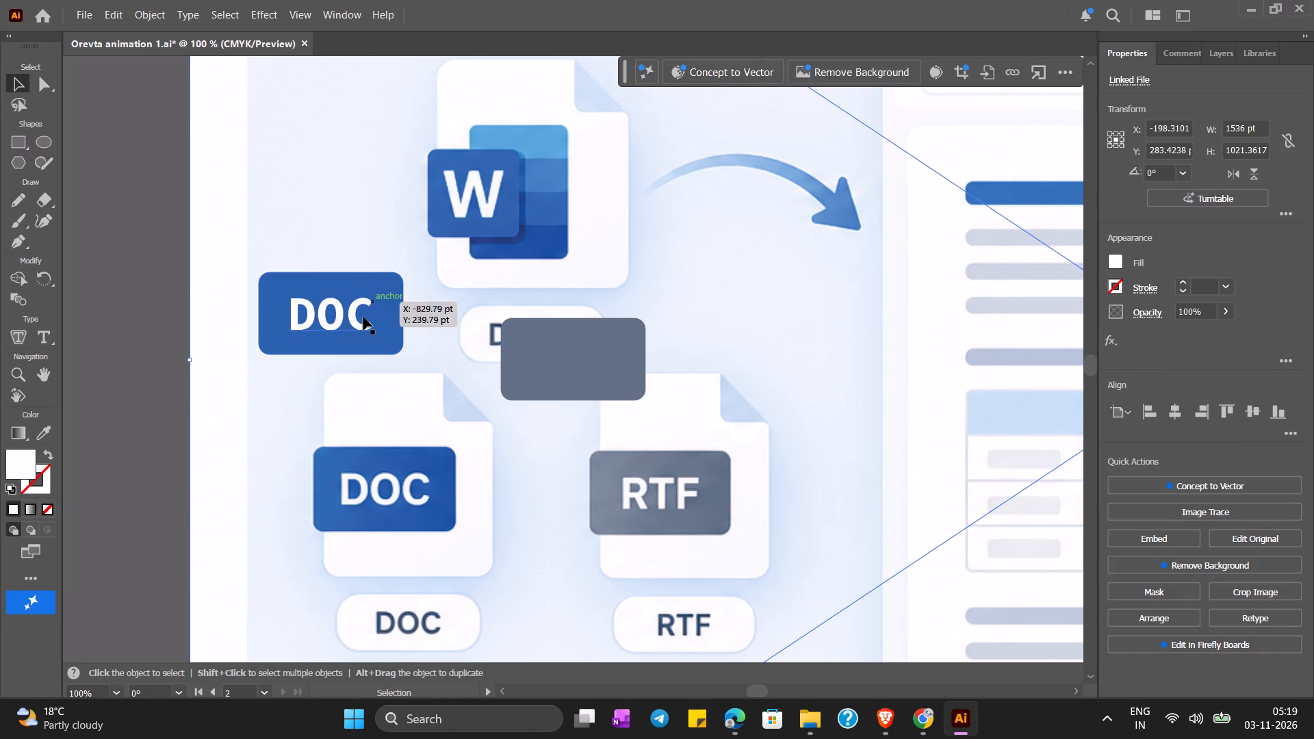
Duplicate the white DOC text and place the copy centrally on the grey rounded rectangle.
{"action": "left_click", "coordinate": [360, 320]}
{"action": "key", "text": "ctrl+c"}
{"action": "key", "text": "ctrl+v"}
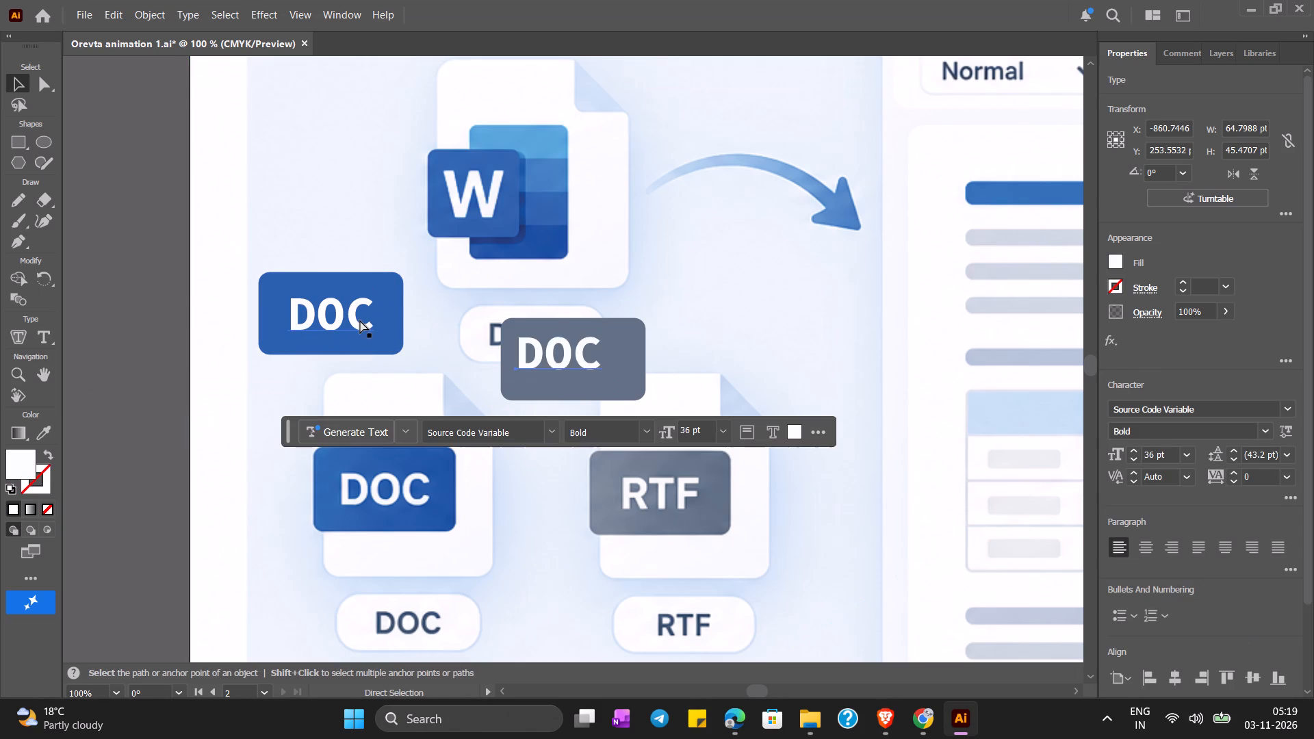
{"action": "left_click_drag", "start_coordinate": [563, 344], "coordinate": [582, 349]}
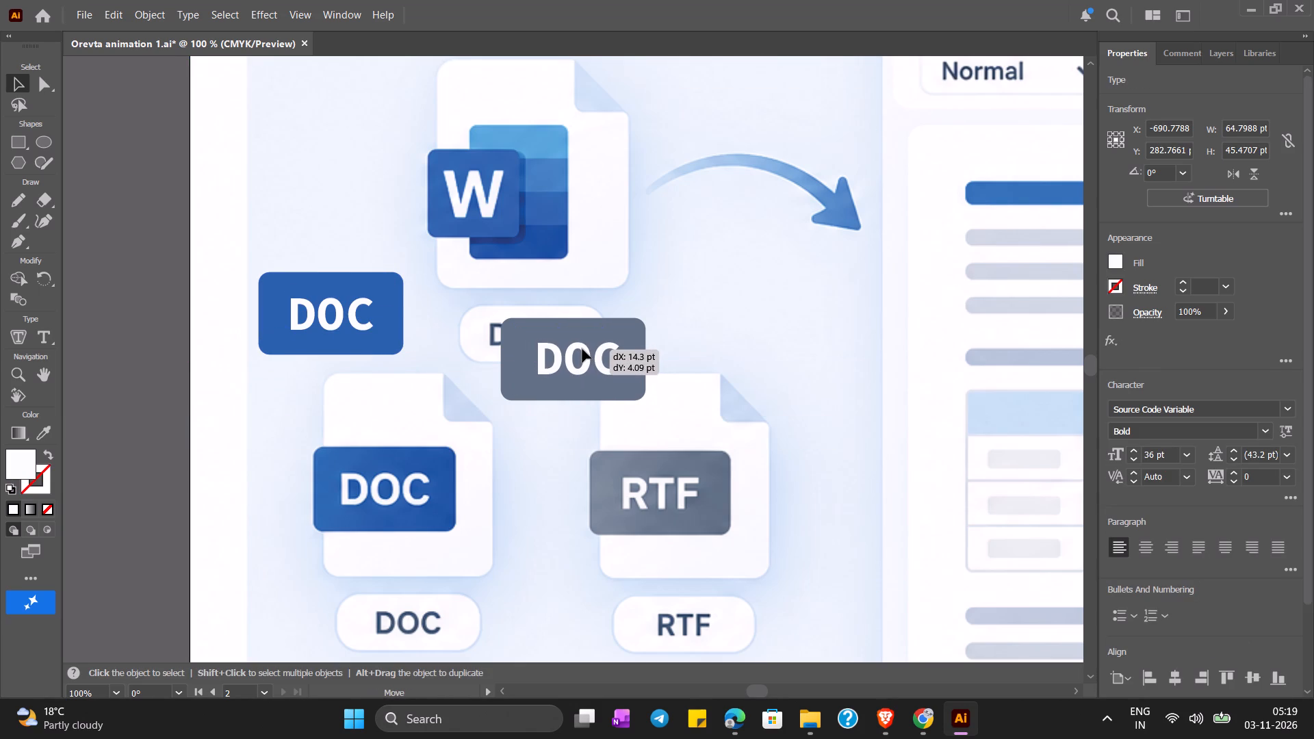
{"action": "left_click_drag", "start_coordinate": [582, 349], "coordinate": [576, 349]}
Replace the text on the grey rounded rectangle with "RTF".
{"action": "double_click", "coordinate": [576, 355]}
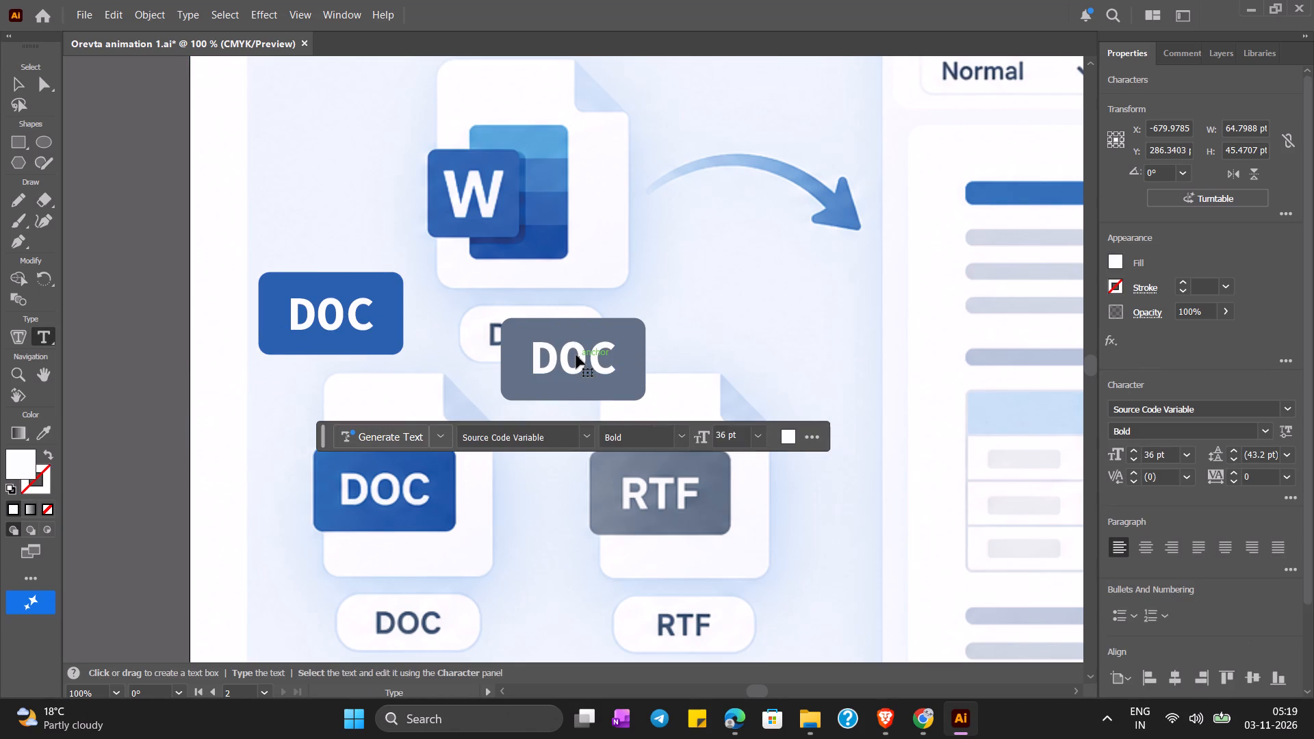
{"action": "double_click", "coordinate": [576, 355]}
{"action": "key", "text": "BackSpace"}
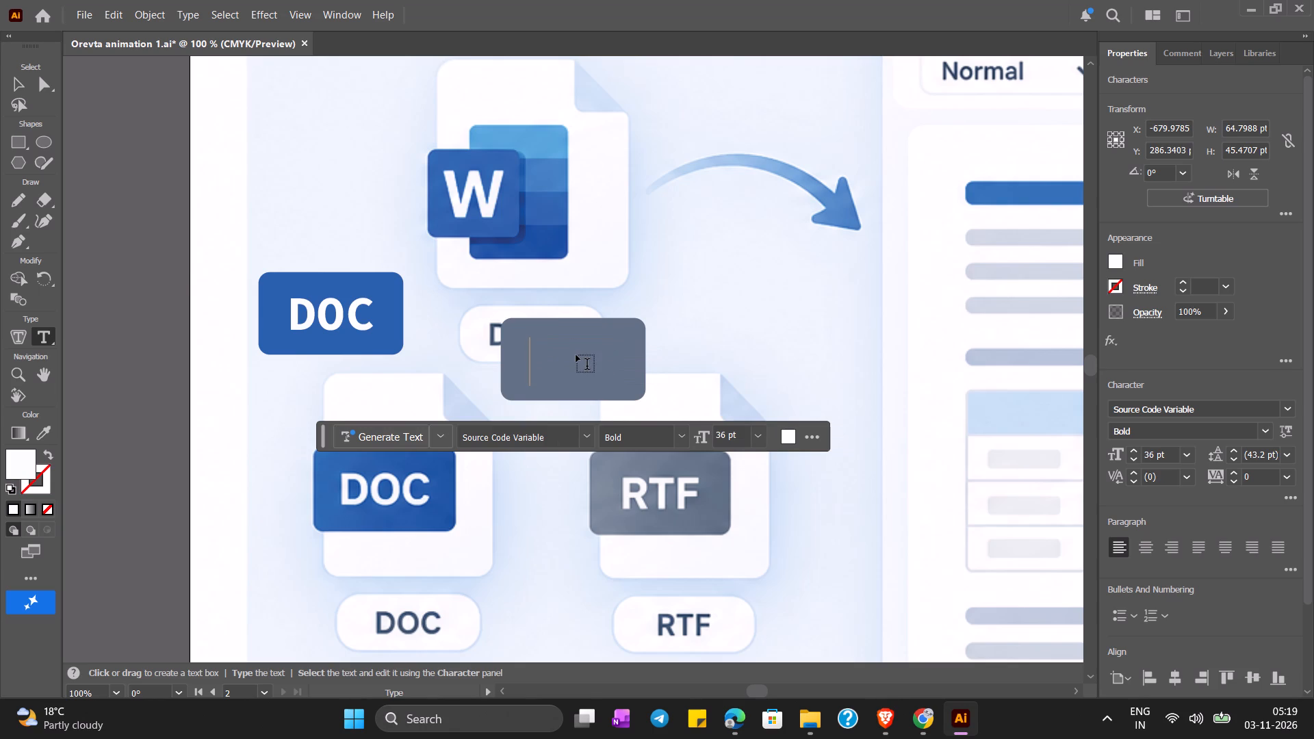
{"action": "type", "text": "RTF"}
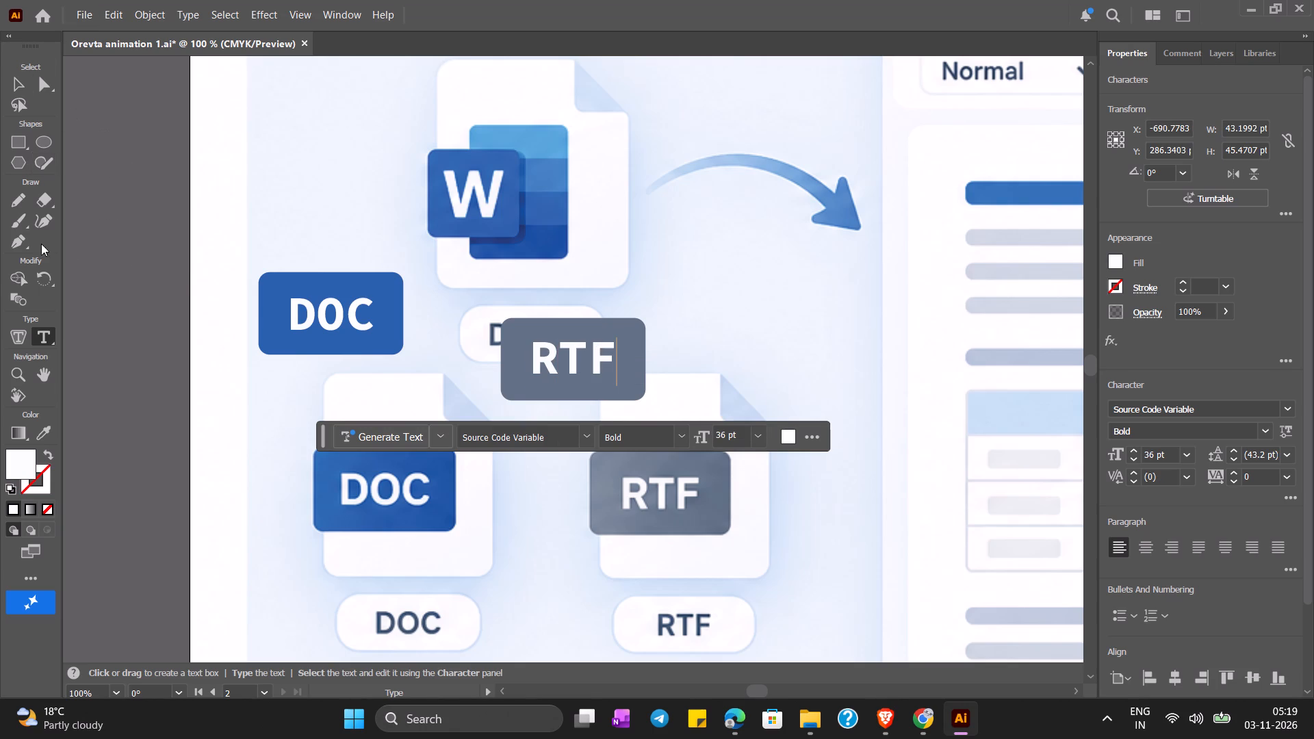
{"action": "left_click", "coordinate": [21, 83]}
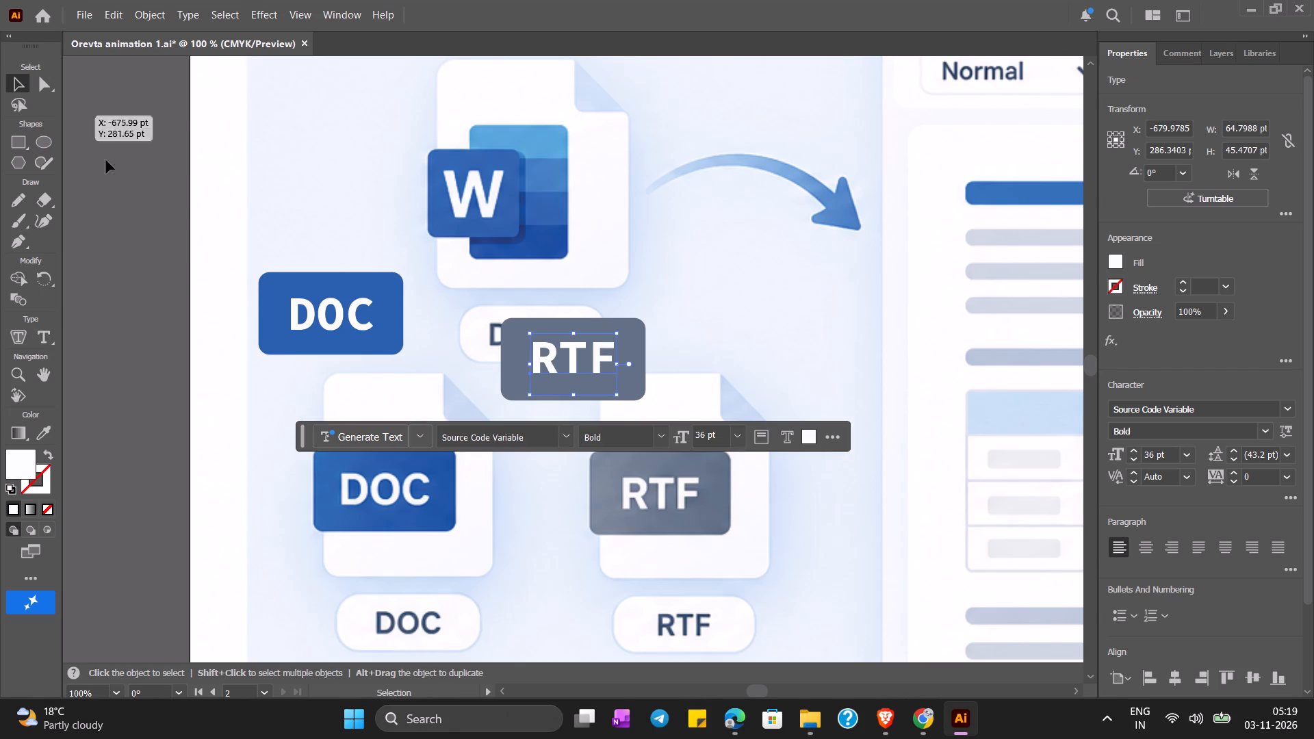
Save the document.
{"action": "key", "text": "ctrl+s"}
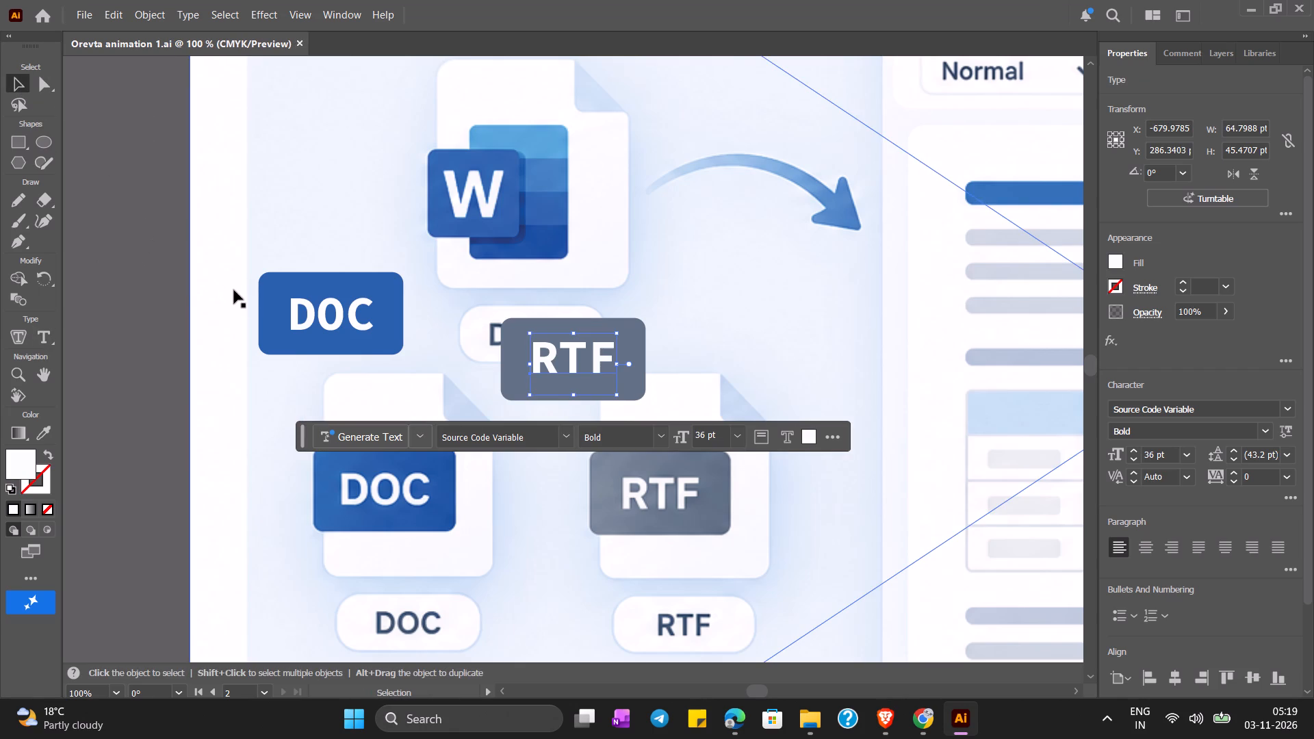
{"action": "left_click", "coordinate": [121, 268]}
{"action": "key", "text": "ctrl+s"}
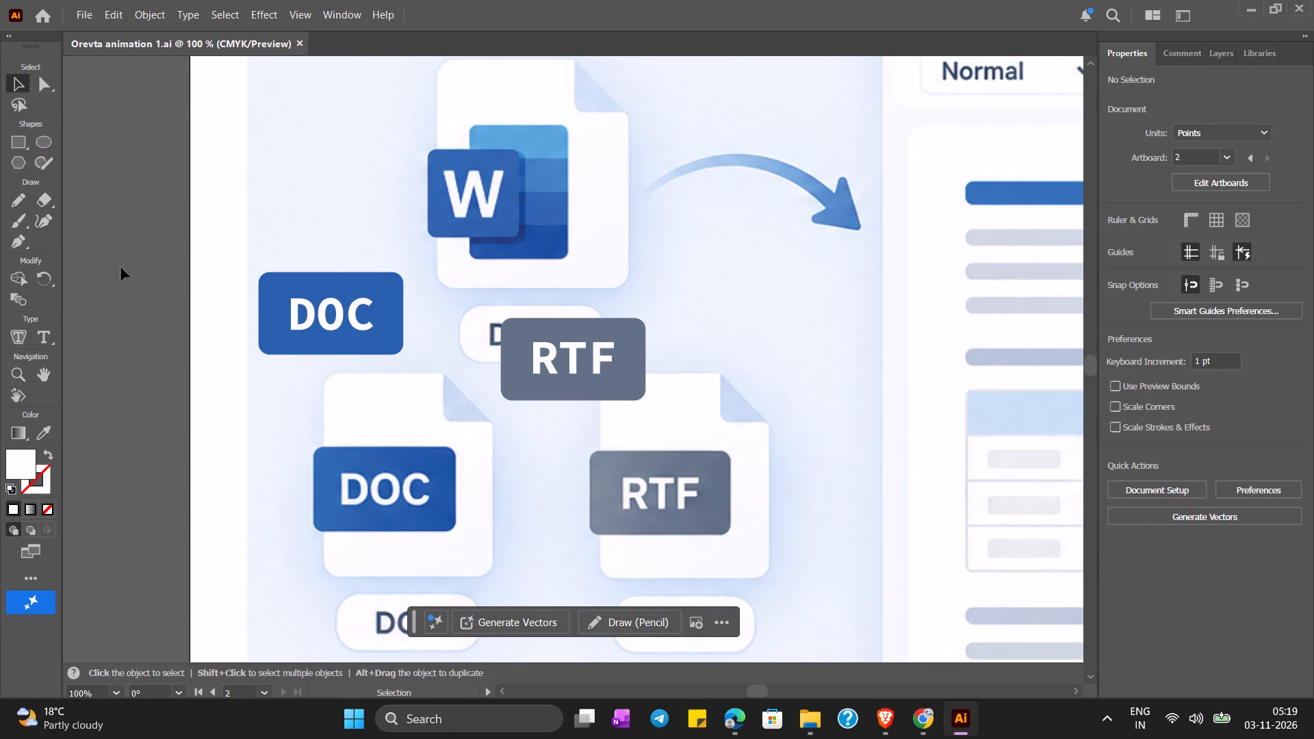
{"action": "key", "text": "ctrl+s"}
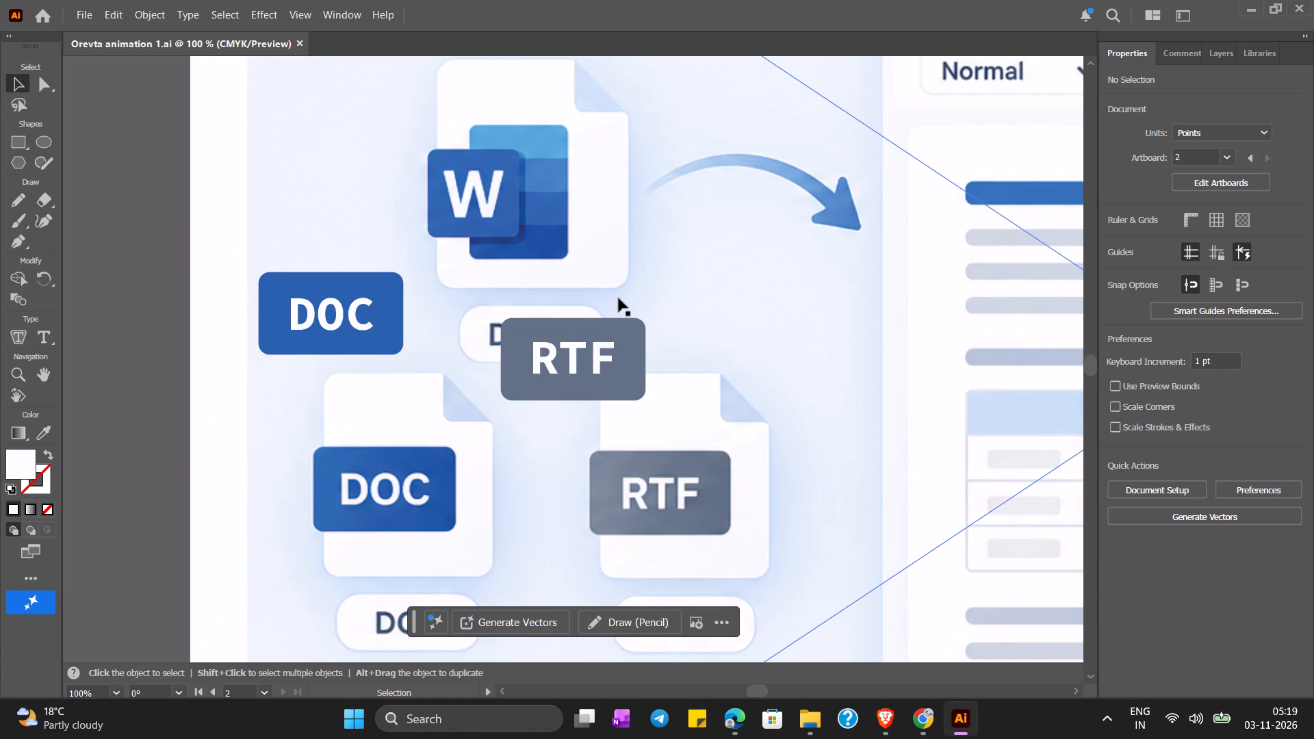
Move the linked reference illustration up the canvas, clear of the new DOC and RTF badges on Artboard 3.
{"action": "key", "text": "ctrl+minus"}
{"action": "key", "text": "ctrl+minus"}
{"action": "key", "text": "ctrl+minus"}
{"action": "scroll", "coordinate": [619, 298], "scroll_direction": "left", "scroll_amount": 2}
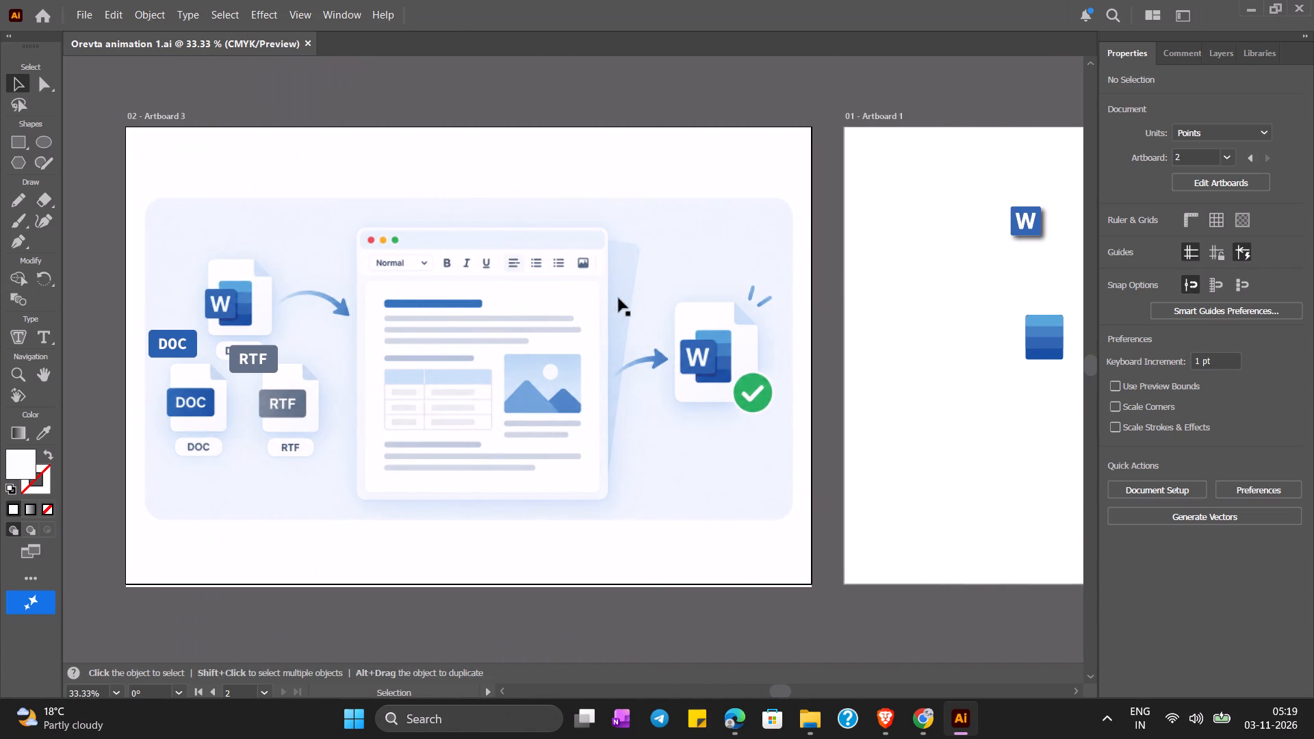
{"action": "scroll", "coordinate": [619, 298], "scroll_direction": "left", "scroll_amount": 1}
{"action": "left_click_drag", "start_coordinate": [465, 372], "coordinate": [409, 170]}
{"action": "left_click_drag", "start_coordinate": [409, 317], "coordinate": [404, 252]}
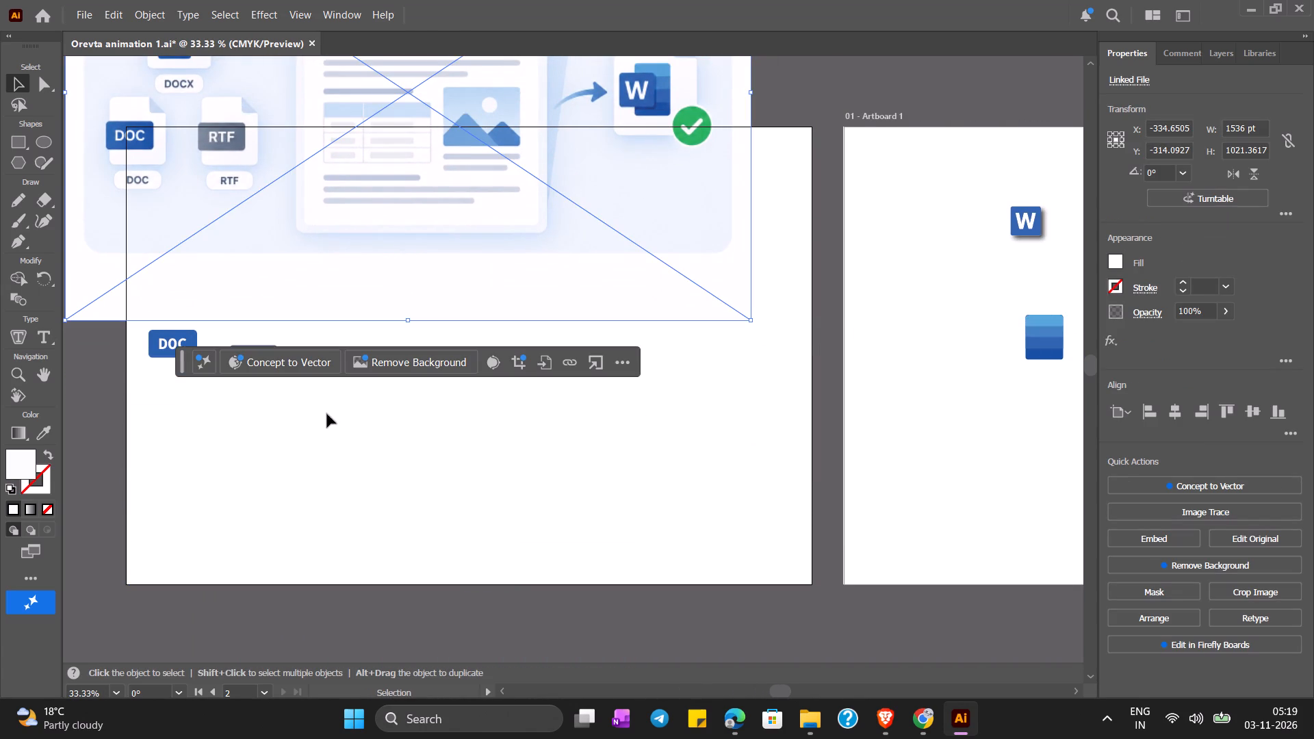
Group the RTF text with its grey rounded rectangle, and group the DOC text with its blue rounded rectangle.
{"action": "left_click_drag", "start_coordinate": [327, 414], "coordinate": [299, 406]}
{"action": "left_click_drag", "start_coordinate": [264, 388], "coordinate": [250, 339]}
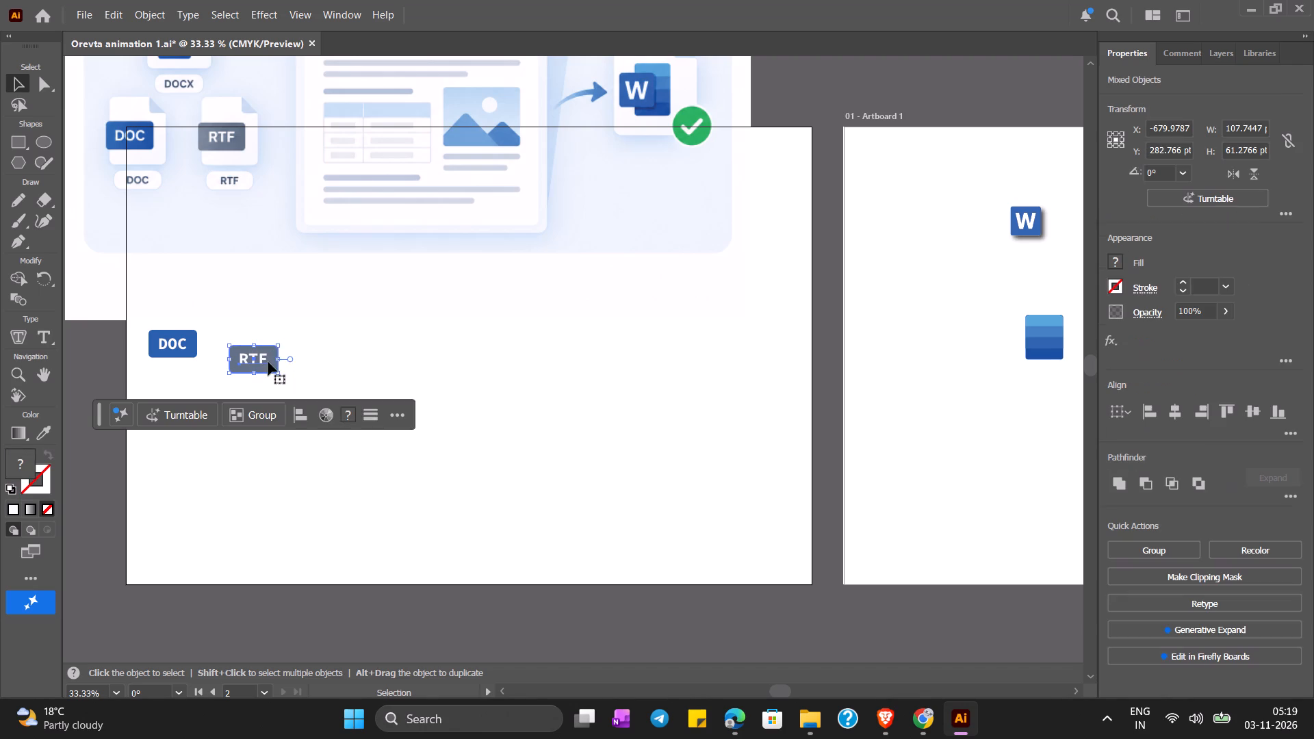
{"action": "right_click", "coordinate": [268, 361]}
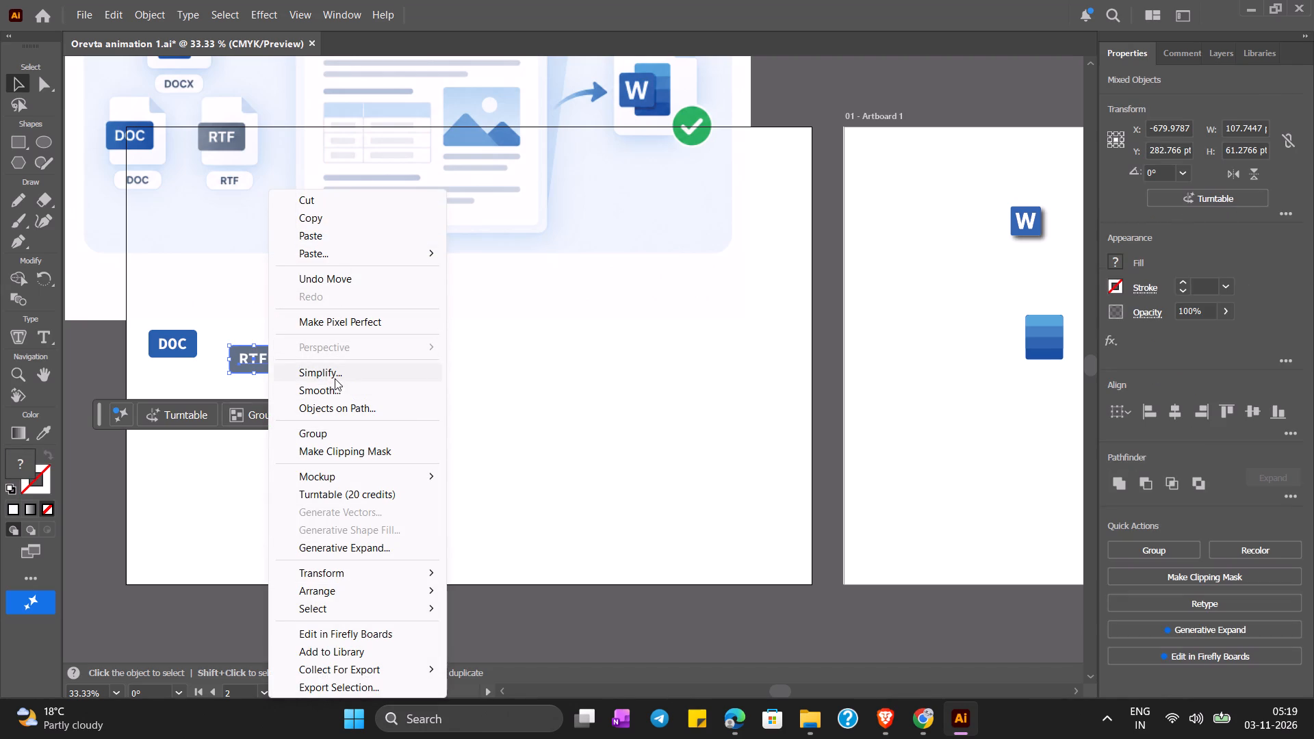
{"action": "left_click", "coordinate": [331, 437]}
{"action": "left_click", "coordinate": [194, 371]}
{"action": "left_click_drag", "start_coordinate": [194, 368], "coordinate": [166, 324]}
{"action": "right_click", "coordinate": [182, 341]}
{"action": "left_click", "coordinate": [240, 430]}
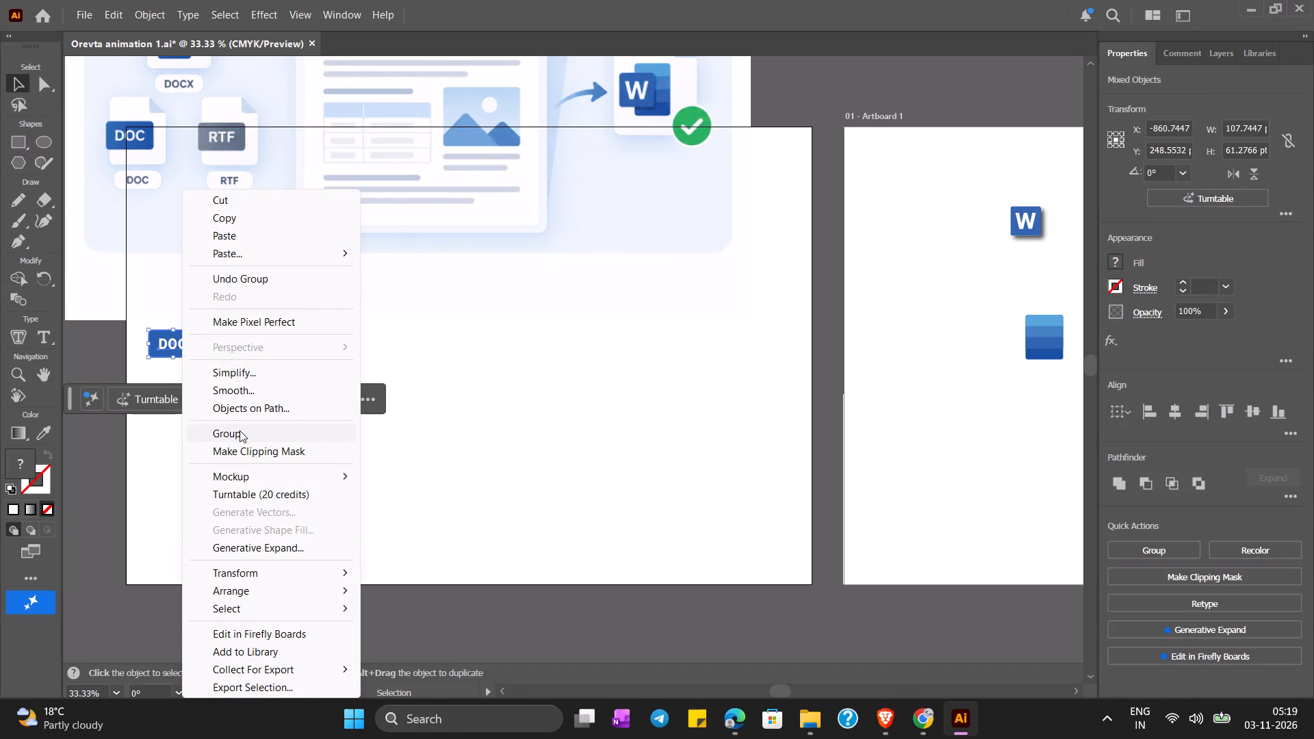
{"action": "left_click", "coordinate": [367, 473]}
Move the RTF and DOC badge groups from Artboard 3 onto Artboard 1, placing DOC below RTF.
{"action": "left_click_drag", "start_coordinate": [256, 361], "coordinate": [782, 367]}
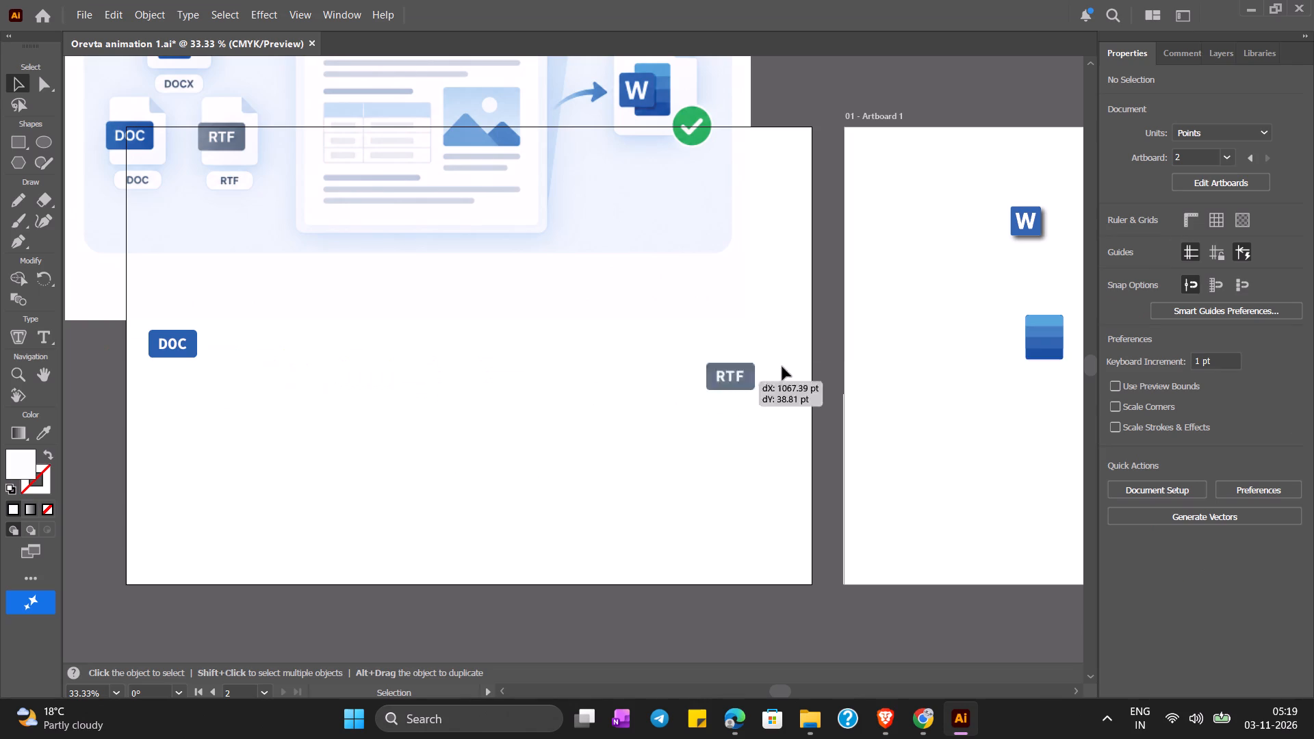
{"action": "left_click_drag", "start_coordinate": [782, 367], "coordinate": [895, 187]}
{"action": "left_click_drag", "start_coordinate": [169, 347], "coordinate": [328, 390]}
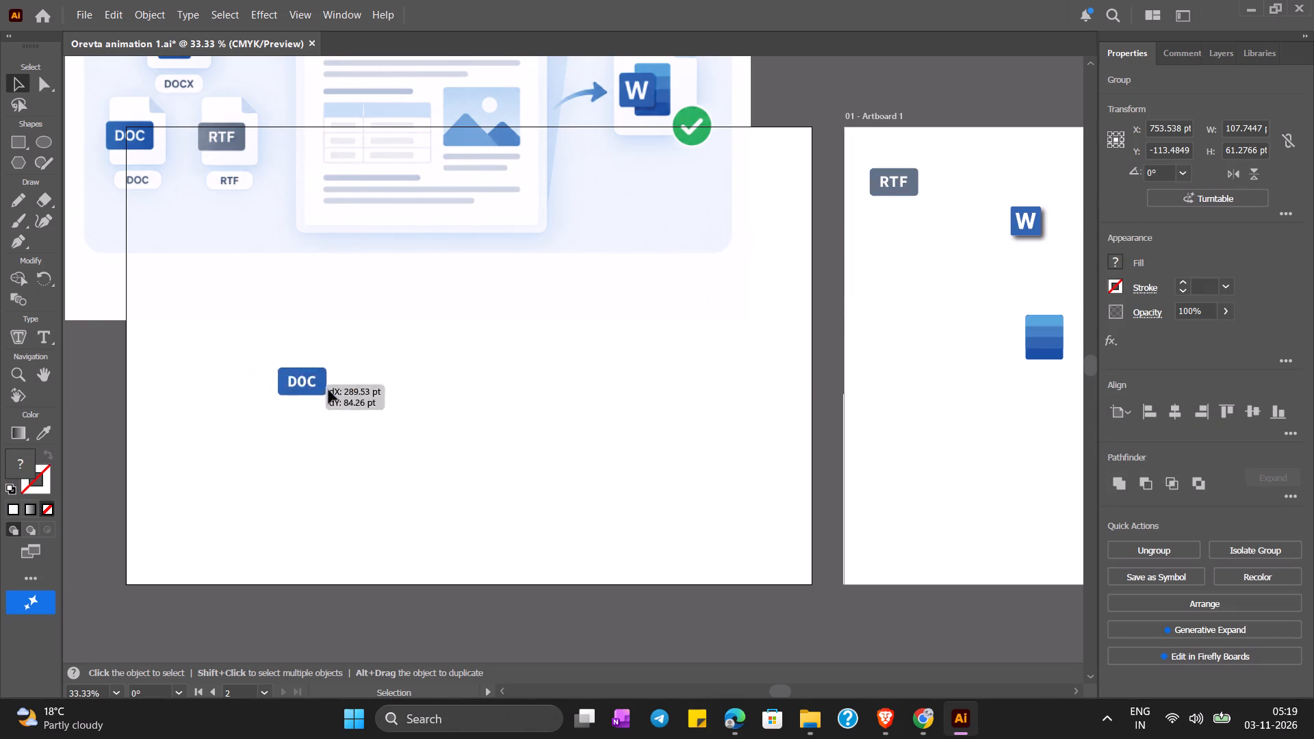
{"action": "left_click_drag", "start_coordinate": [328, 390], "coordinate": [890, 275]}
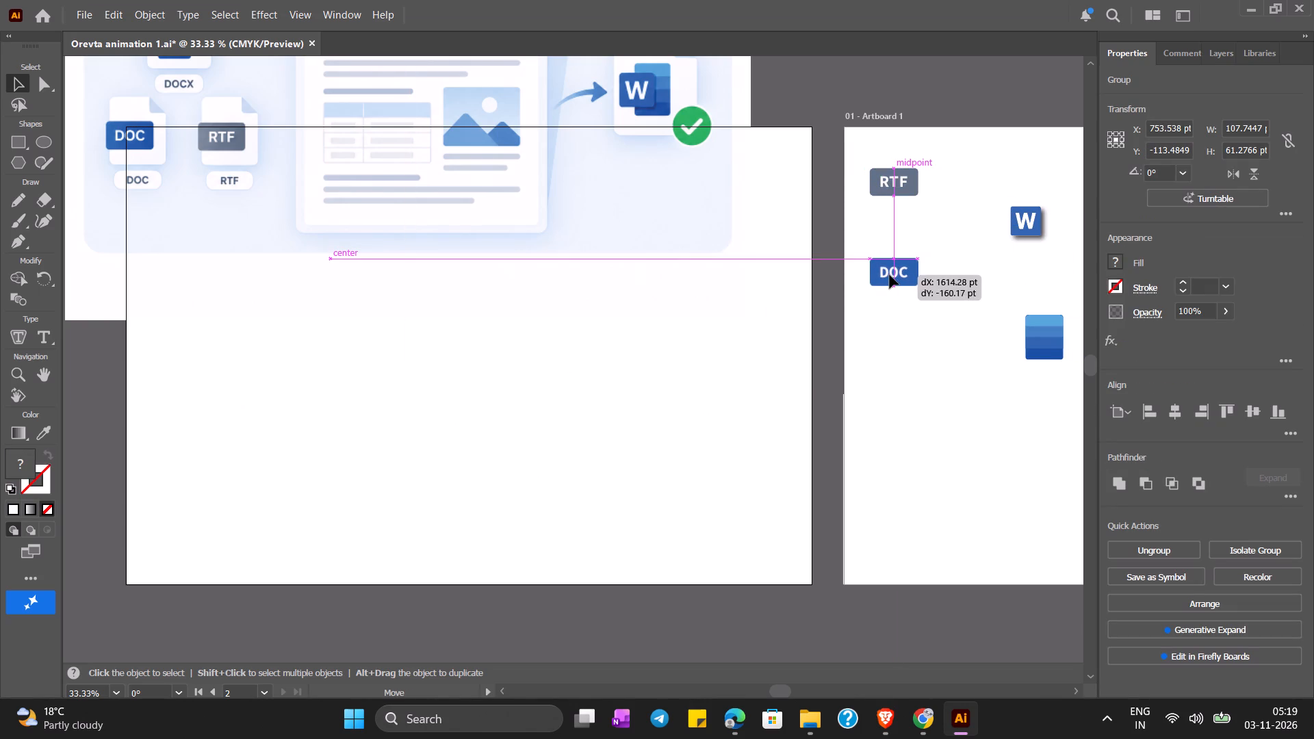
{"action": "left_click_drag", "start_coordinate": [890, 275], "coordinate": [893, 272]}
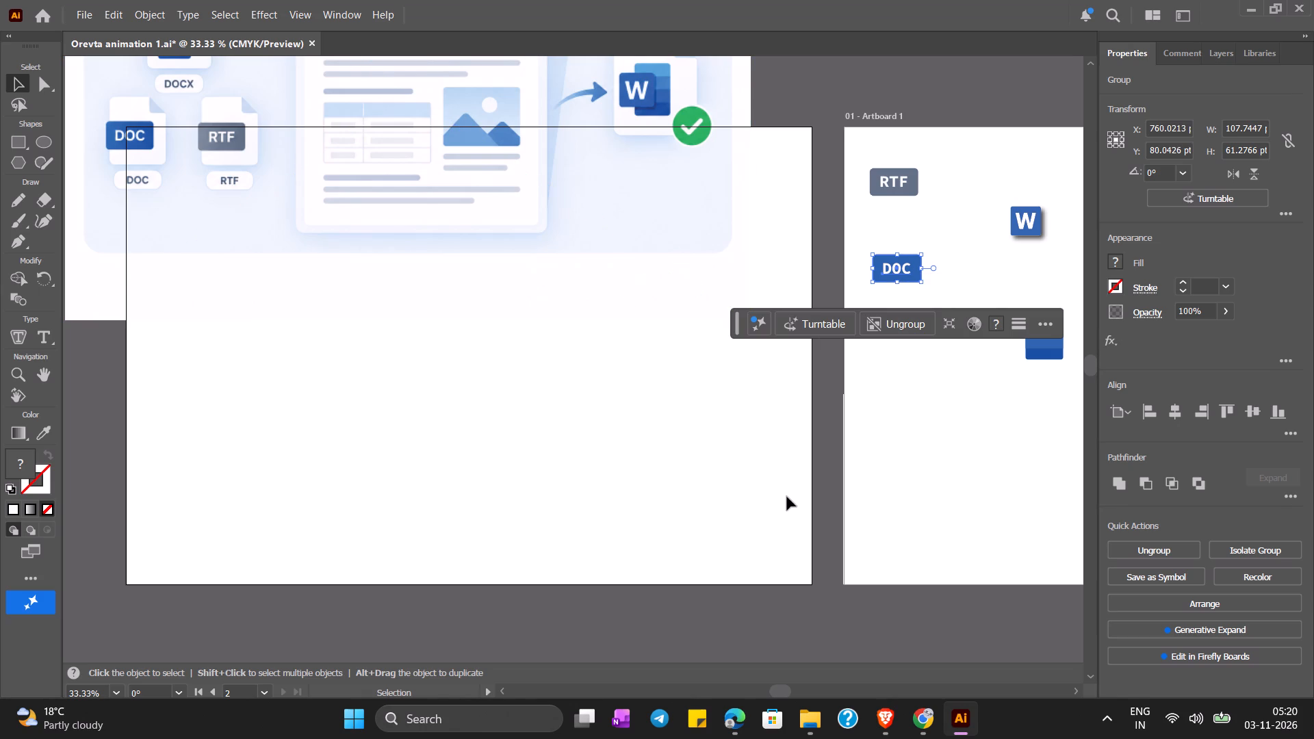
Move the linked reference illustration back down so it aligns with Artboard 3.
{"action": "left_click_drag", "start_coordinate": [517, 247], "coordinate": [558, 549]}
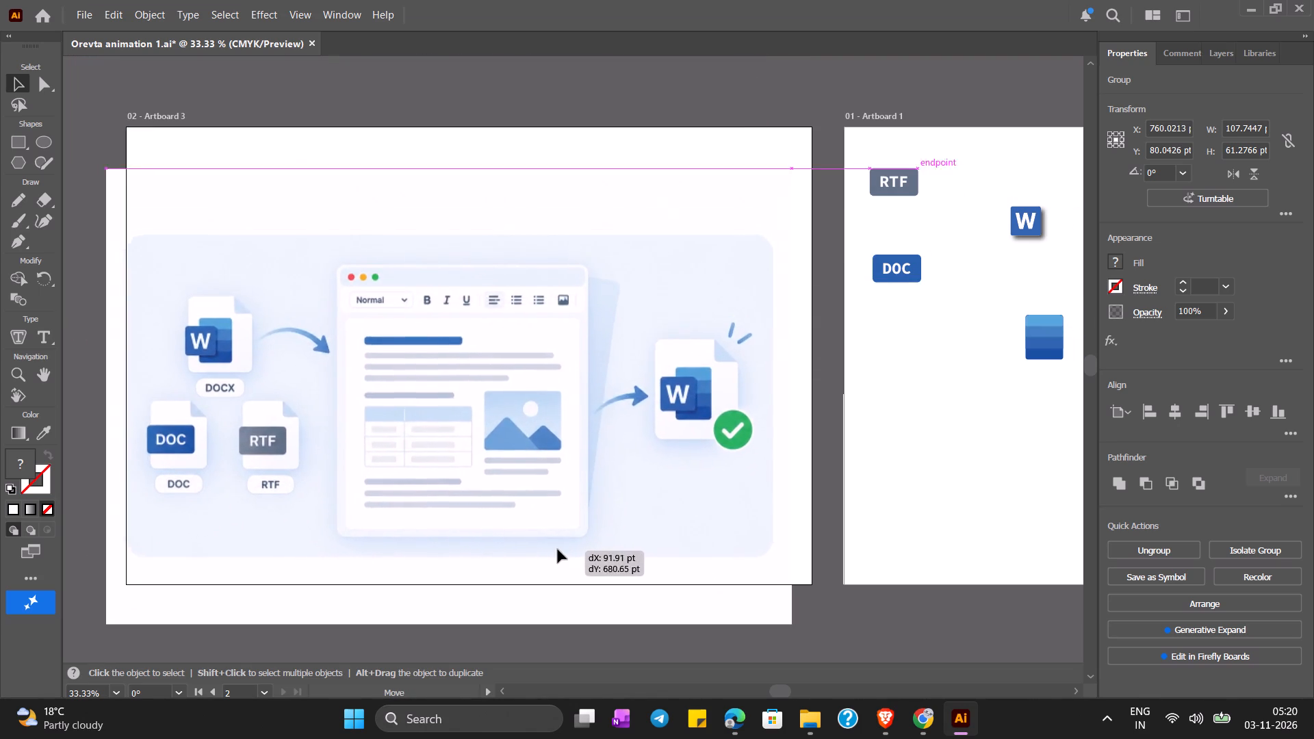
{"action": "left_click_drag", "start_coordinate": [558, 549], "coordinate": [585, 483]}
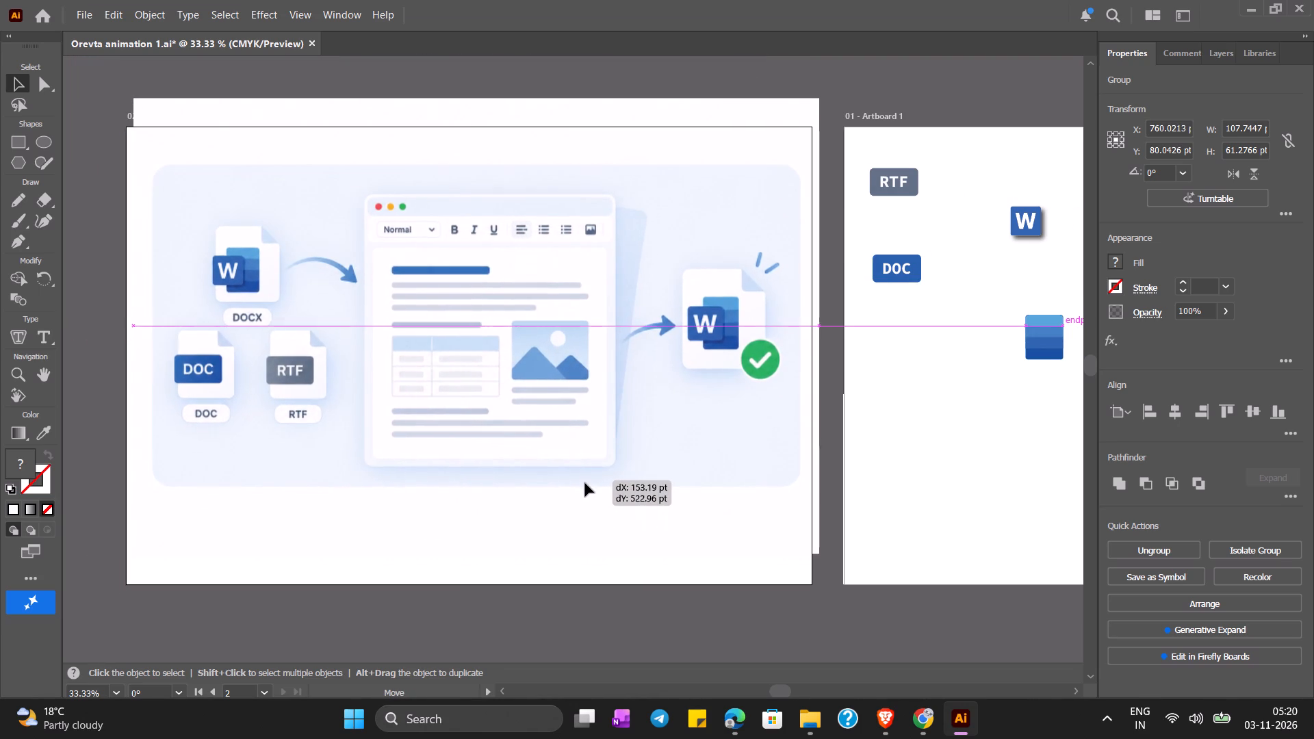
{"action": "left_click_drag", "start_coordinate": [585, 483], "coordinate": [580, 512]}
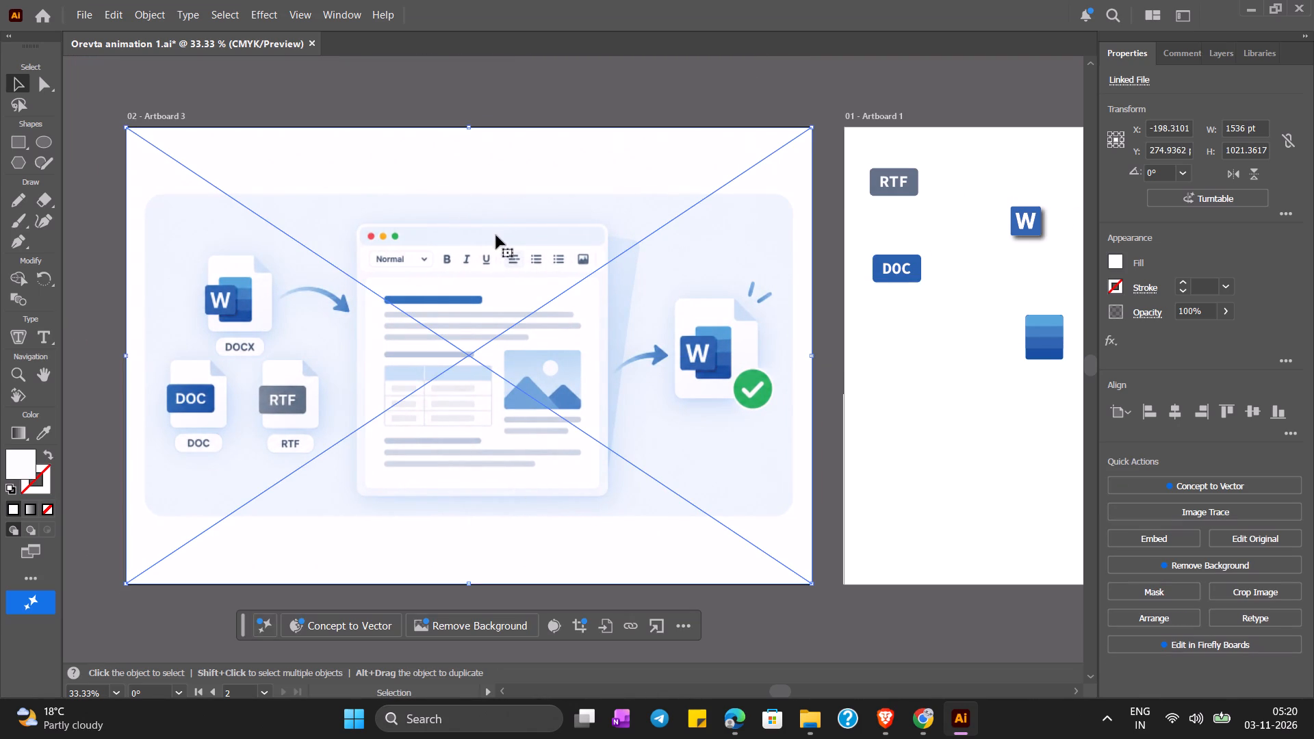
Draw a white rounded rectangle about 557 × 609 pt covering the document window in the reference illustration.
{"action": "key", "text": "ctrl+plus"}
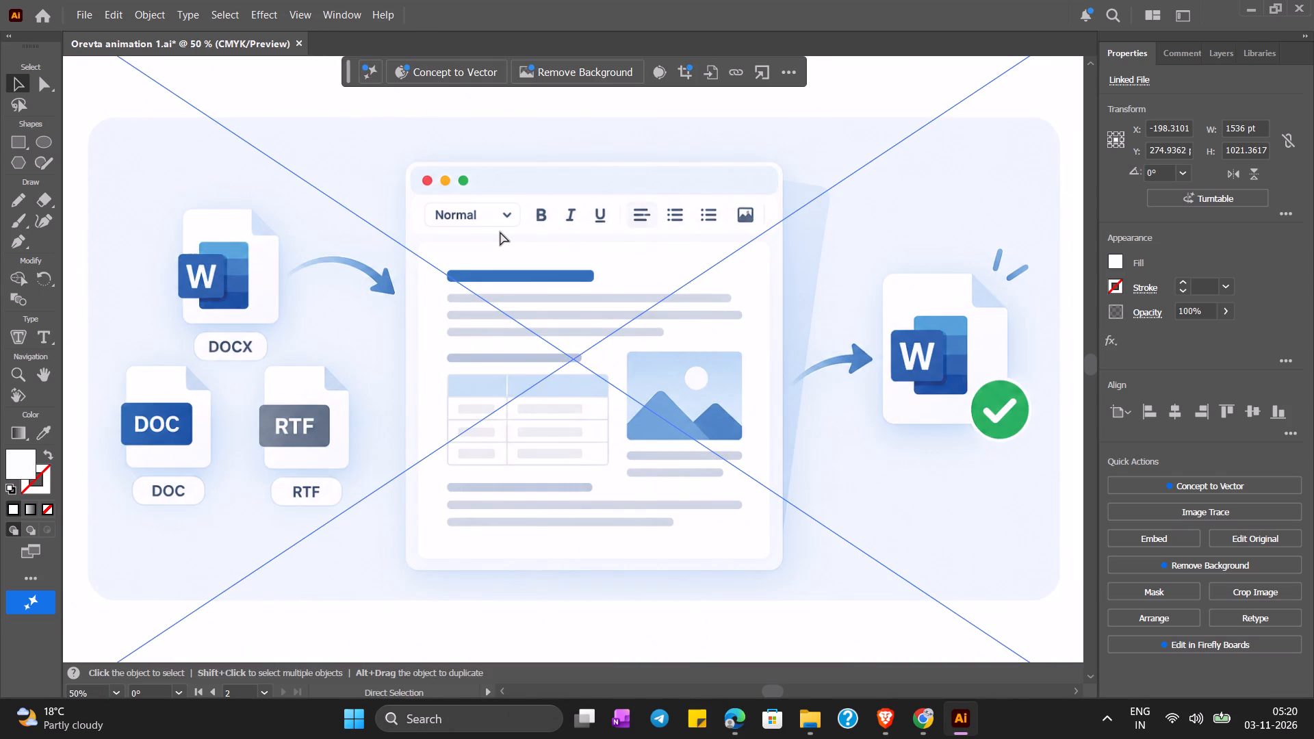
{"action": "scroll", "coordinate": [639, 133], "scroll_direction": "left", "scroll_amount": 2}
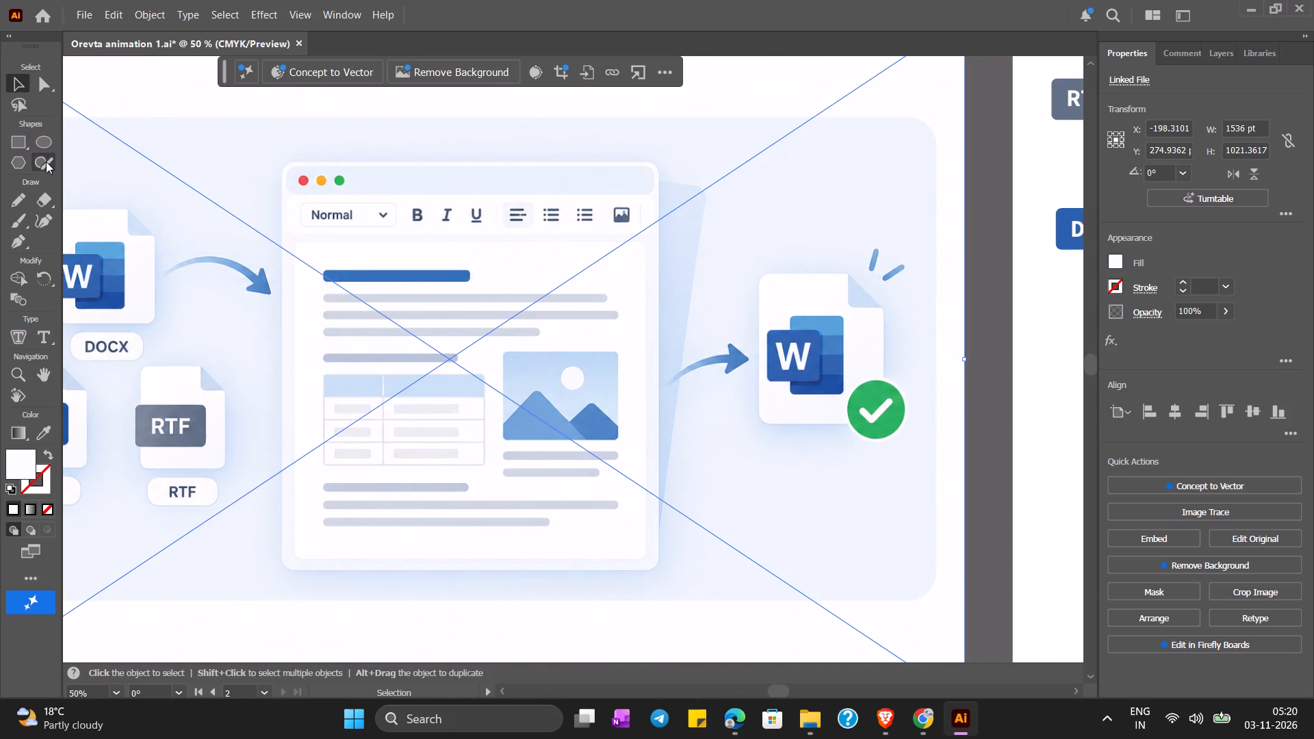
{"action": "left_click", "coordinate": [34, 581]}
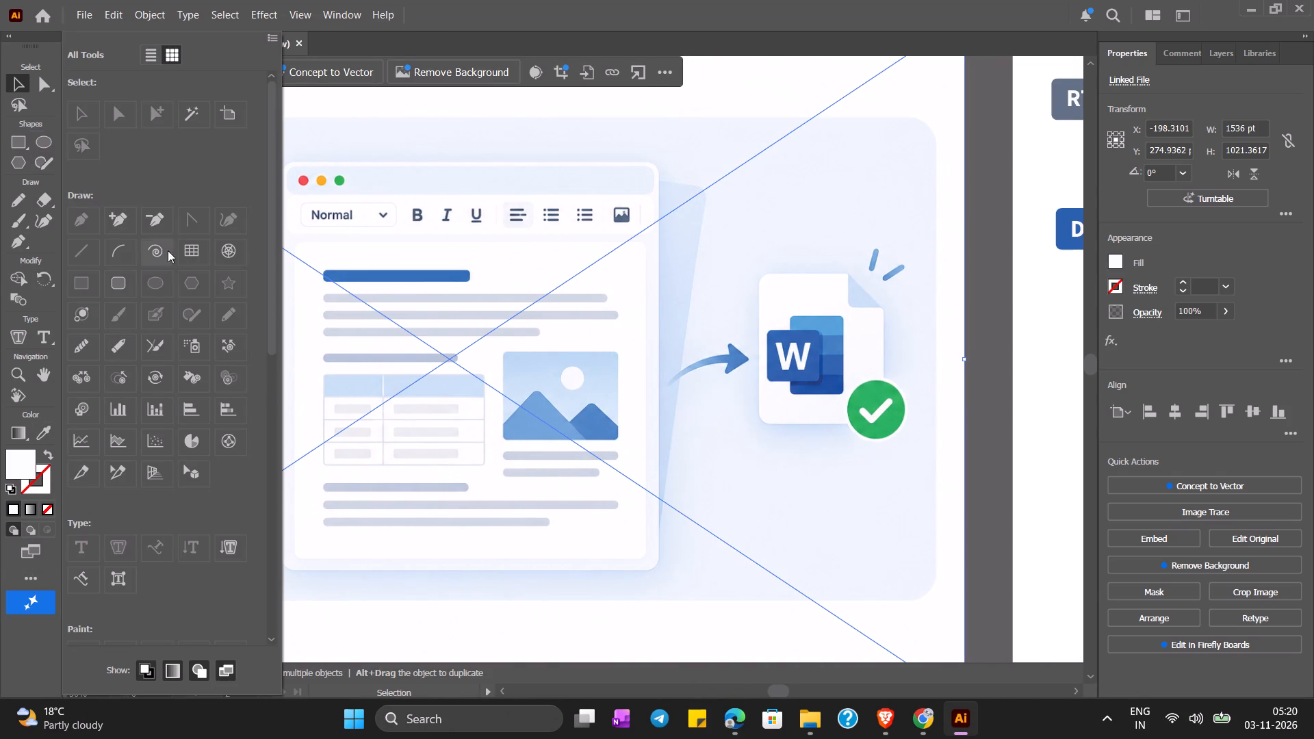
{"action": "left_click", "coordinate": [126, 291]}
{"action": "left_click", "coordinate": [493, 176]}
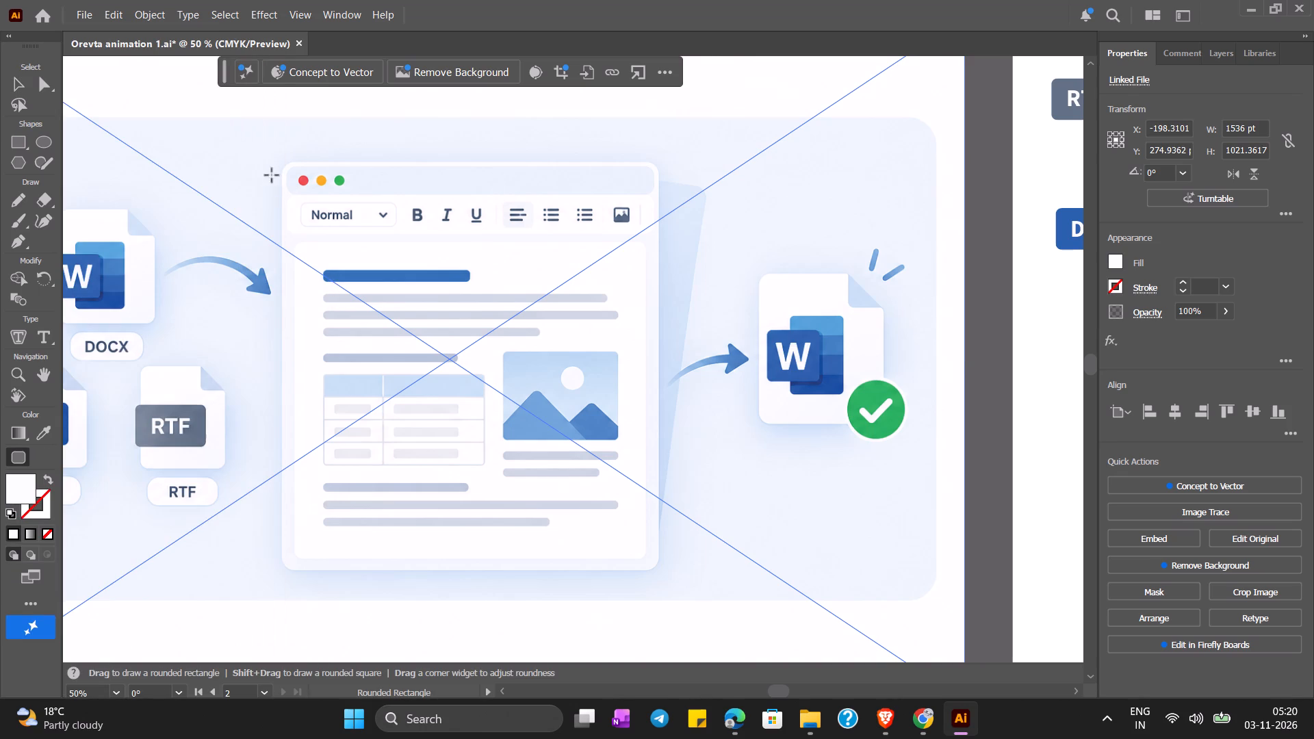
{"action": "left_click_drag", "start_coordinate": [294, 162], "coordinate": [650, 526]}
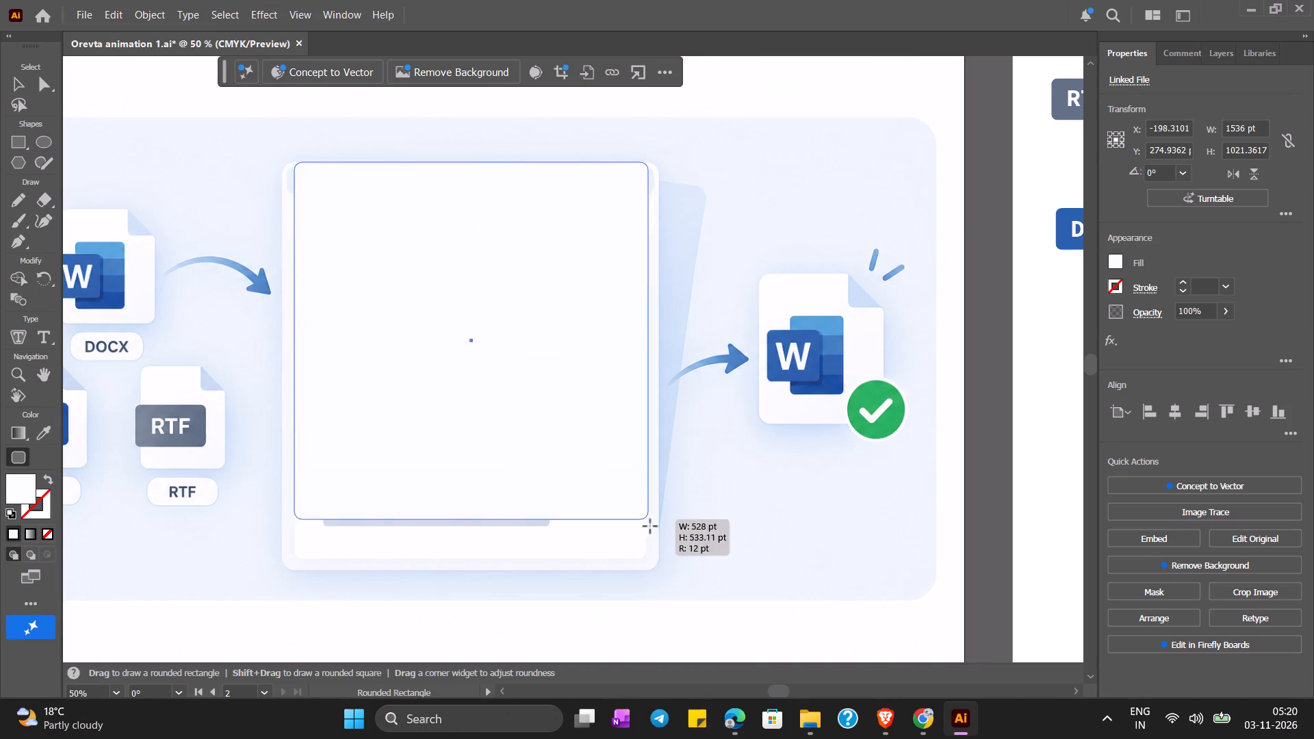
{"action": "left_click_drag", "start_coordinate": [650, 526], "coordinate": [656, 570]}
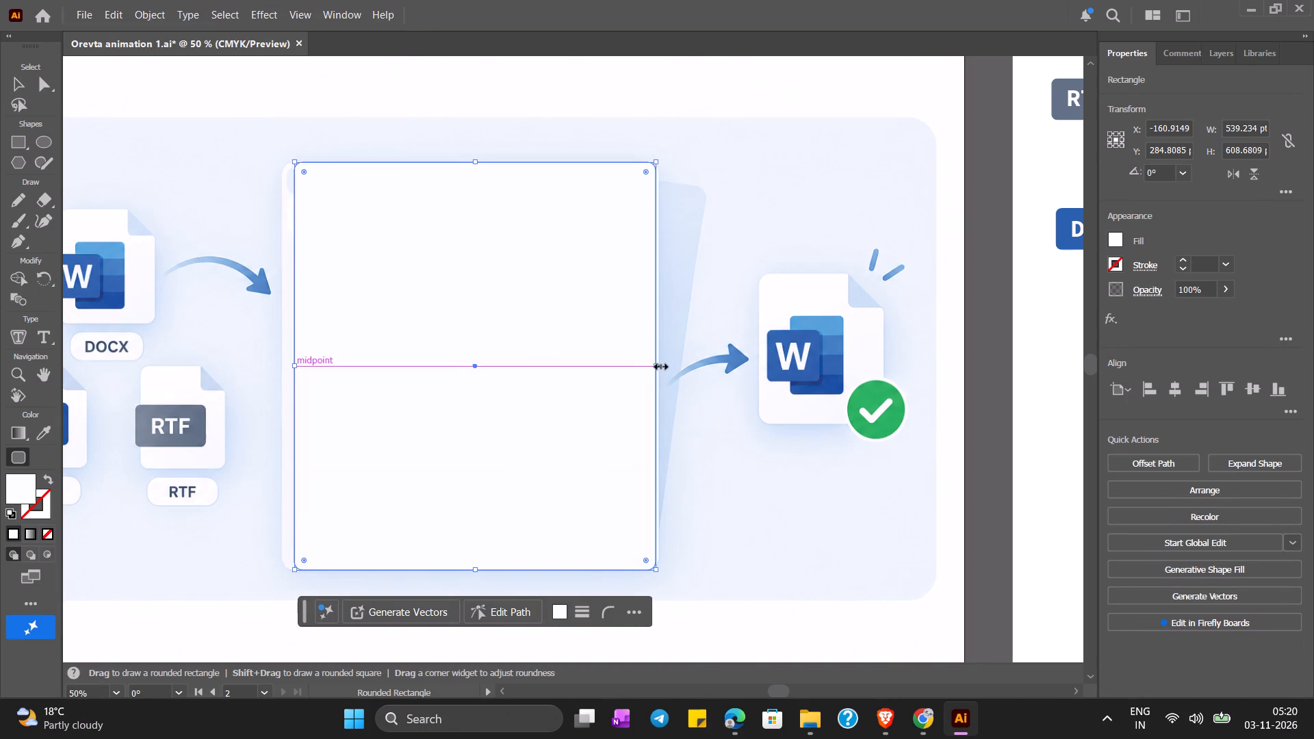
{"action": "left_click", "coordinate": [659, 365]}
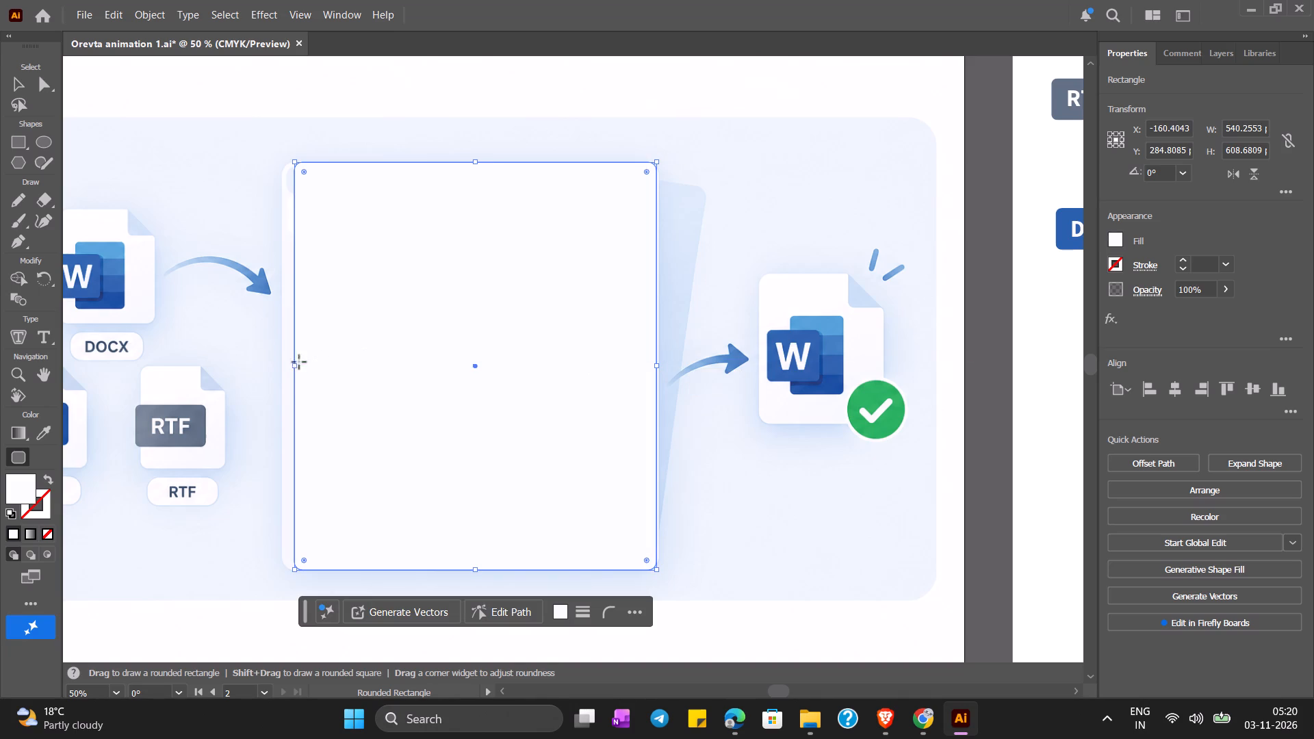
{"action": "left_click", "coordinate": [296, 365]}
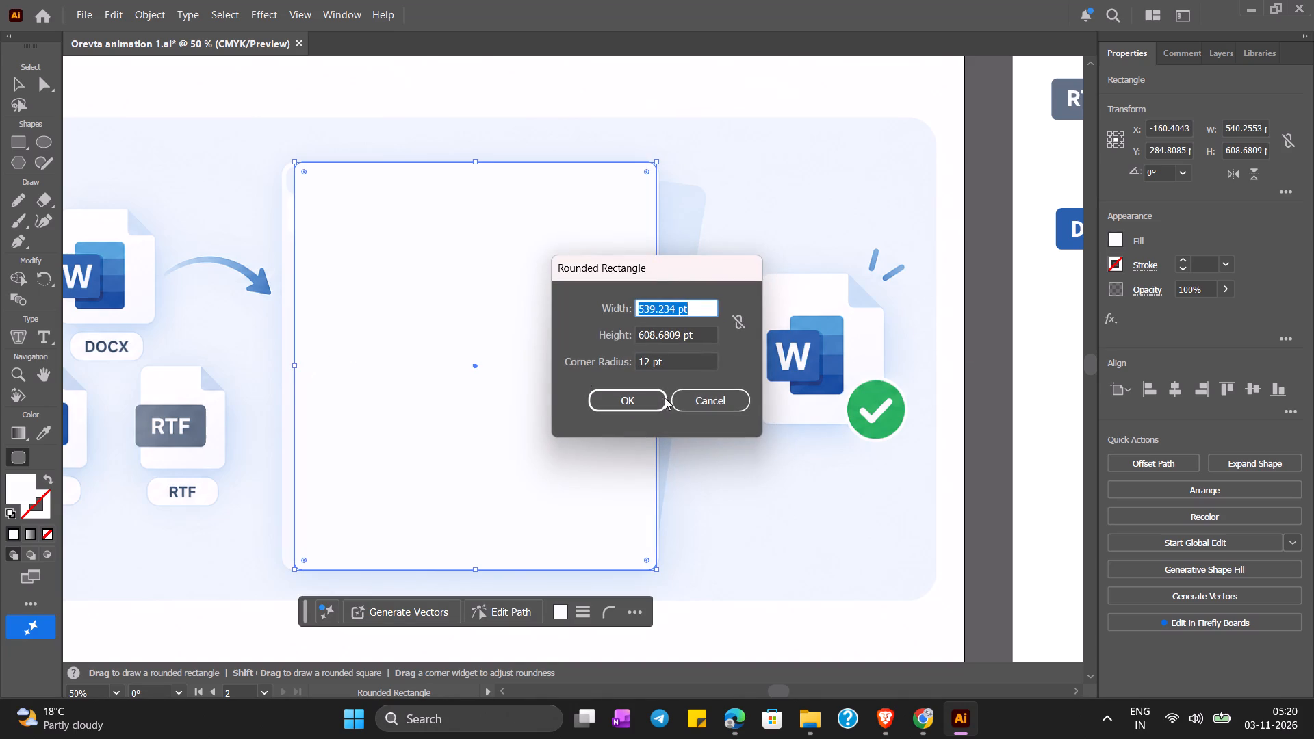
{"action": "left_click", "coordinate": [725, 397]}
{"action": "left_click_drag", "start_coordinate": [294, 364], "coordinate": [281, 365]}
{"action": "key", "text": "ctrl+z"}
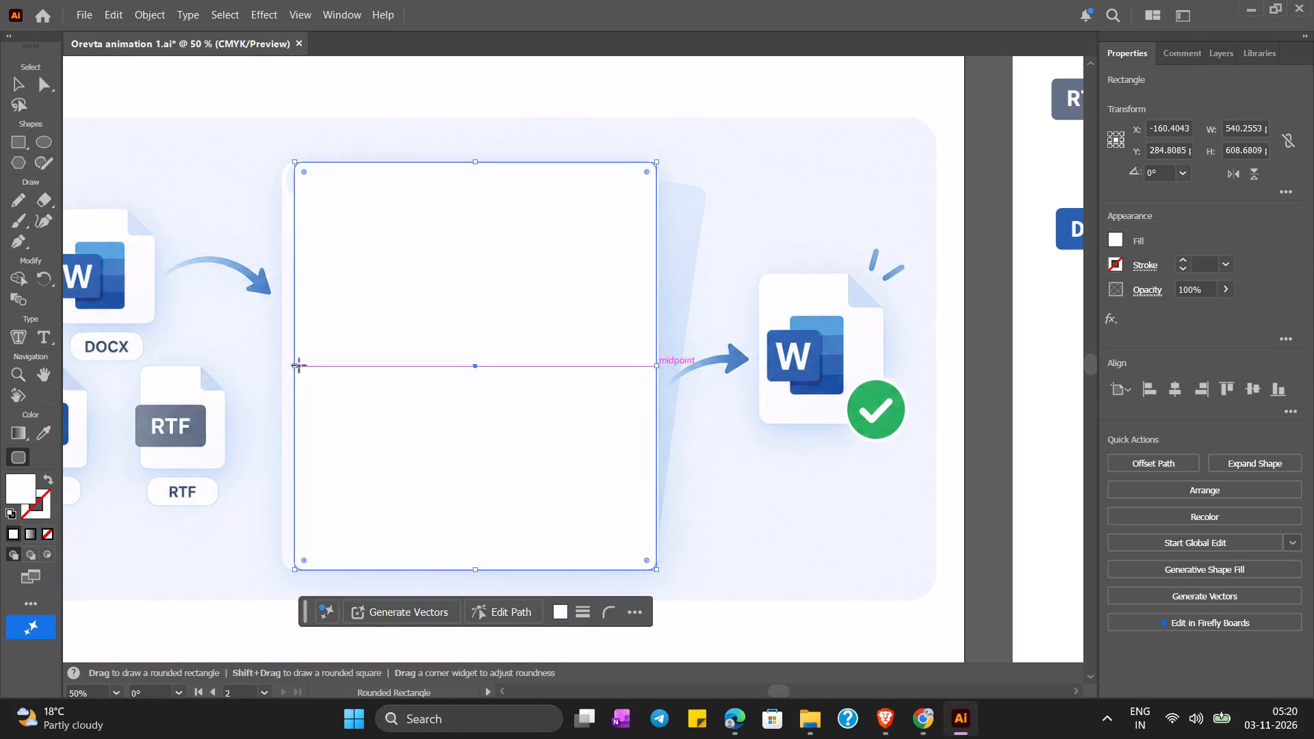
{"action": "left_click_drag", "start_coordinate": [295, 365], "coordinate": [283, 366]}
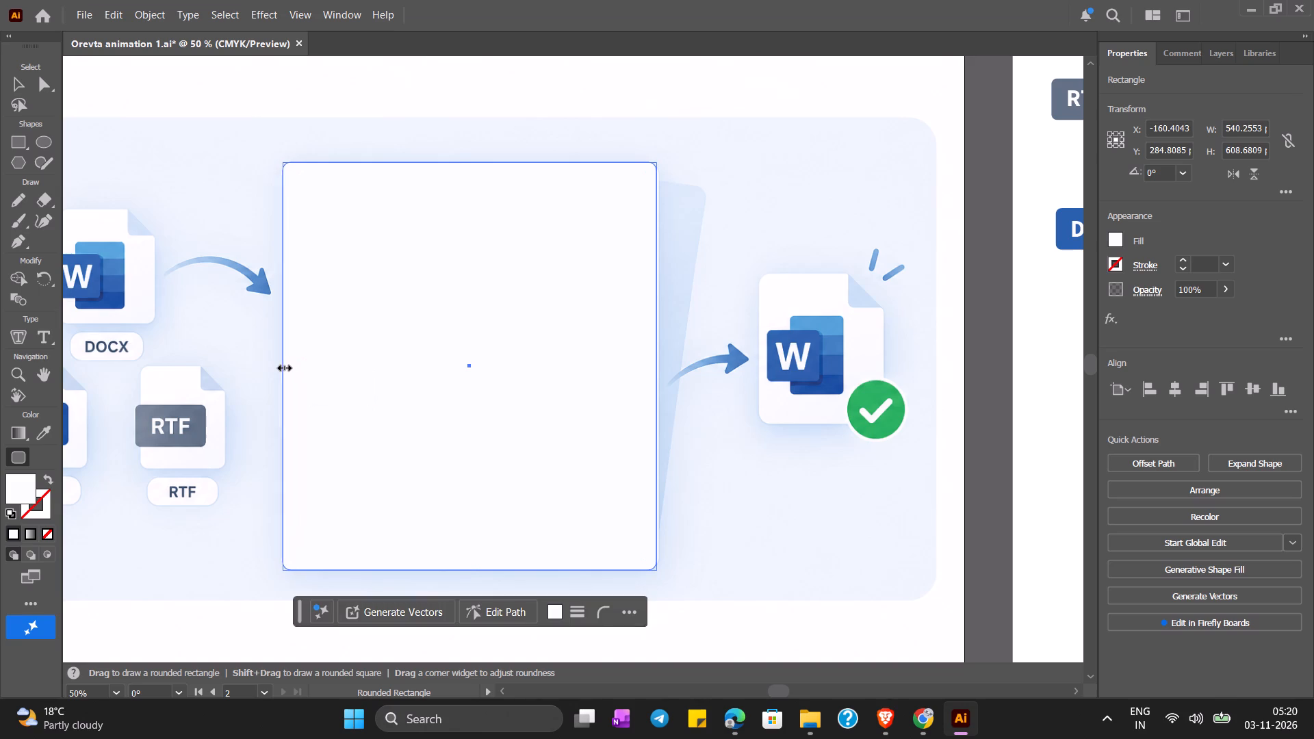
Increase the corner rounding of the large white rectangle to match the document window's corners.
{"action": "left_click_drag", "start_coordinate": [293, 172], "coordinate": [296, 183]}
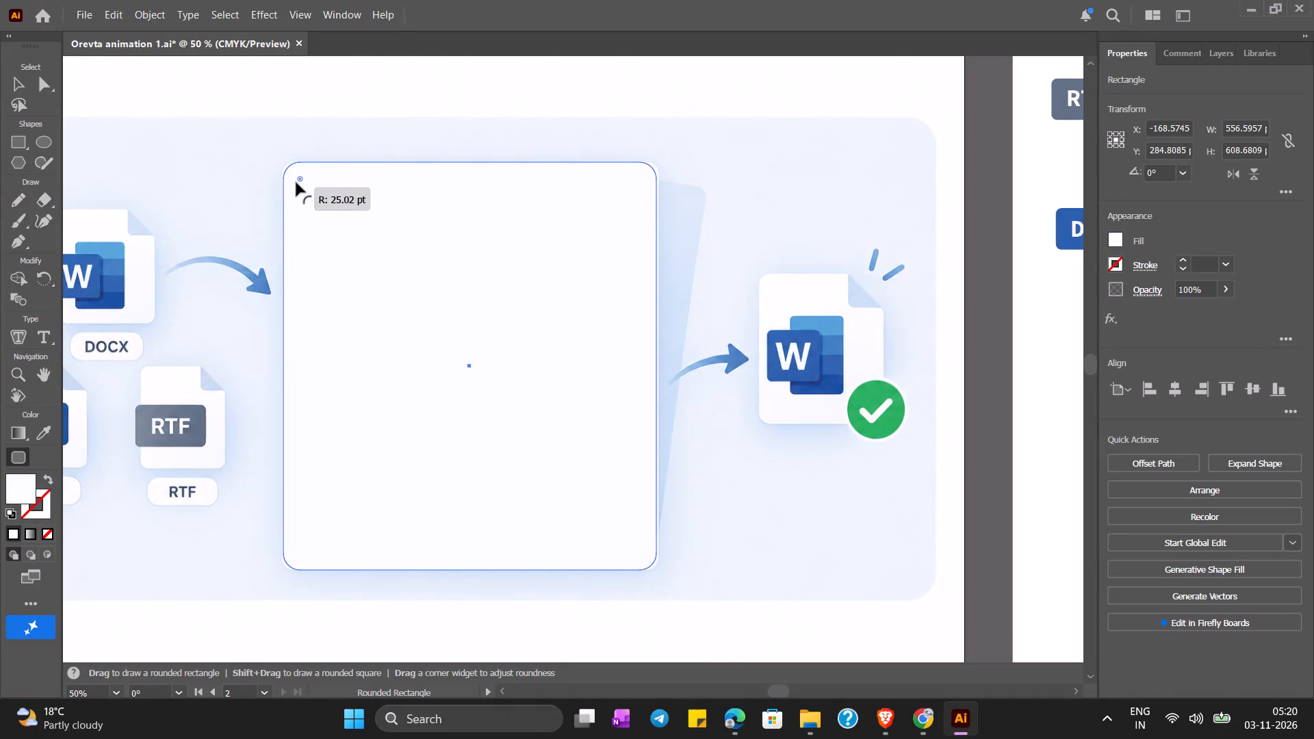
{"action": "left_click_drag", "start_coordinate": [296, 183], "coordinate": [292, 180]}
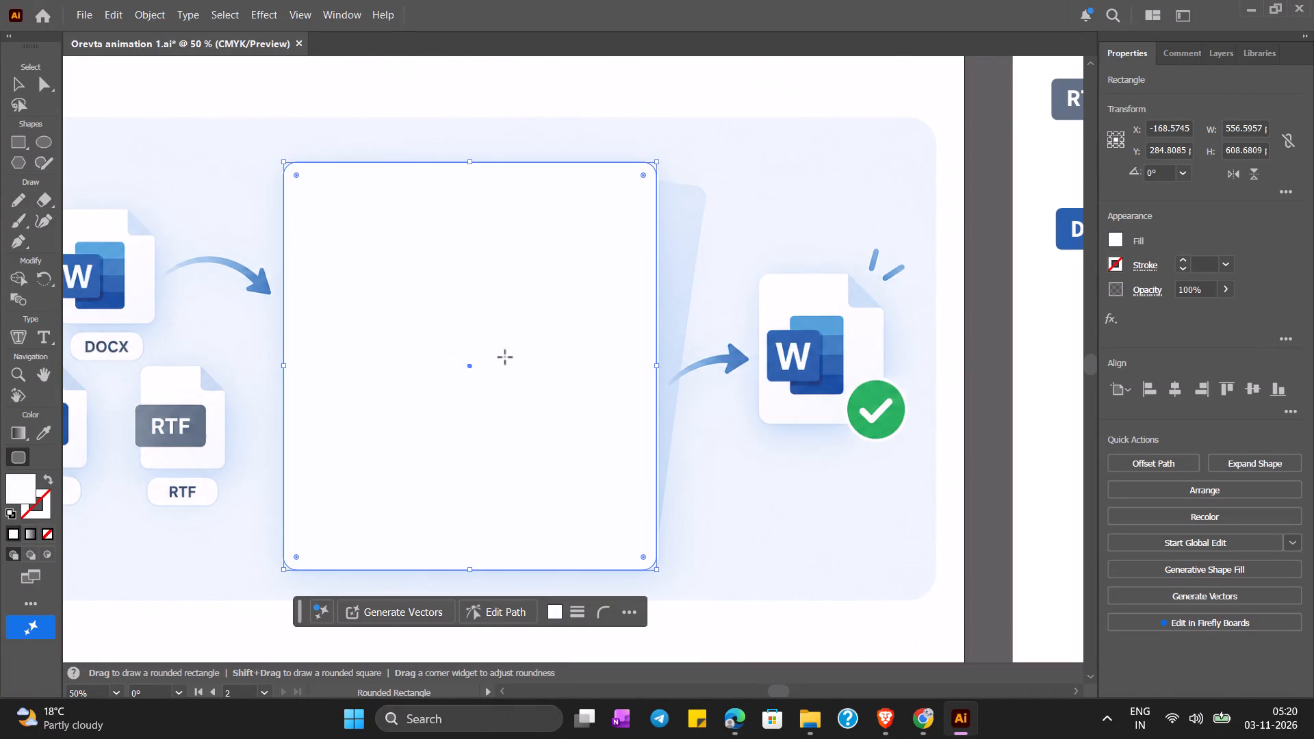
Move the large white rounded rectangle down to uncover the top half of the reference document window.
{"action": "left_click", "coordinate": [18, 82]}
{"action": "left_click_drag", "start_coordinate": [488, 244], "coordinate": [805, 244]}
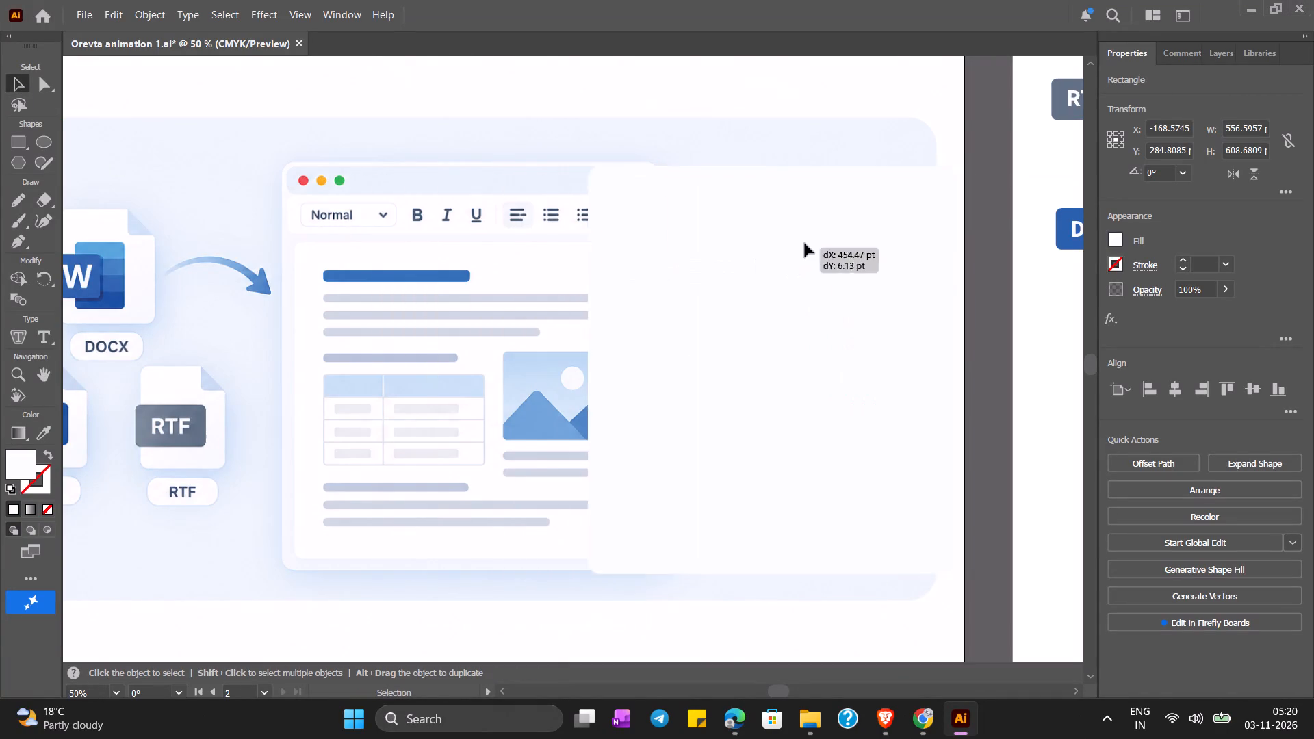
{"action": "left_click_drag", "start_coordinate": [805, 244], "coordinate": [485, 564]}
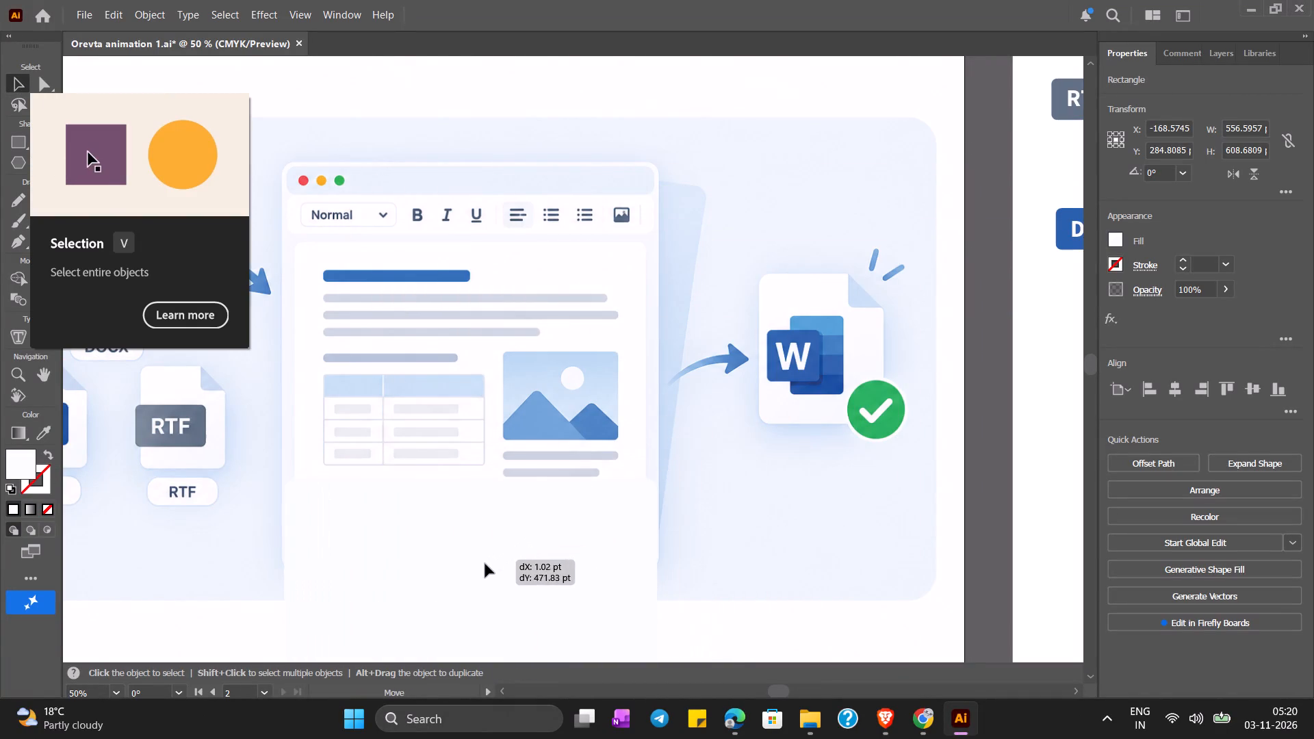
{"action": "left_click_drag", "start_coordinate": [485, 564], "coordinate": [477, 421]}
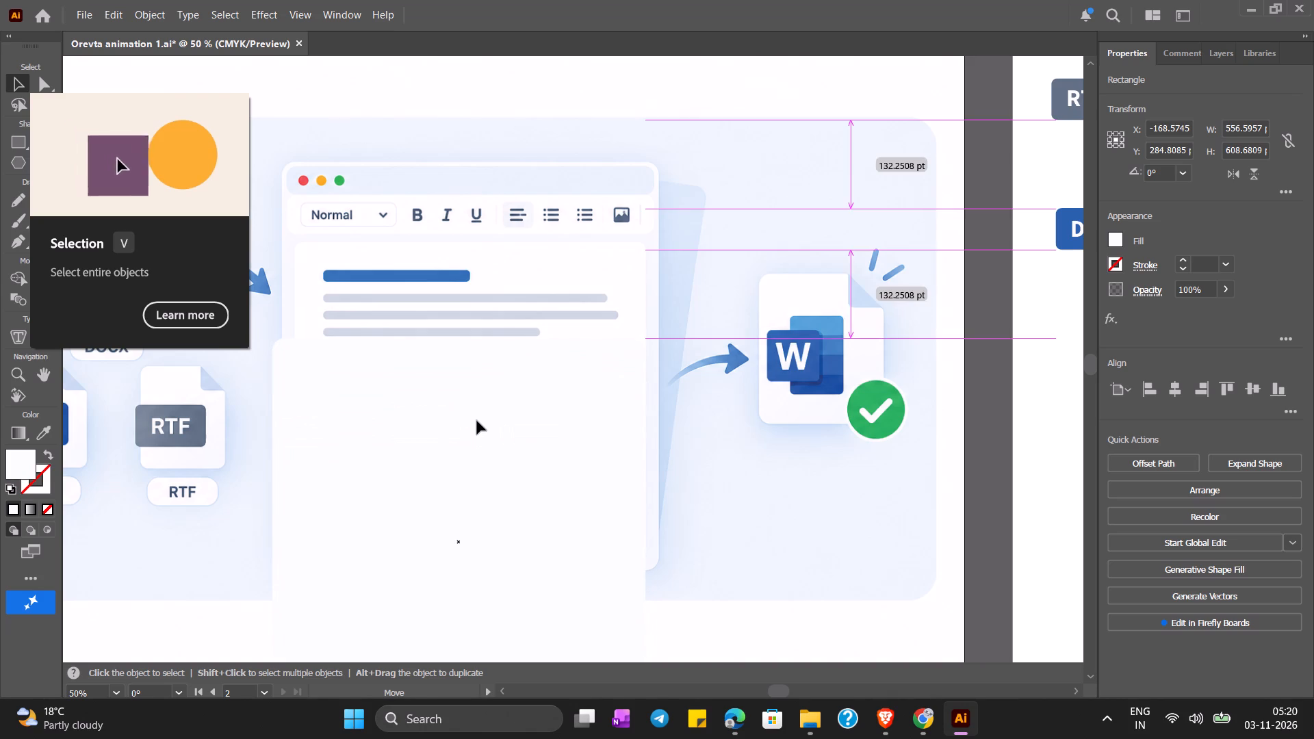
{"action": "left_click_drag", "start_coordinate": [477, 421], "coordinate": [473, 513]}
Draw a white rounded rectangle about 546 × 42 pt over the title bar of the reference document window.
{"action": "left_click", "coordinate": [731, 263]}
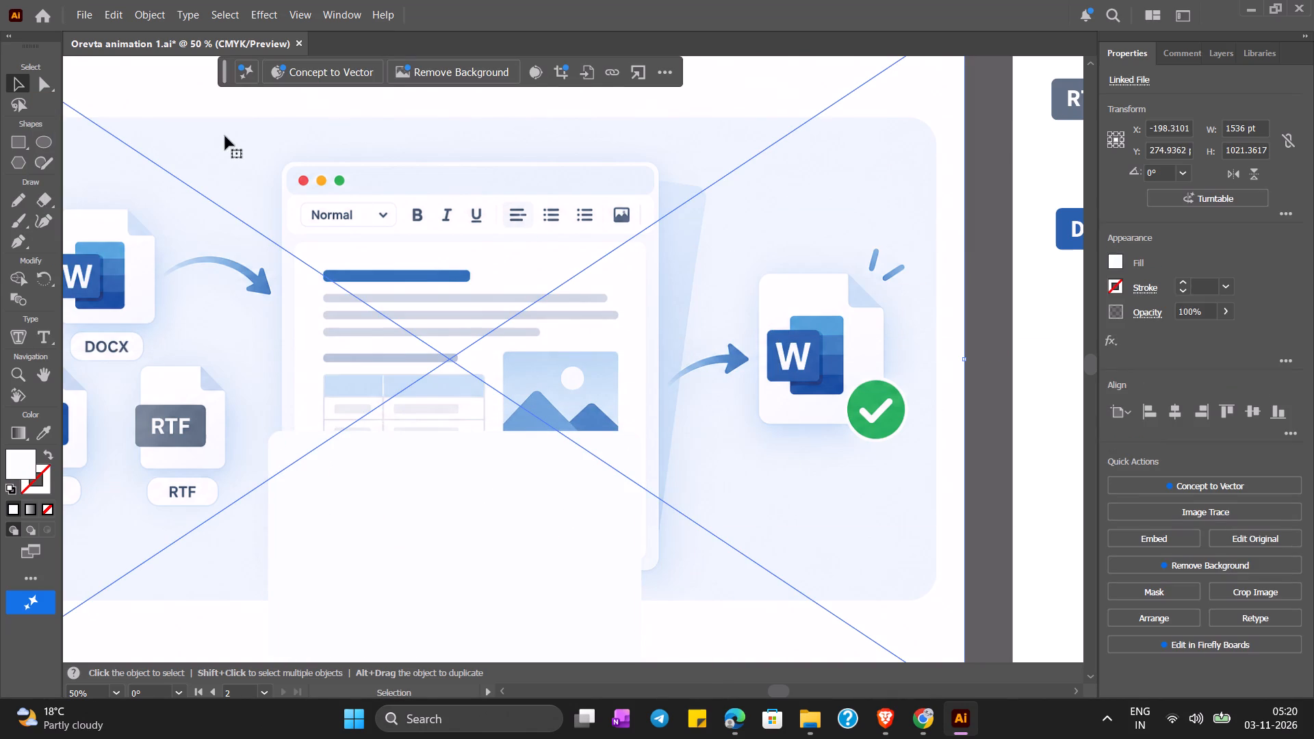
{"action": "left_click", "coordinate": [38, 572]}
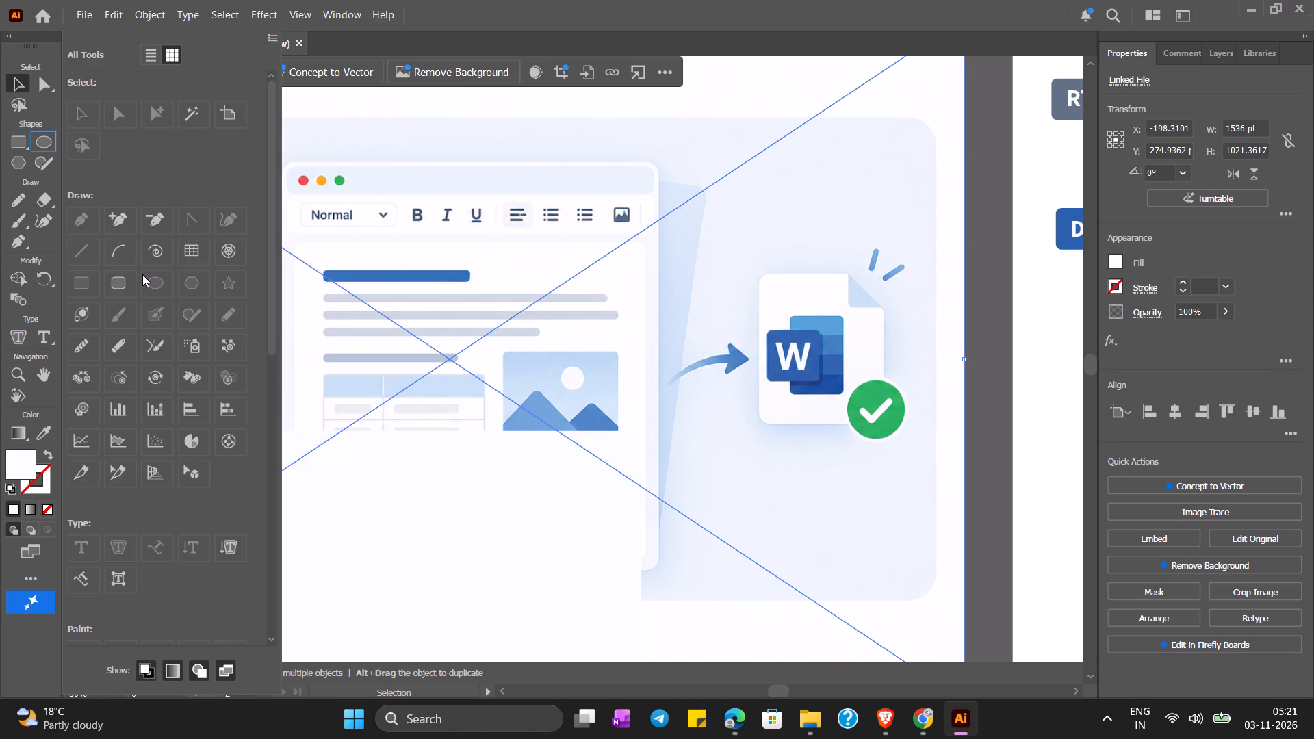
{"action": "left_click", "coordinate": [109, 284]}
{"action": "left_click", "coordinate": [366, 194]}
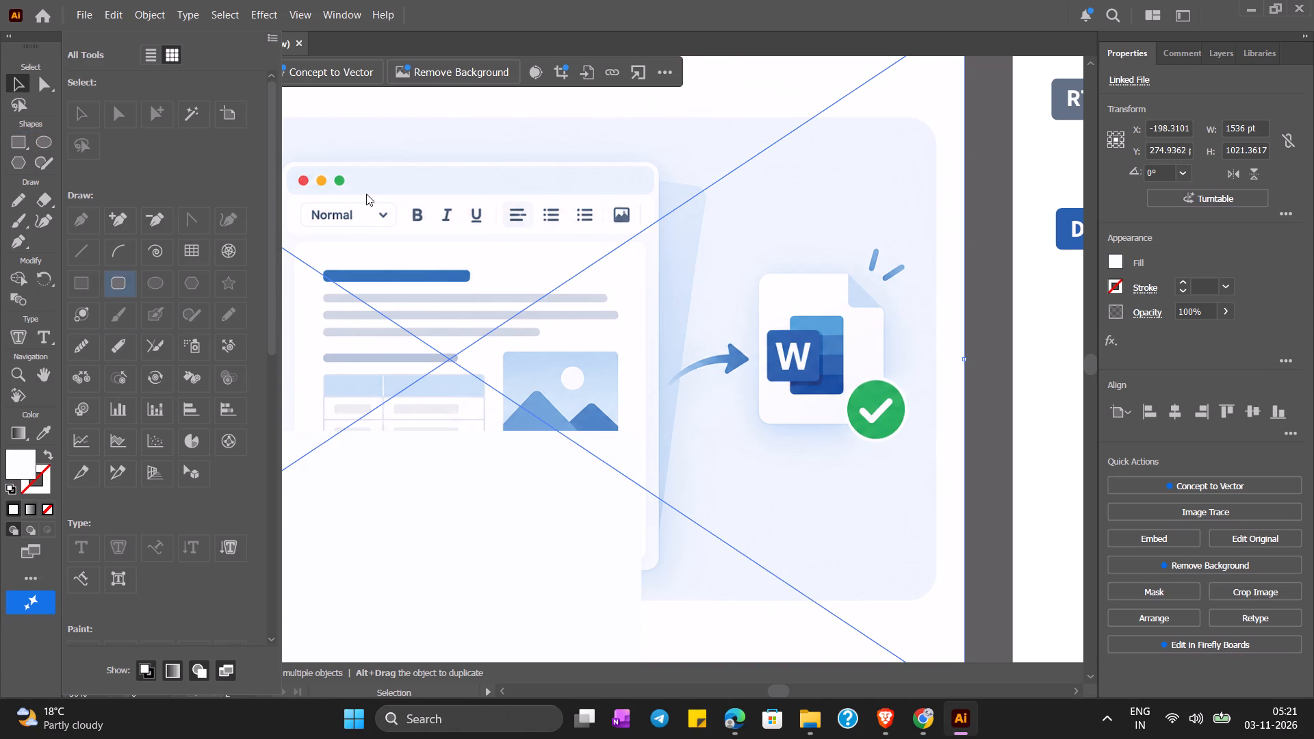
{"action": "left_click_drag", "start_coordinate": [641, 194], "coordinate": [426, 196]}
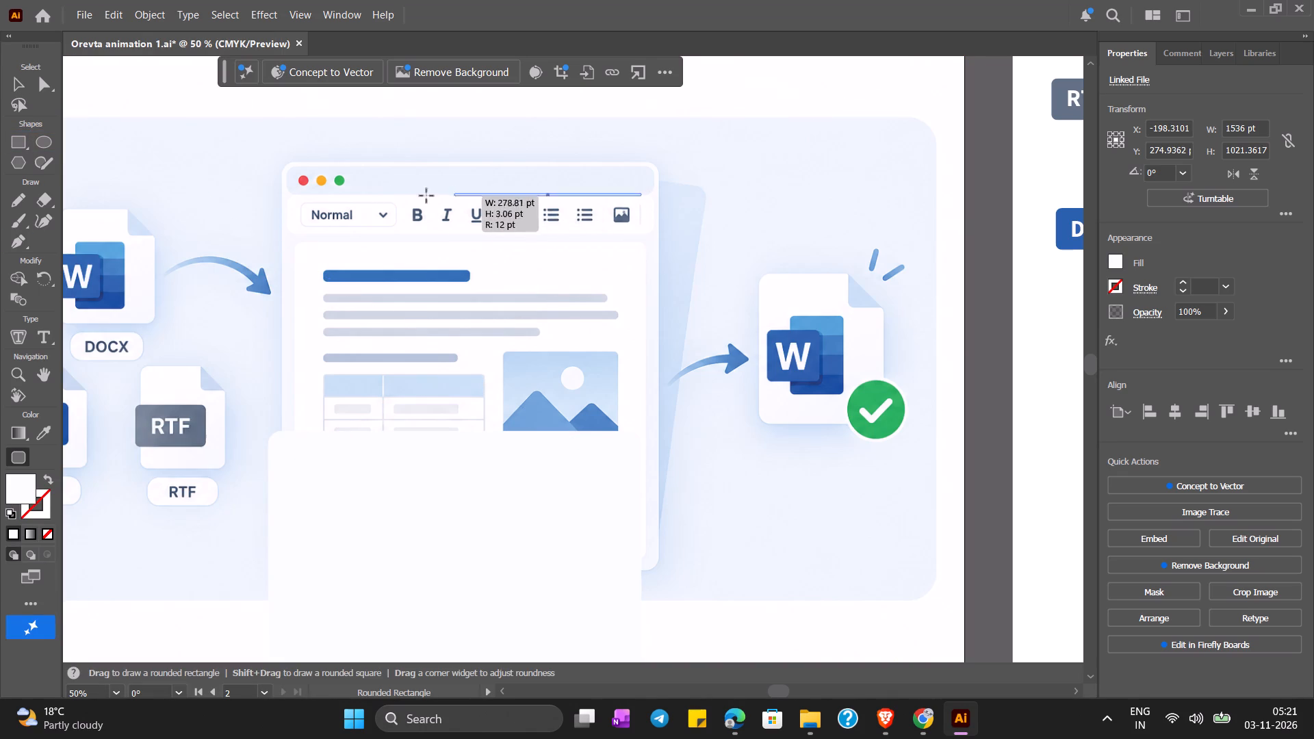
{"action": "left_click_drag", "start_coordinate": [426, 196], "coordinate": [307, 165]}
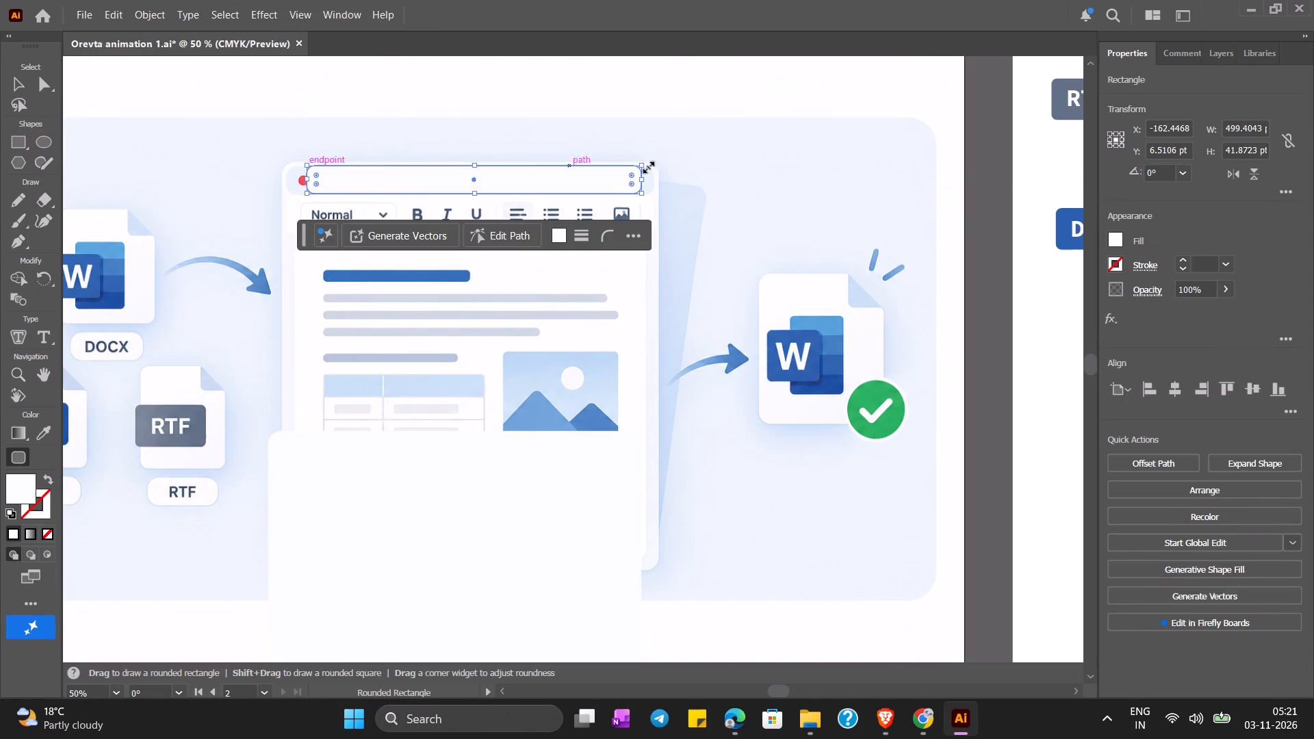
{"action": "left_click_drag", "start_coordinate": [643, 179], "coordinate": [653, 178]}
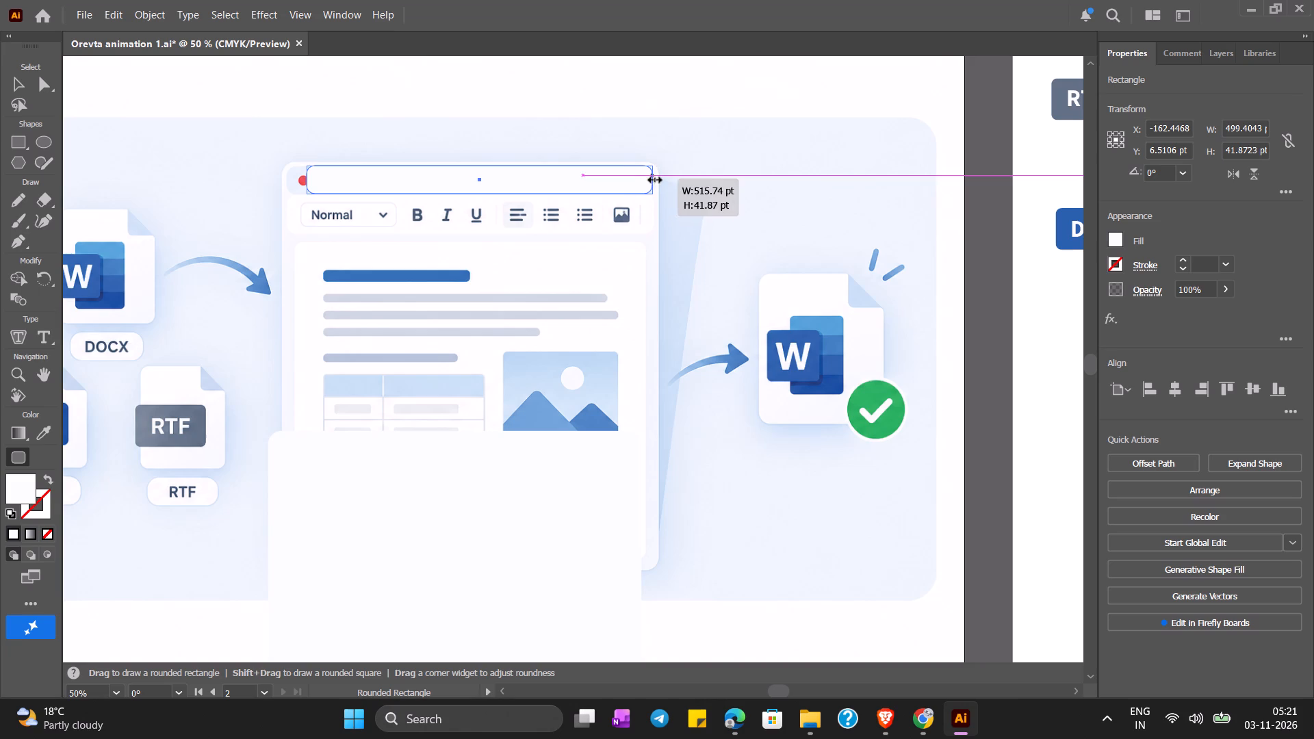
{"action": "left_click_drag", "start_coordinate": [653, 178], "coordinate": [654, 178]}
{"action": "left_click_drag", "start_coordinate": [305, 181], "coordinate": [296, 182]}
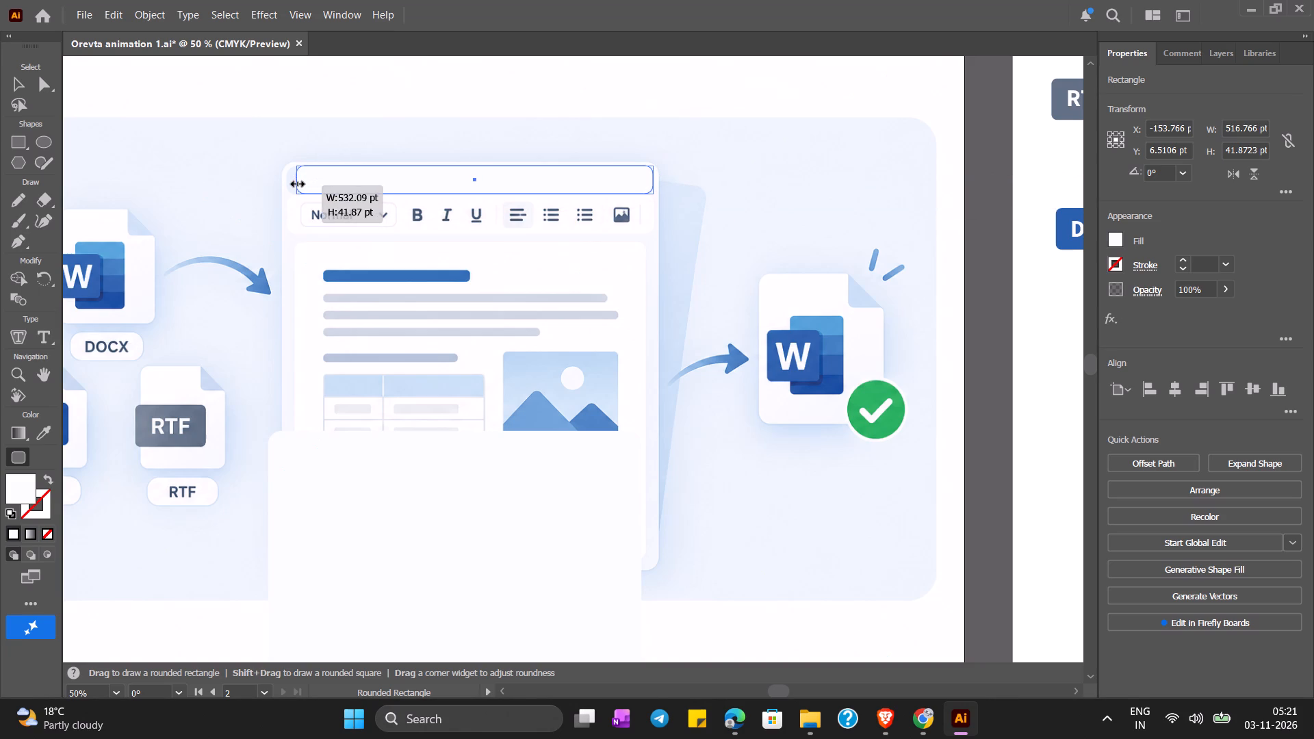
{"action": "left_click_drag", "start_coordinate": [296, 182], "coordinate": [287, 183]}
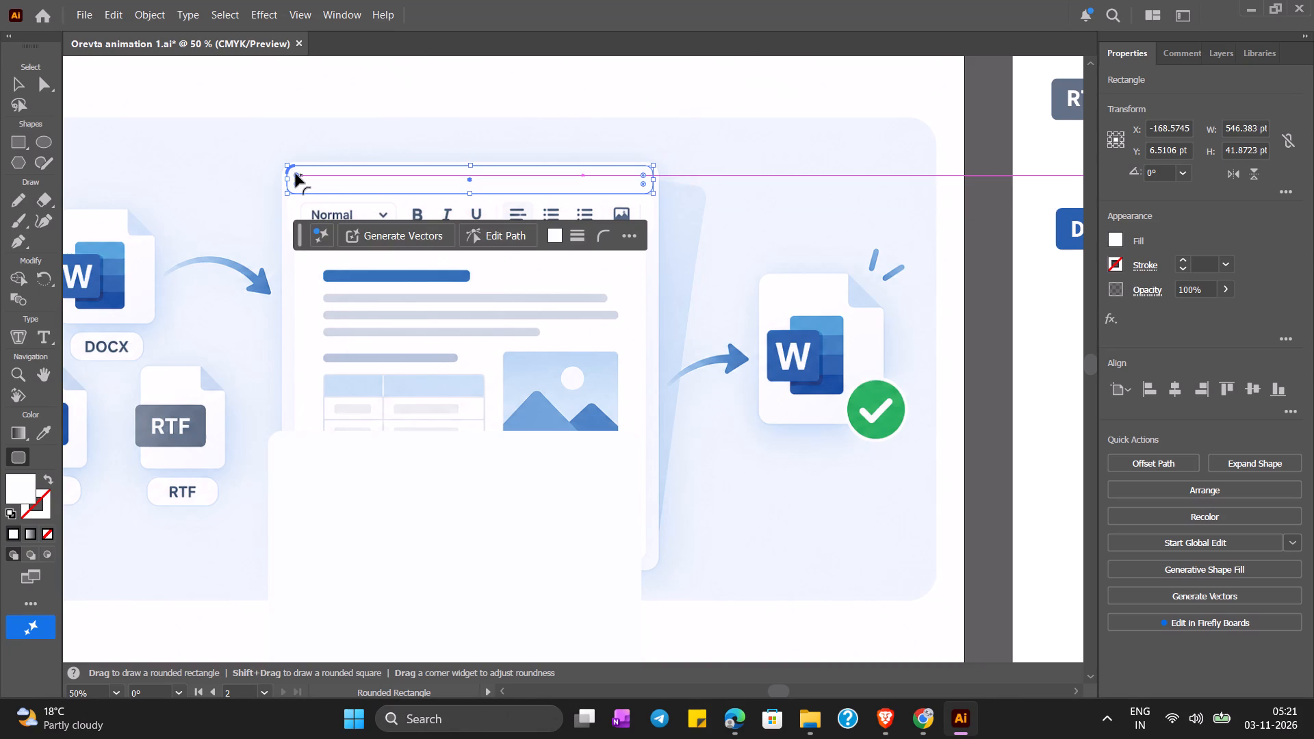
Adjust the corner radius of the white title bar rectangle to about 9.7 pt.
{"action": "left_click", "coordinate": [295, 174]}
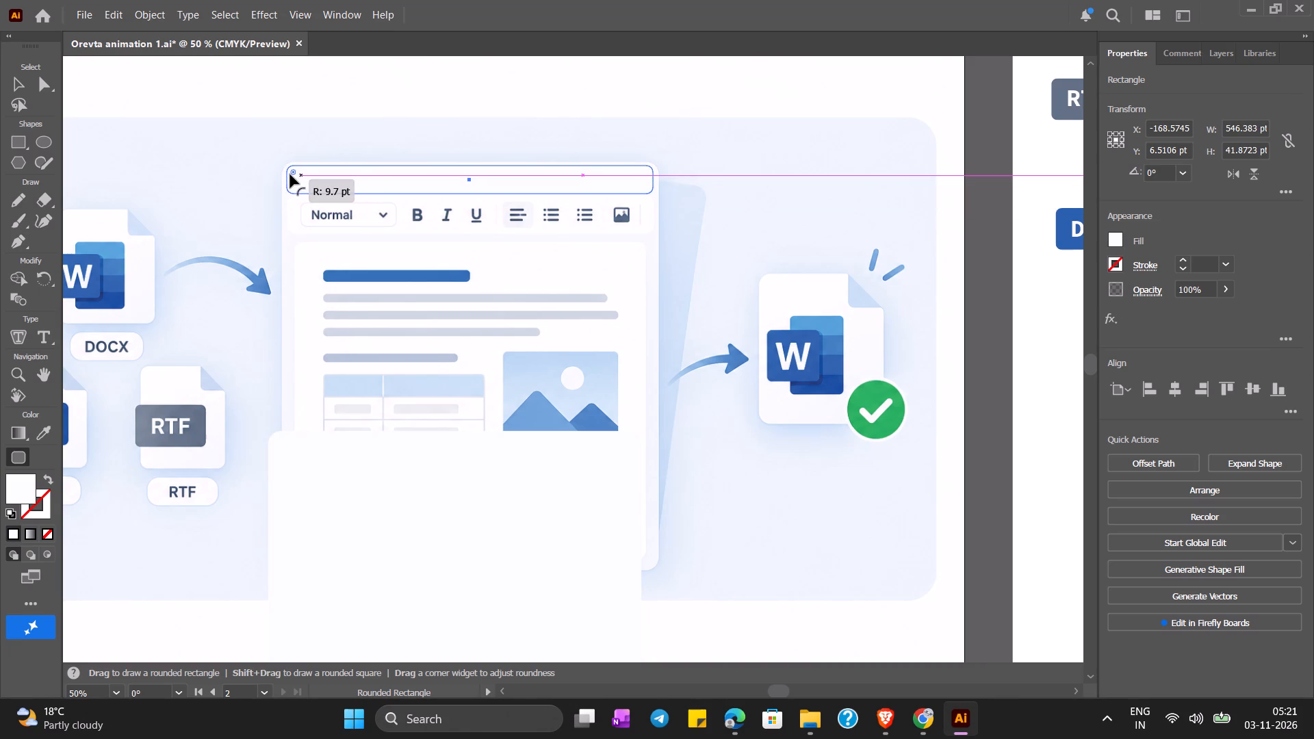
{"action": "left_click", "coordinate": [387, 125]}
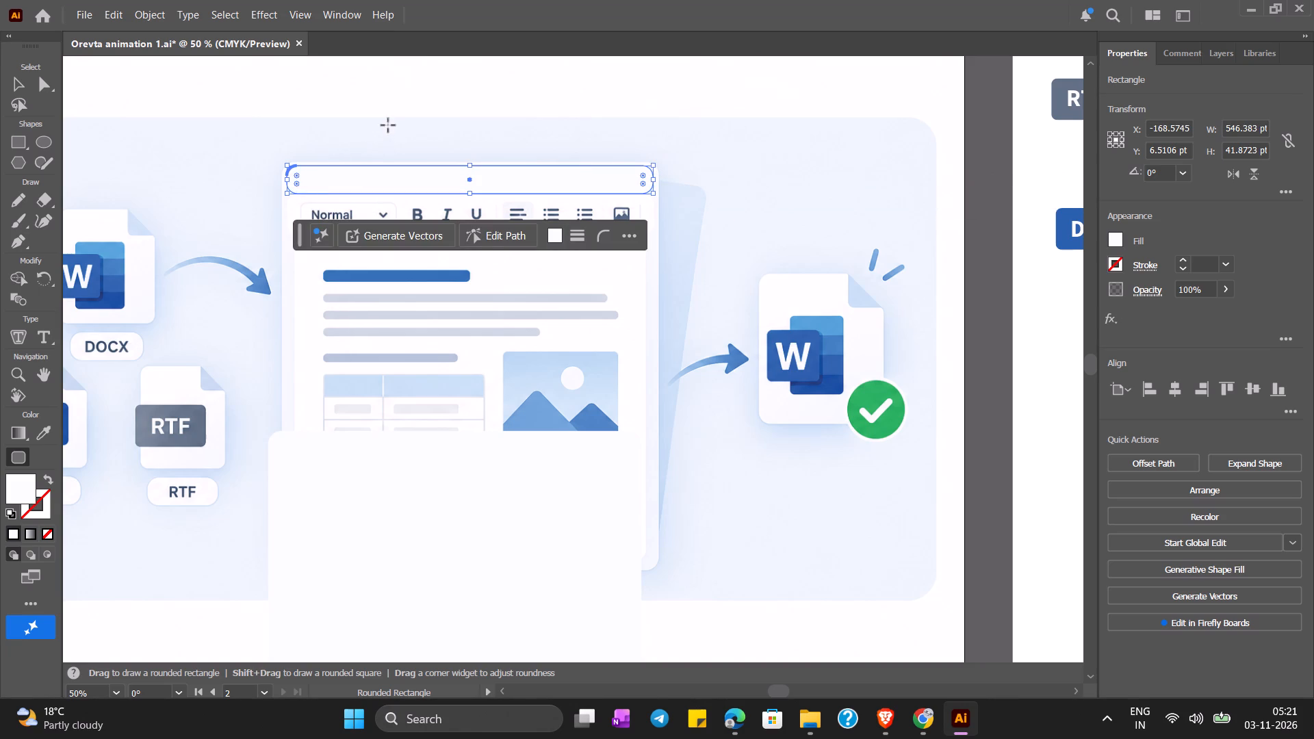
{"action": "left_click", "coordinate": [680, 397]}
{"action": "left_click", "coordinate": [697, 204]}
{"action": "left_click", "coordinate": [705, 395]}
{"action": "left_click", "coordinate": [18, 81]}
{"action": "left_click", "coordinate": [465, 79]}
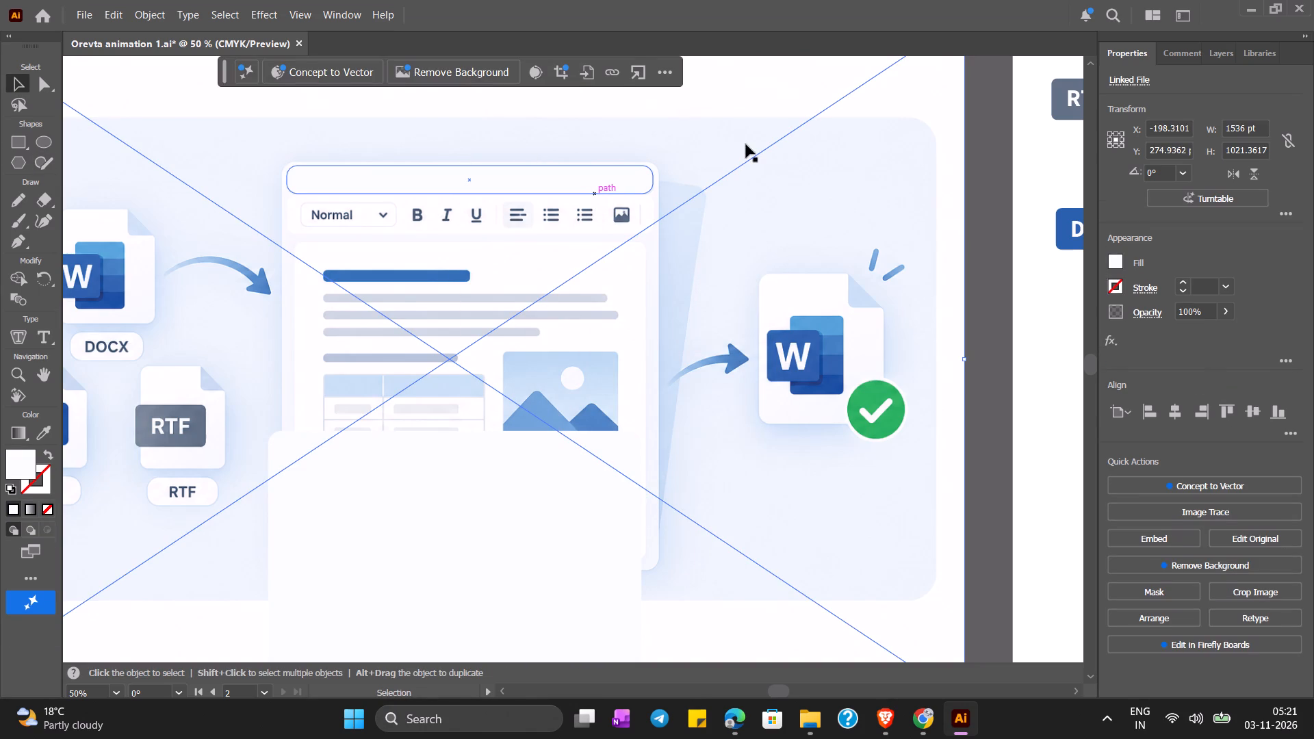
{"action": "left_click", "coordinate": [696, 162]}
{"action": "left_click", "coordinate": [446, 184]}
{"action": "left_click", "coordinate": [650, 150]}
Save the Orevta animation 1 document.
{"action": "key", "text": "ctrl+s"}
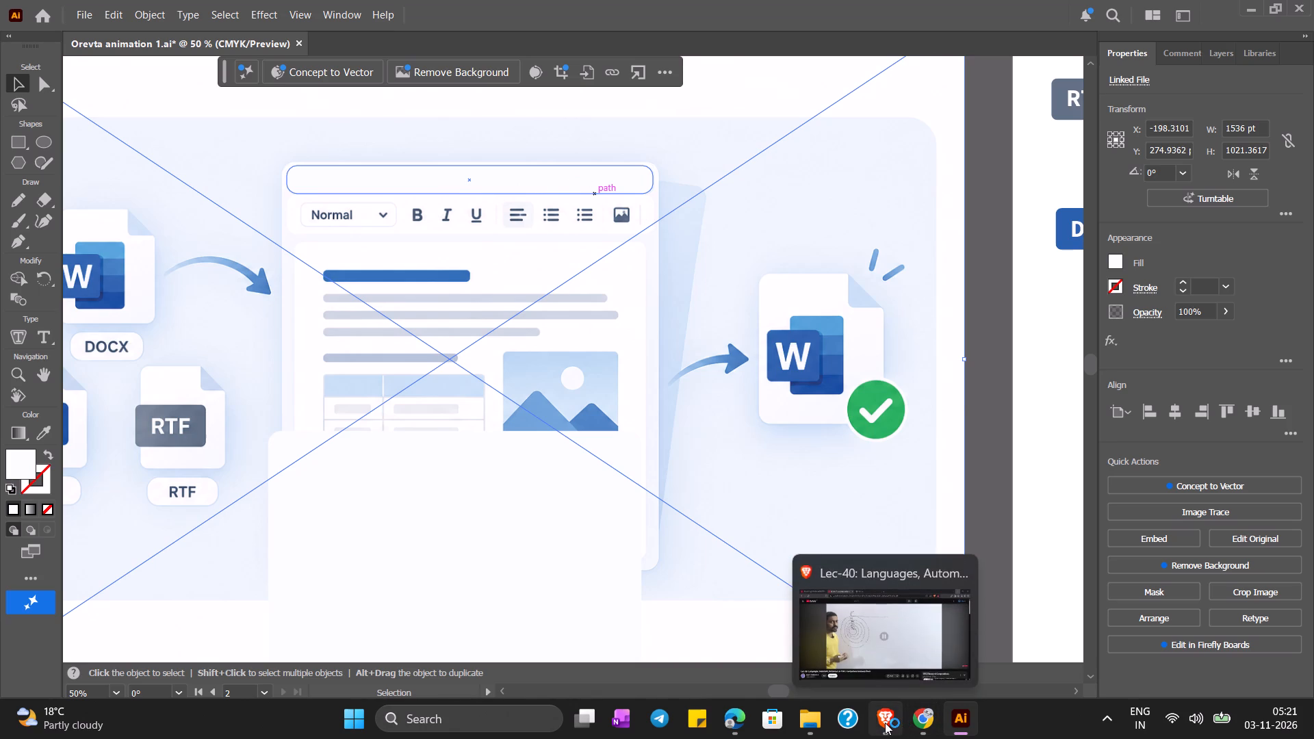
Switch to Chrome and resume playing the episode of The Mentalist.
{"action": "left_click", "coordinate": [912, 716]}
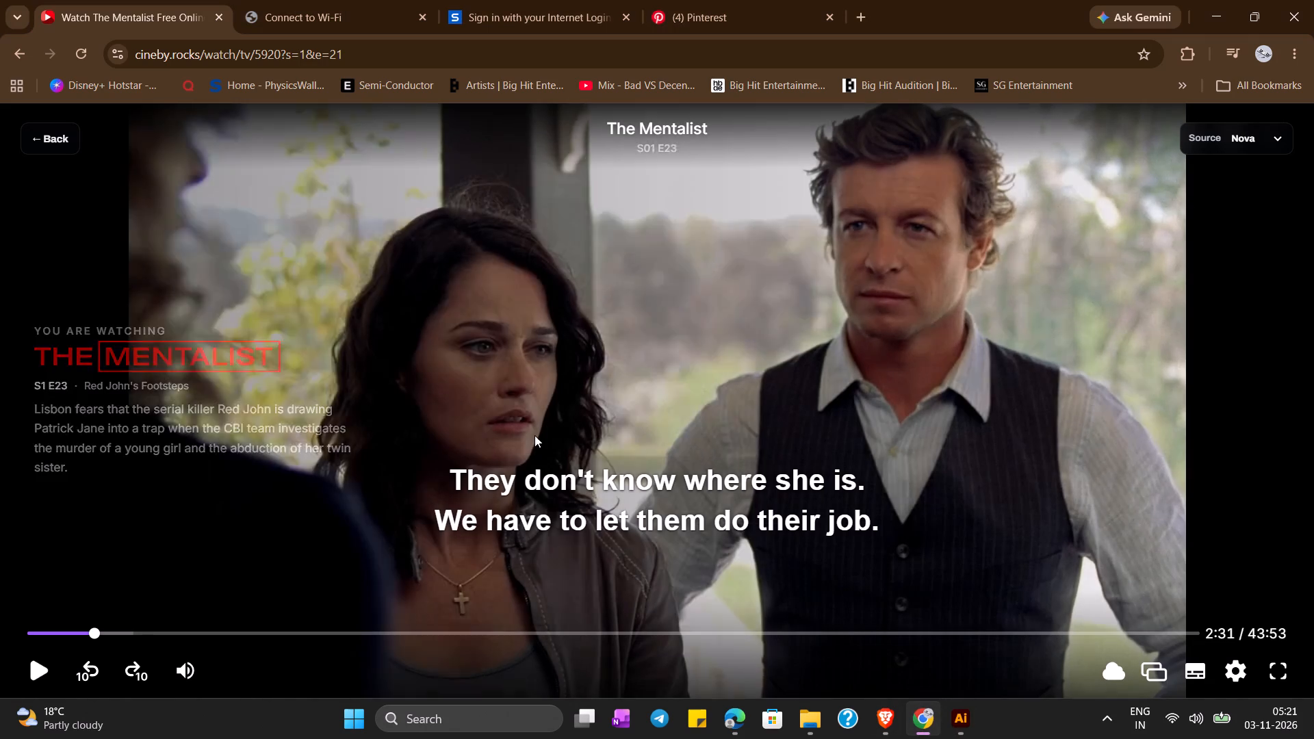
{"action": "left_click", "coordinate": [538, 430]}
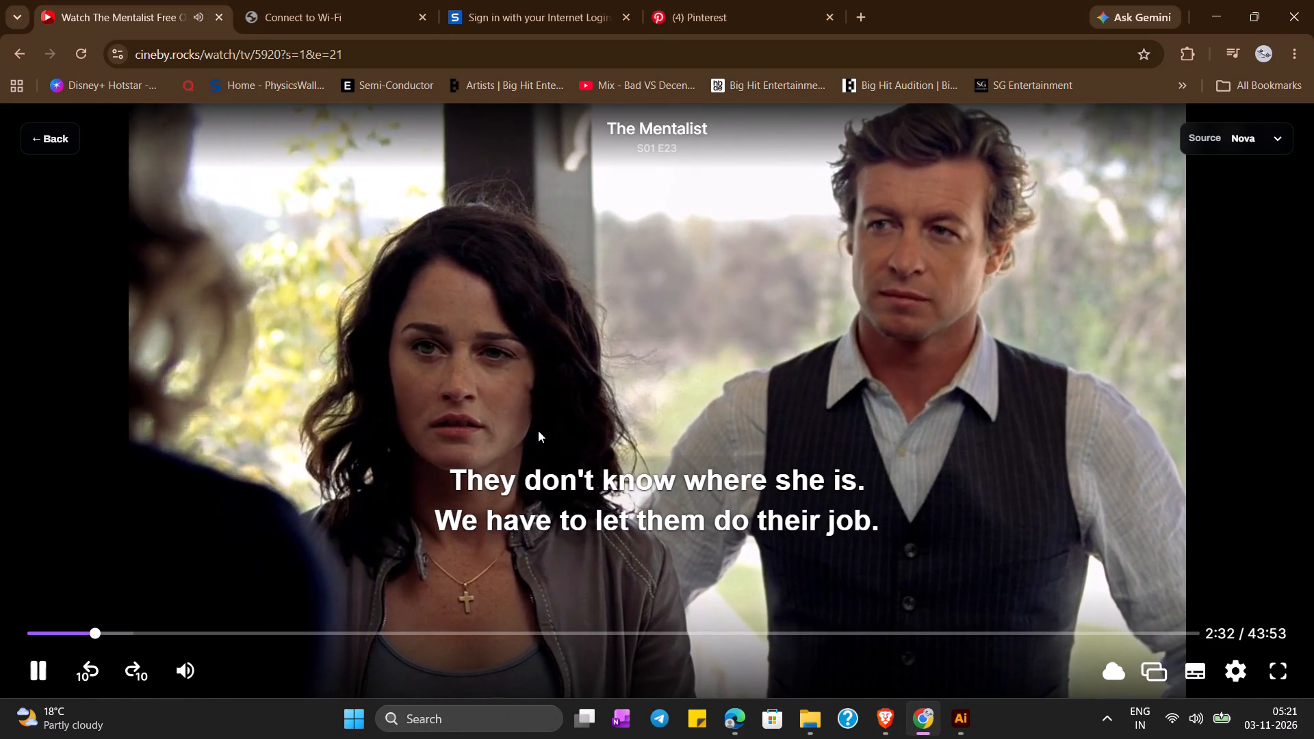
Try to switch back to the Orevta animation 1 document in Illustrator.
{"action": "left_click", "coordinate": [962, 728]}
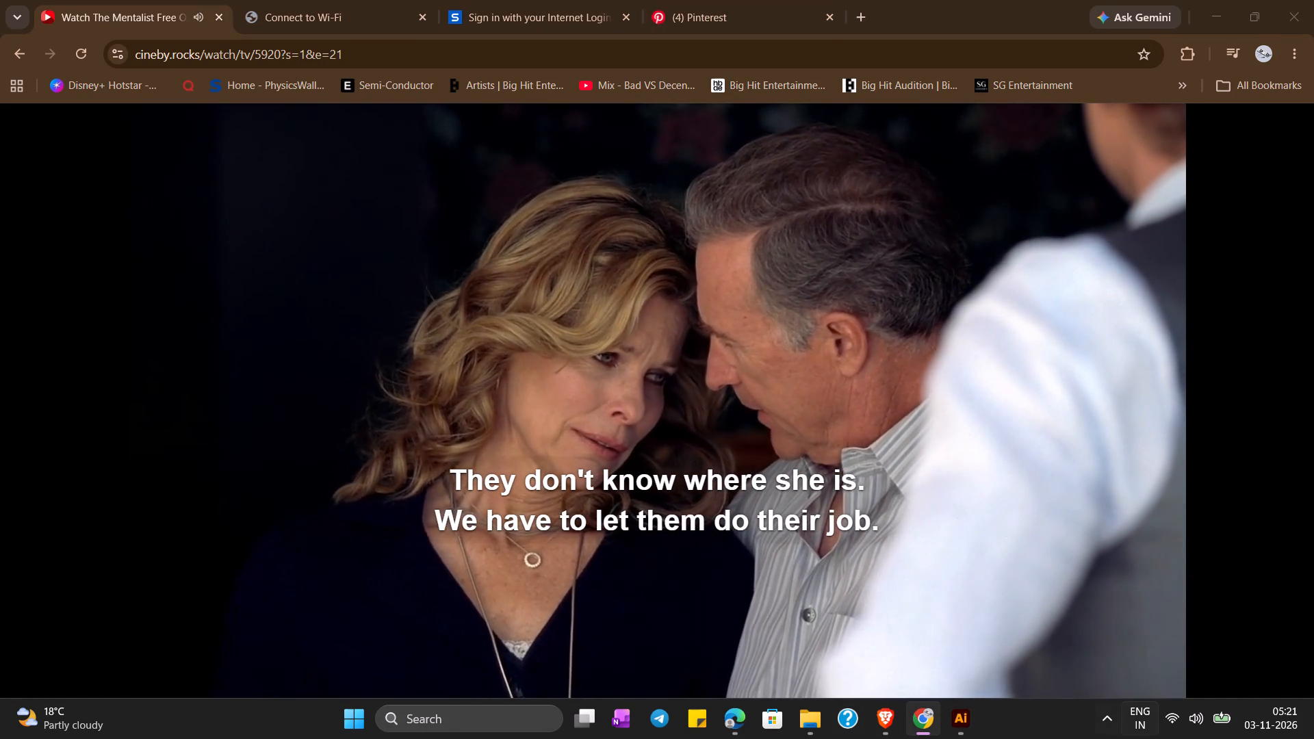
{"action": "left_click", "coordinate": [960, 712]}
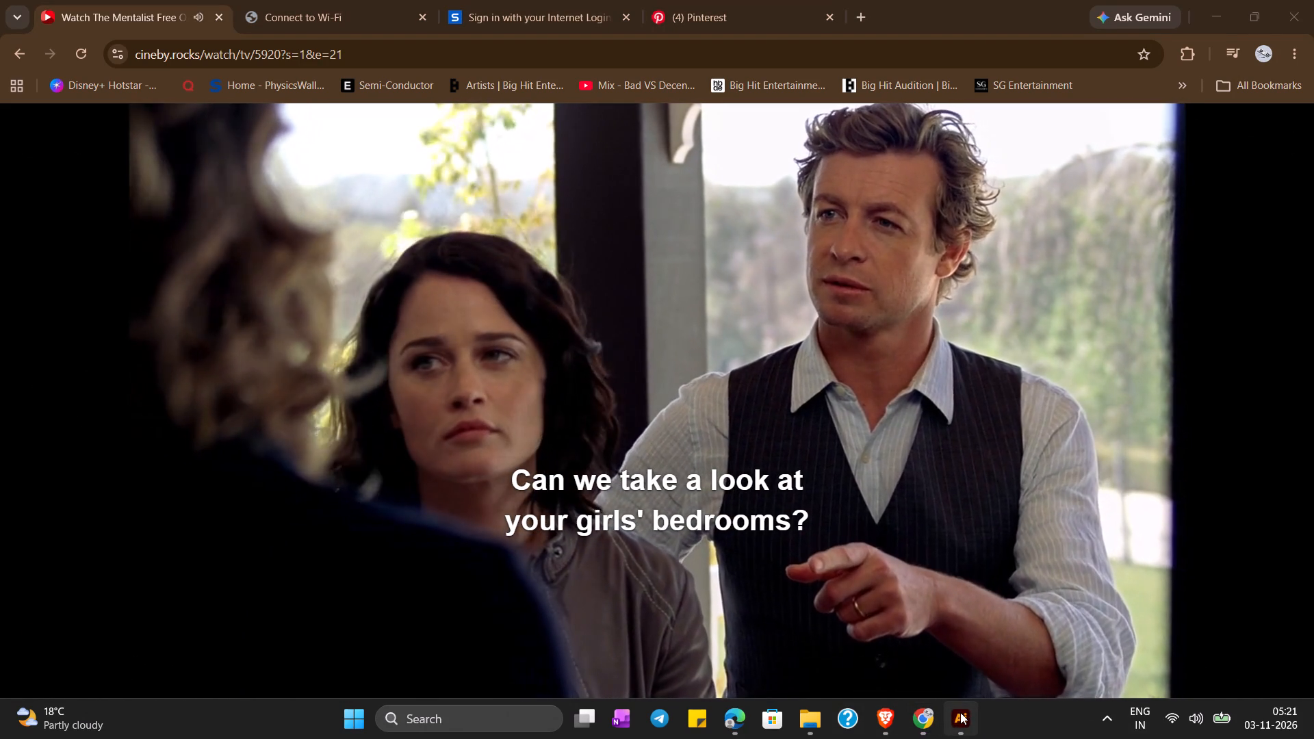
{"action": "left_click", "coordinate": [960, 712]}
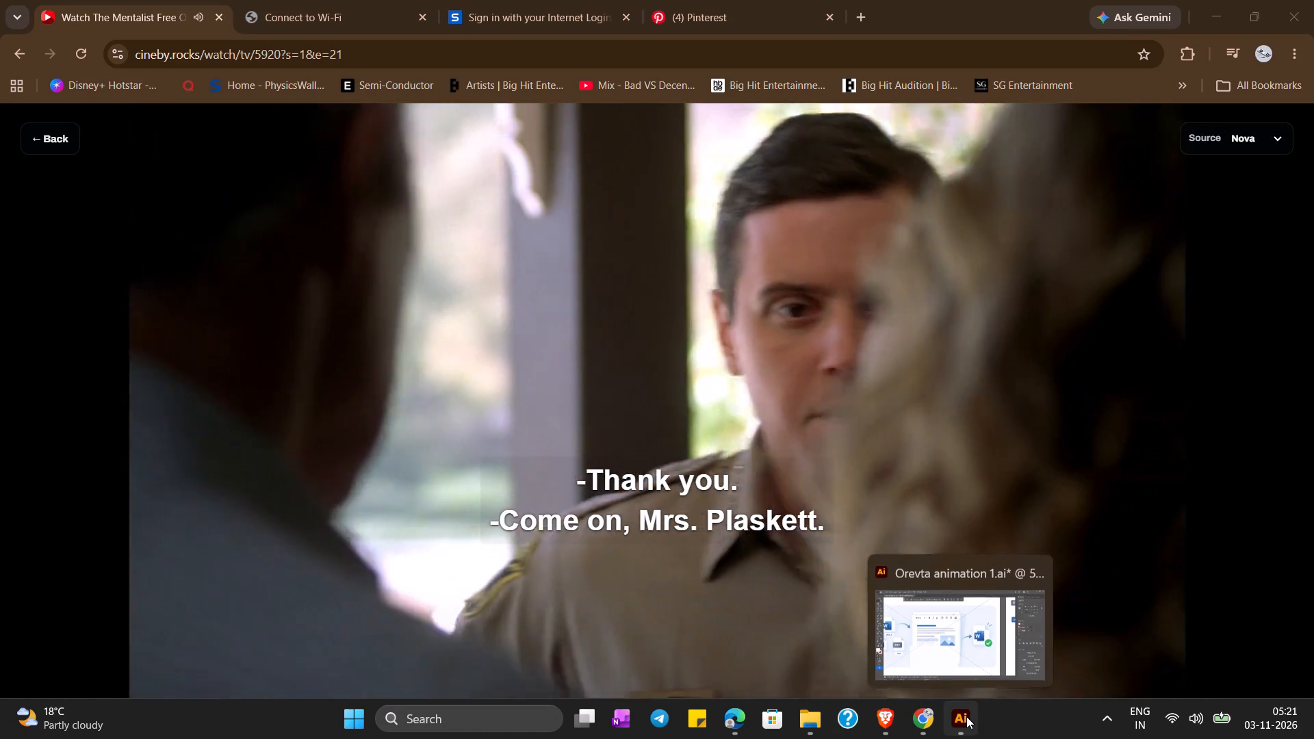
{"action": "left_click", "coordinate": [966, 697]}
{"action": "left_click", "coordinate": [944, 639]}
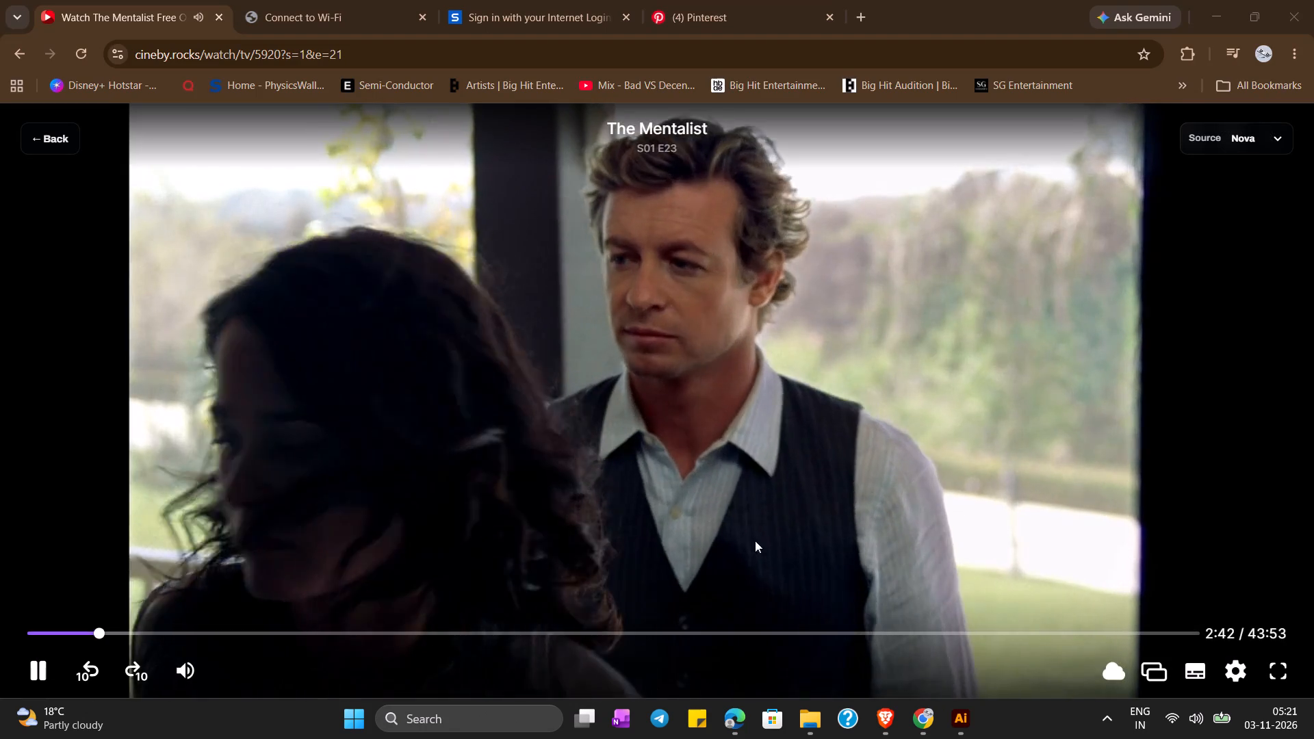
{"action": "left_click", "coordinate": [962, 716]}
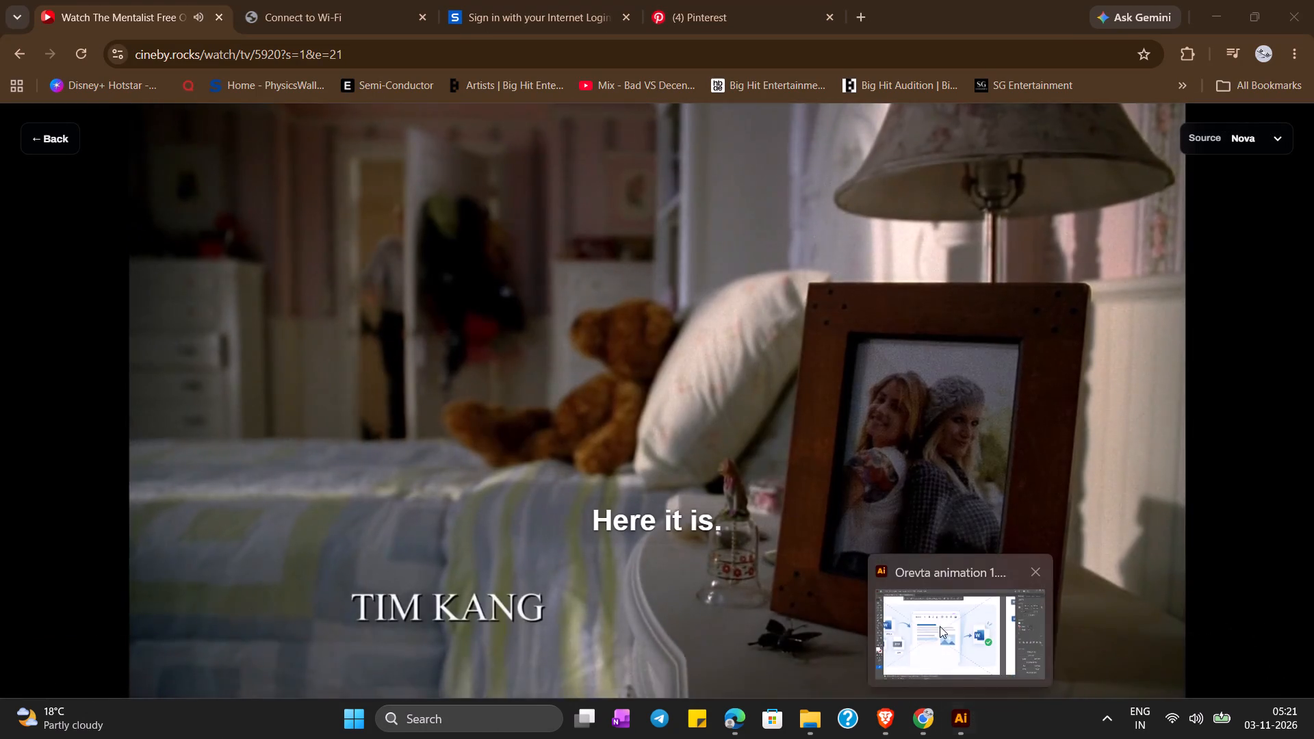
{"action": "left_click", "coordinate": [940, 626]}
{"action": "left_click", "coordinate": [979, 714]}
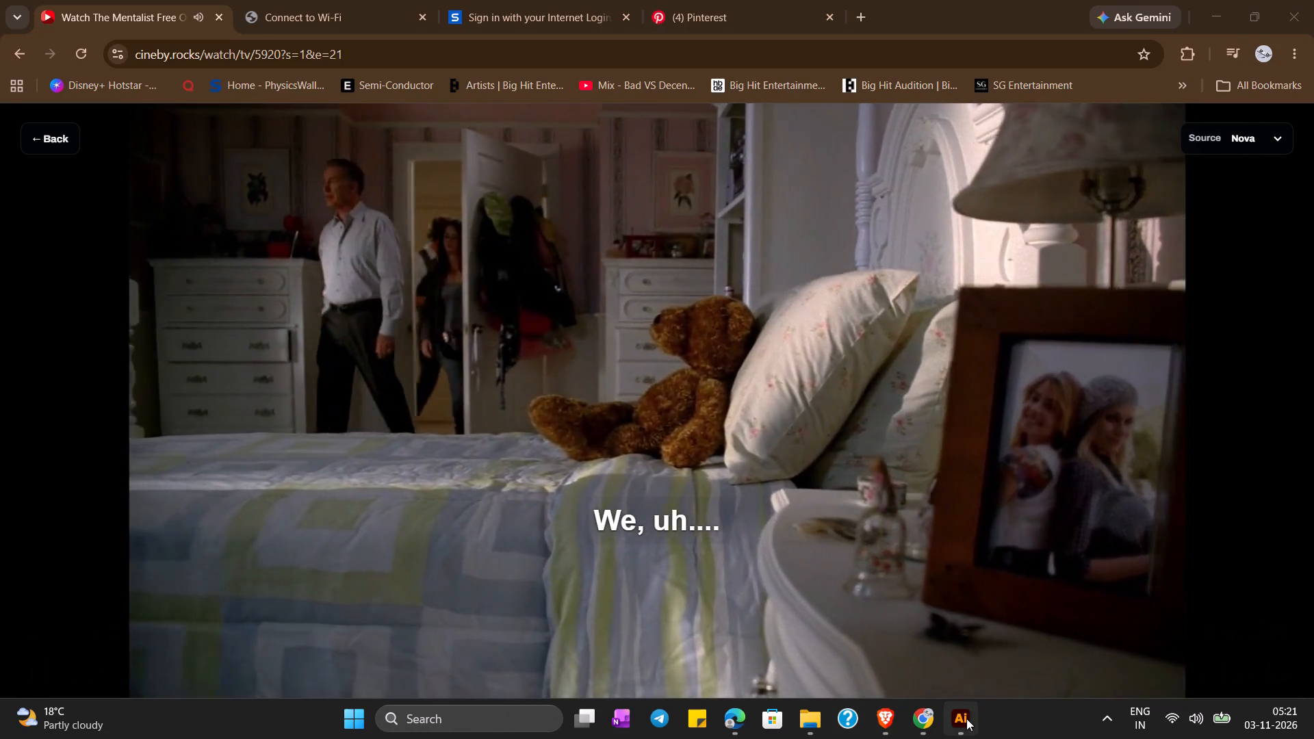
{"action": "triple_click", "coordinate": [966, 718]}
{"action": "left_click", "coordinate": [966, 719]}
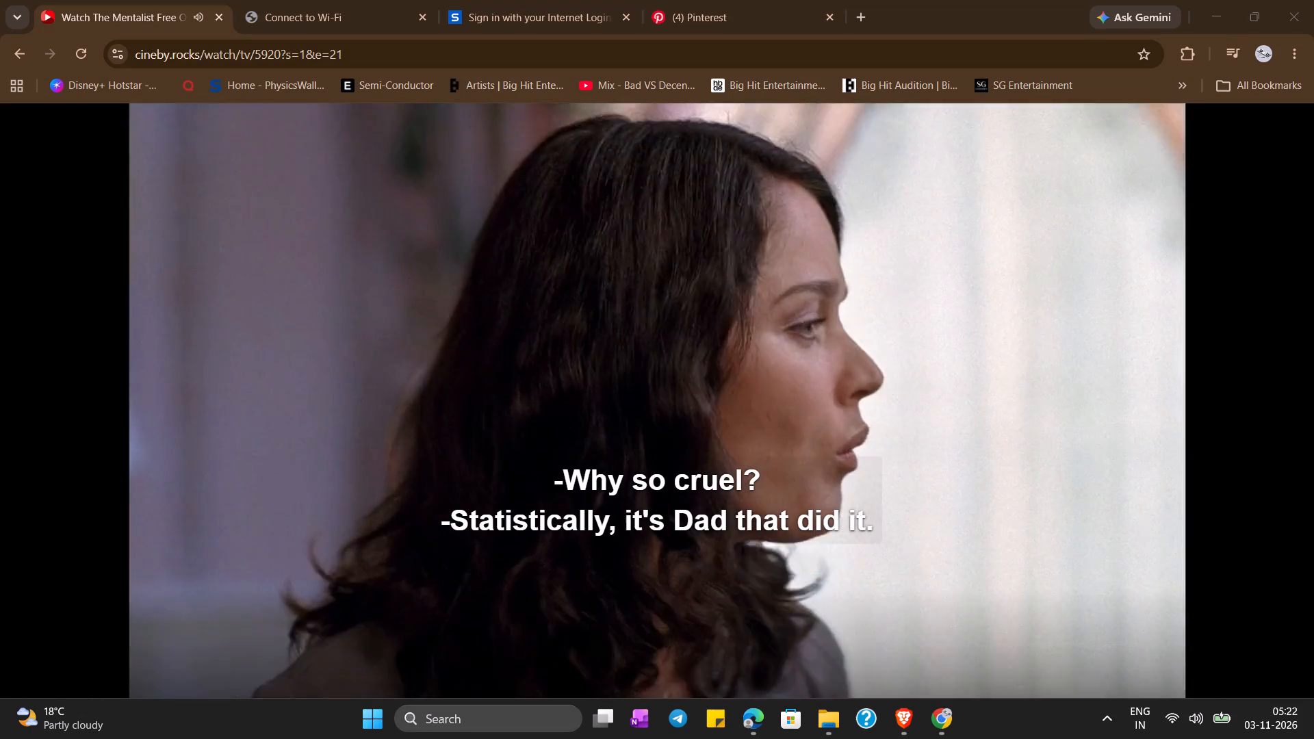
Find Adobe Illustrator 2026 with the Windows search and launch it again.
{"action": "left_click", "coordinate": [482, 718]}
{"action": "key", "text": "a"}
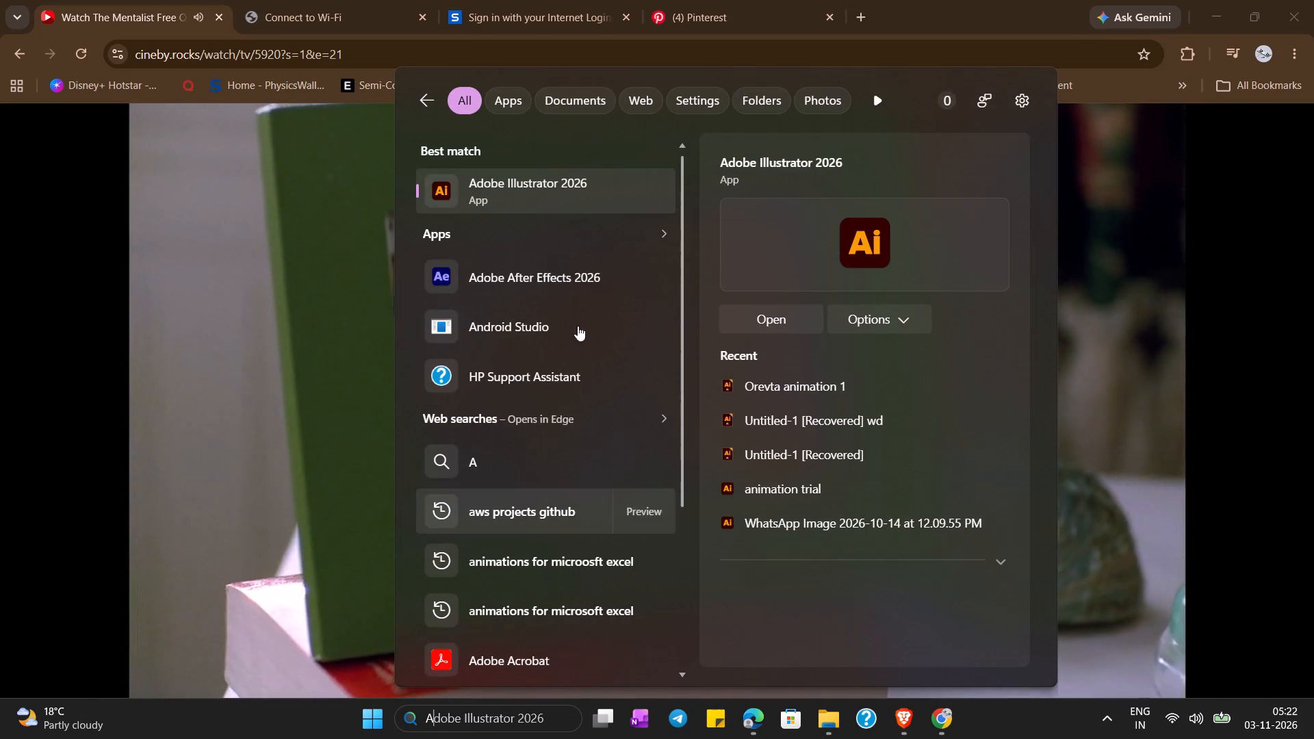
{"action": "left_click", "coordinate": [506, 174]}
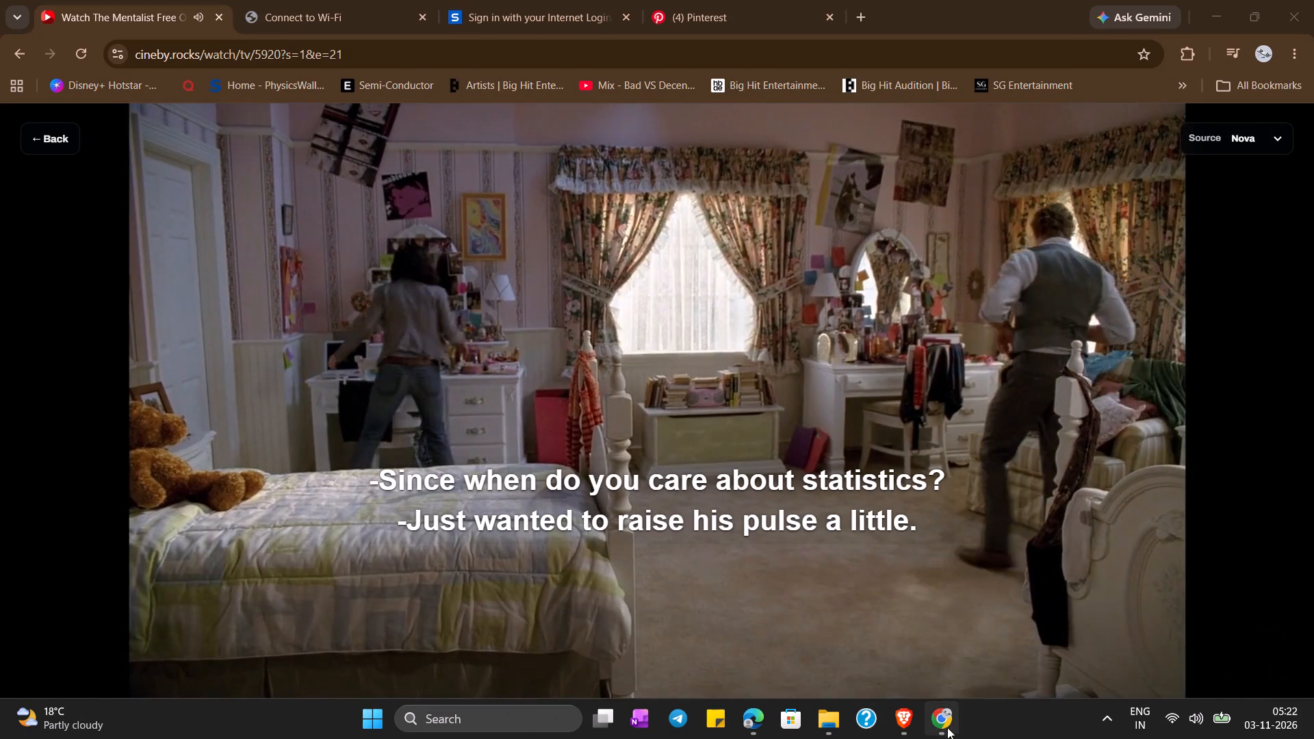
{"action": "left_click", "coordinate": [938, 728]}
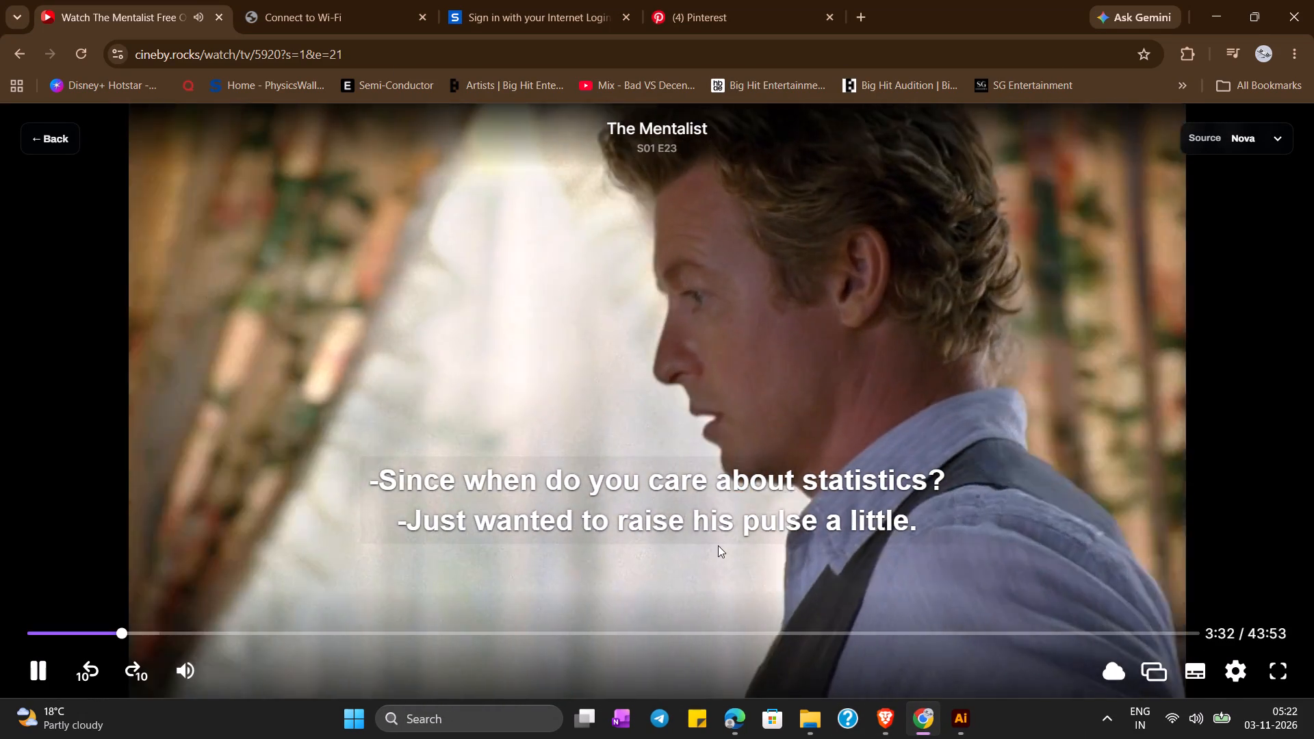
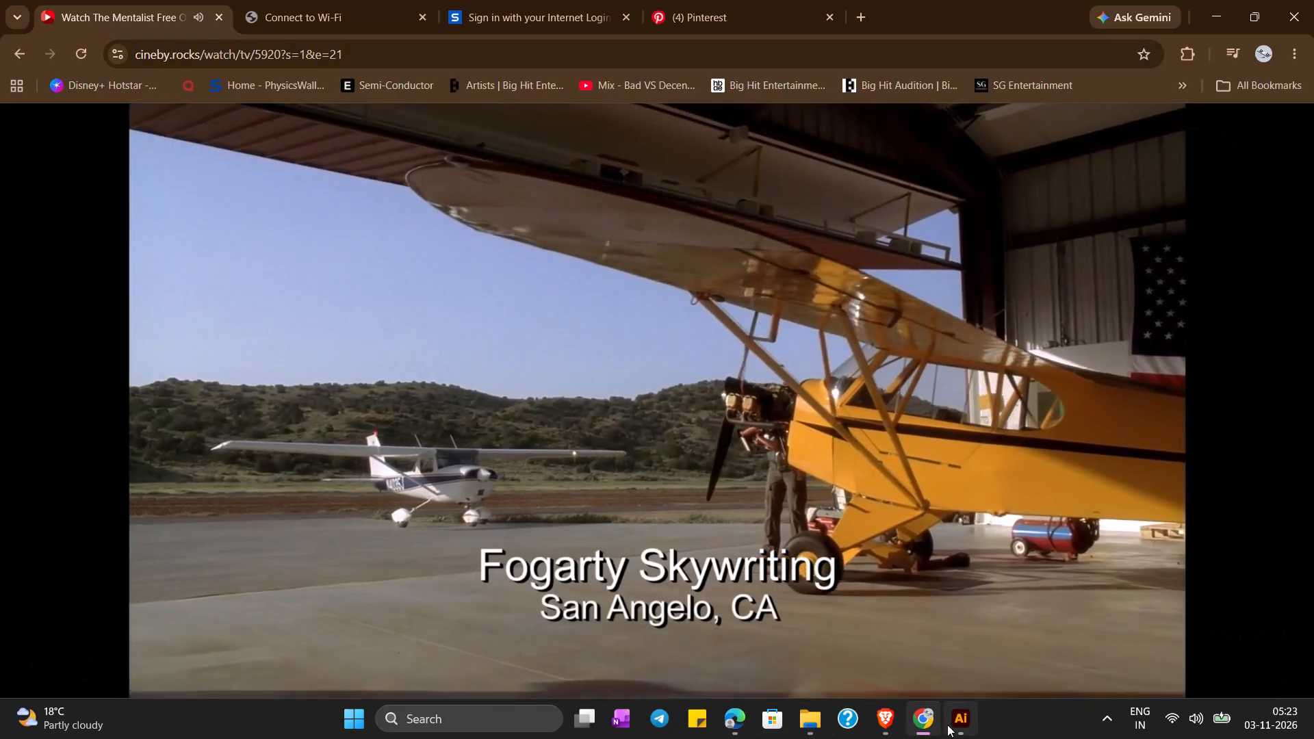
Switch to Illustrator and select the white rounded bar covering the title bar of the document window mockup.
{"action": "left_click", "coordinate": [948, 725]}
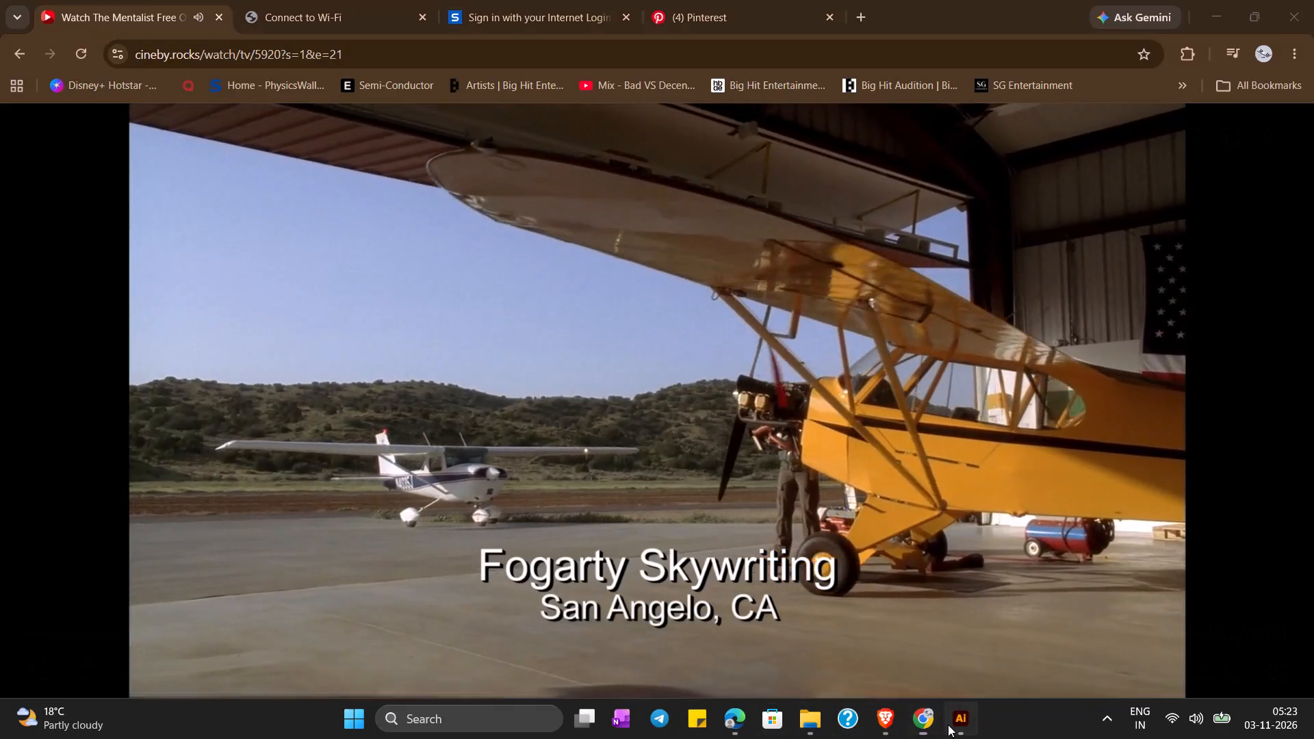
{"action": "left_click", "coordinate": [681, 417]}
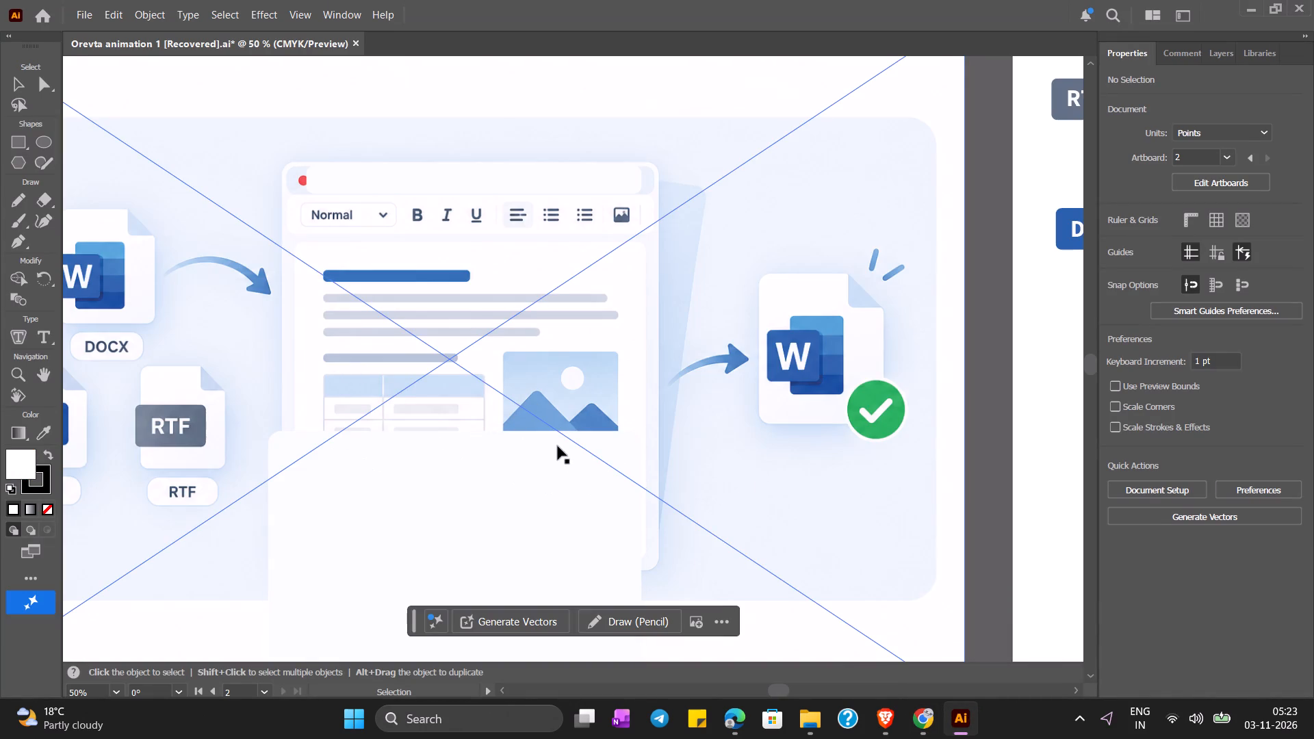
{"action": "scroll", "coordinate": [558, 446], "scroll_direction": "right", "scroll_amount": 1}
{"action": "scroll", "coordinate": [558, 446], "scroll_direction": "left", "scroll_amount": 2}
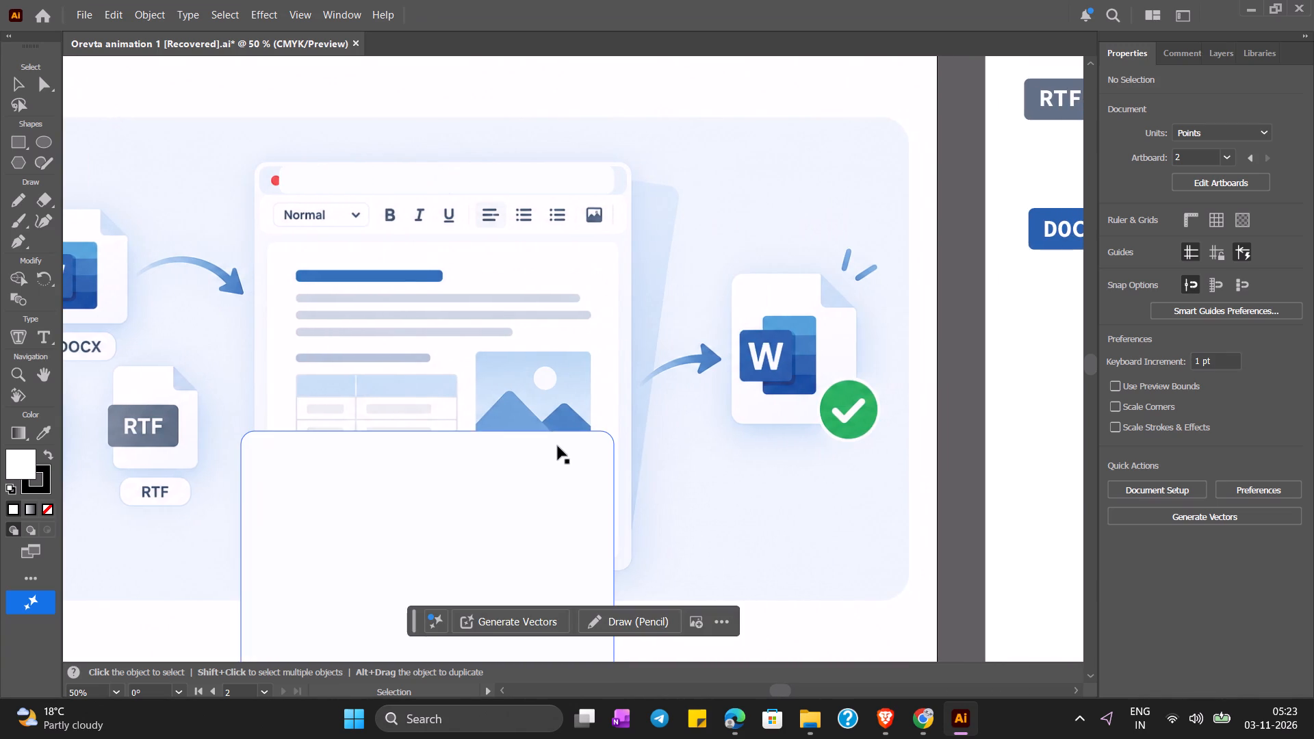
{"action": "left_click", "coordinate": [539, 171]}
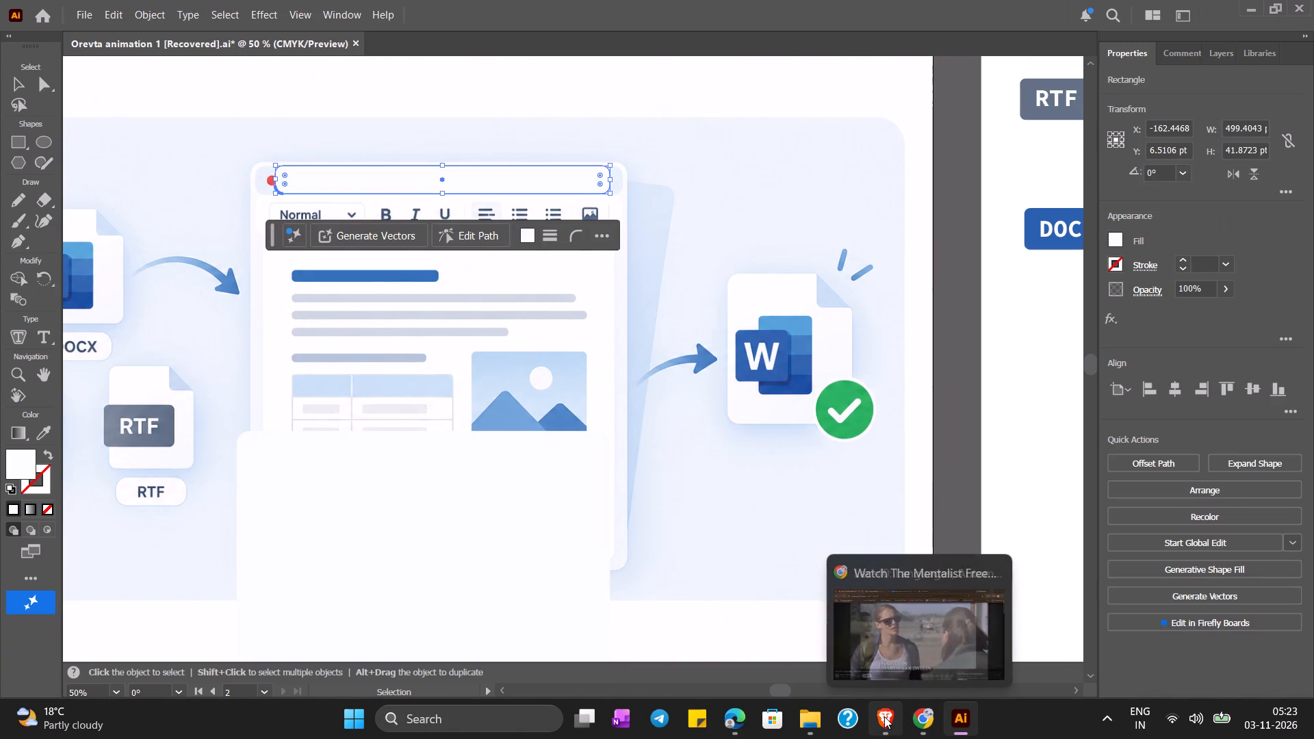
Switch to Chrome and pause the playing episode of The Mentalist.
{"action": "left_click", "coordinate": [920, 714]}
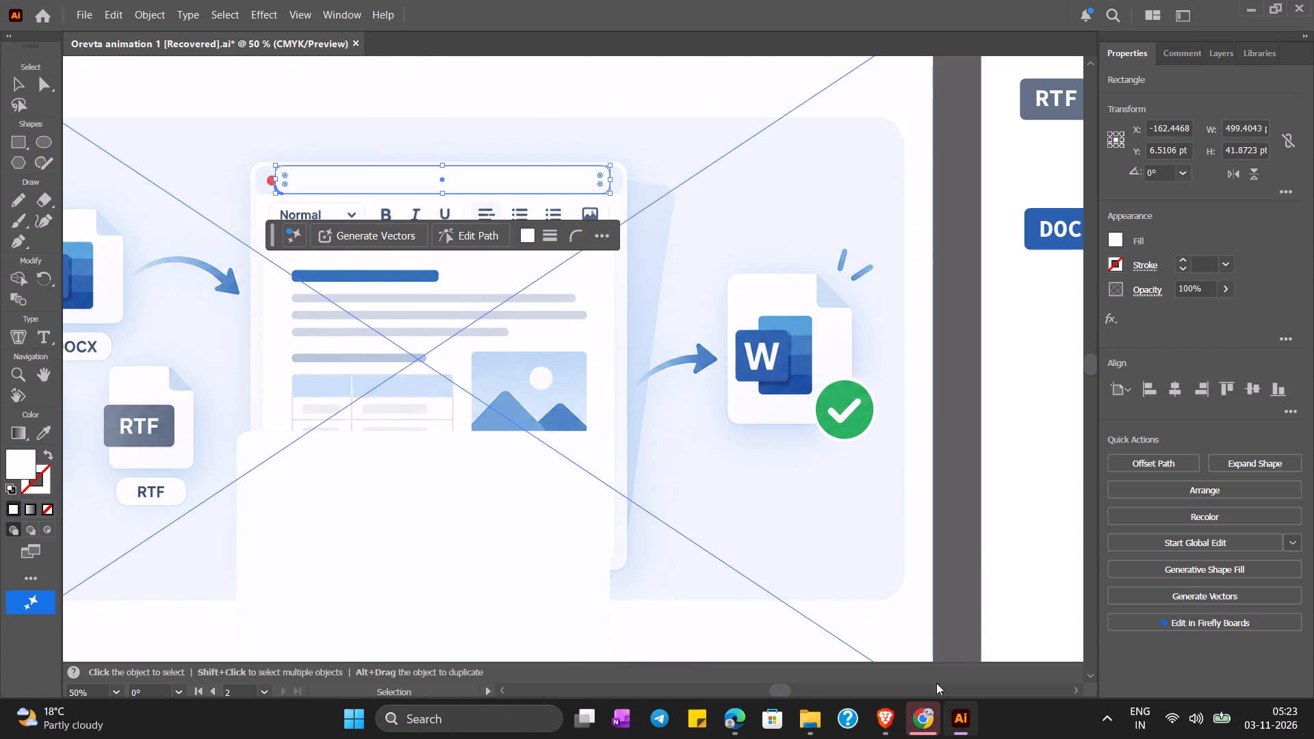
{"action": "left_click", "coordinate": [938, 716]}
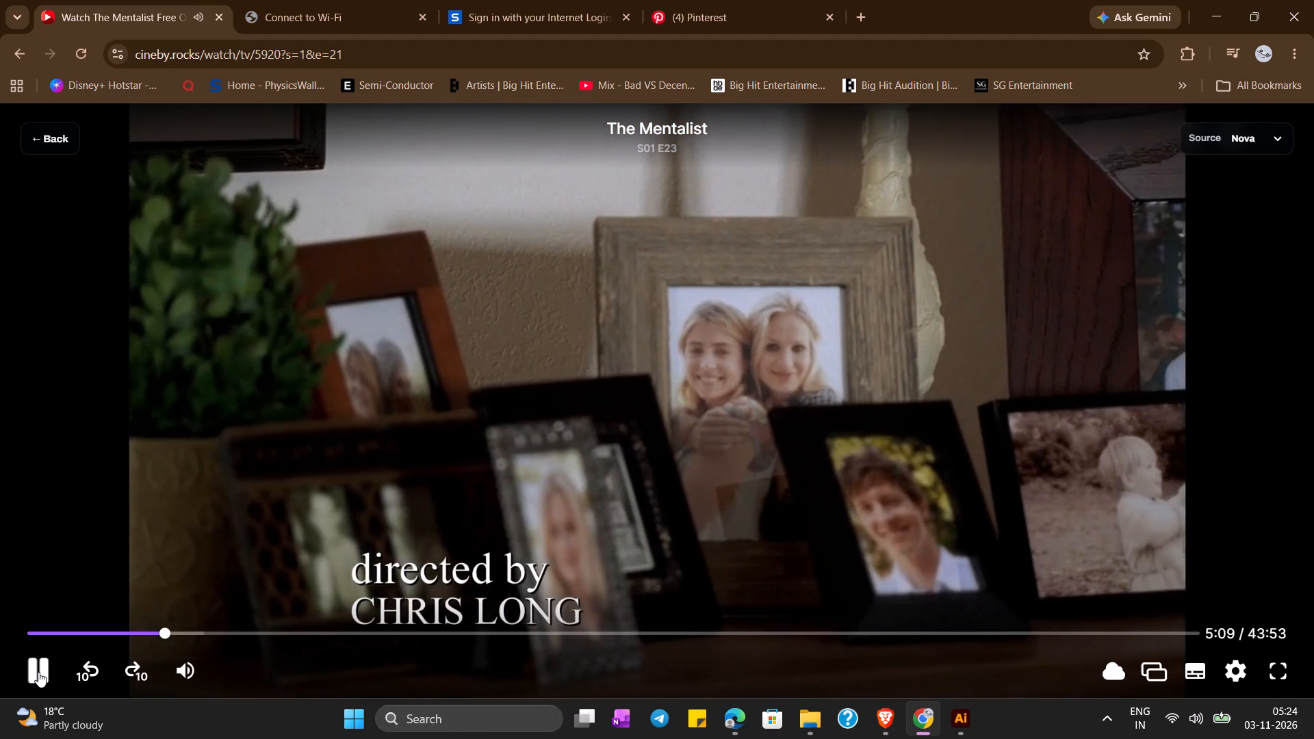
{"action": "left_click", "coordinate": [44, 669]}
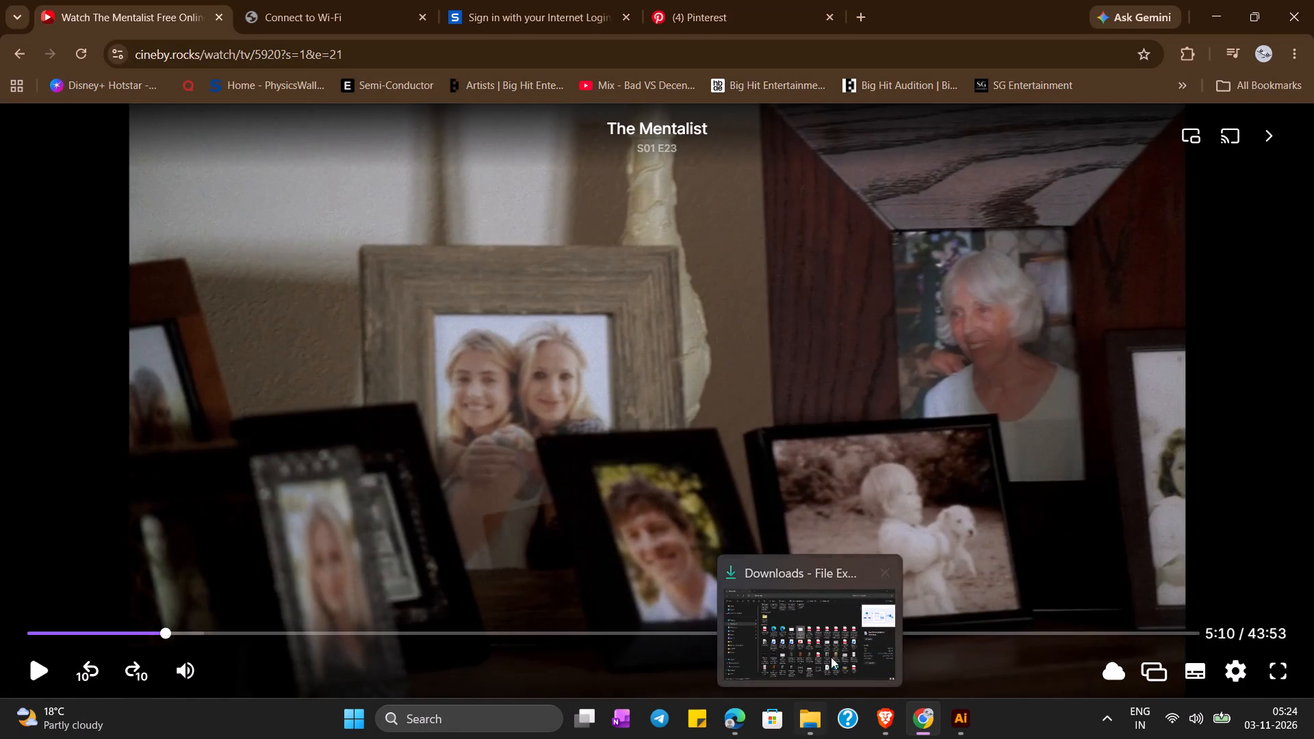
Return to Illustrator and widen the white title bar on both sides to about 546 pt, matching the mockup's header width.
{"action": "left_click", "coordinate": [959, 716]}
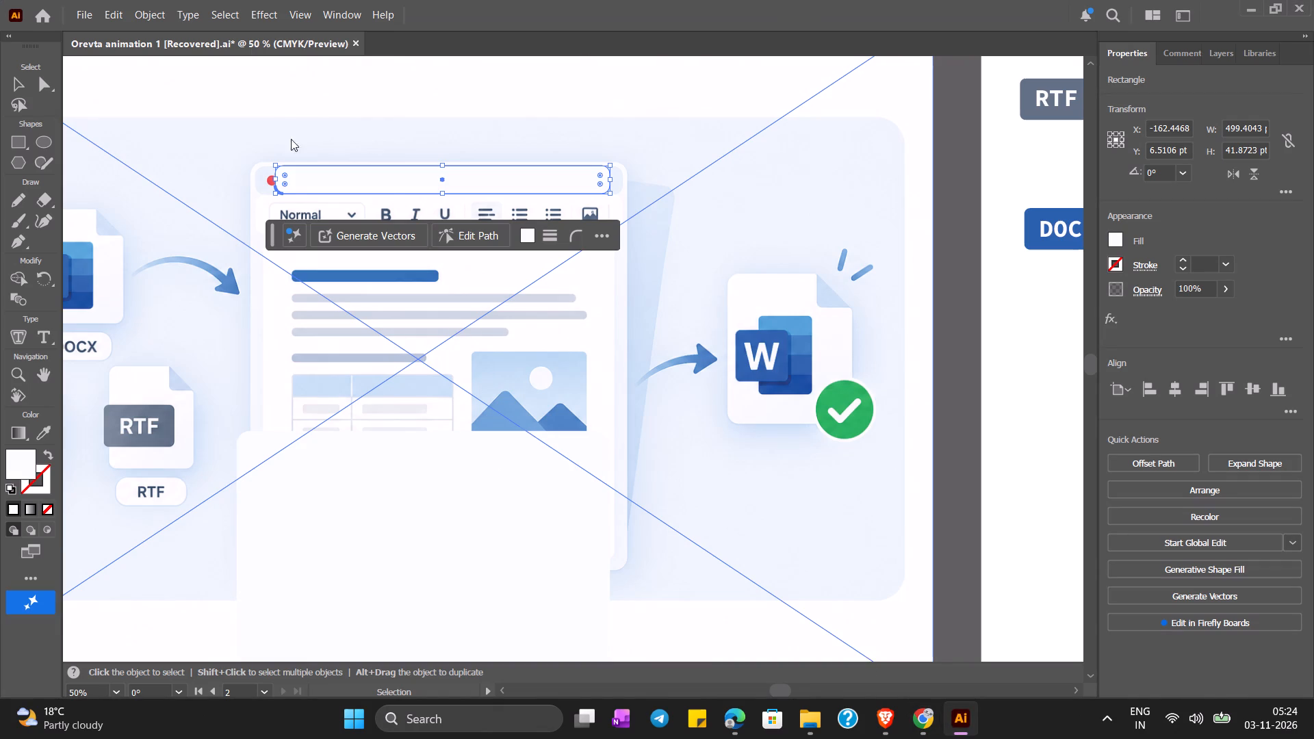
{"action": "left_click_drag", "start_coordinate": [275, 178], "coordinate": [268, 178]}
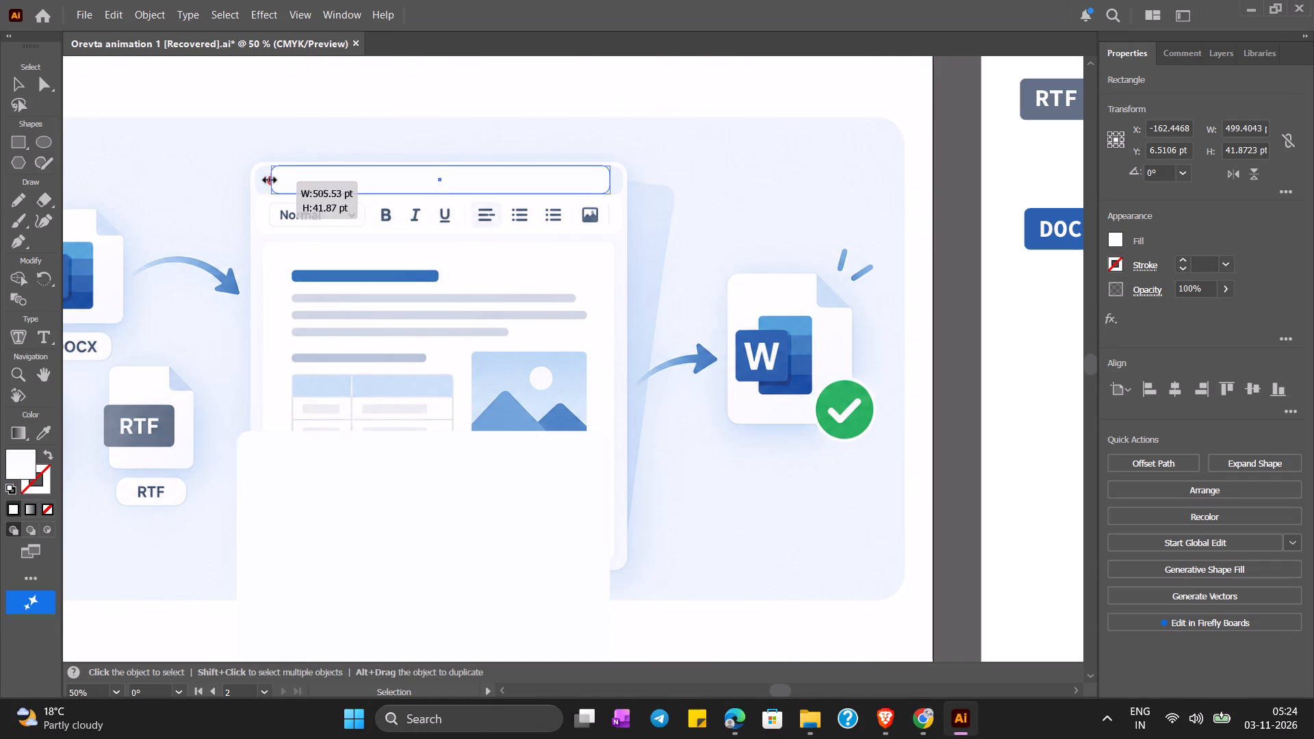
{"action": "left_click_drag", "start_coordinate": [268, 178], "coordinate": [256, 180]}
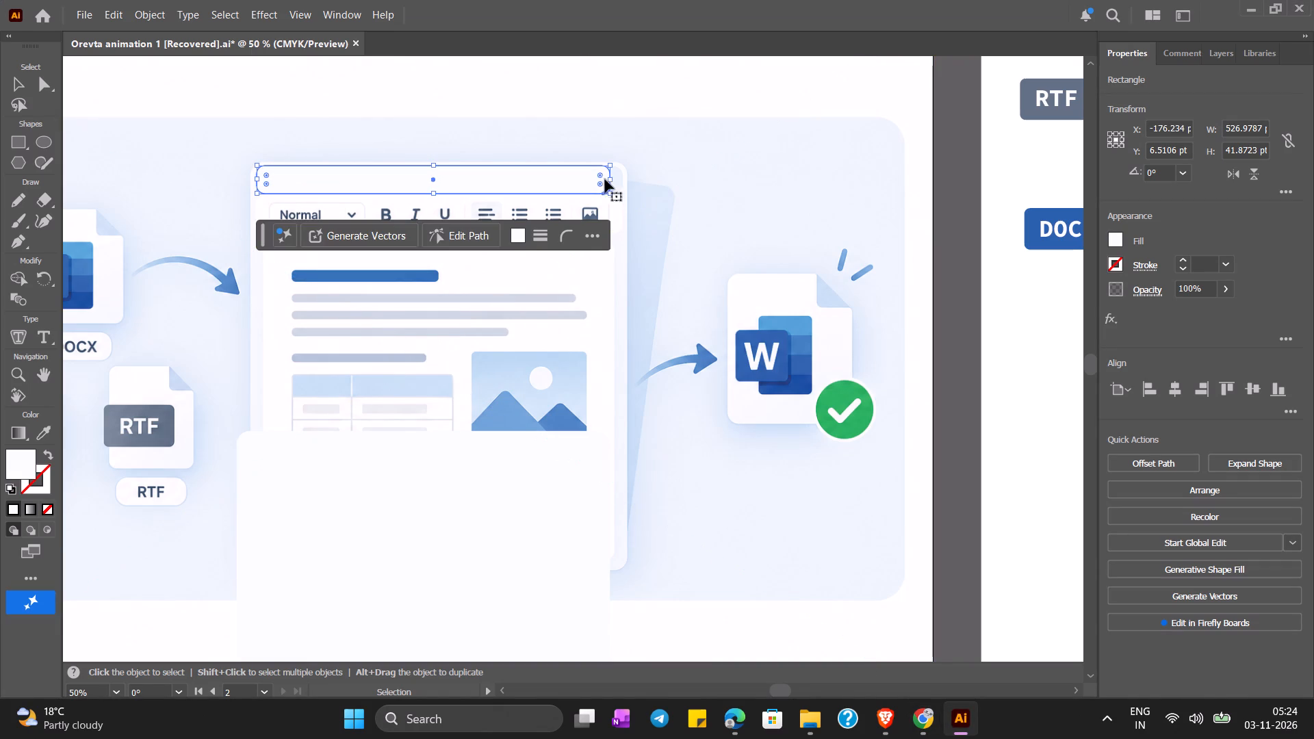
{"action": "left_click_drag", "start_coordinate": [612, 178], "coordinate": [623, 179]}
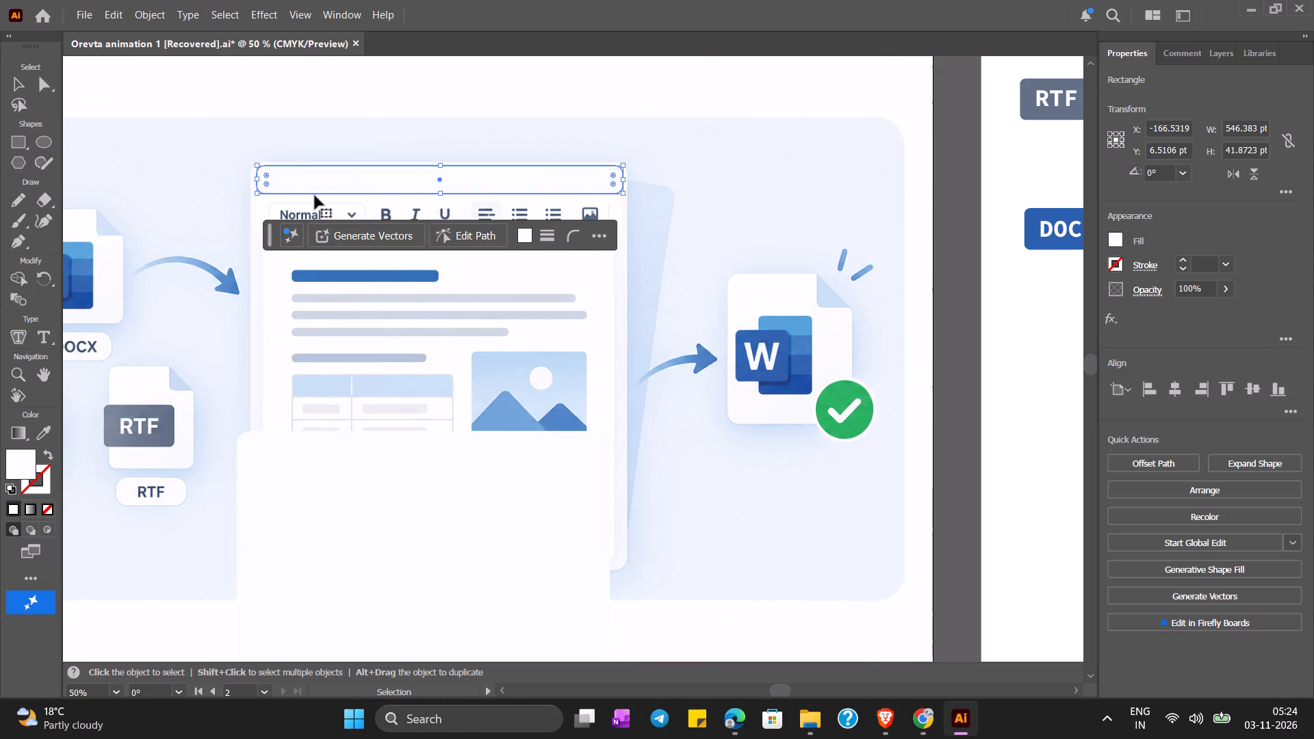
{"action": "left_click", "coordinate": [22, 82]}
{"action": "left_click", "coordinate": [409, 98]}
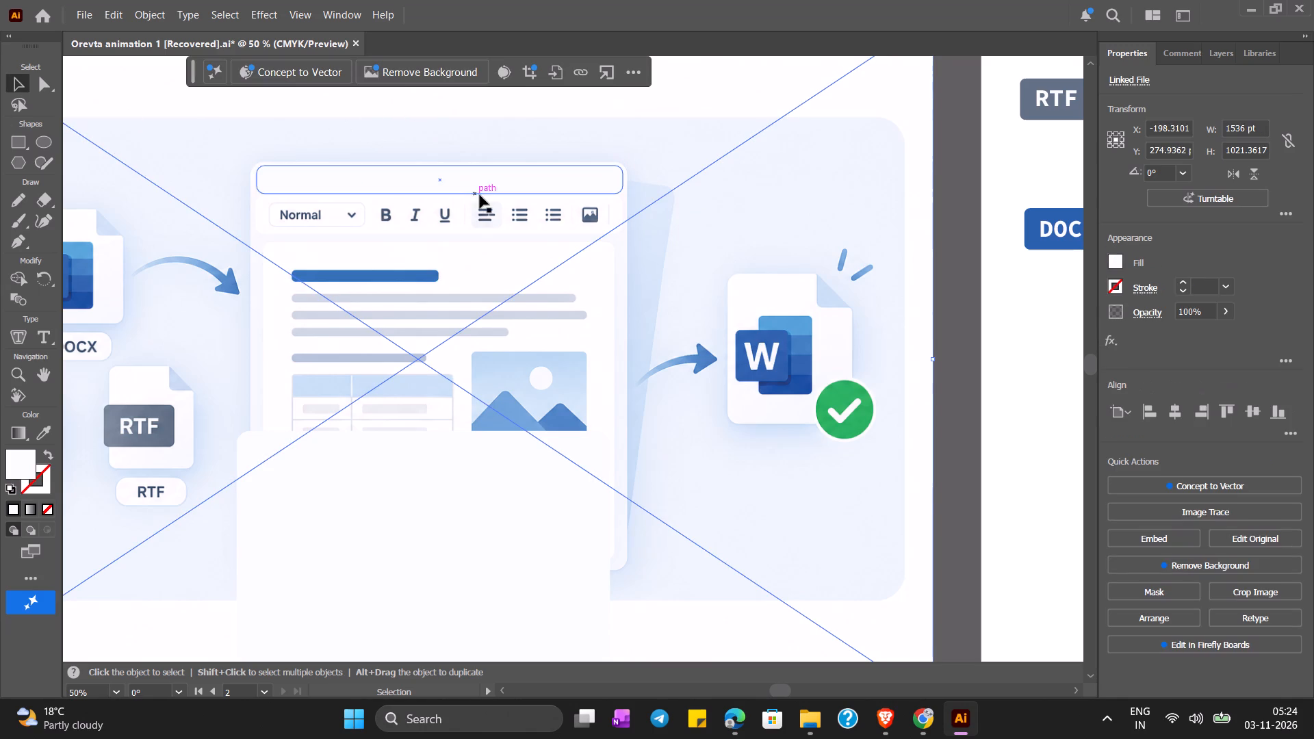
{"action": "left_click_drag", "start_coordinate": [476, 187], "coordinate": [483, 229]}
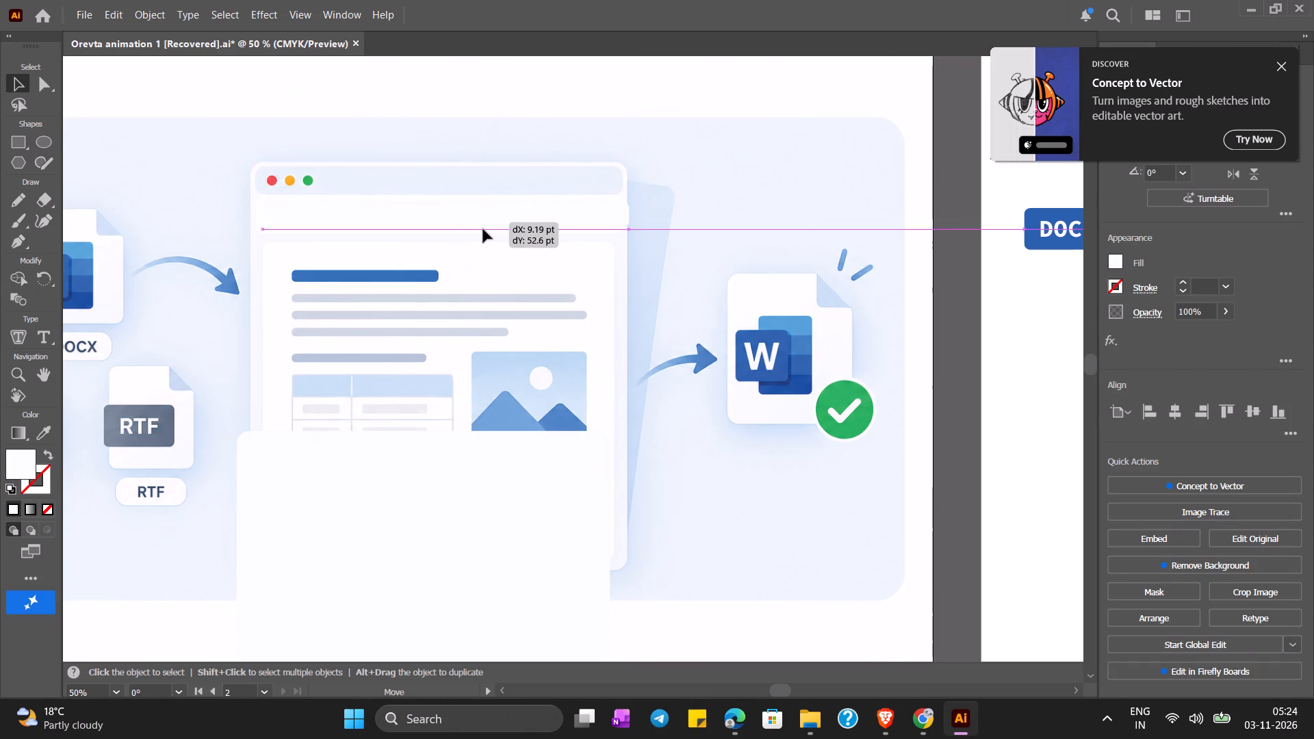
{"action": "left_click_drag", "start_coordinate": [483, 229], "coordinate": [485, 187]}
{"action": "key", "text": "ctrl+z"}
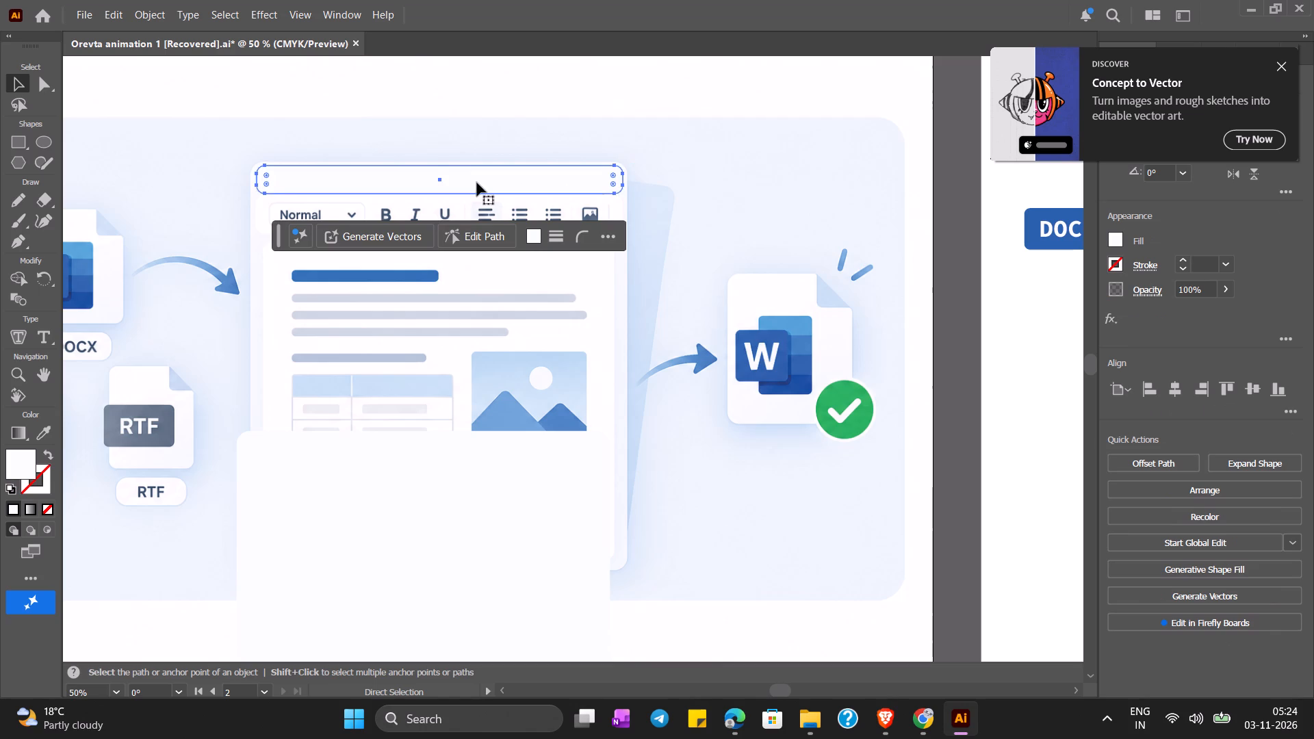
Move the white bar just below the mockup's coloured window dots and fill it with the header's light blue using the Eyedropper.
{"action": "left_click_drag", "start_coordinate": [568, 179], "coordinate": [575, 204]}
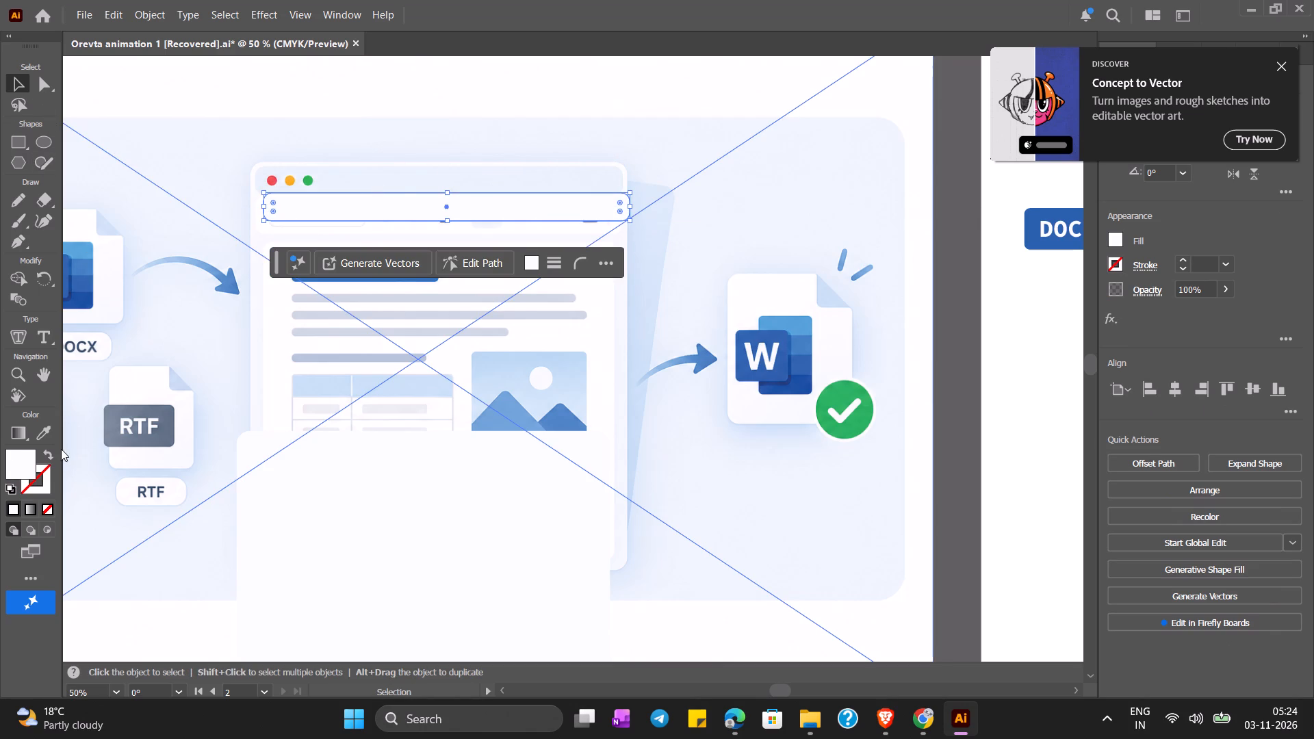
{"action": "left_click", "coordinate": [40, 432]}
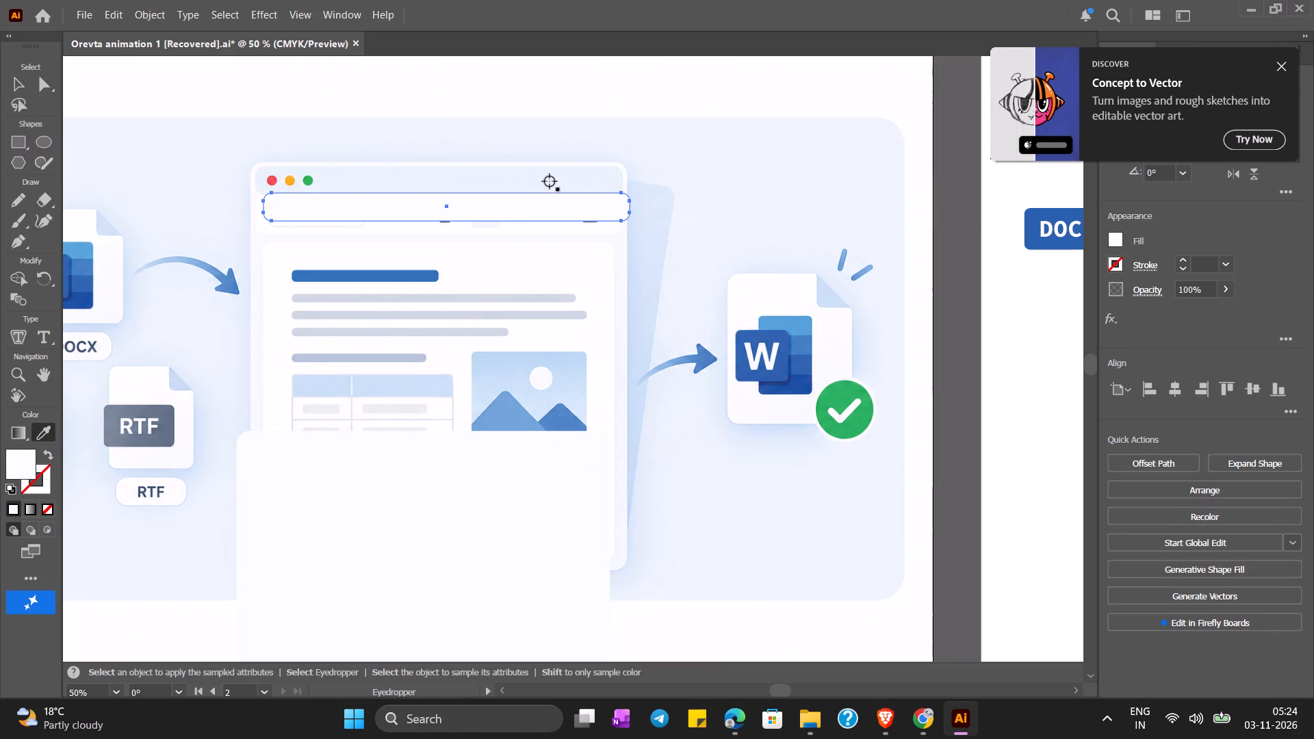
{"action": "left_click", "coordinate": [550, 181]}
Move the light blue bar back over the mockup's title bar and nudge it 1 pt down and 1 pt left.
{"action": "left_click", "coordinate": [23, 81]}
{"action": "left_click_drag", "start_coordinate": [540, 212], "coordinate": [539, 205]}
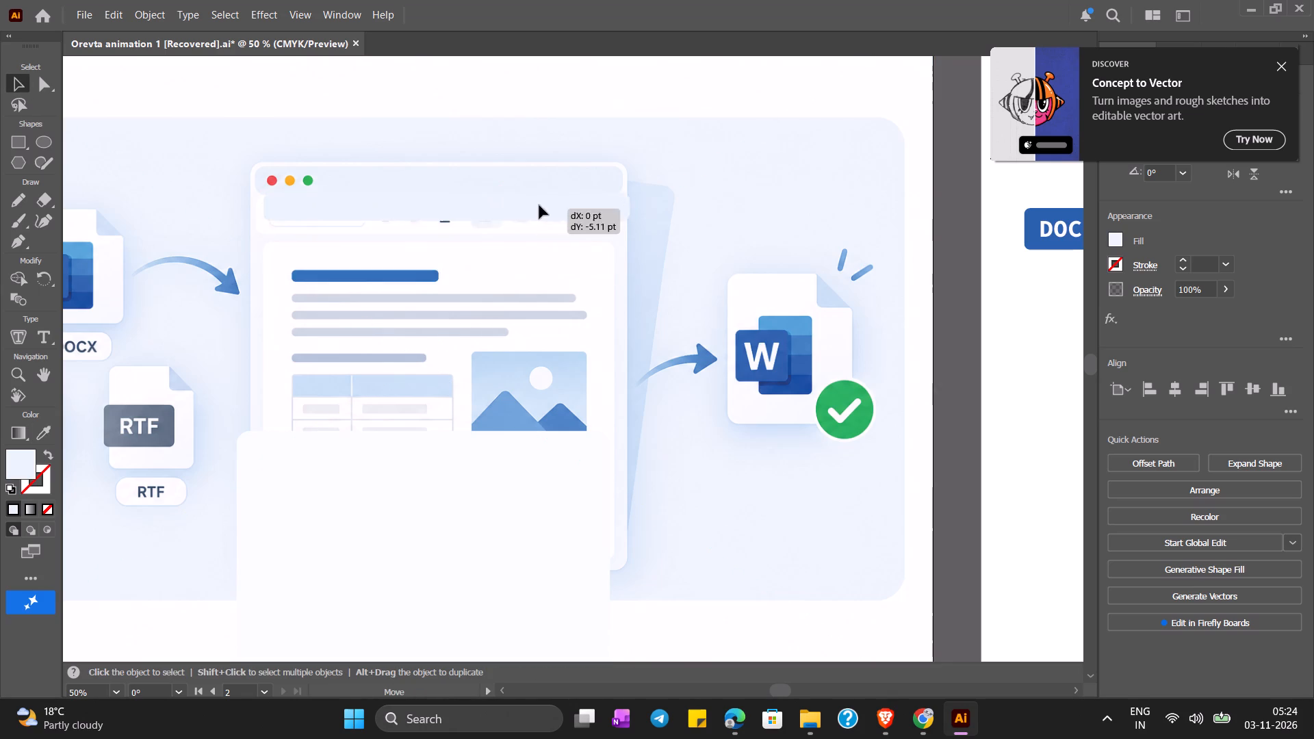
{"action": "left_click_drag", "start_coordinate": [539, 205], "coordinate": [530, 186]}
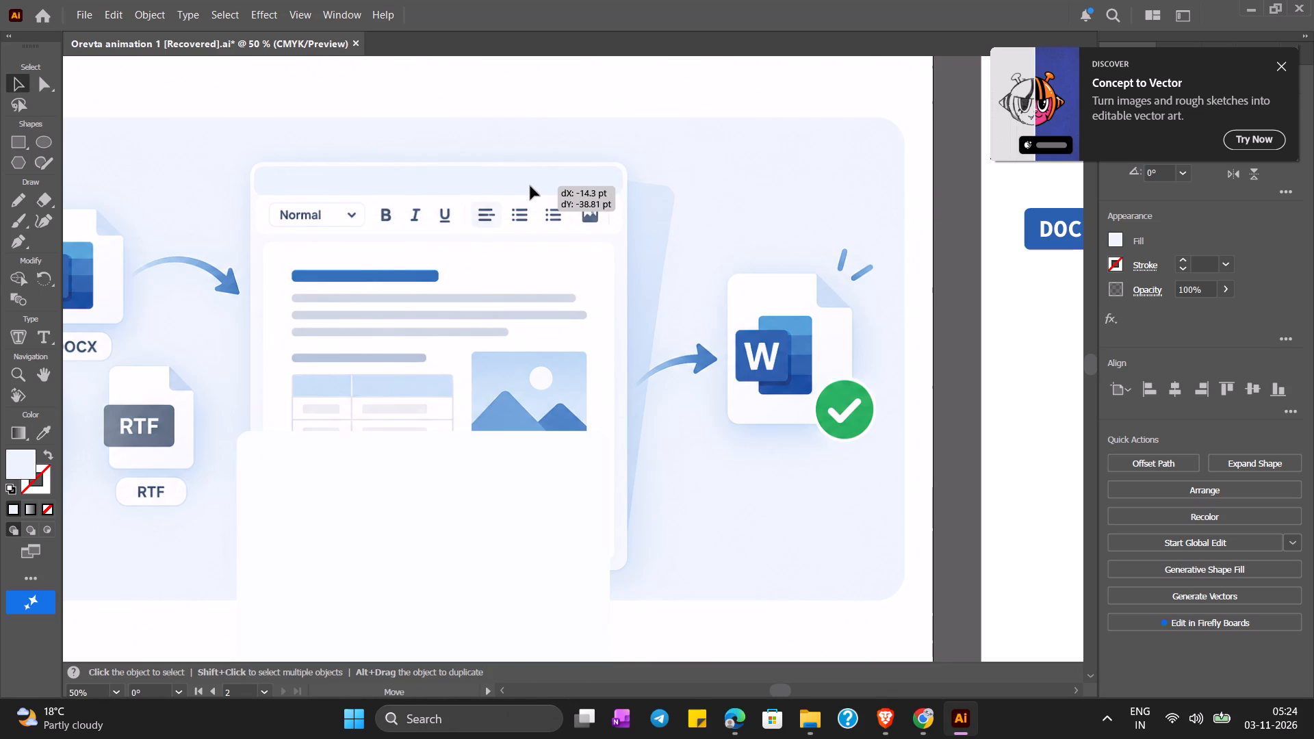
{"action": "left_click_drag", "start_coordinate": [530, 186], "coordinate": [529, 185]}
{"action": "left_click_drag", "start_coordinate": [529, 185], "coordinate": [531, 185]}
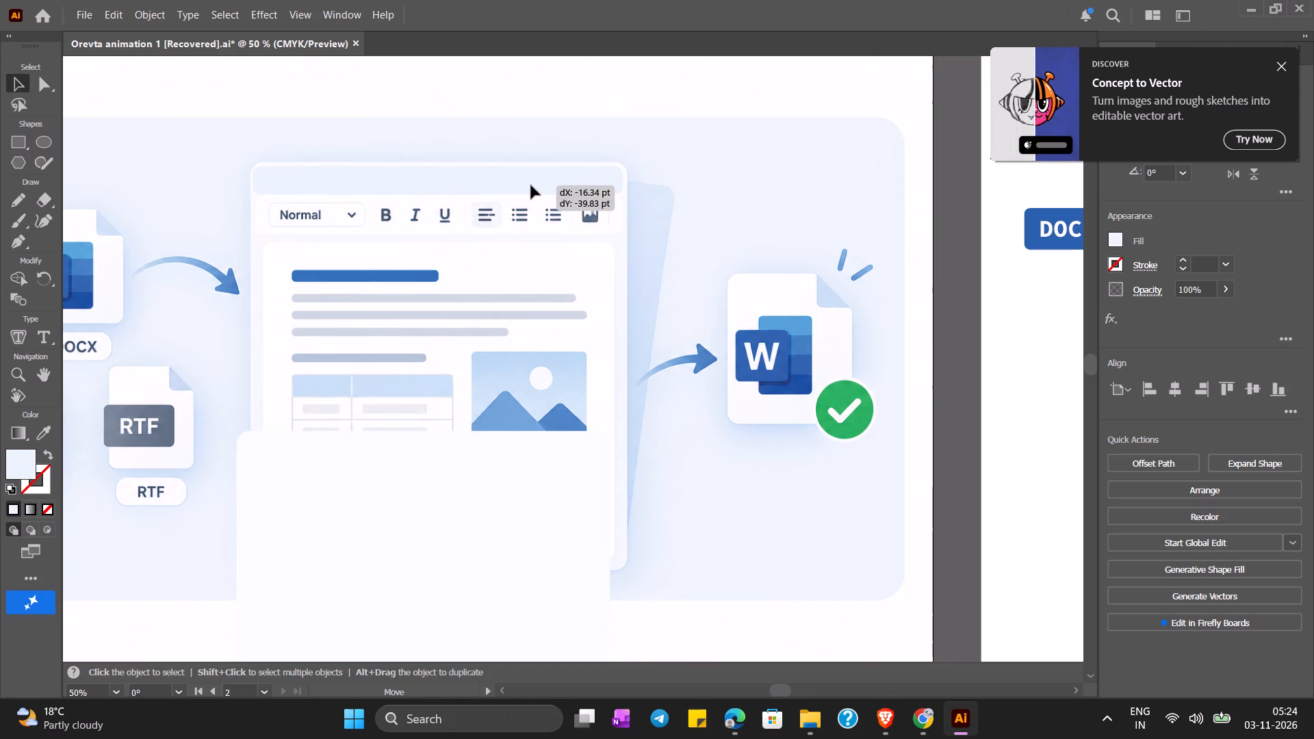
{"action": "left_click_drag", "start_coordinate": [531, 185], "coordinate": [532, 185]}
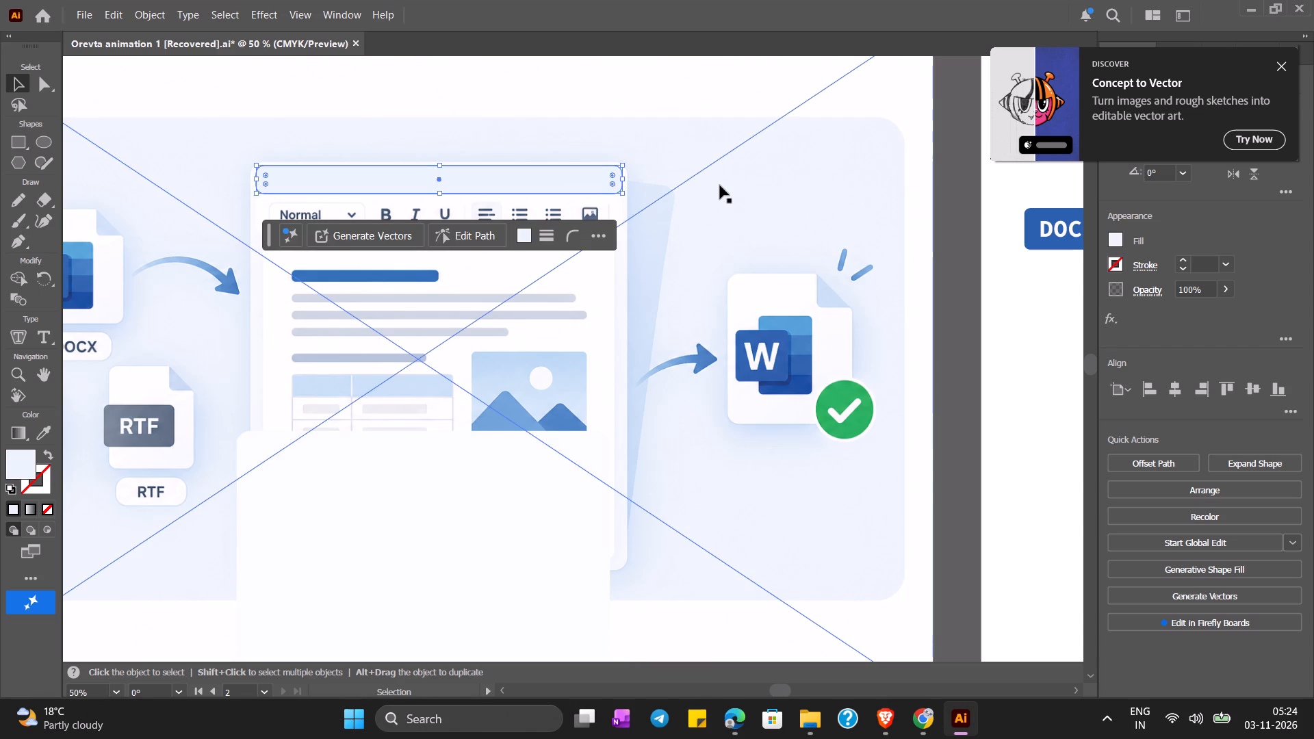
{"action": "key", "text": "Down"}
{"action": "key", "text": "Left"}
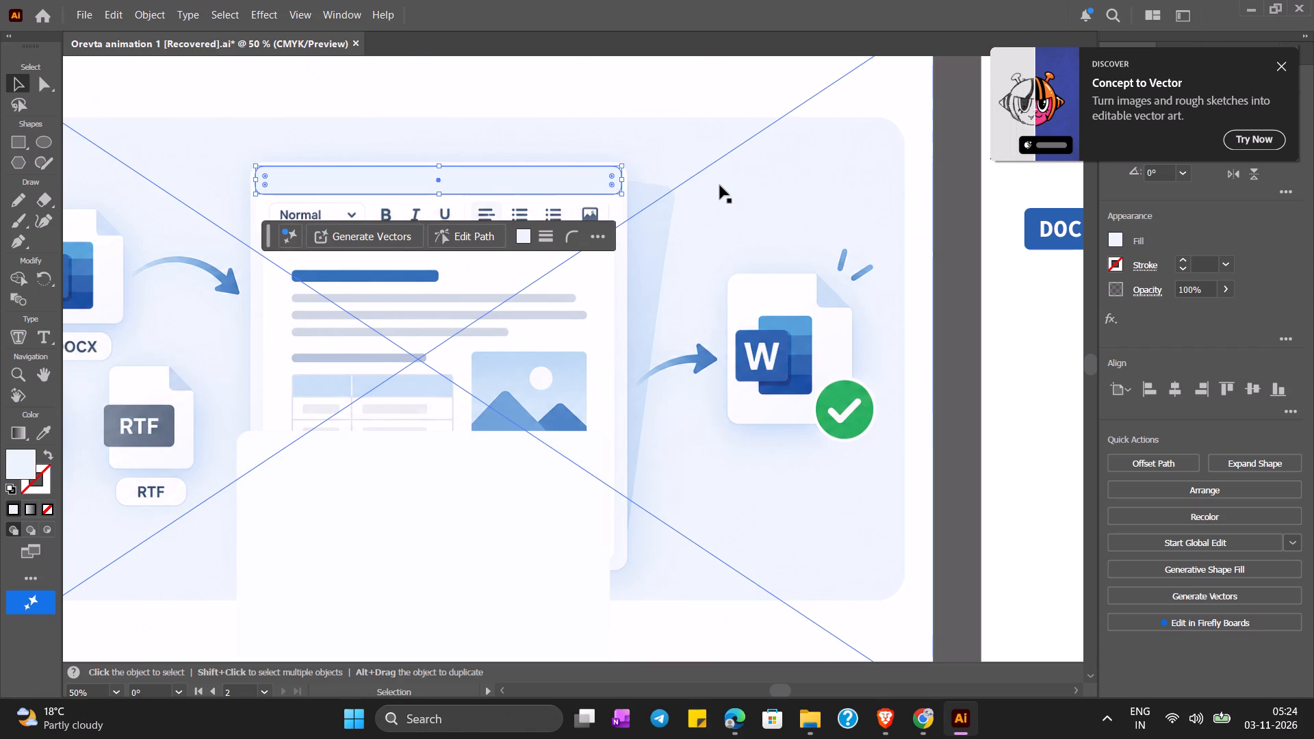
{"action": "left_click", "coordinate": [720, 185]}
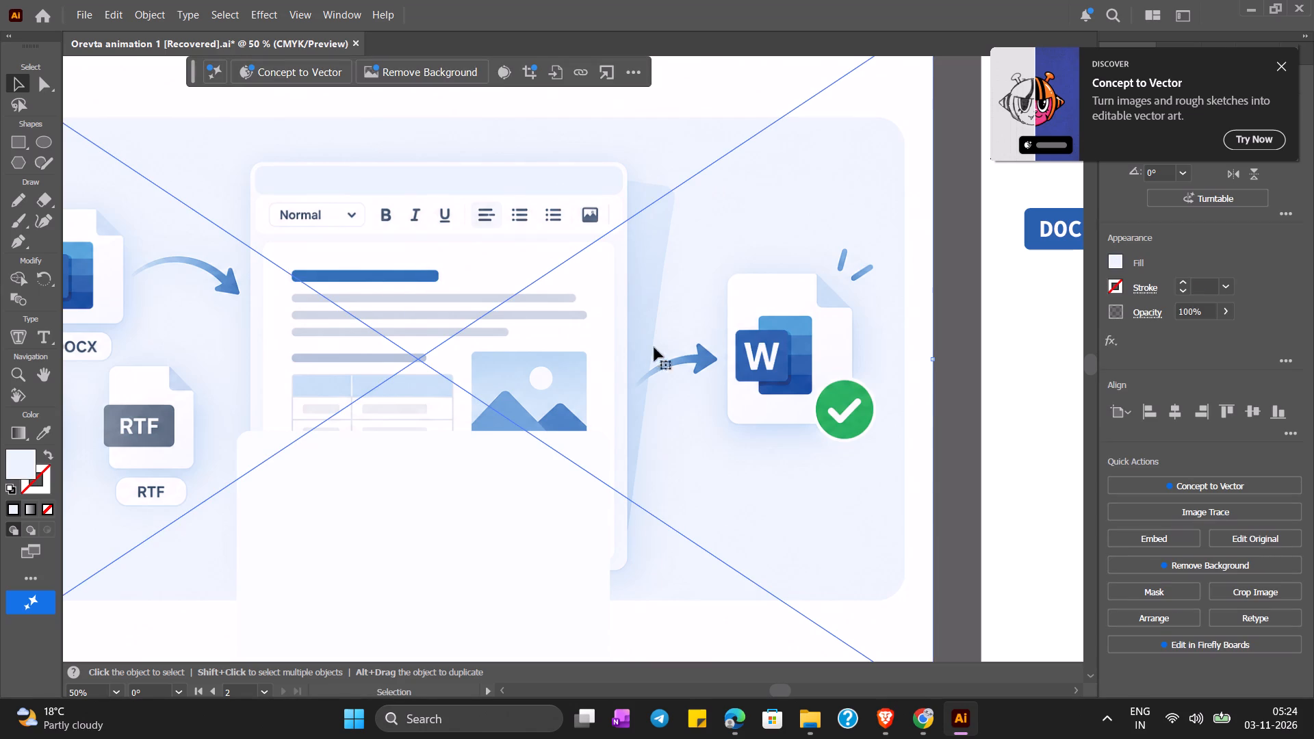
Move the large white rounded rectangle up so it covers the mockup's document window, behind the light blue bar.
{"action": "left_click_drag", "start_coordinate": [481, 532], "coordinate": [504, 291]}
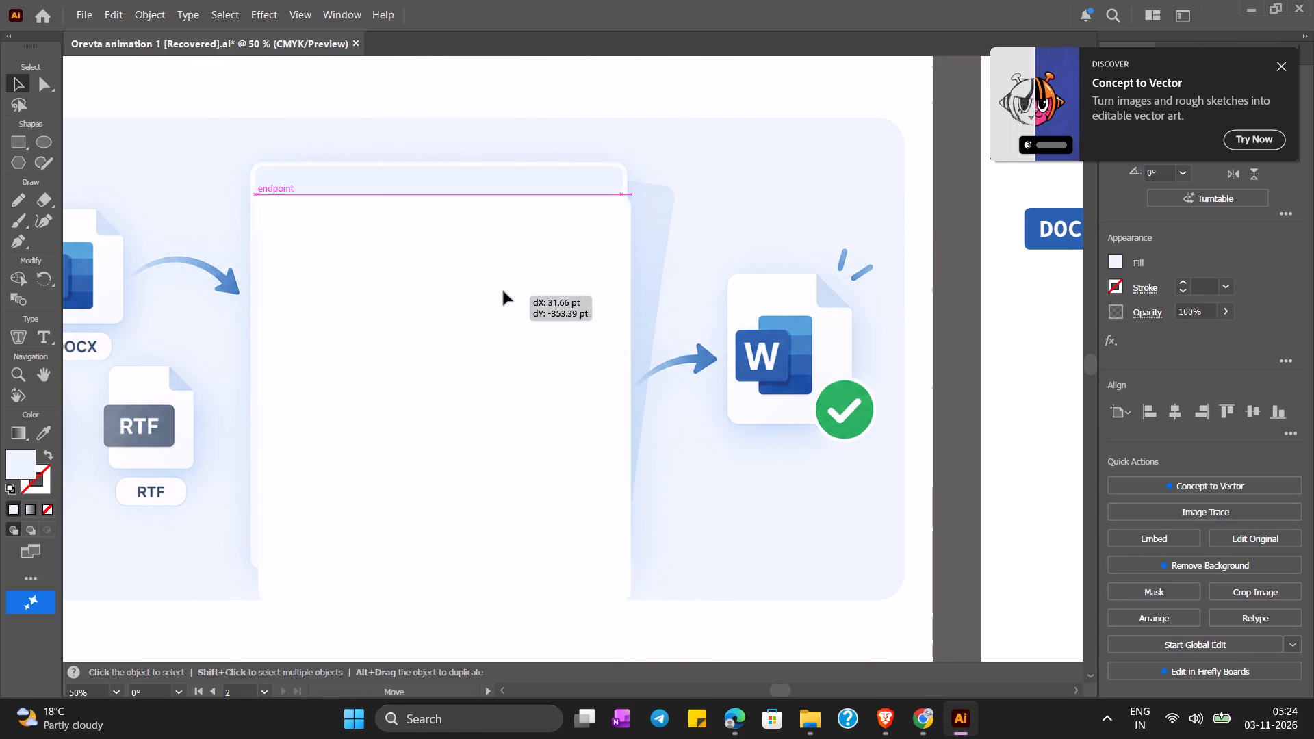
{"action": "left_click_drag", "start_coordinate": [504, 291], "coordinate": [502, 264]}
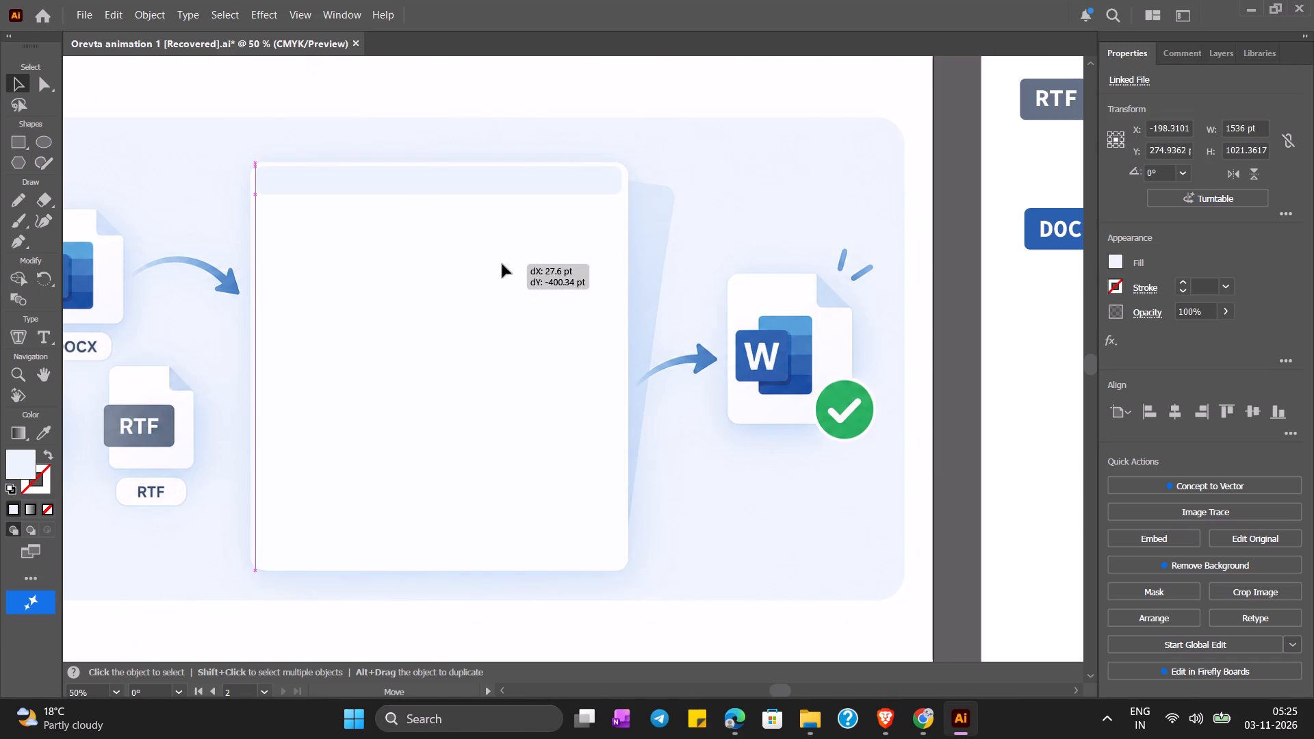
{"action": "left_click_drag", "start_coordinate": [502, 264], "coordinate": [502, 263]}
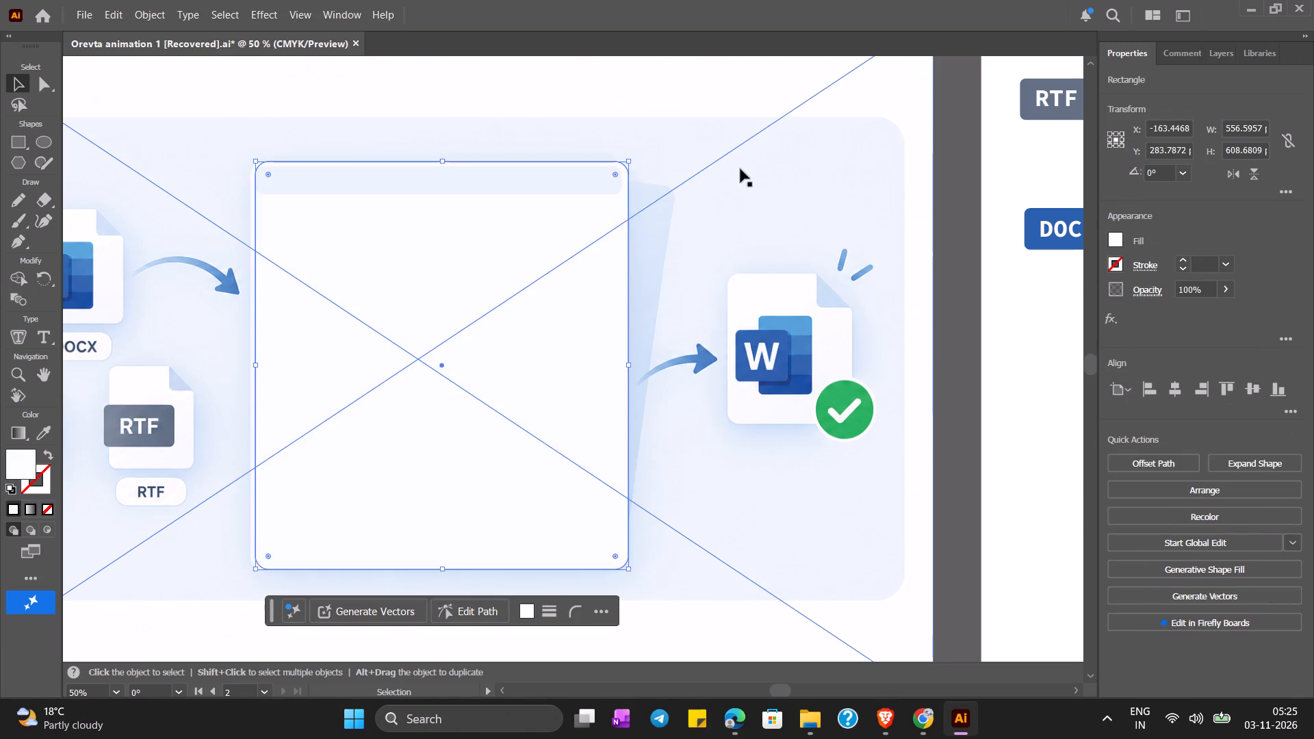
Move the linked reference image down and left, away from the drawn shapes, to about X -361 pt, Y 794 pt.
{"action": "left_click", "coordinate": [740, 169]}
{"action": "left_click_drag", "start_coordinate": [274, 141], "coordinate": [289, 151]}
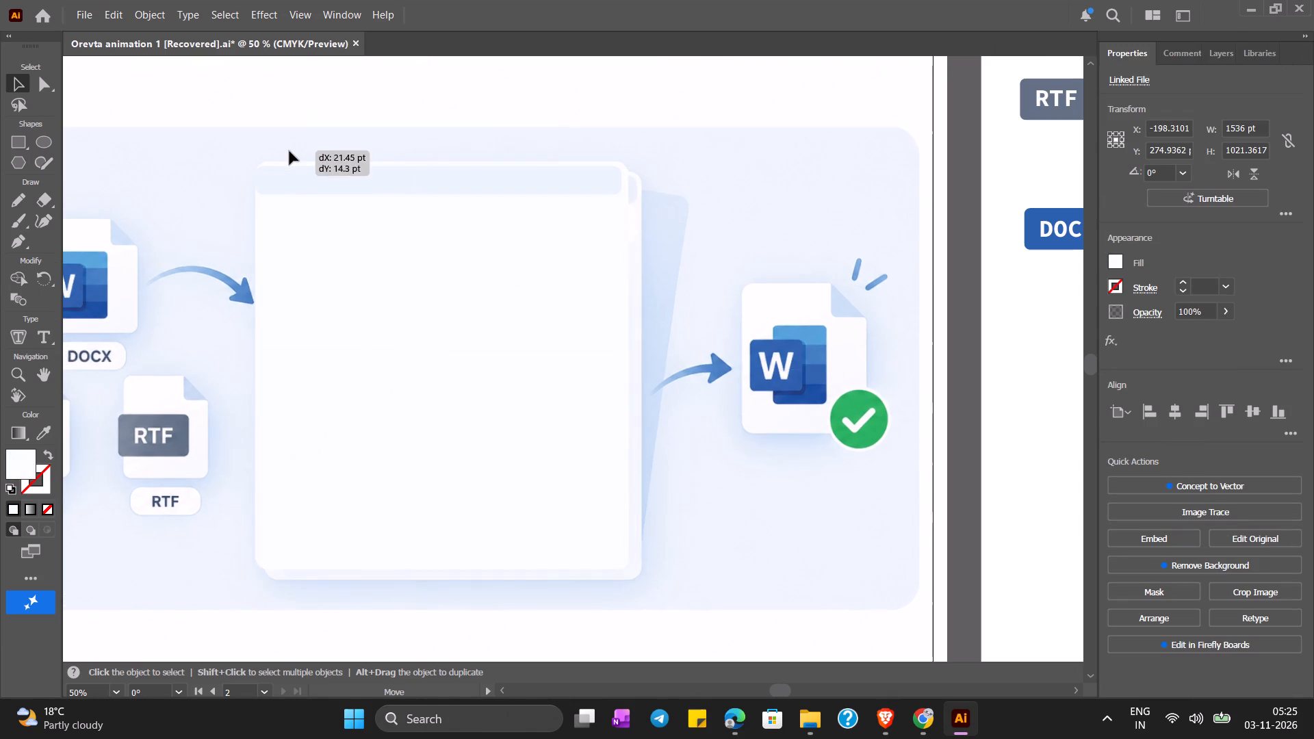
{"action": "left_click_drag", "start_coordinate": [289, 151], "coordinate": [207, 459]}
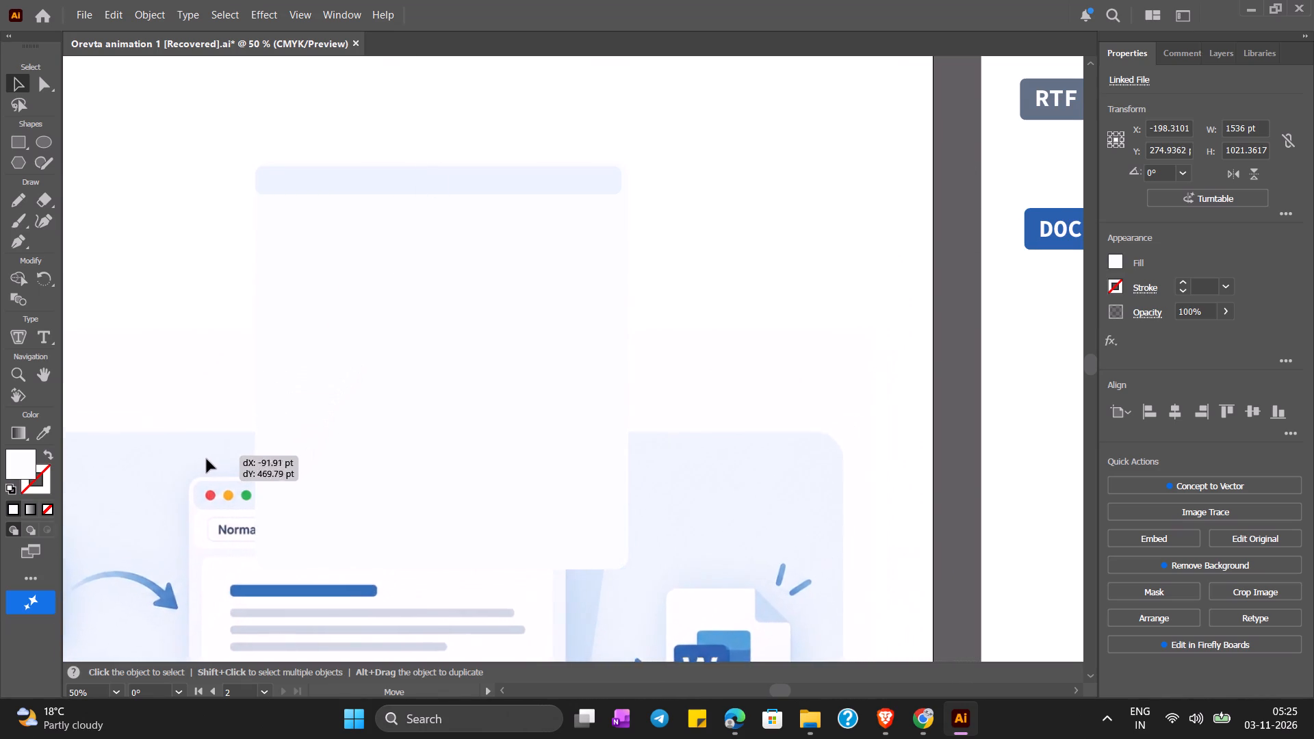
{"action": "left_click_drag", "start_coordinate": [207, 459], "coordinate": [165, 489]}
Centre the light blue bar horizontally within the top of the white window rectangle, at about X -163 pt, Y 10 pt.
{"action": "left_click", "coordinate": [497, 183]}
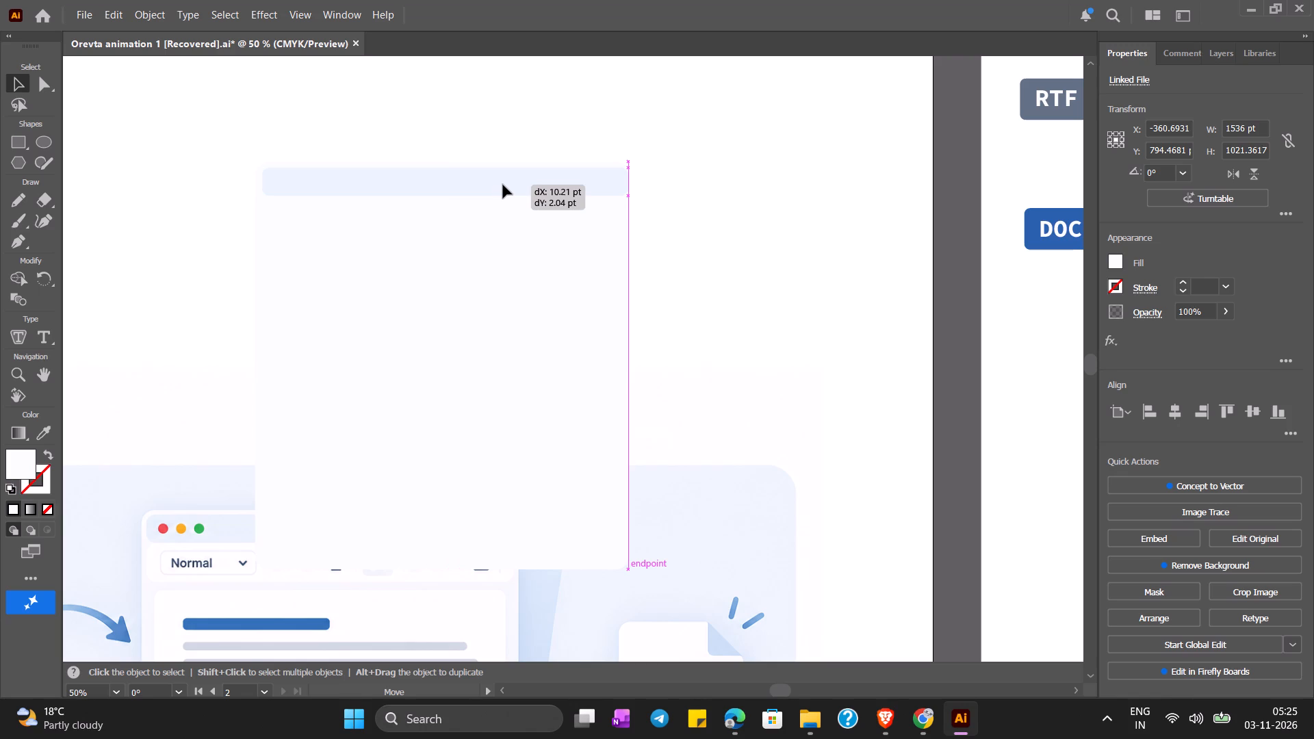
Apply a Drop Shadow to the large white rectangle: Multiply, 75% opacity, 7 pt X and Y offsets, 5 pt blur.
{"action": "left_click", "coordinate": [545, 283]}
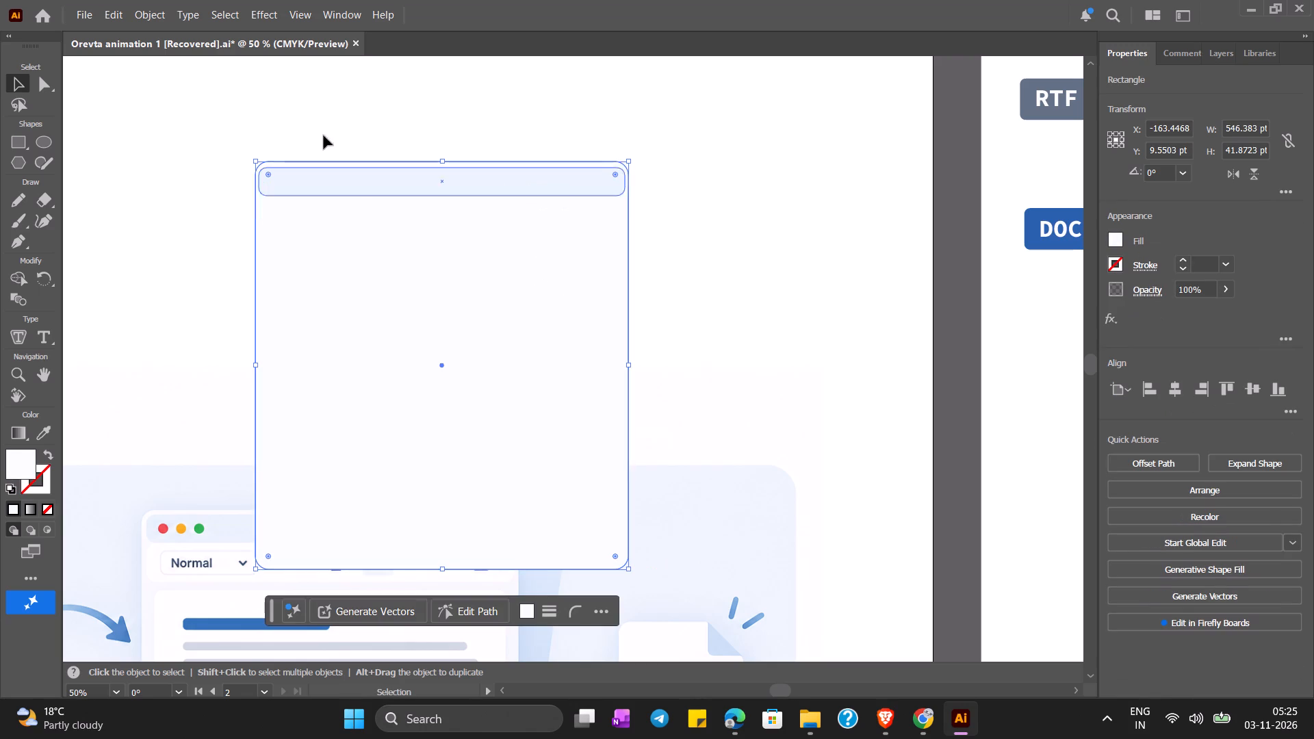
{"action": "left_click", "coordinate": [275, 12]}
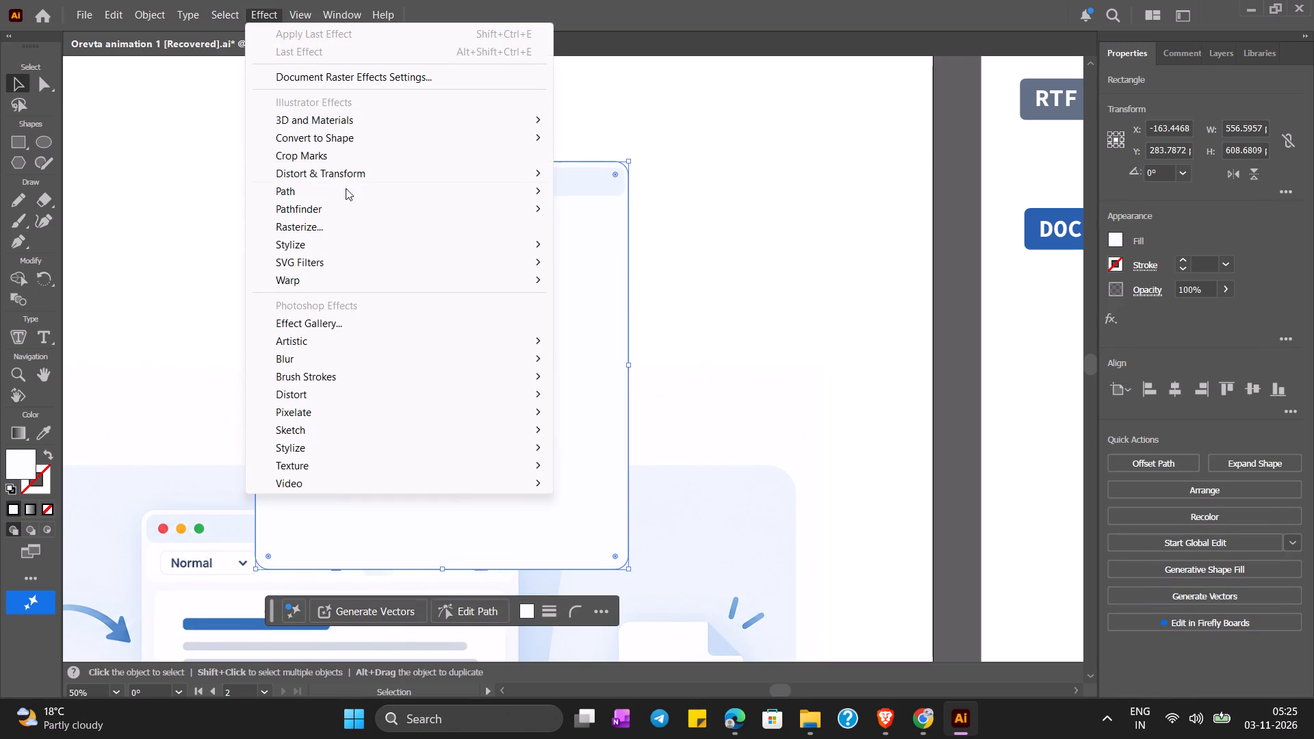
{"action": "left_click", "coordinate": [576, 242]}
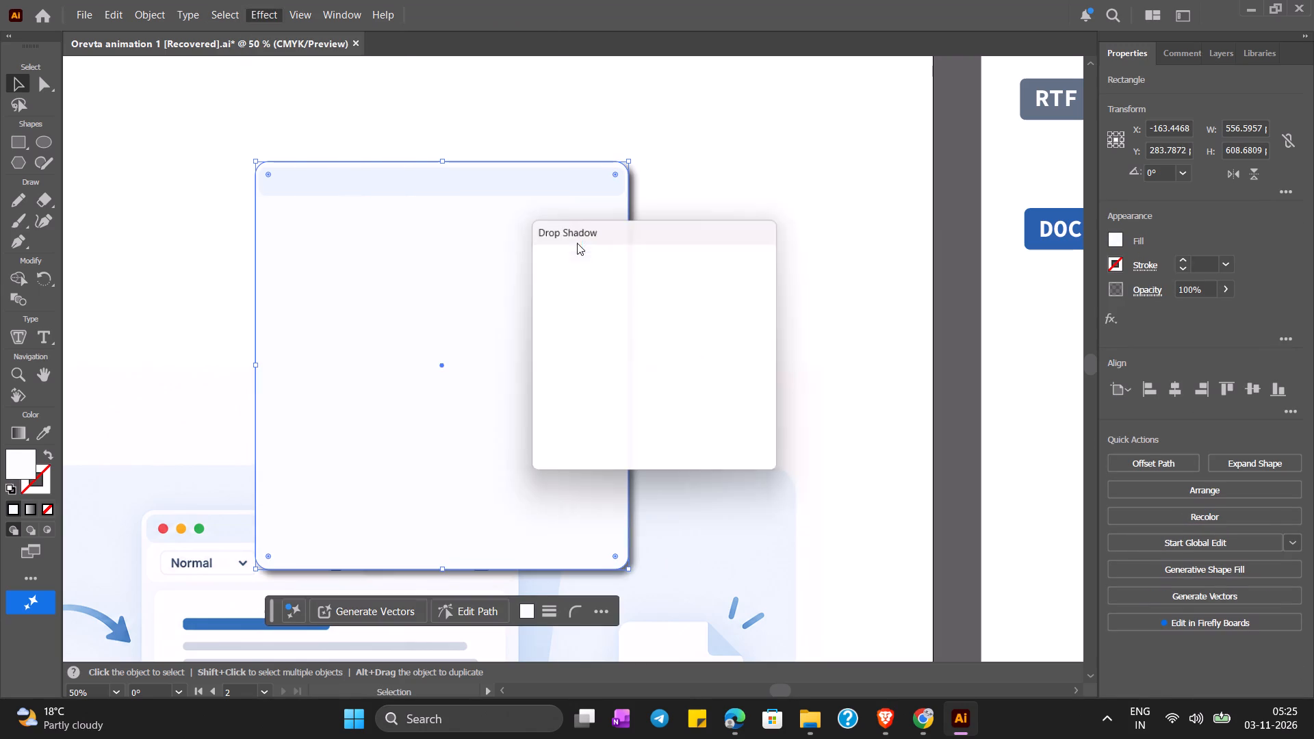
{"action": "left_click", "coordinate": [631, 448]}
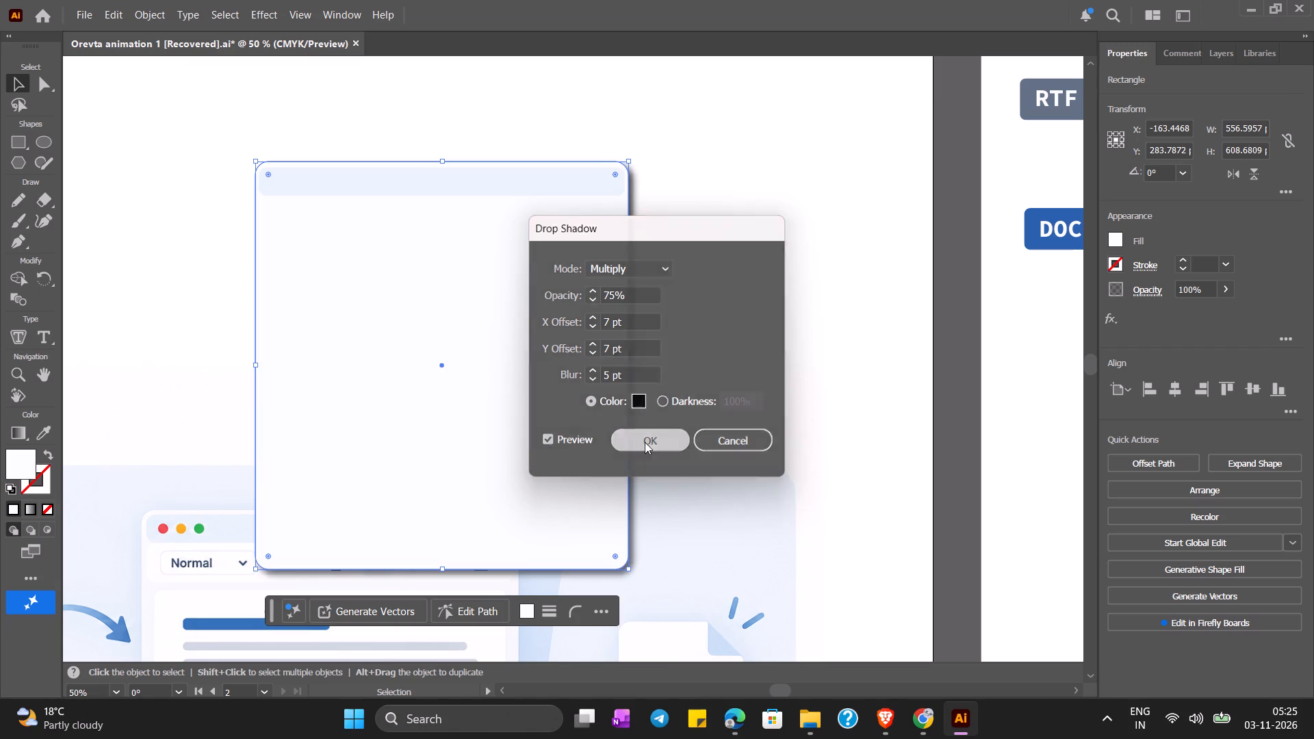
{"action": "left_click", "coordinate": [724, 317]}
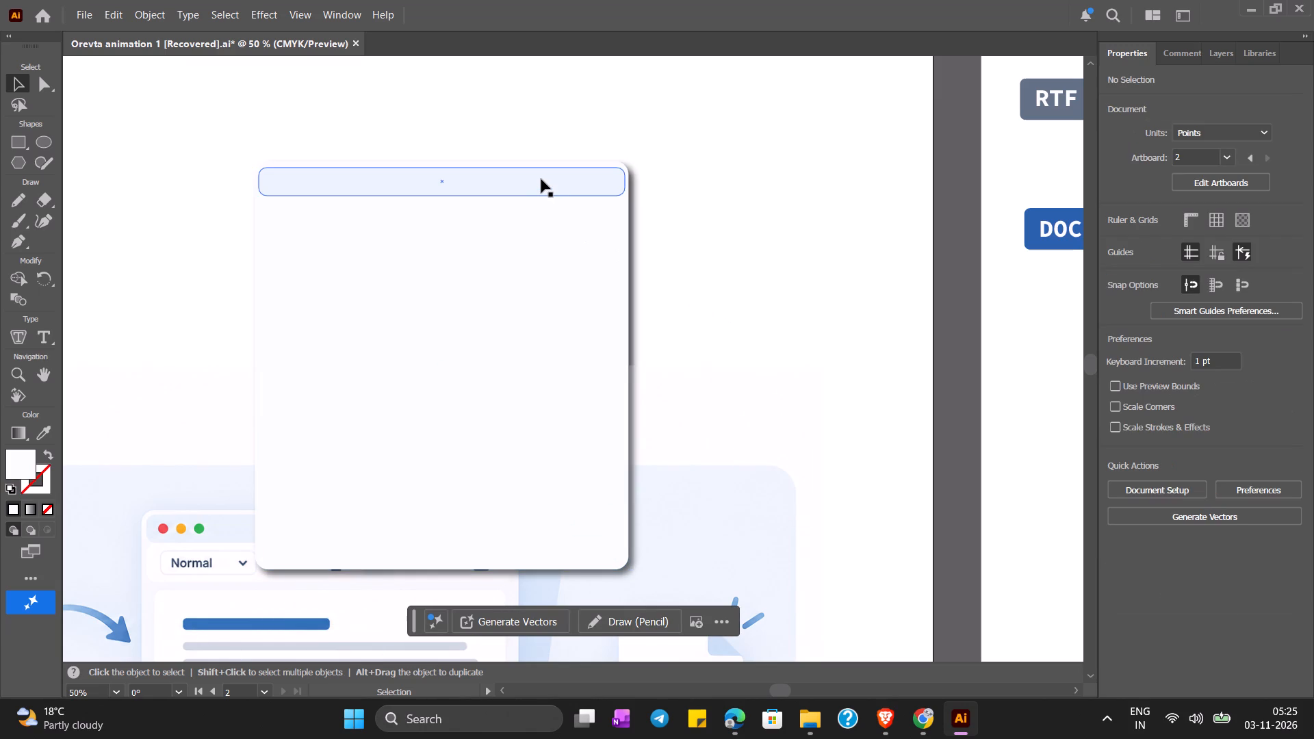
Narrow the light blue bar at both ends to about 540 pt wide inside the white window rectangle.
{"action": "left_click", "coordinate": [701, 147]}
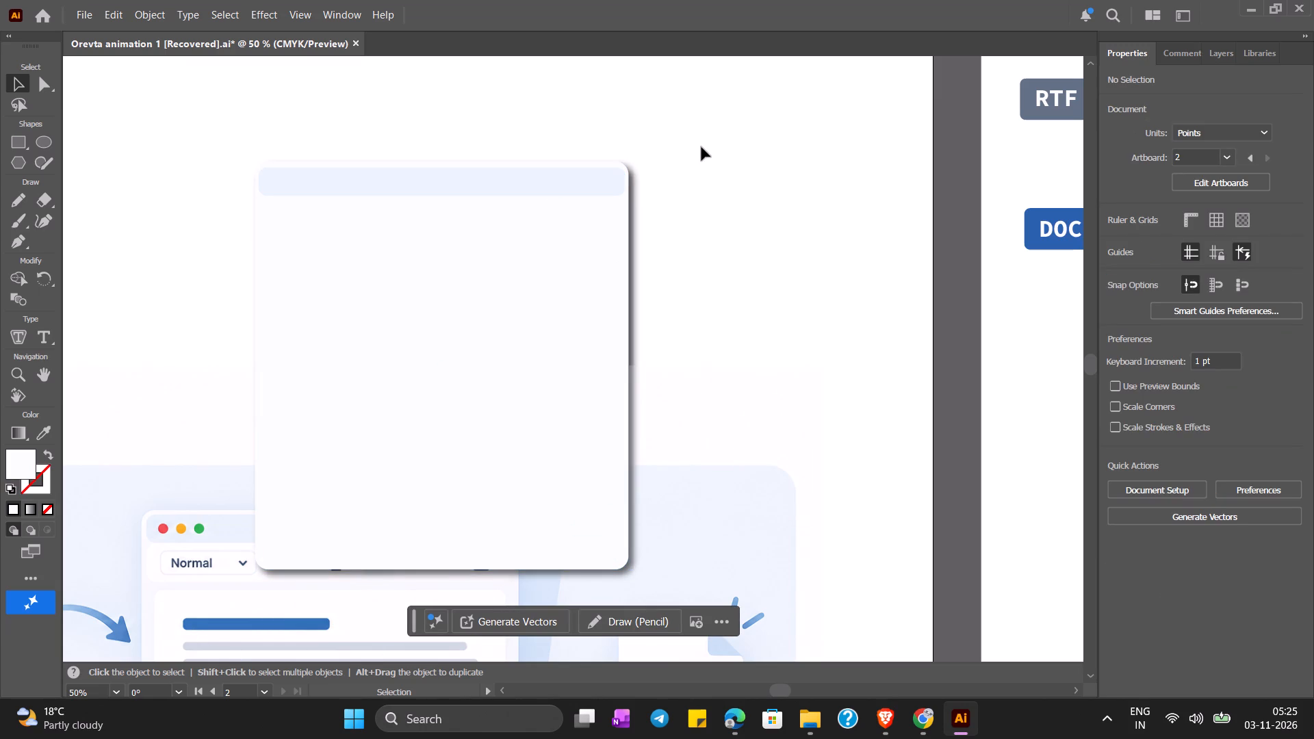
{"action": "scroll", "coordinate": [766, 268], "scroll_direction": "down", "scroll_amount": 1}
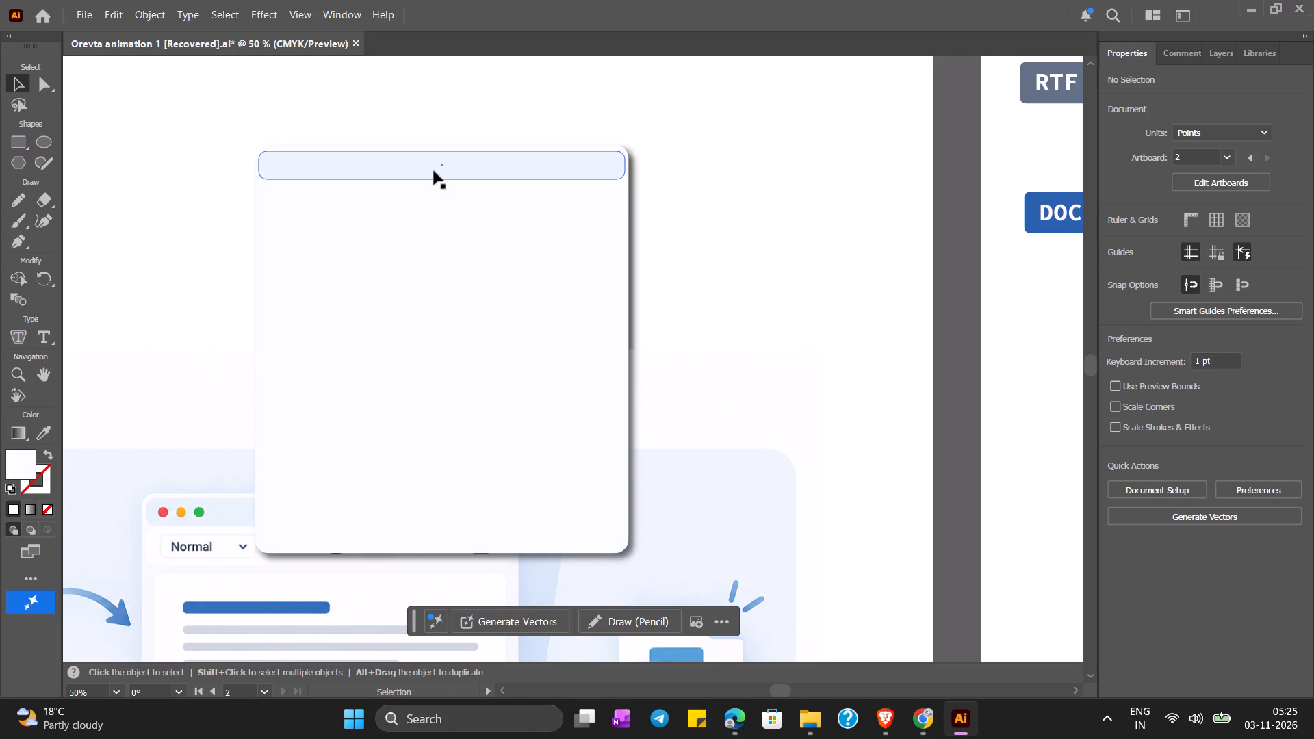
{"action": "left_click", "coordinate": [384, 158]}
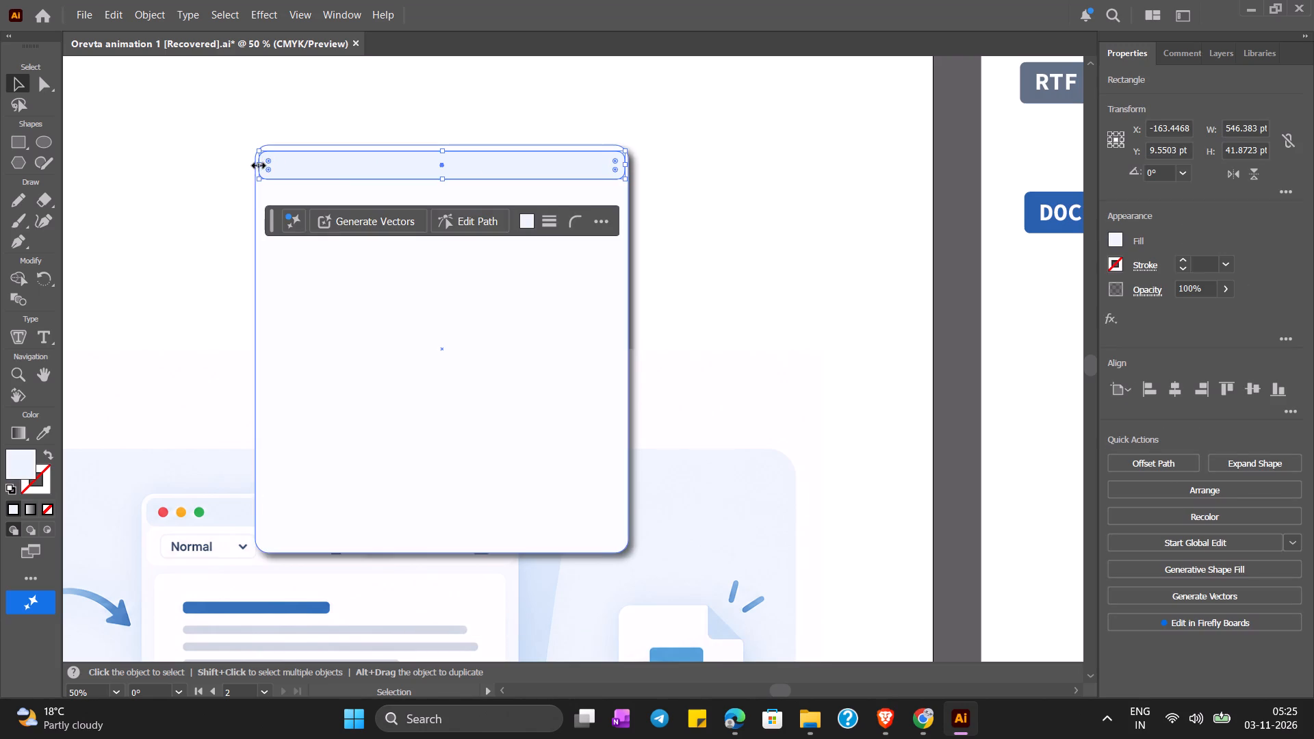
{"action": "left_click", "coordinate": [257, 164]}
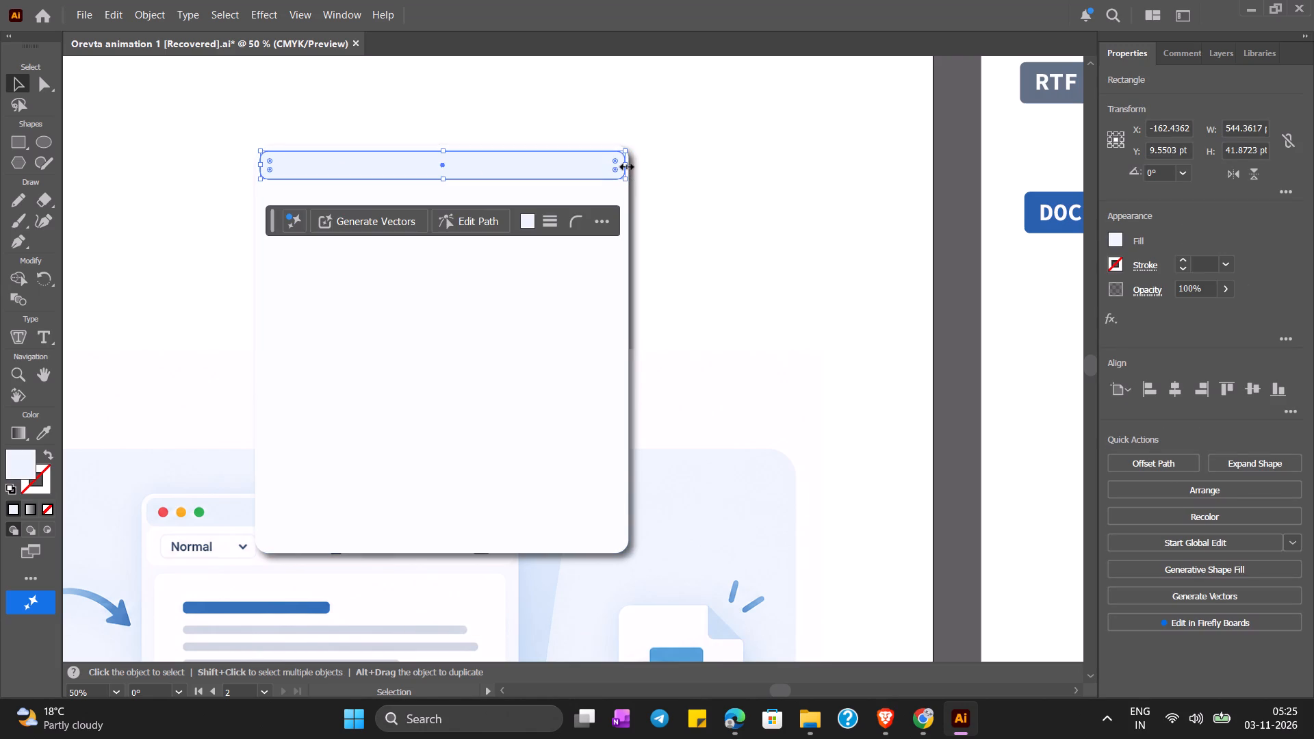
{"action": "left_click", "coordinate": [626, 164]}
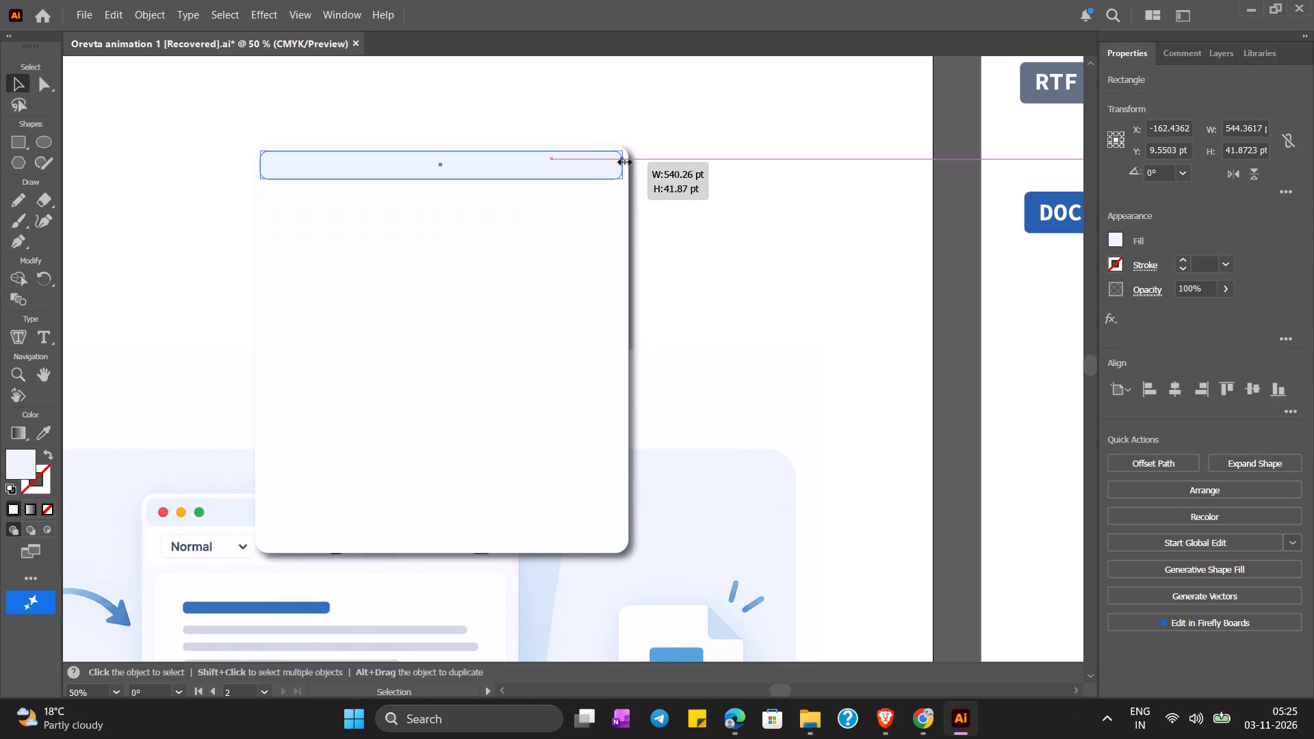
{"action": "left_click", "coordinate": [271, 160]}
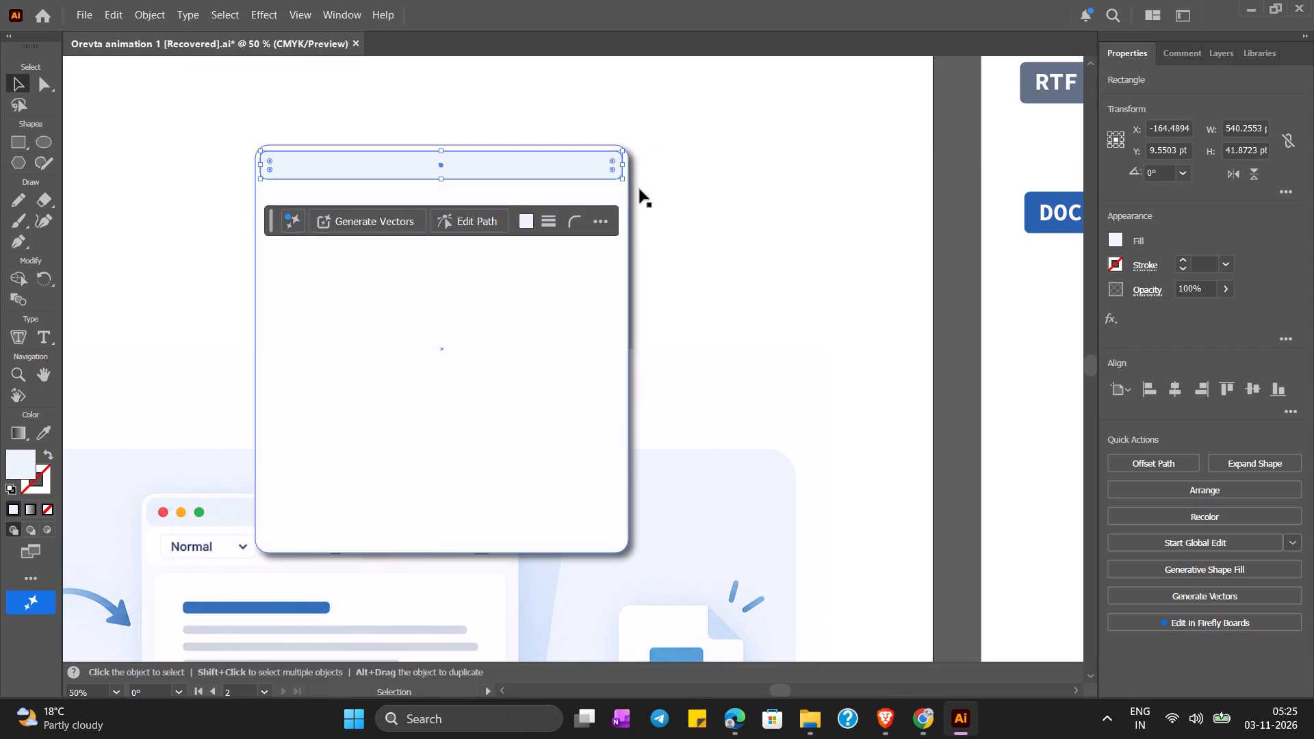
{"action": "left_click", "coordinate": [641, 188]}
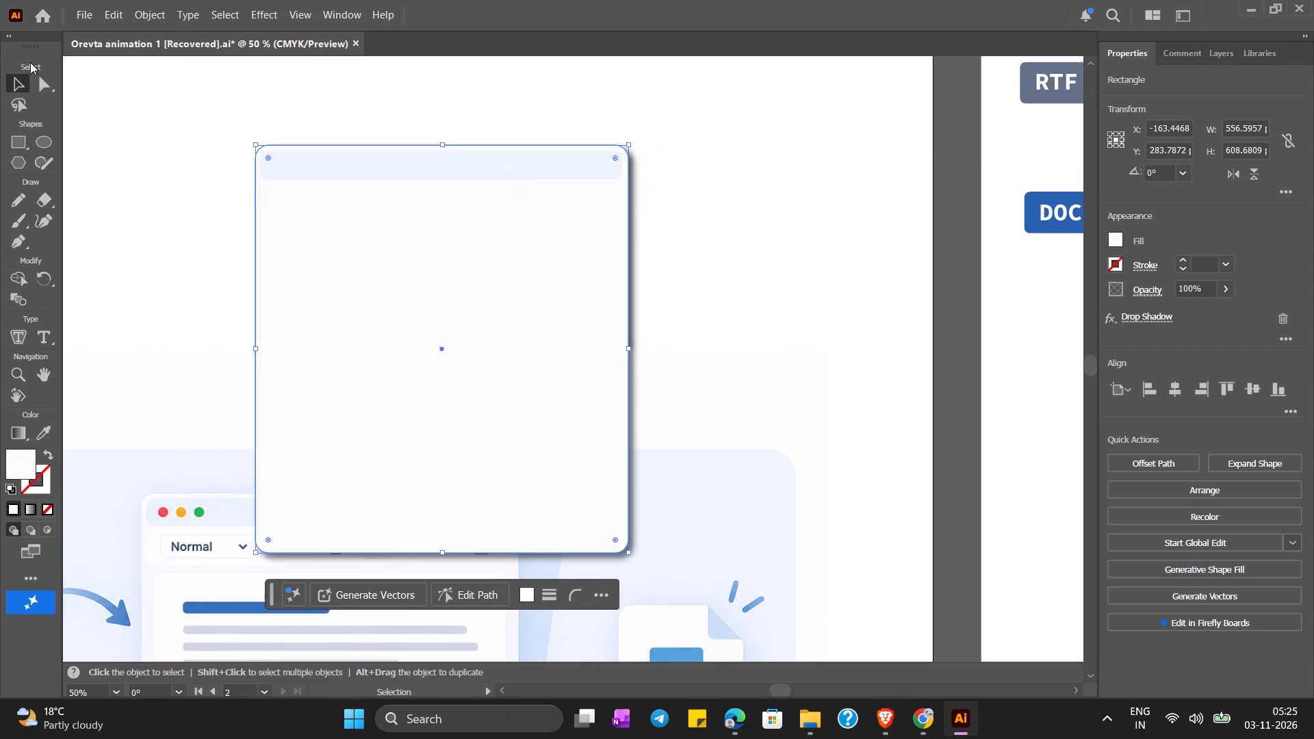
{"action": "left_click", "coordinate": [129, 105]}
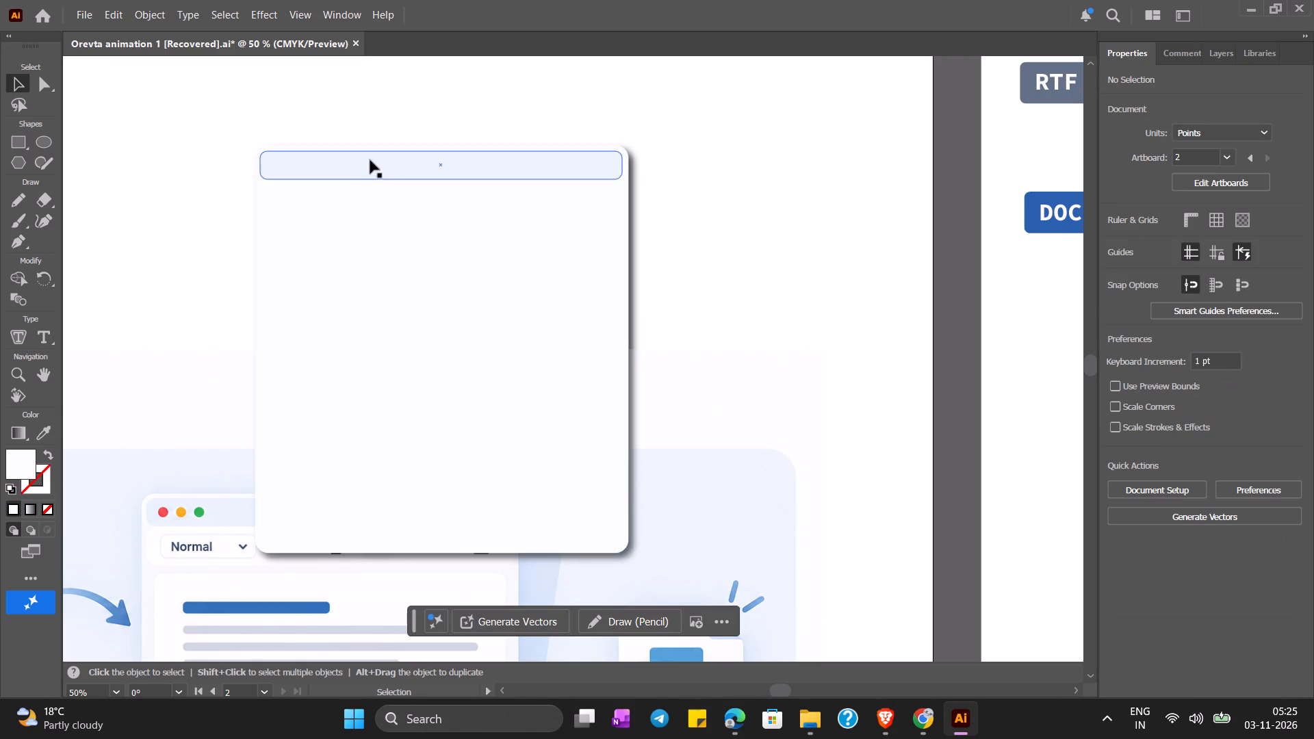
Nudge the light blue bar up 3 pt, to about Y 6.6 pt, nearer the white window's top edge.
{"action": "left_click", "coordinate": [389, 162]}
{"action": "key", "text": "Up"}
{"action": "key", "text": "Up"}
{"action": "key", "text": "Up"}
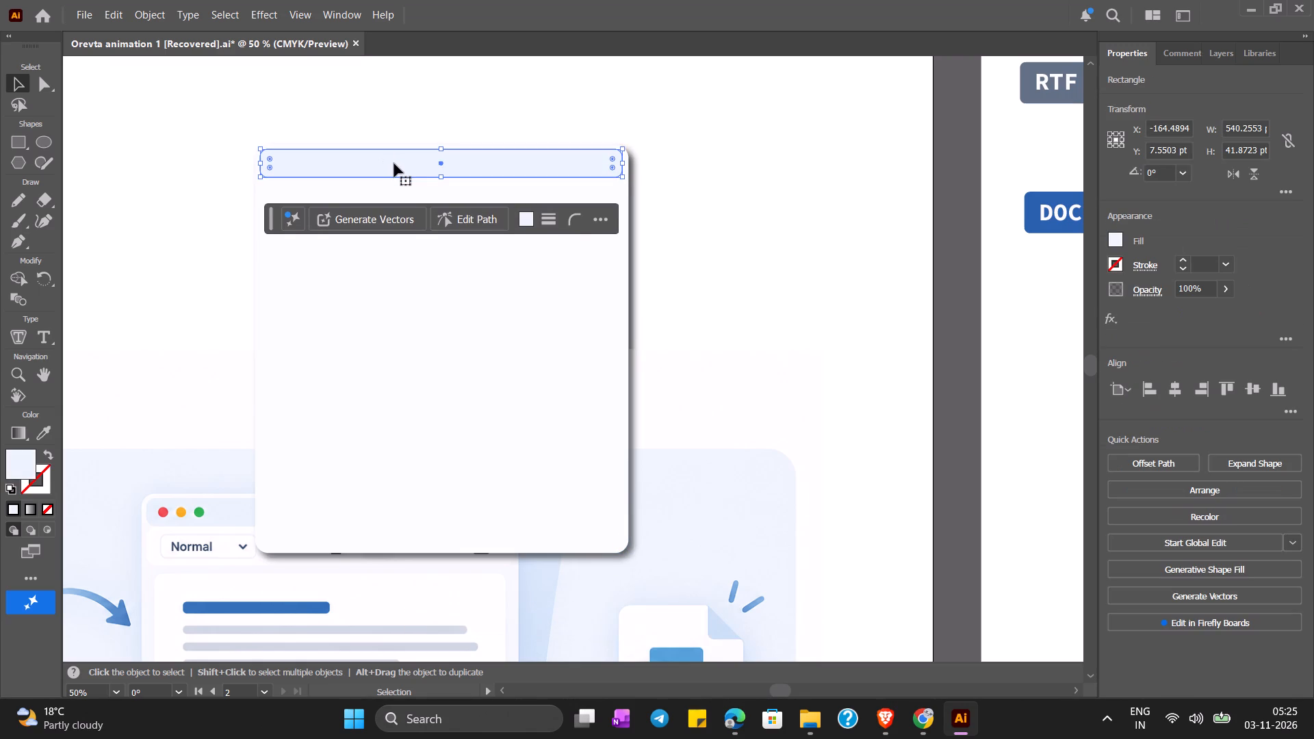
{"action": "left_click", "coordinate": [180, 169]}
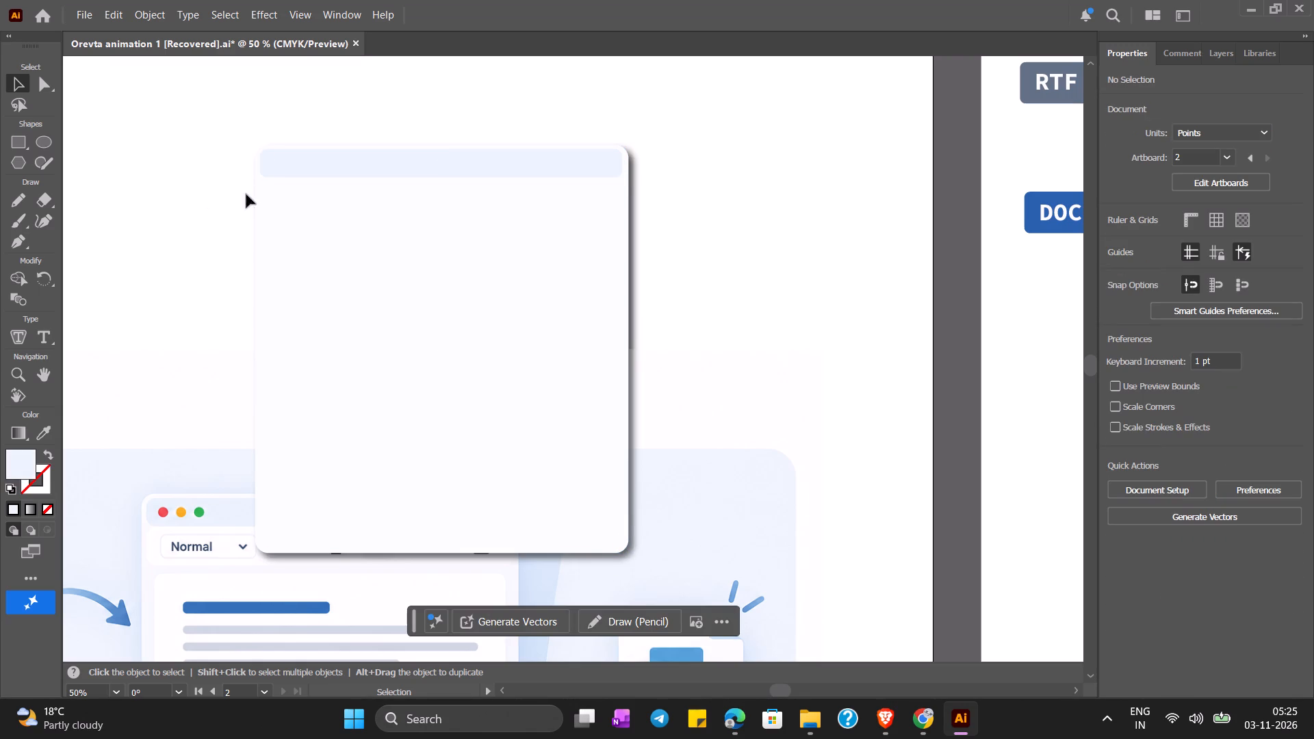
Nudge the light blue bar sideways to about X -163.5 pt to even out its side margins within the white window.
{"action": "left_click", "coordinate": [506, 162]}
{"action": "key", "text": "Right"}
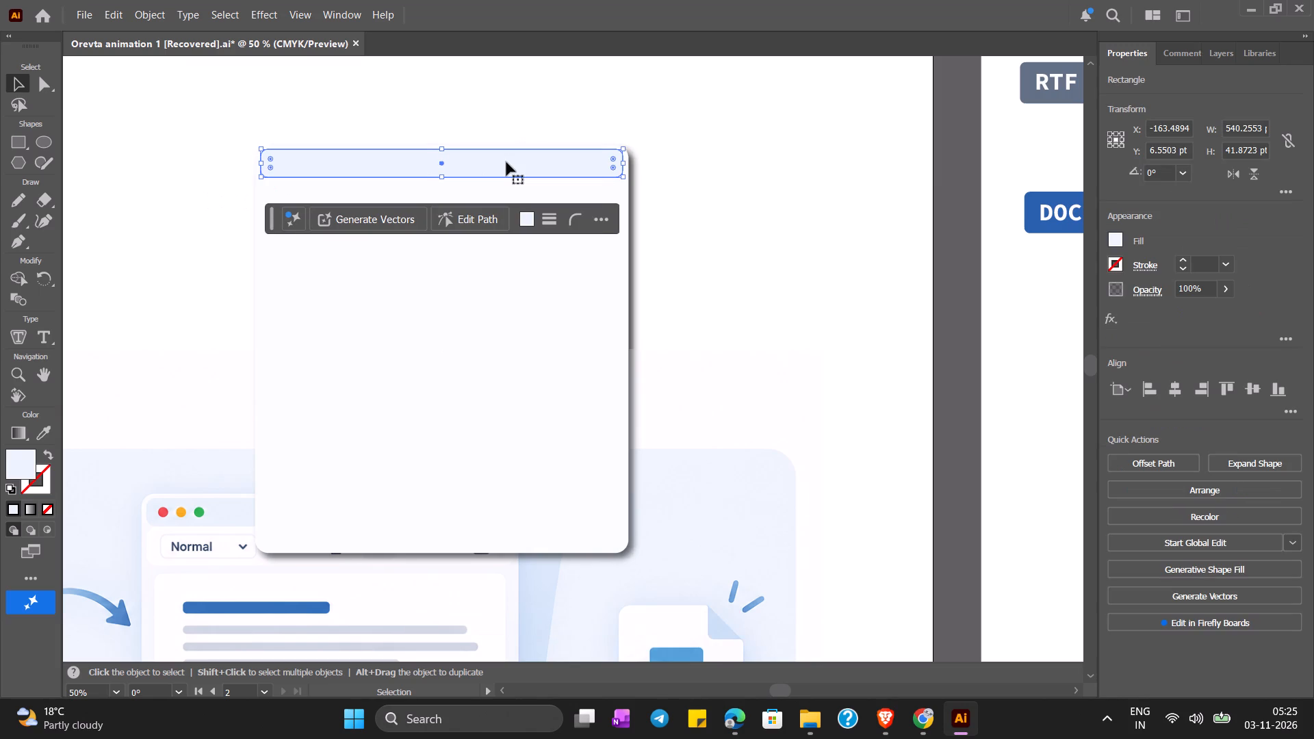
{"action": "key", "text": "Right"}
{"action": "key", "text": "Right"}
{"action": "key", "text": "Right"}
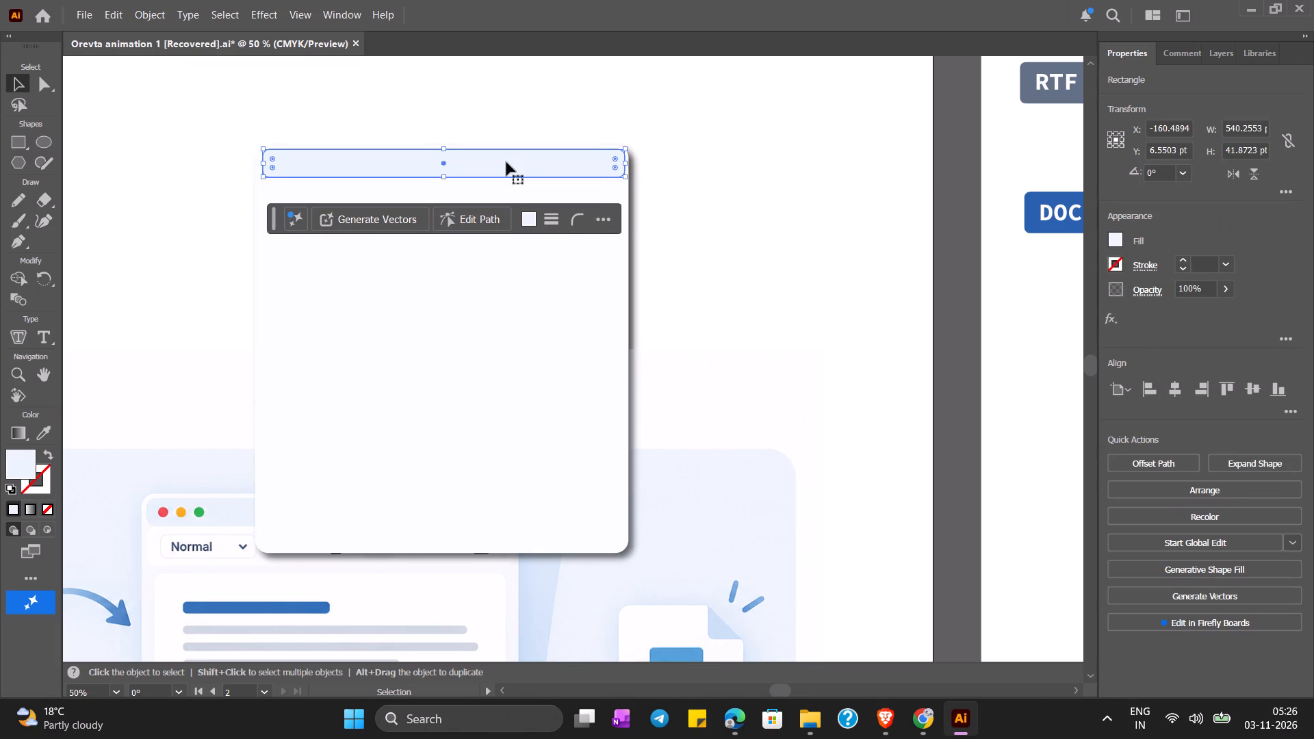
{"action": "key", "text": "Left"}
{"action": "left_click", "coordinate": [647, 173]}
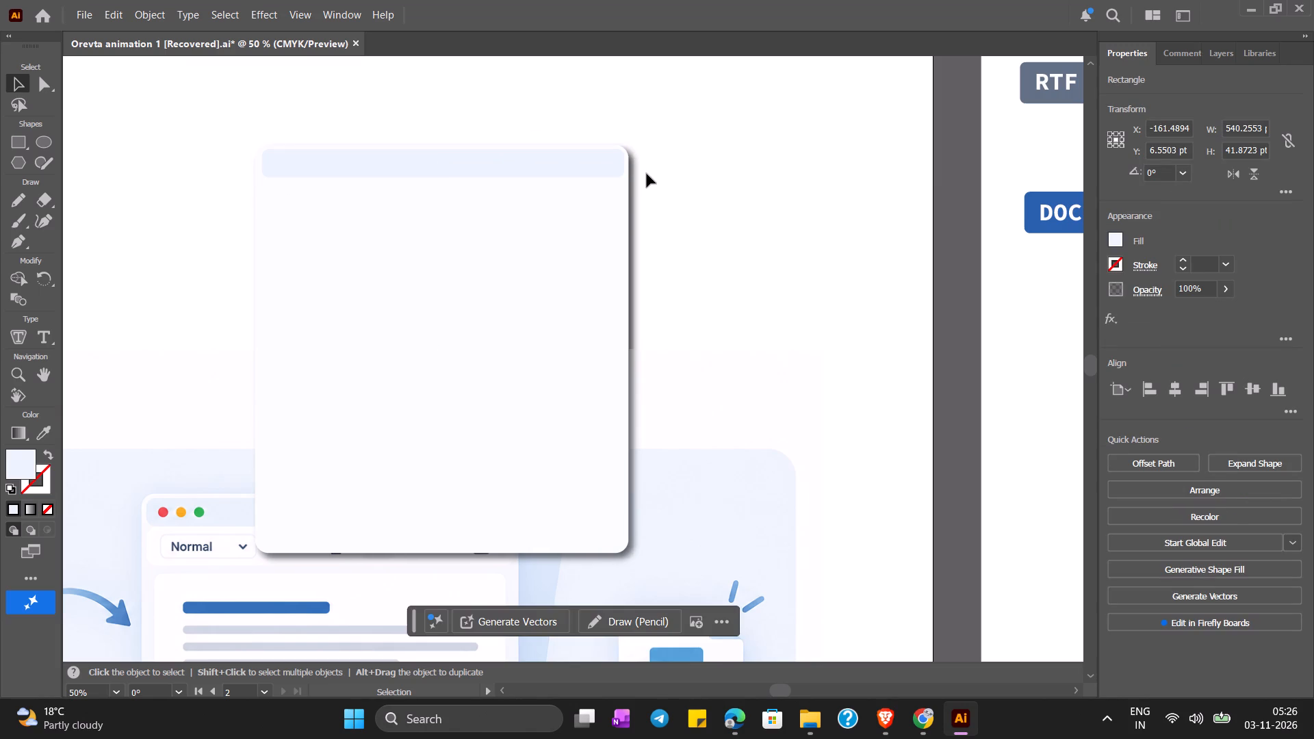
{"action": "left_click", "coordinate": [517, 173]}
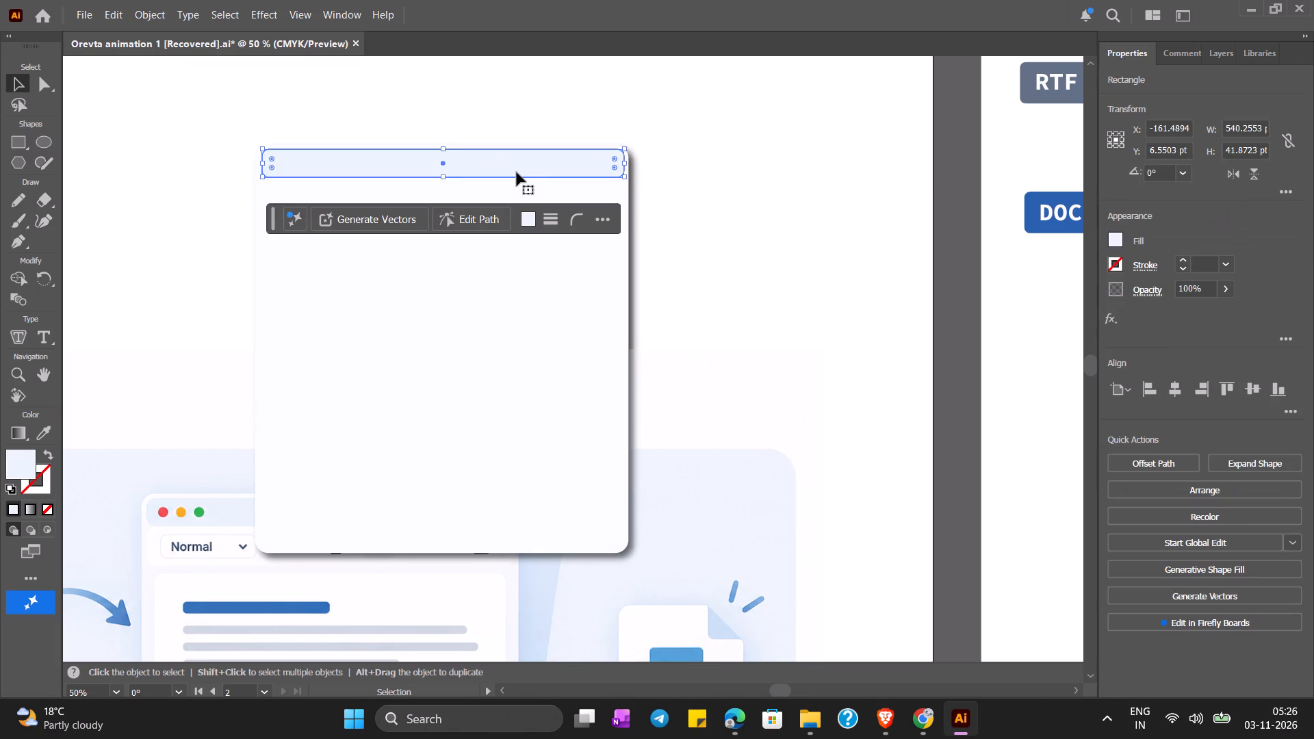
{"action": "key", "text": "Left"}
{"action": "left_click", "coordinate": [679, 199]}
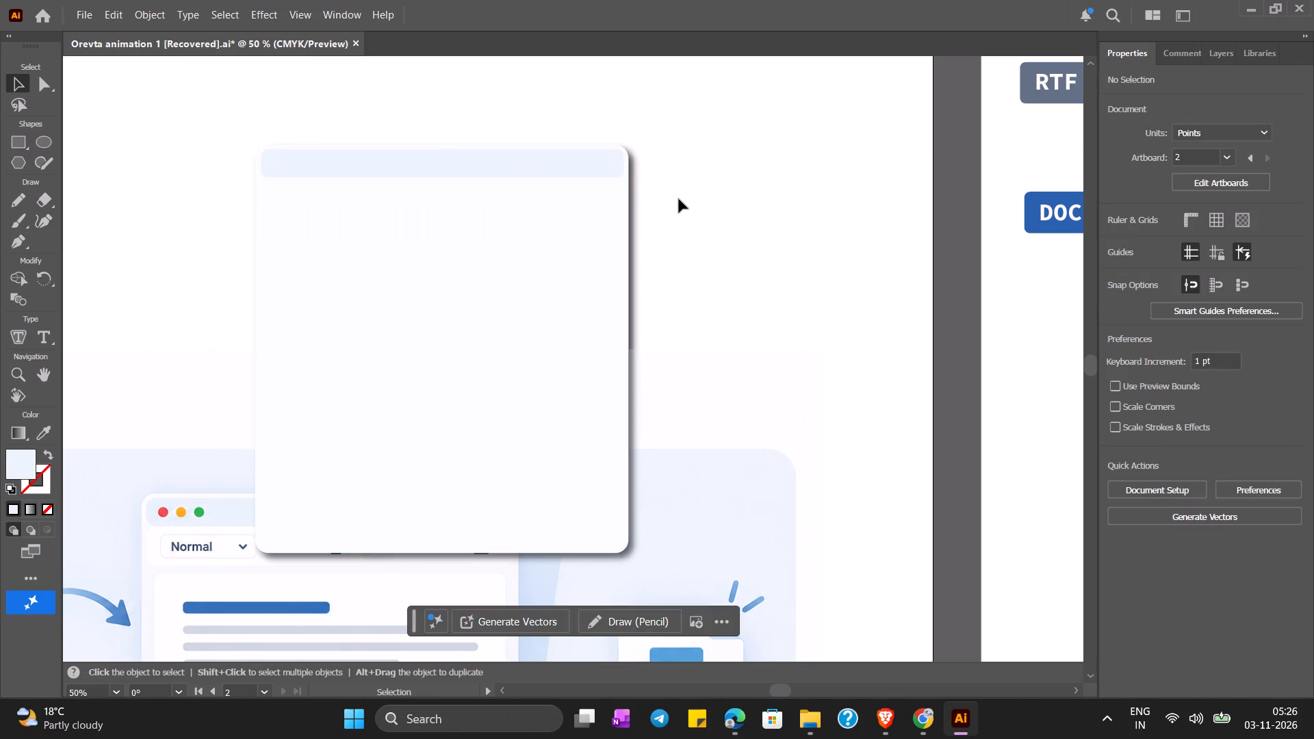
{"action": "left_click", "coordinate": [488, 166]}
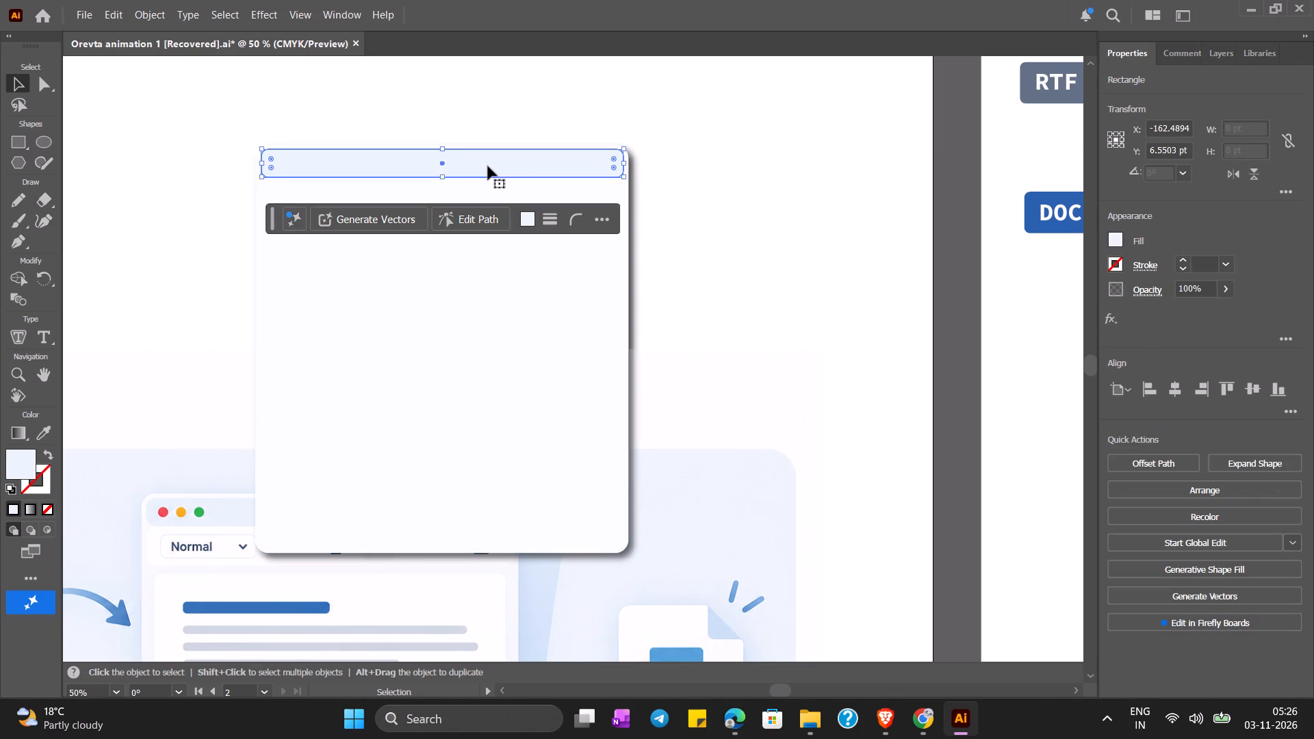
{"action": "key", "text": "Left"}
{"action": "left_click", "coordinate": [699, 209]}
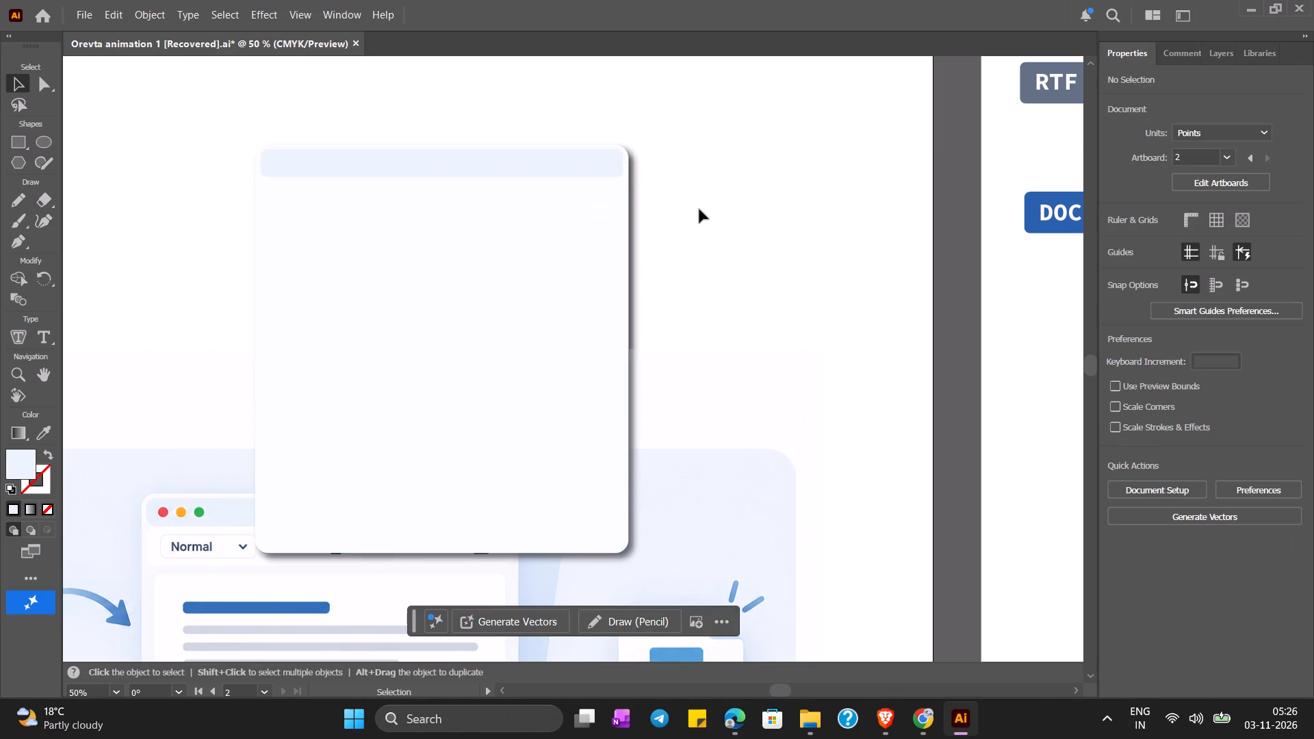
{"action": "left_click", "coordinate": [751, 229]}
Nudge the light blue bar down 1 pt, to about Y 7.6 pt.
{"action": "left_click", "coordinate": [609, 157]}
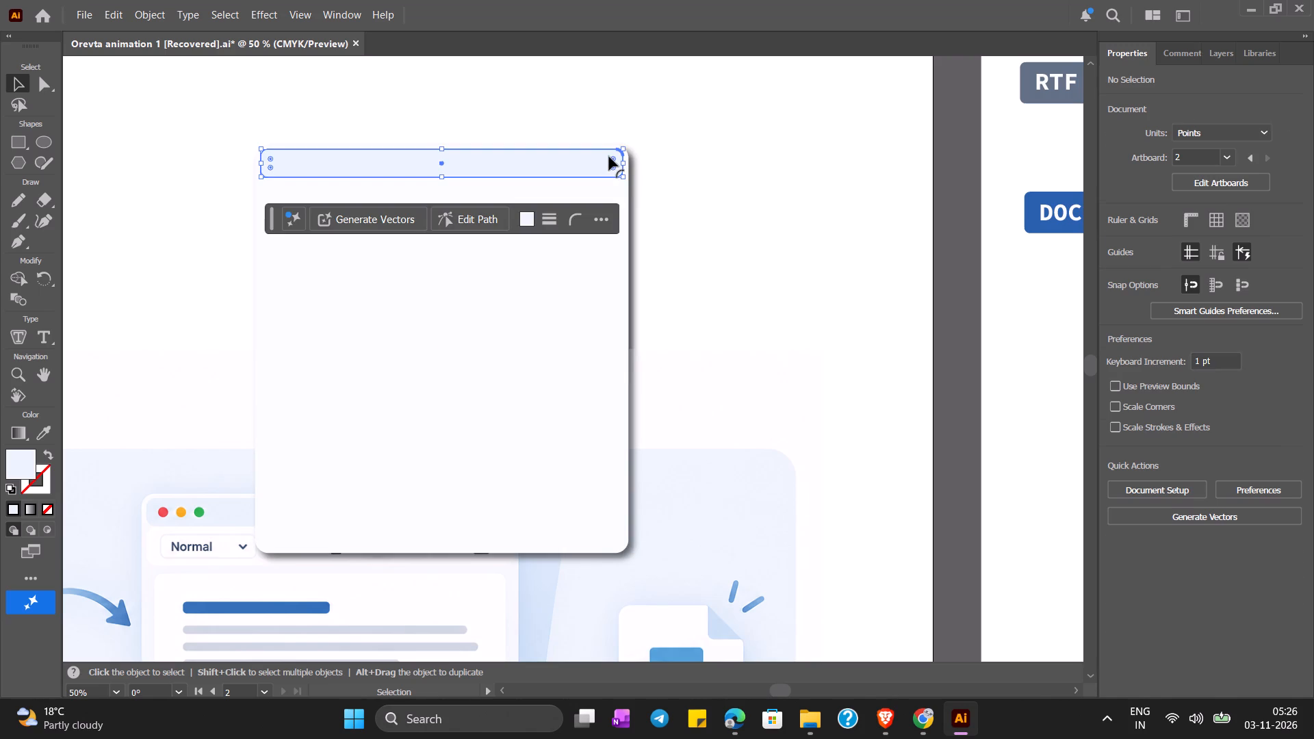
{"action": "key", "text": "Down"}
{"action": "left_click", "coordinate": [676, 188]}
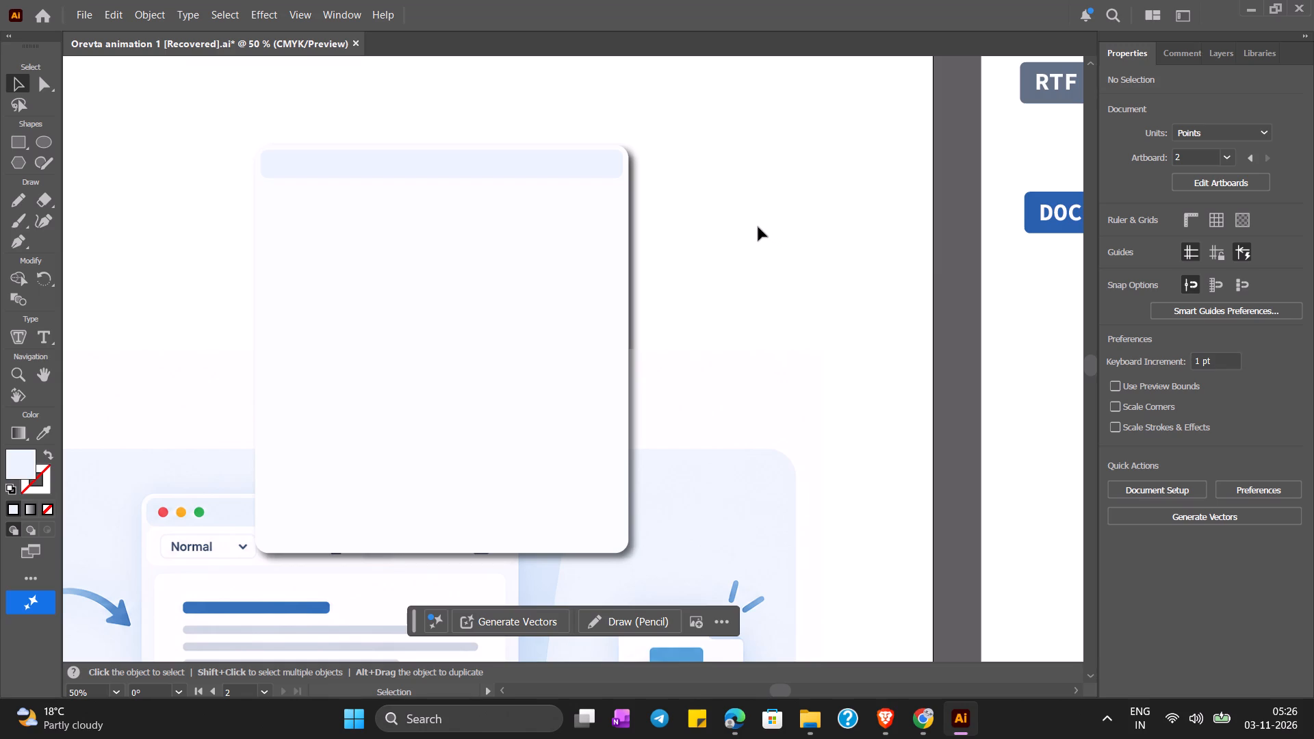
Duplicate the light blue bar directly beneath the original, centred at about X -163 pt, and stretch the copy downward to about 64 pt tall.
{"action": "left_click", "coordinate": [574, 157]}
{"action": "key", "text": "ctrl+c"}
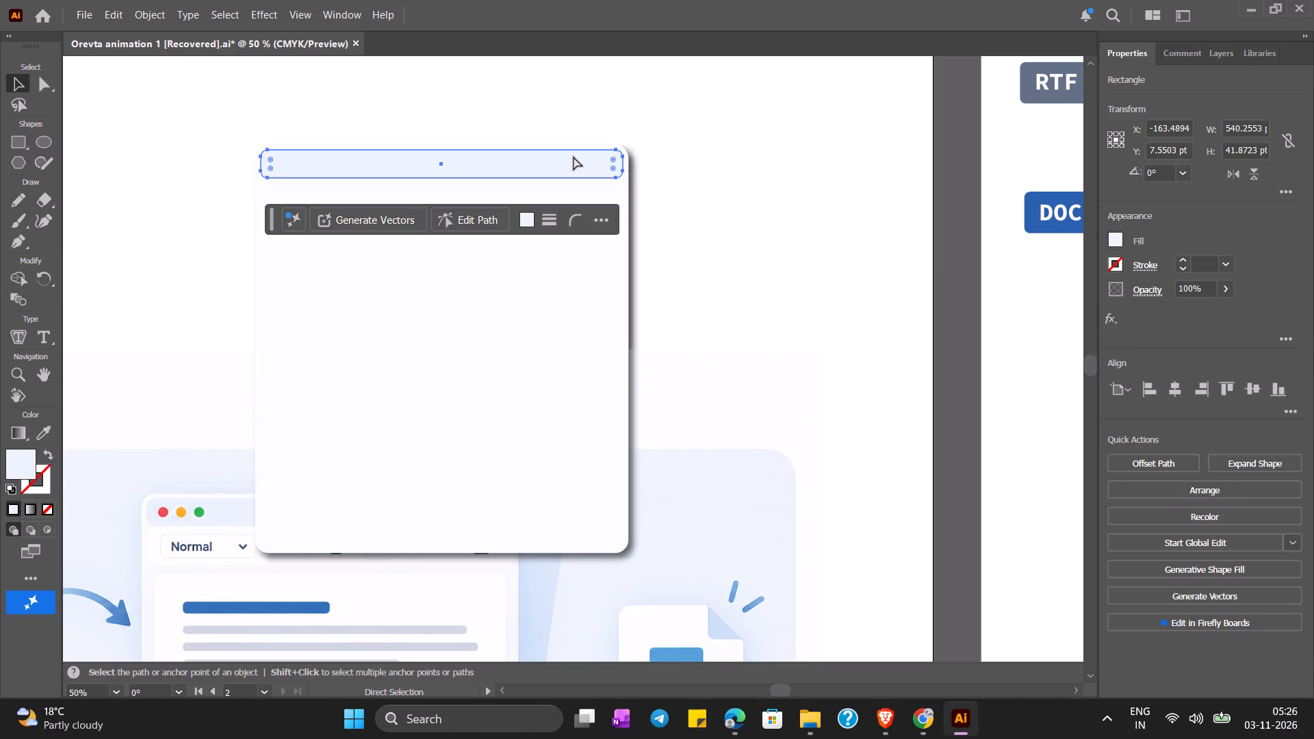
{"action": "key", "text": "ctrl+v"}
{"action": "left_click_drag", "start_coordinate": [652, 355], "coordinate": [541, 225]}
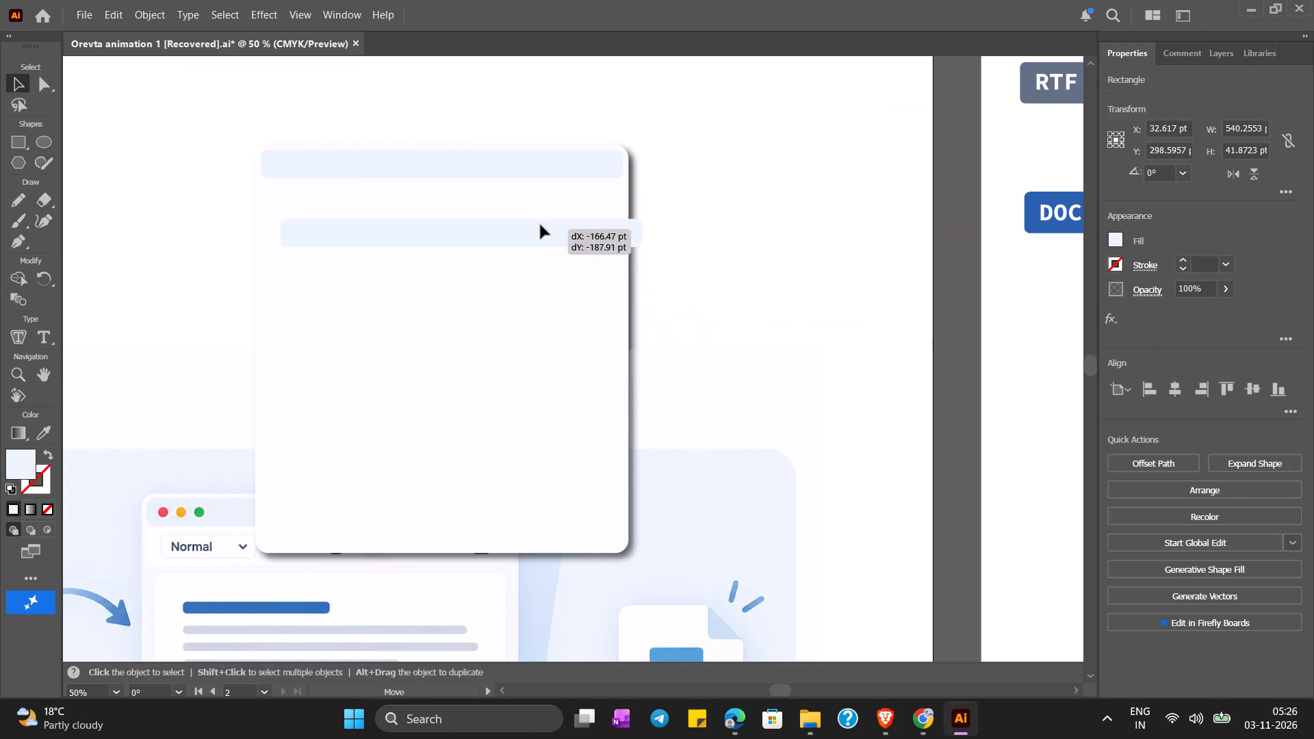
{"action": "left_click_drag", "start_coordinate": [541, 225], "coordinate": [516, 187]}
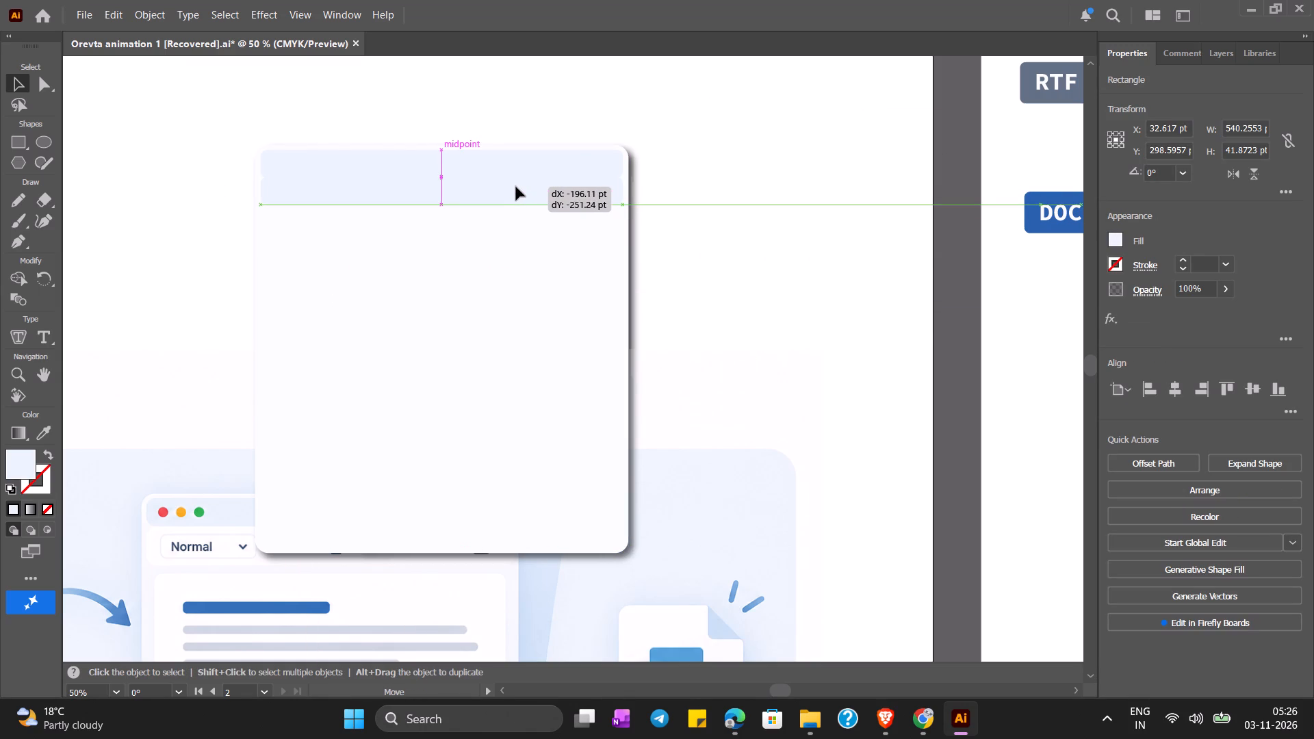
{"action": "left_click_drag", "start_coordinate": [516, 187], "coordinate": [521, 187]}
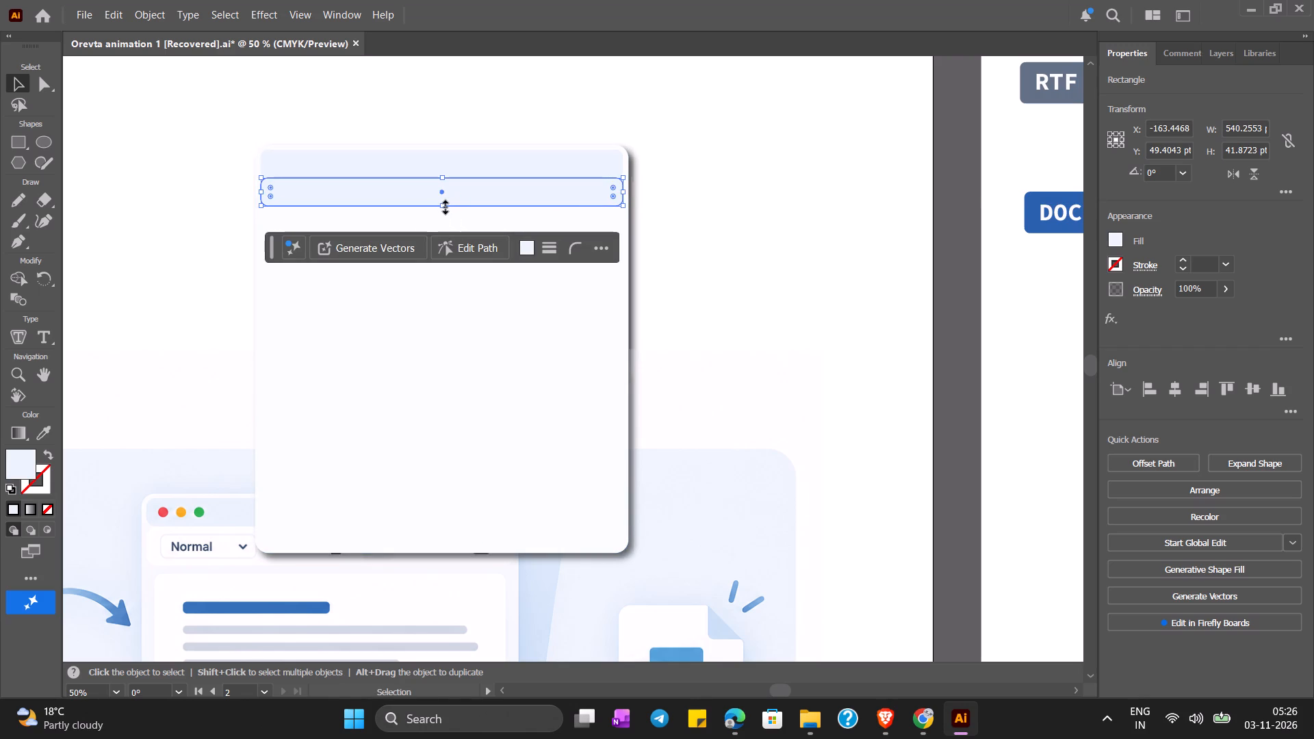
{"action": "left_click_drag", "start_coordinate": [443, 205], "coordinate": [444, 220]}
Fill the lower bar with the white sampled by Eyedropper from the reference mockup's toolbar row beside the Normal dropdown.
{"action": "left_click", "coordinate": [38, 434]}
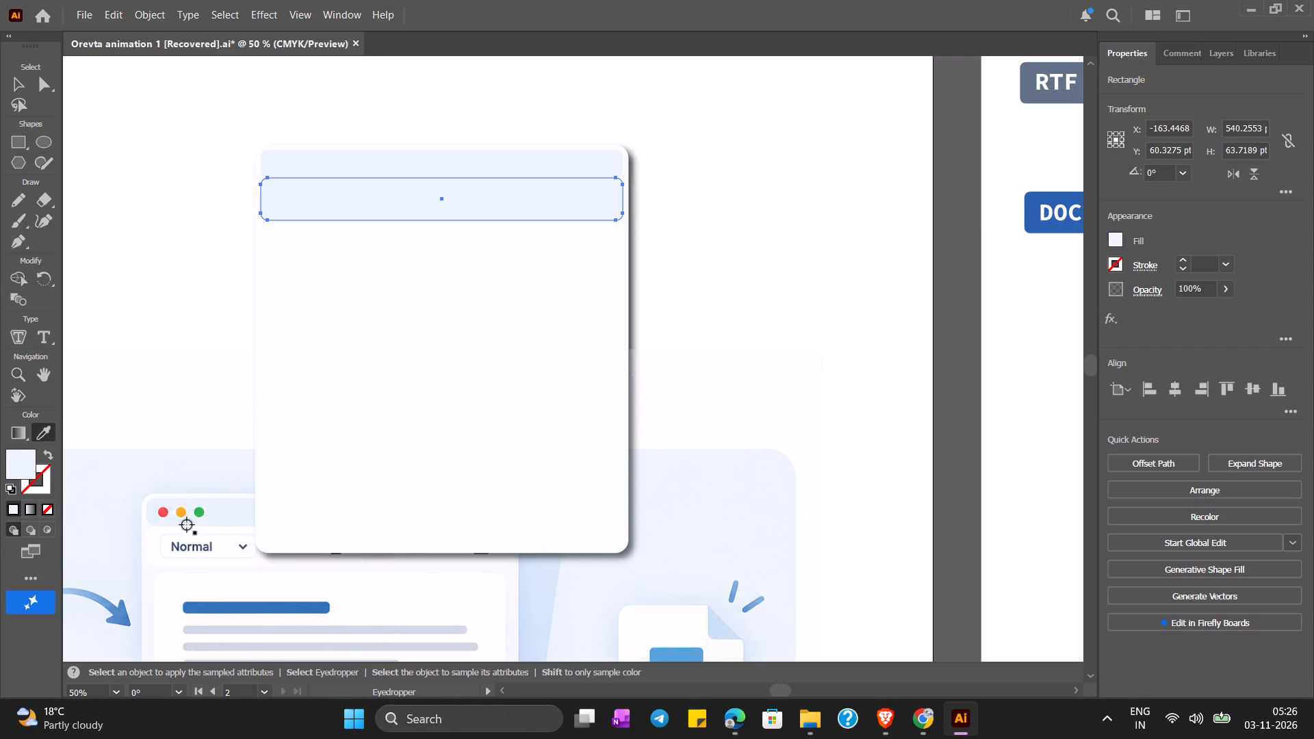
{"action": "left_click", "coordinate": [152, 544]}
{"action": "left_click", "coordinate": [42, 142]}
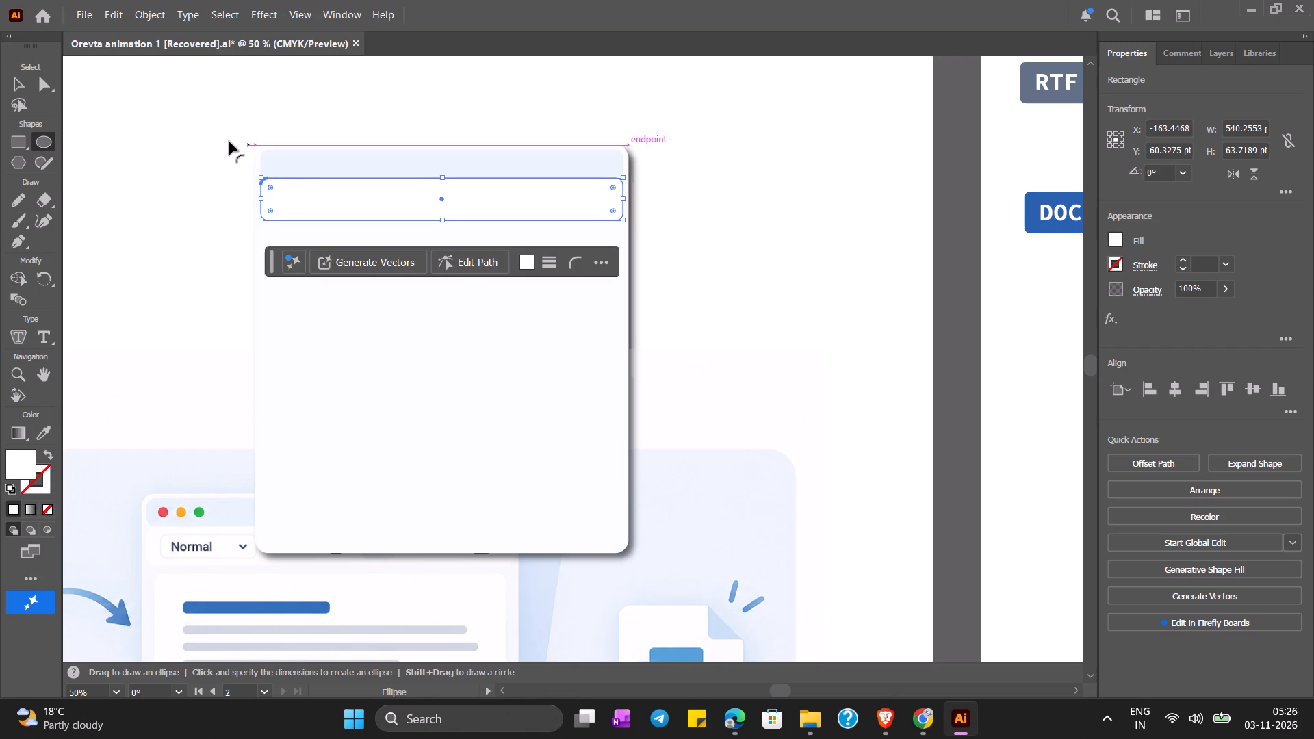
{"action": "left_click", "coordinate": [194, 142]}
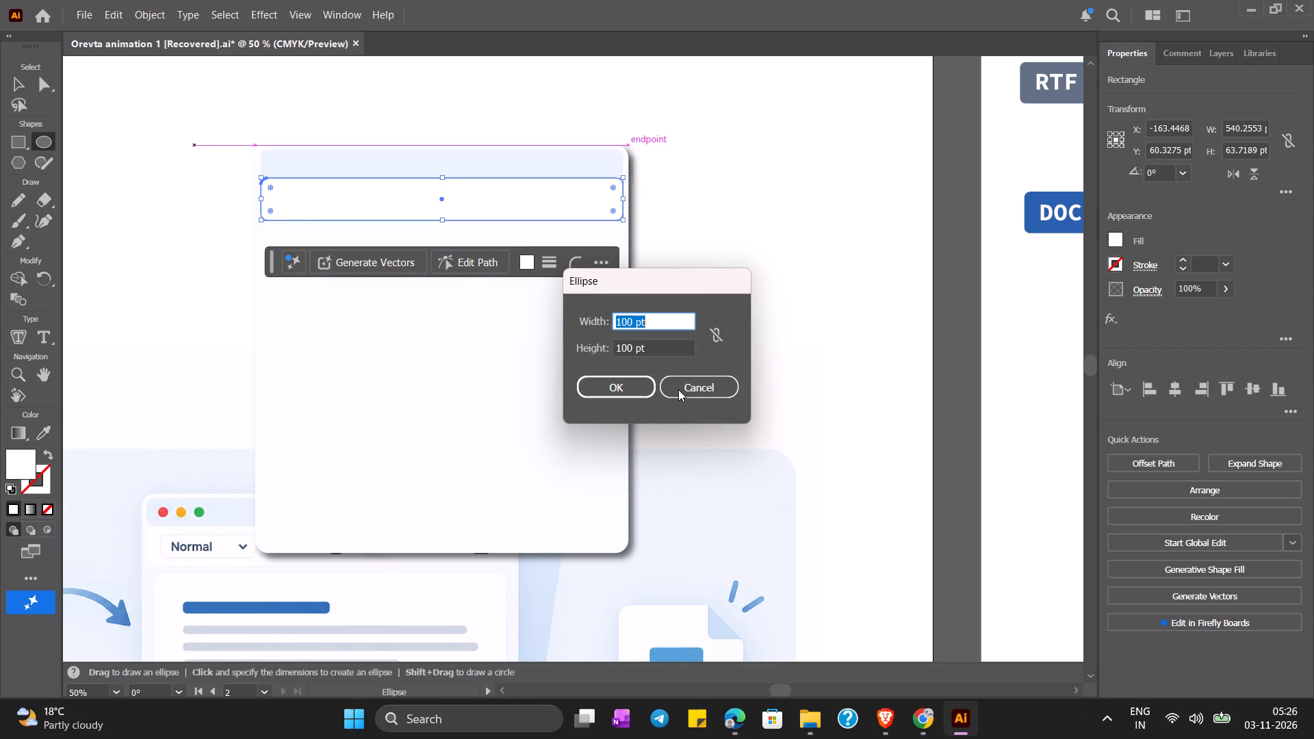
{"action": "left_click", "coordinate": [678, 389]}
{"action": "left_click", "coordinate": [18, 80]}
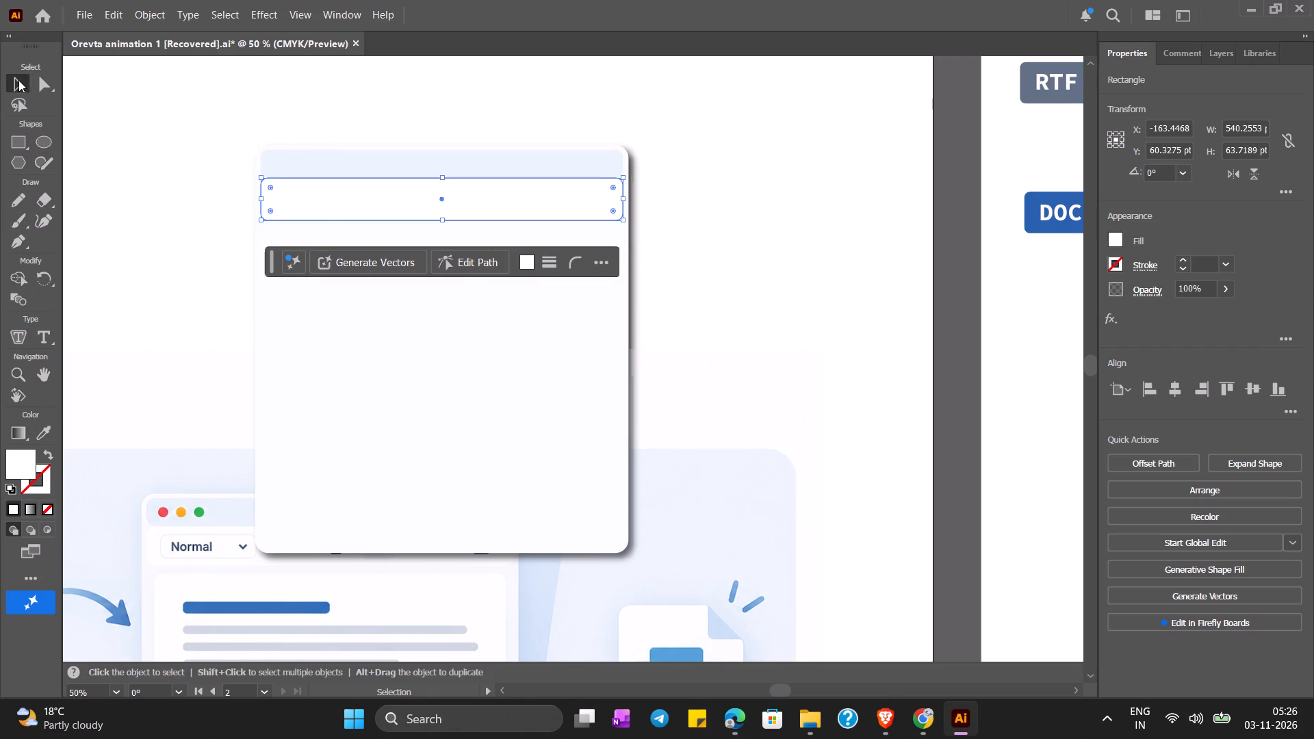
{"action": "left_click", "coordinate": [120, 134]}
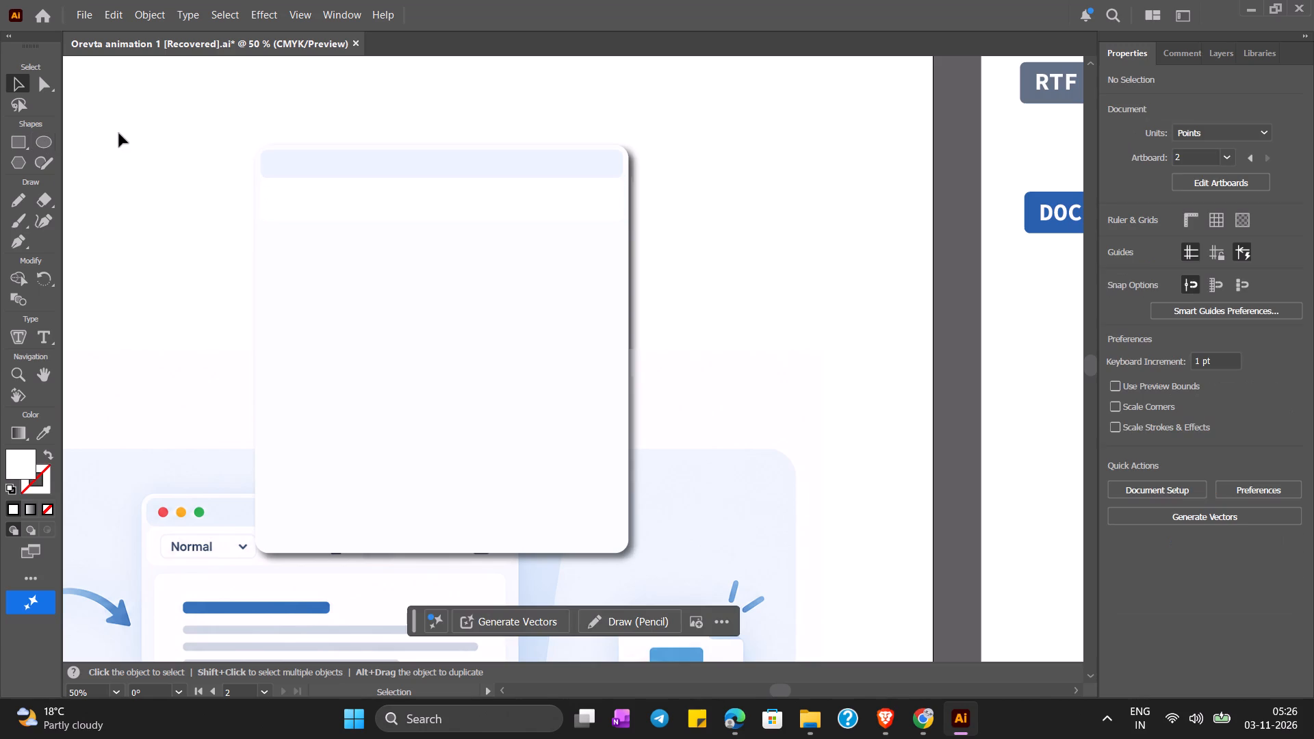
Draw a white circle about 17 pt across at the left end of the light blue bar, vertically centred at about X -413 pt, Y 7.6 pt.
{"action": "left_click", "coordinate": [53, 140]}
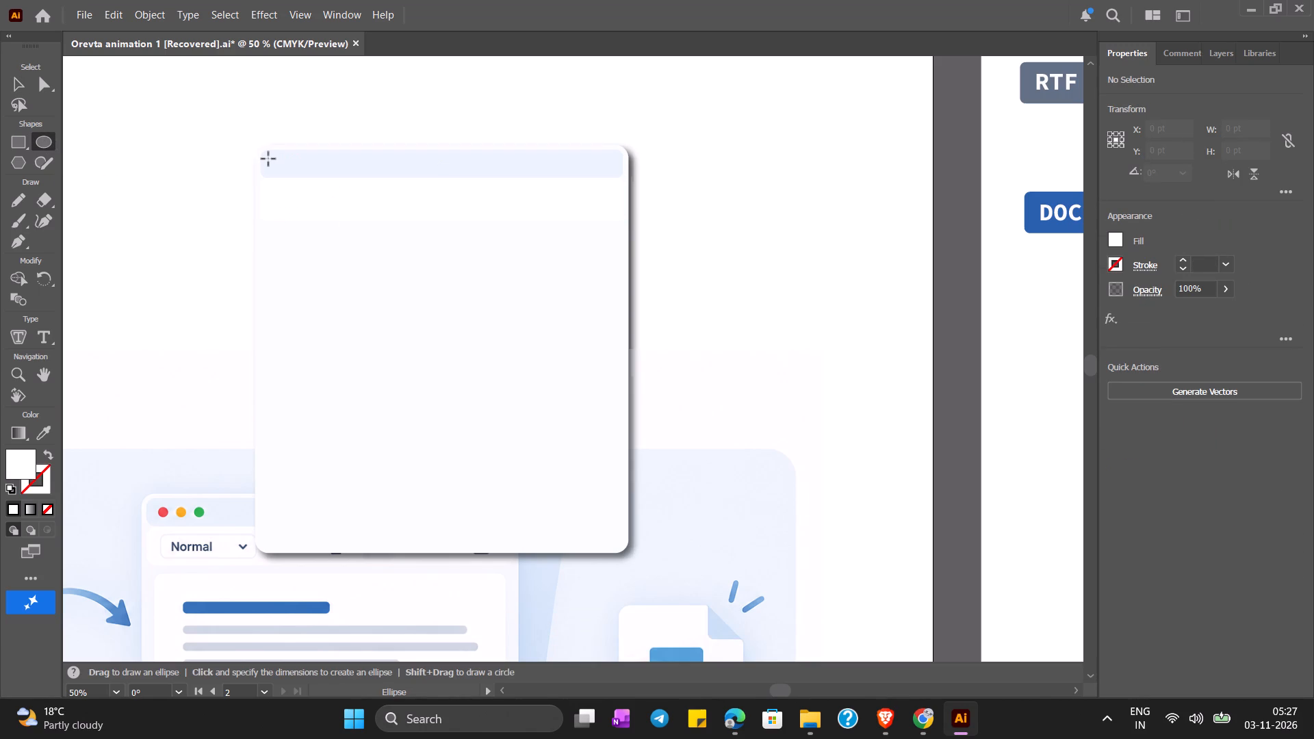
{"action": "left_click_drag", "start_coordinate": [268, 159], "coordinate": [280, 171]}
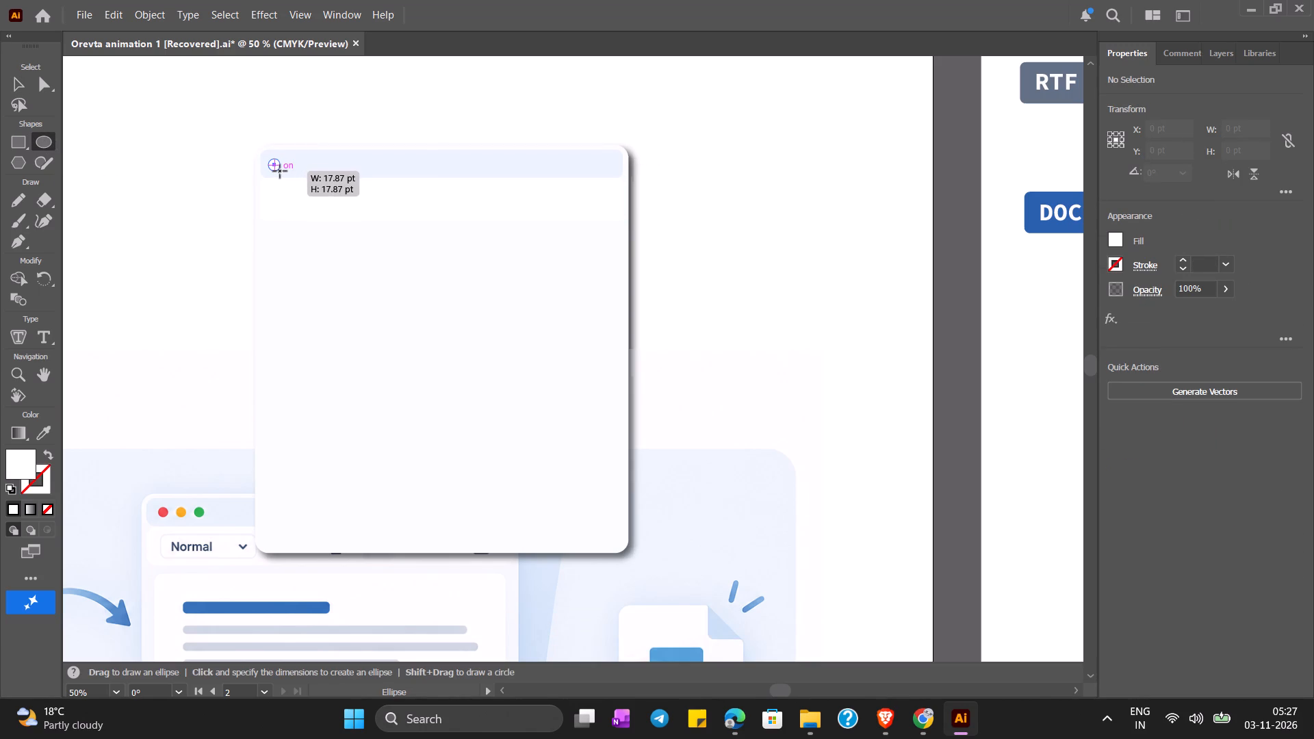
{"action": "left_click_drag", "start_coordinate": [280, 171], "coordinate": [280, 170]}
{"action": "left_click", "coordinate": [22, 79]}
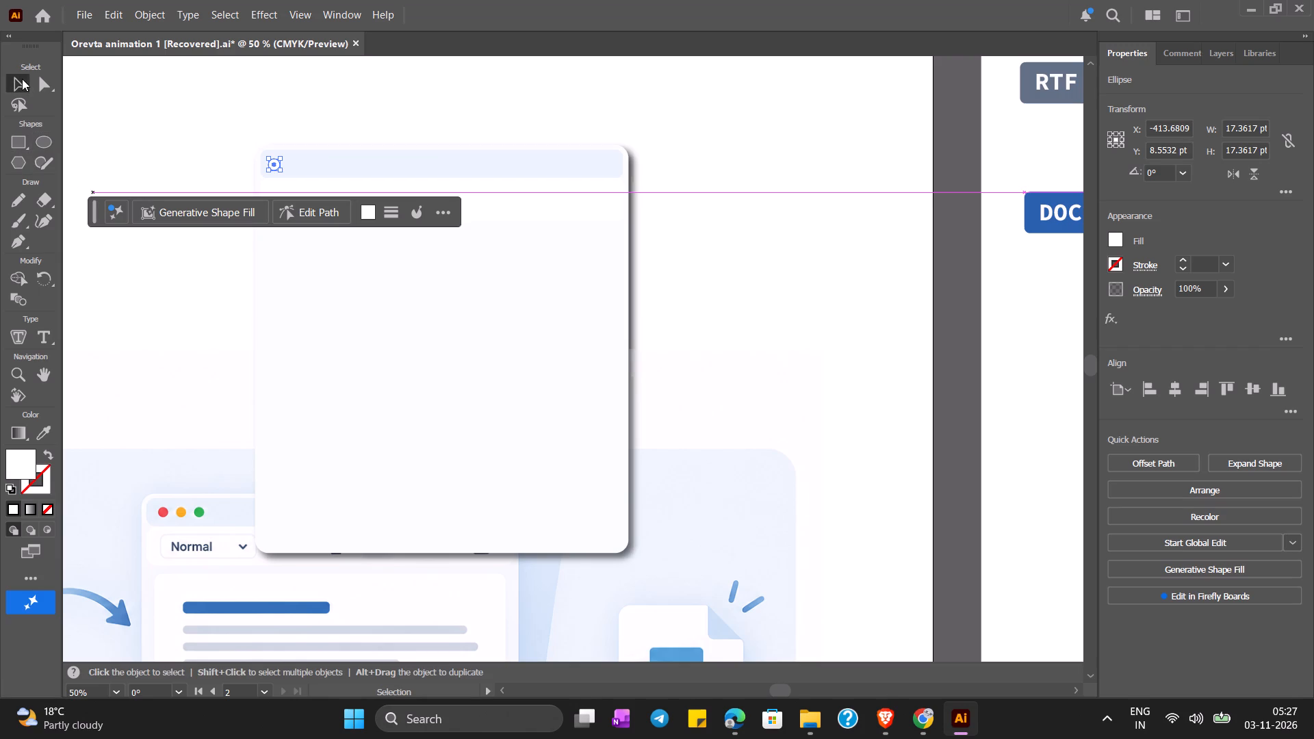
{"action": "left_click", "coordinate": [363, 116]}
{"action": "left_click", "coordinate": [273, 164]}
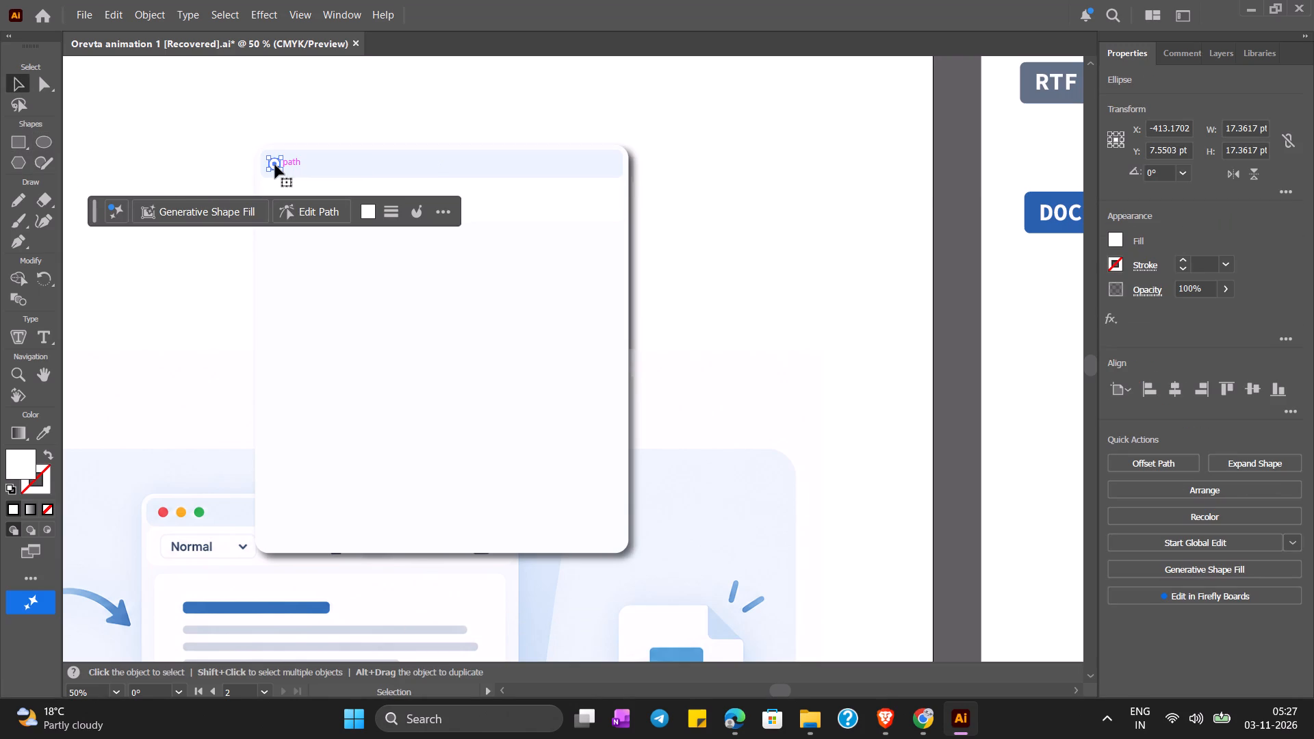
Duplicate the white circle twice along the light blue bar, centring the copies at about X -382 pt and X -351 pt, Y 7.6 pt.
{"action": "left_click", "coordinate": [274, 164]}
{"action": "key", "text": "ctrl+c"}
{"action": "key", "text": "ctrl+v"}
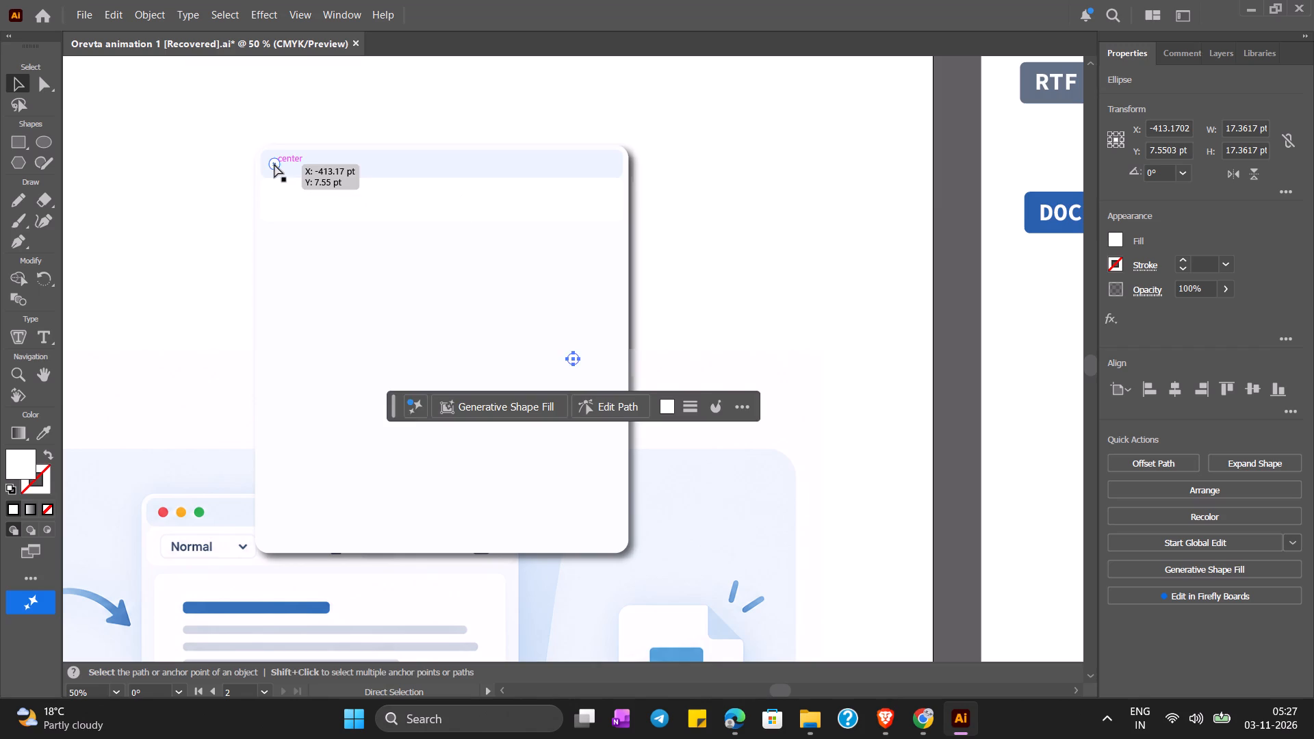
{"action": "left_click_drag", "start_coordinate": [575, 360], "coordinate": [304, 174]}
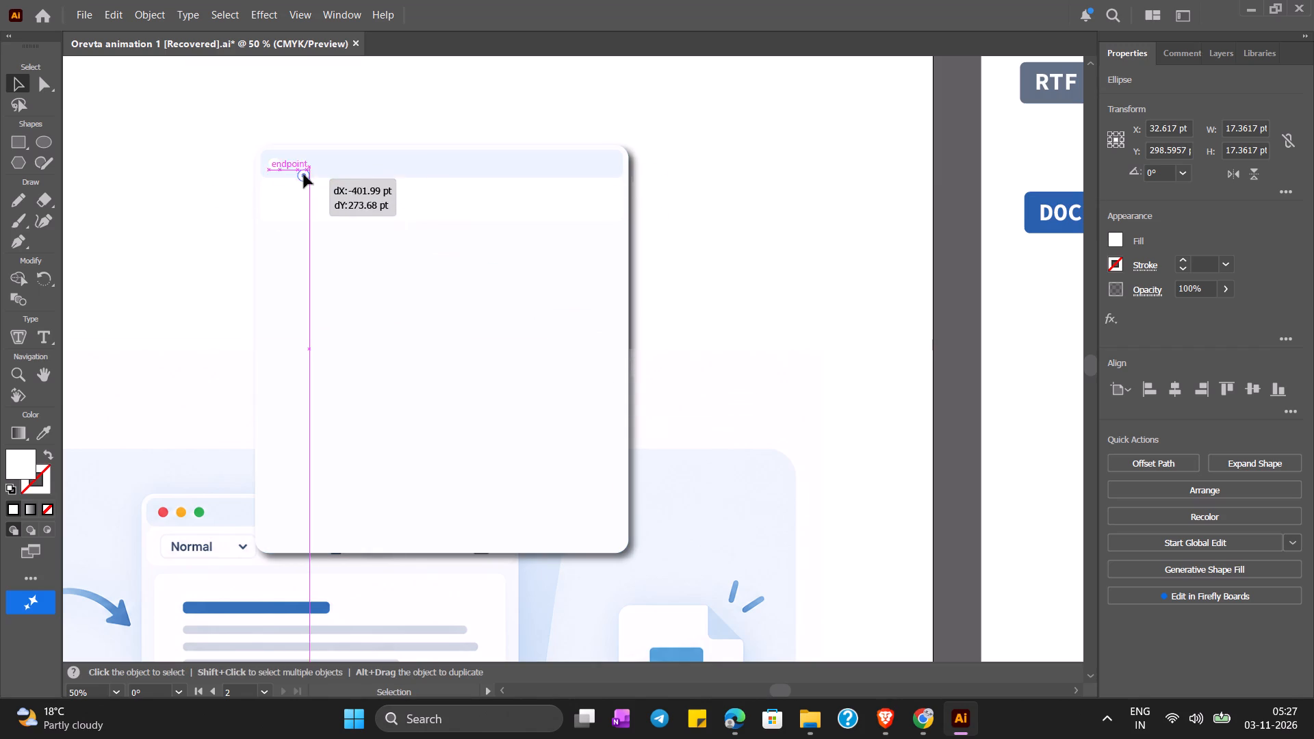
{"action": "left_click_drag", "start_coordinate": [304, 174], "coordinate": [297, 164]}
{"action": "key", "text": "ctrl+v"}
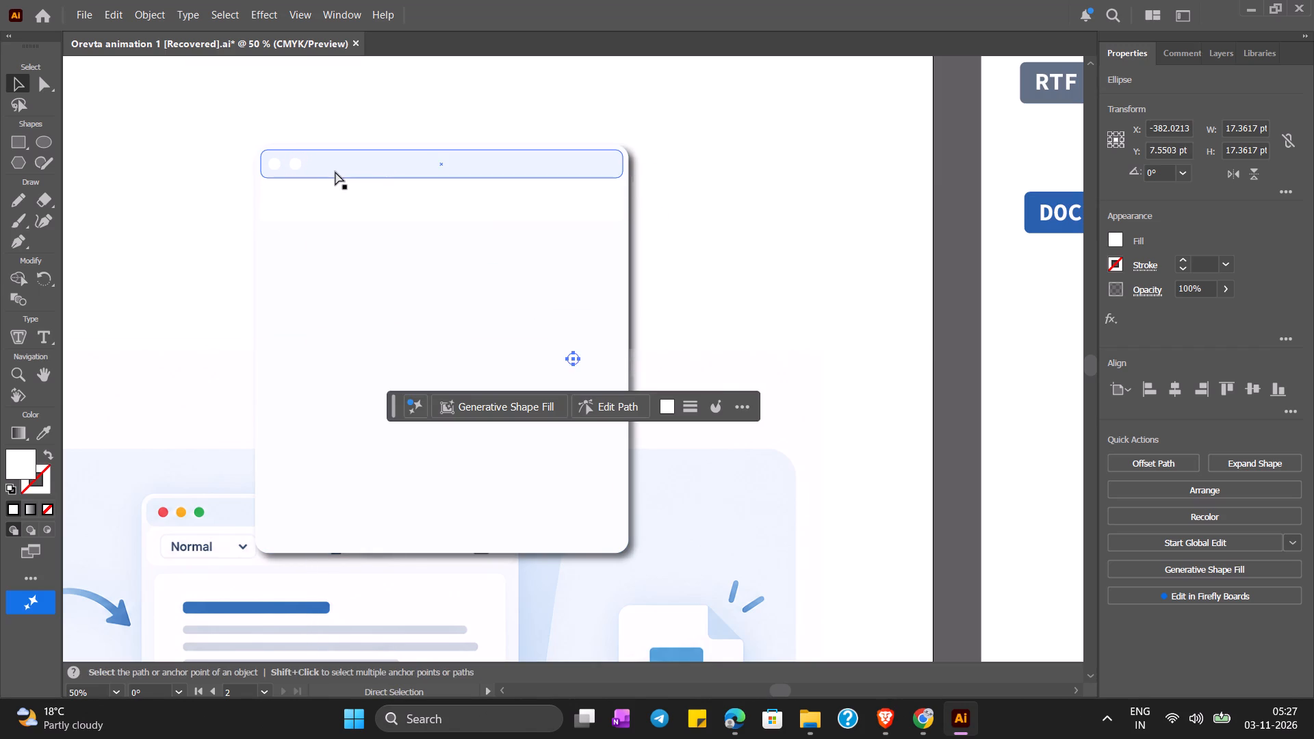
{"action": "left_click_drag", "start_coordinate": [573, 359], "coordinate": [320, 164]}
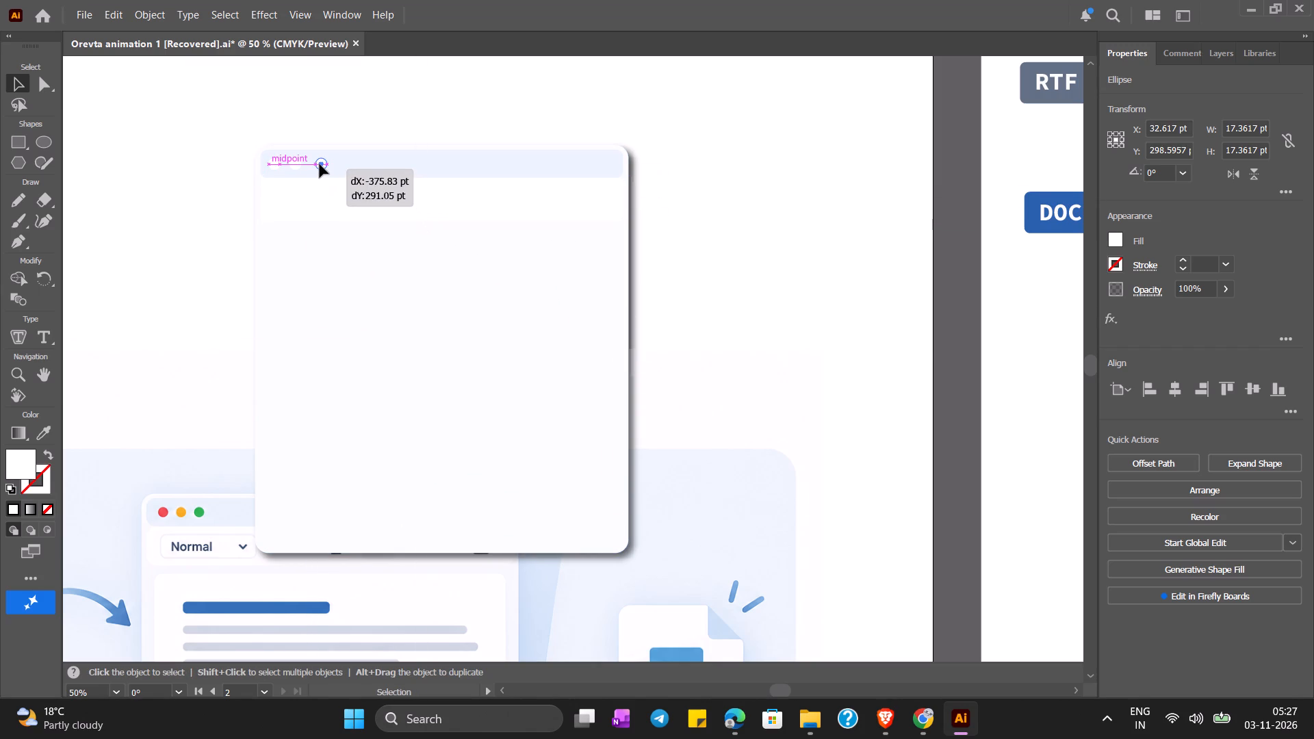
{"action": "left_click_drag", "start_coordinate": [320, 164], "coordinate": [316, 162]}
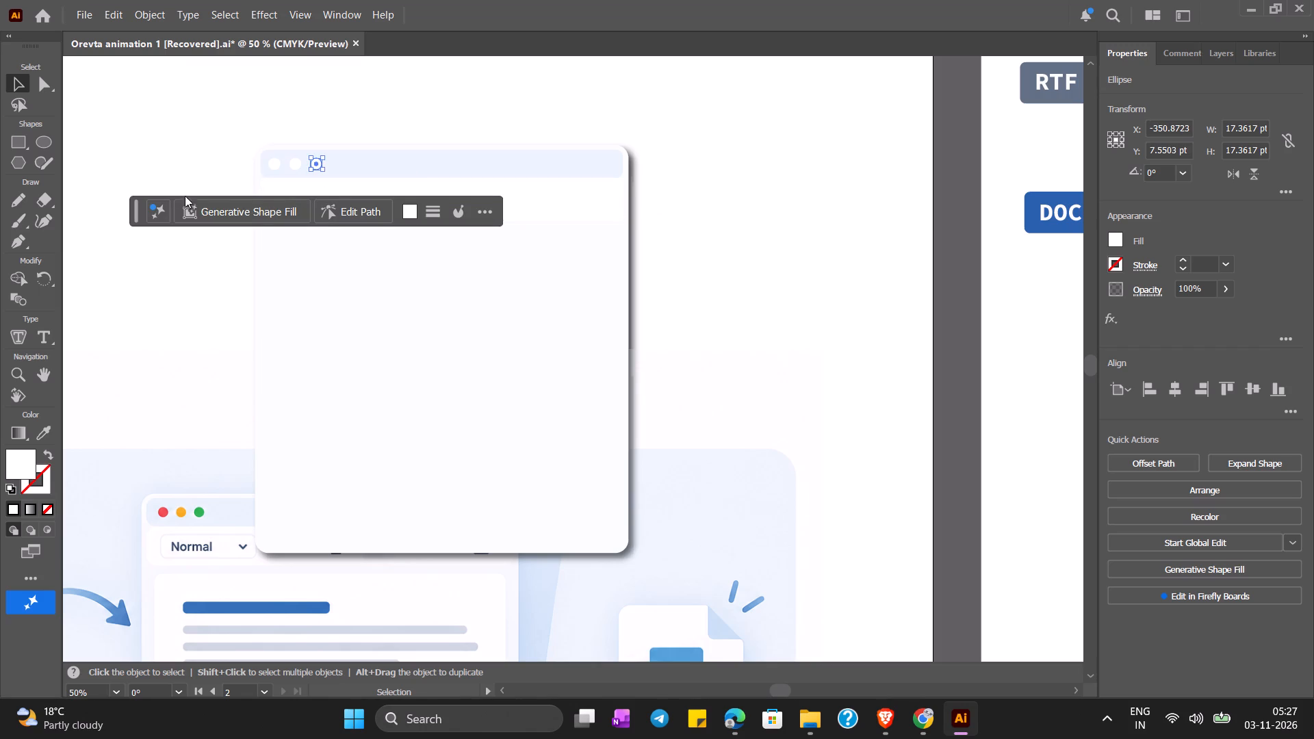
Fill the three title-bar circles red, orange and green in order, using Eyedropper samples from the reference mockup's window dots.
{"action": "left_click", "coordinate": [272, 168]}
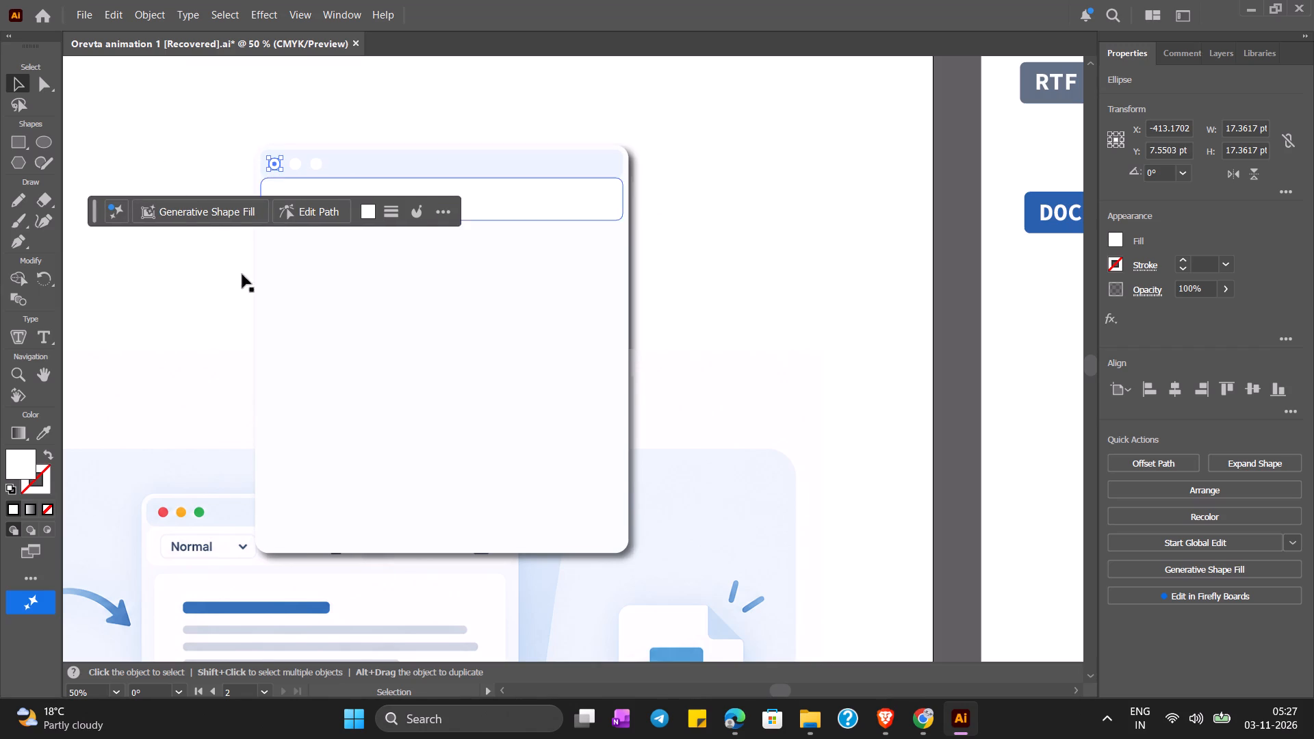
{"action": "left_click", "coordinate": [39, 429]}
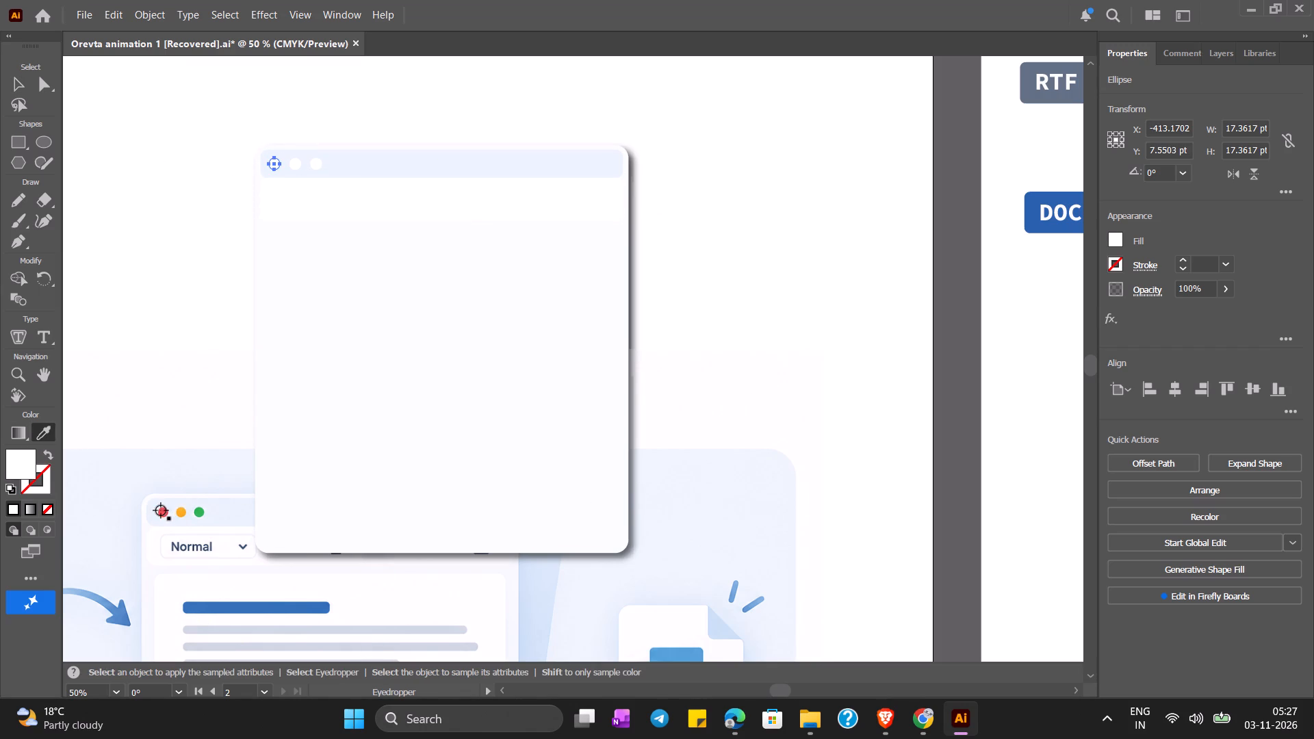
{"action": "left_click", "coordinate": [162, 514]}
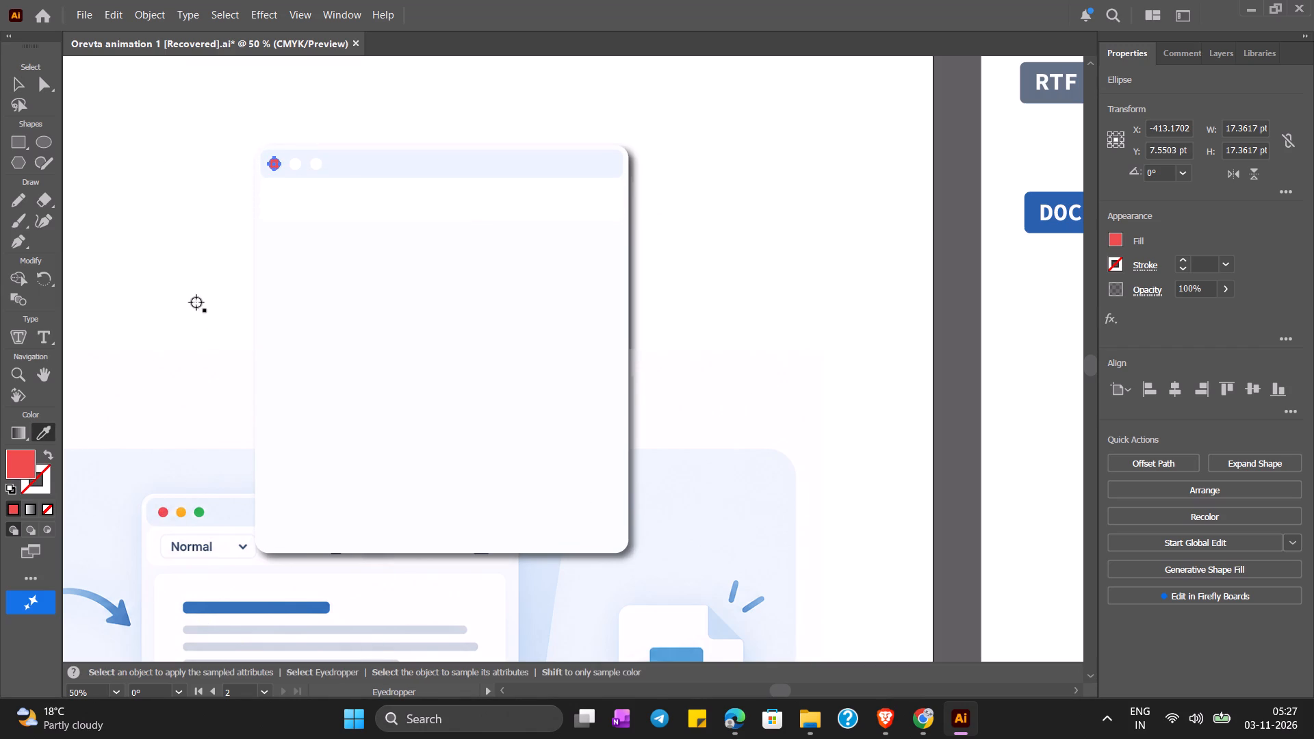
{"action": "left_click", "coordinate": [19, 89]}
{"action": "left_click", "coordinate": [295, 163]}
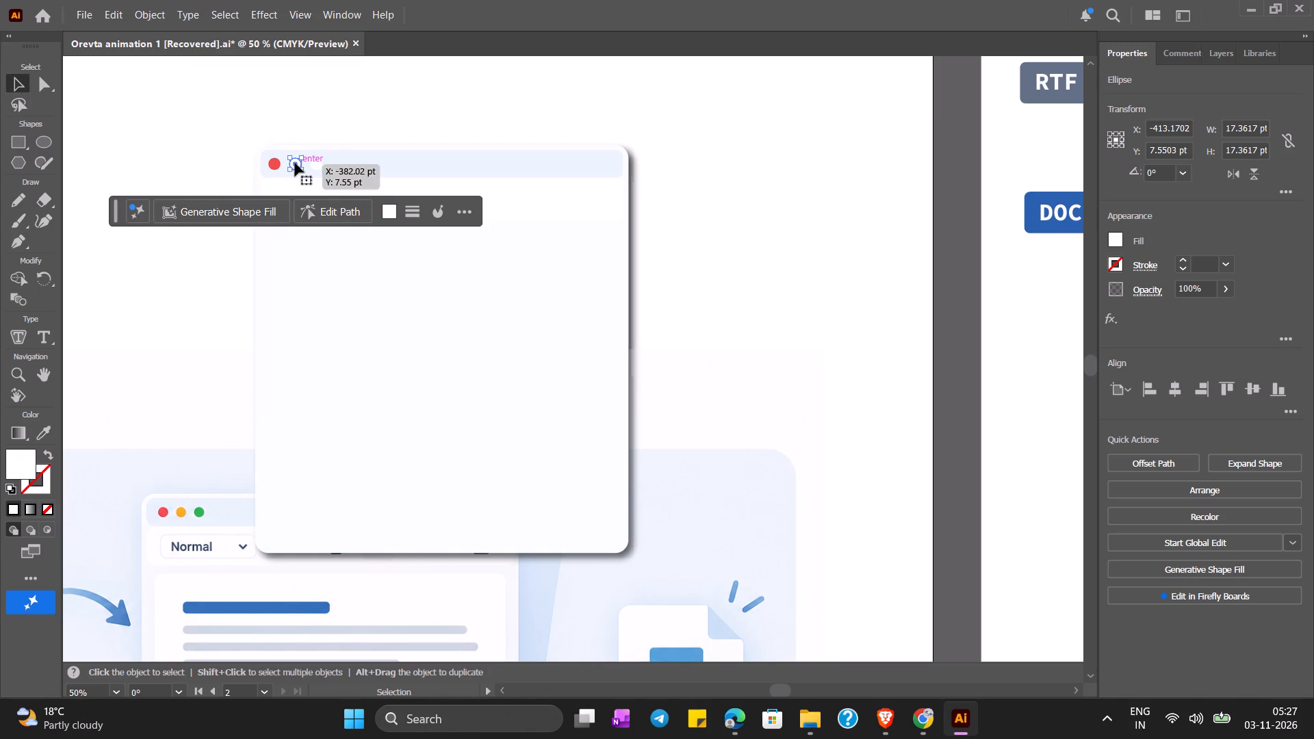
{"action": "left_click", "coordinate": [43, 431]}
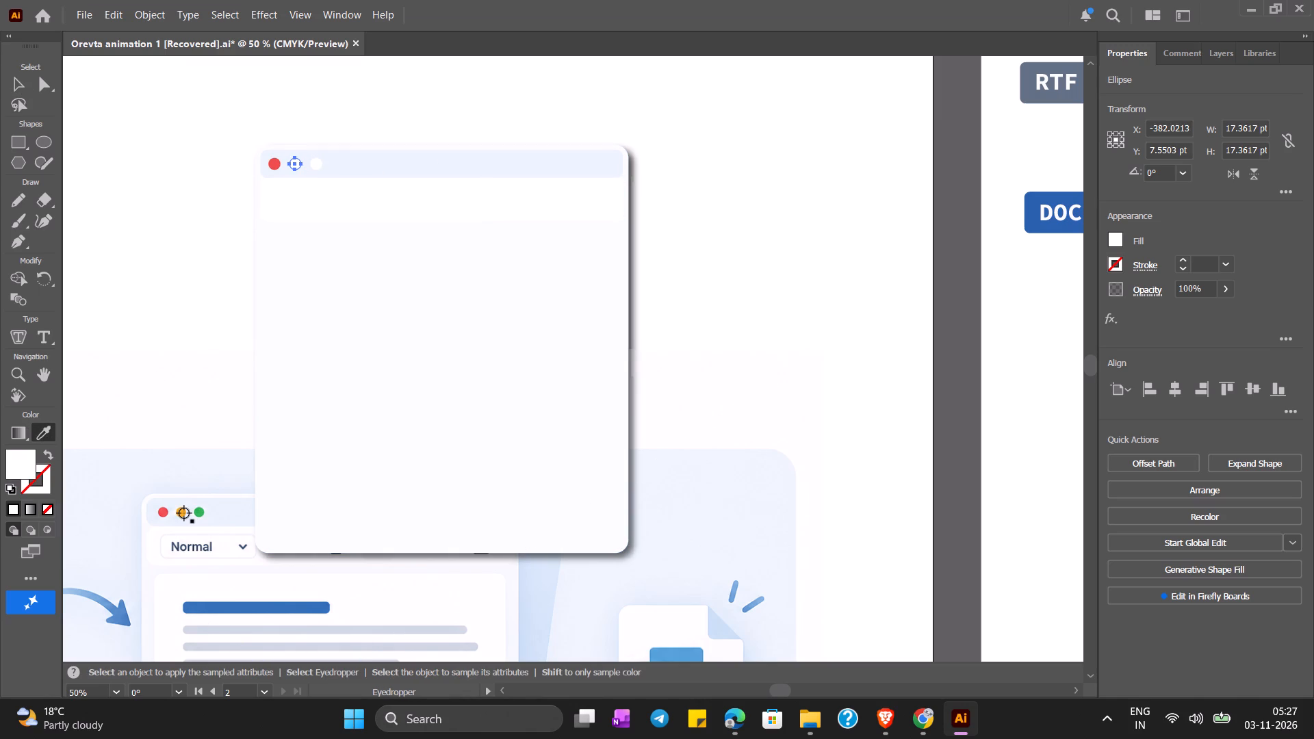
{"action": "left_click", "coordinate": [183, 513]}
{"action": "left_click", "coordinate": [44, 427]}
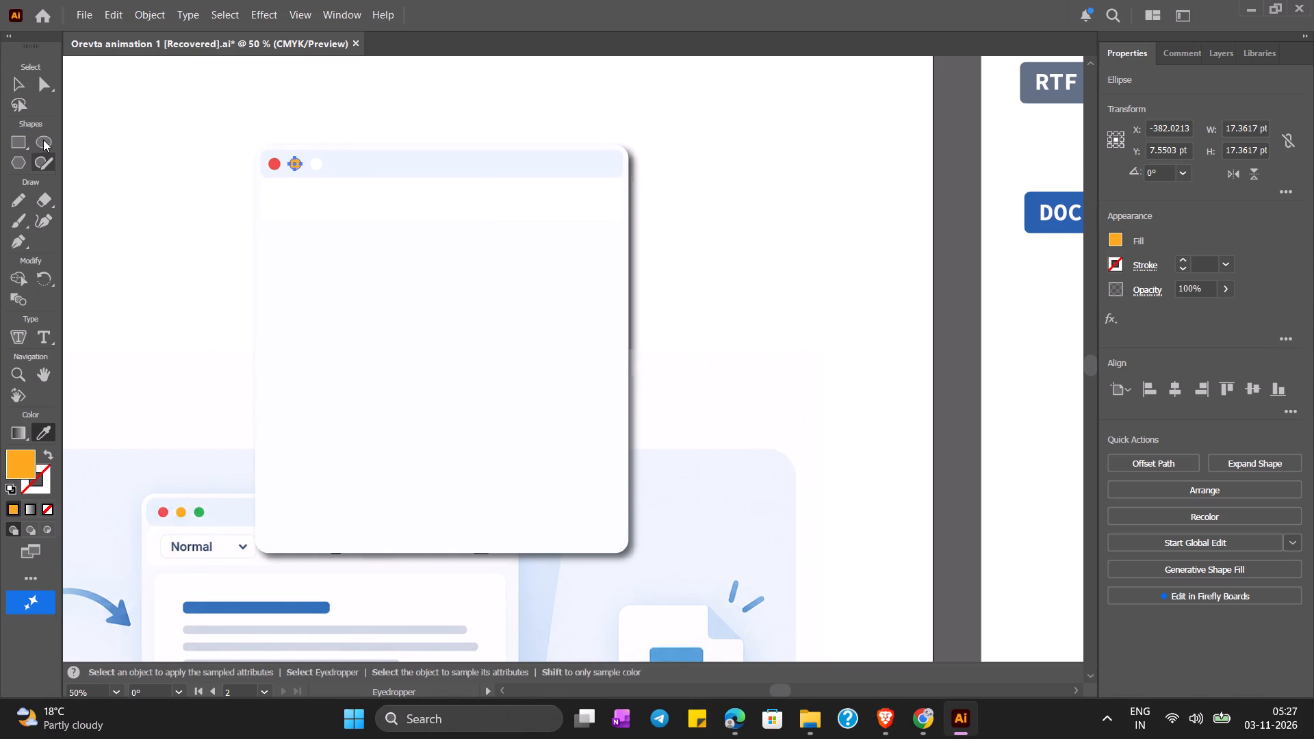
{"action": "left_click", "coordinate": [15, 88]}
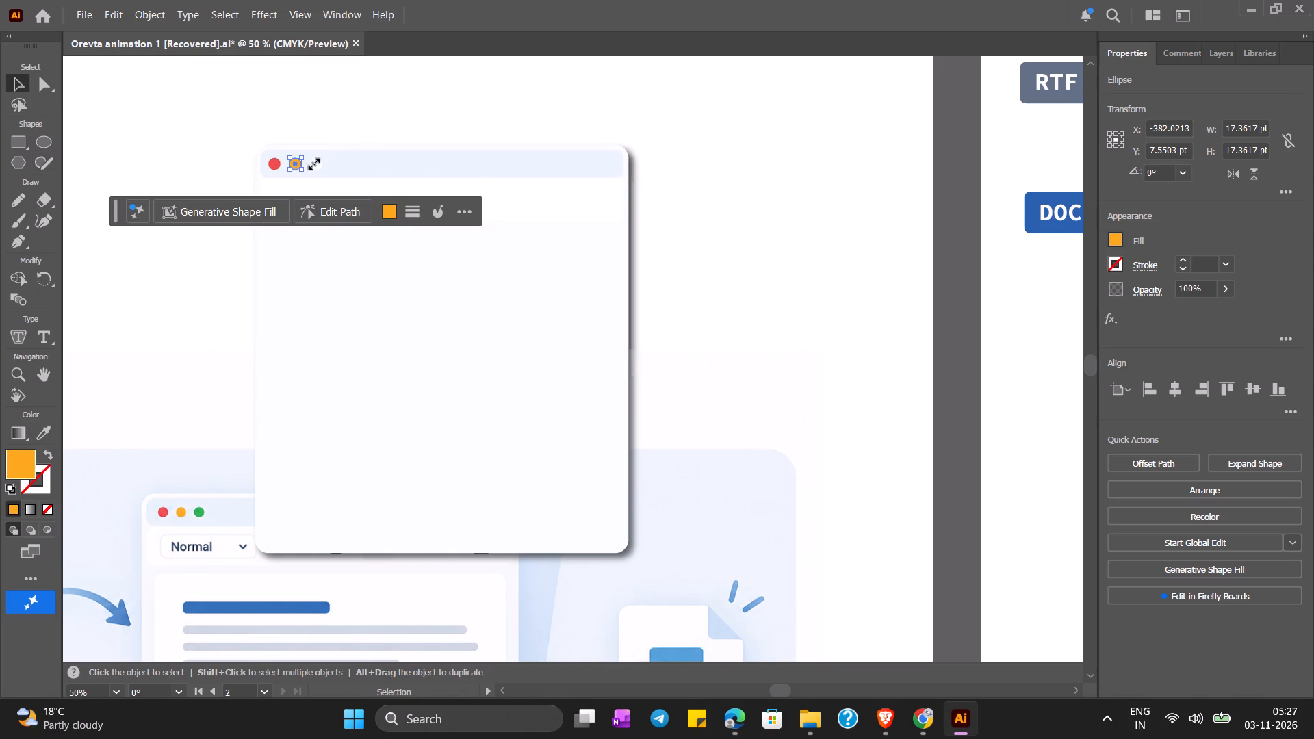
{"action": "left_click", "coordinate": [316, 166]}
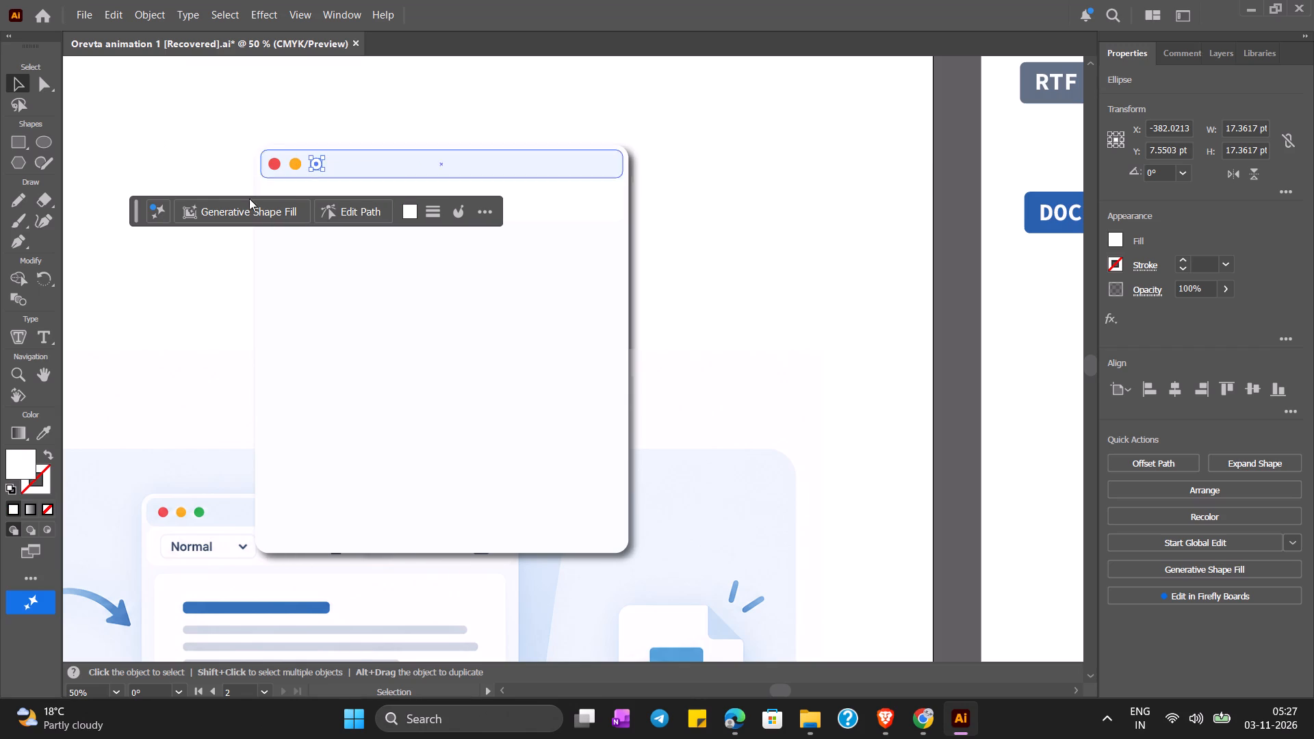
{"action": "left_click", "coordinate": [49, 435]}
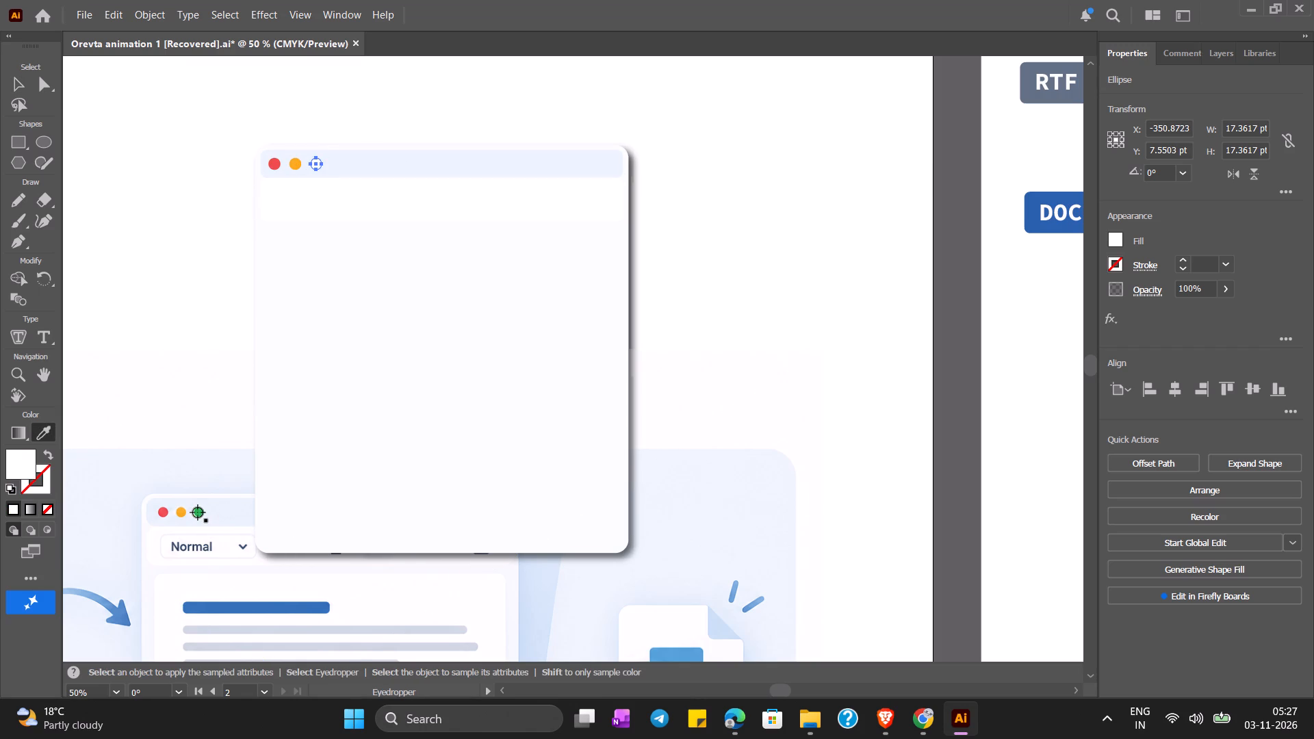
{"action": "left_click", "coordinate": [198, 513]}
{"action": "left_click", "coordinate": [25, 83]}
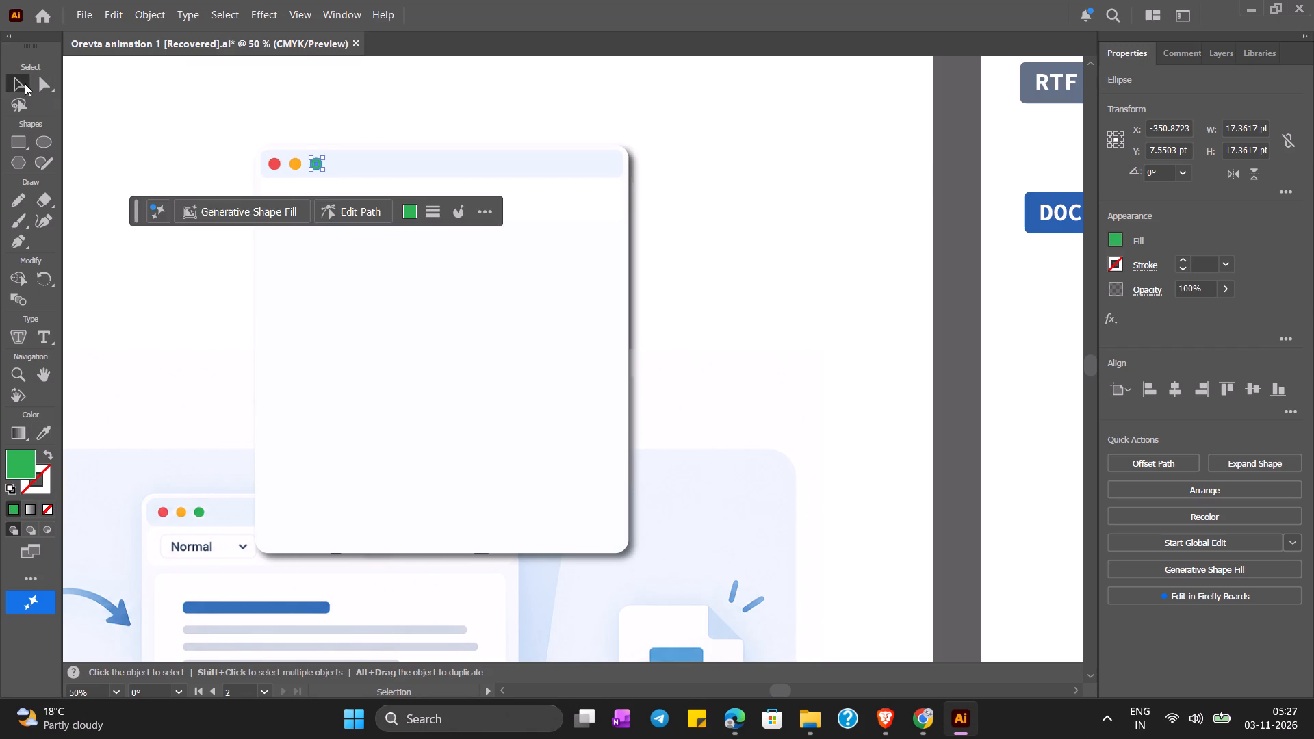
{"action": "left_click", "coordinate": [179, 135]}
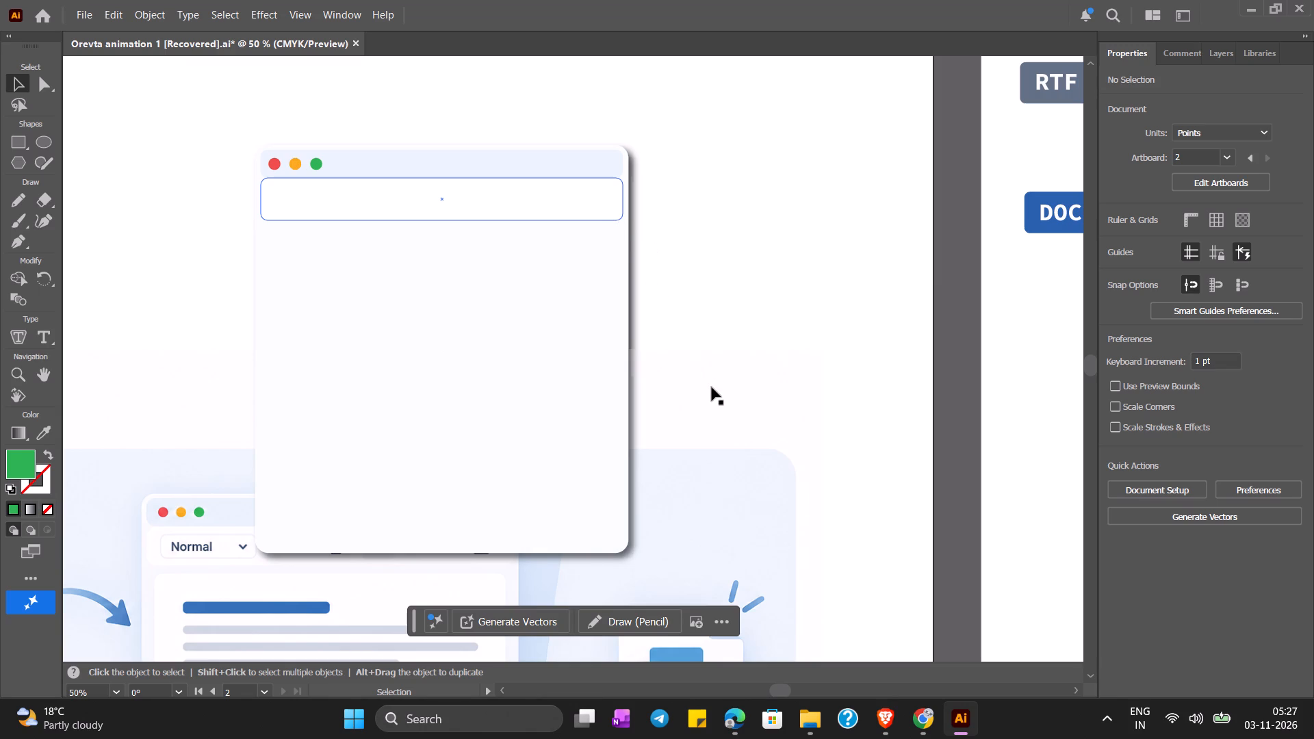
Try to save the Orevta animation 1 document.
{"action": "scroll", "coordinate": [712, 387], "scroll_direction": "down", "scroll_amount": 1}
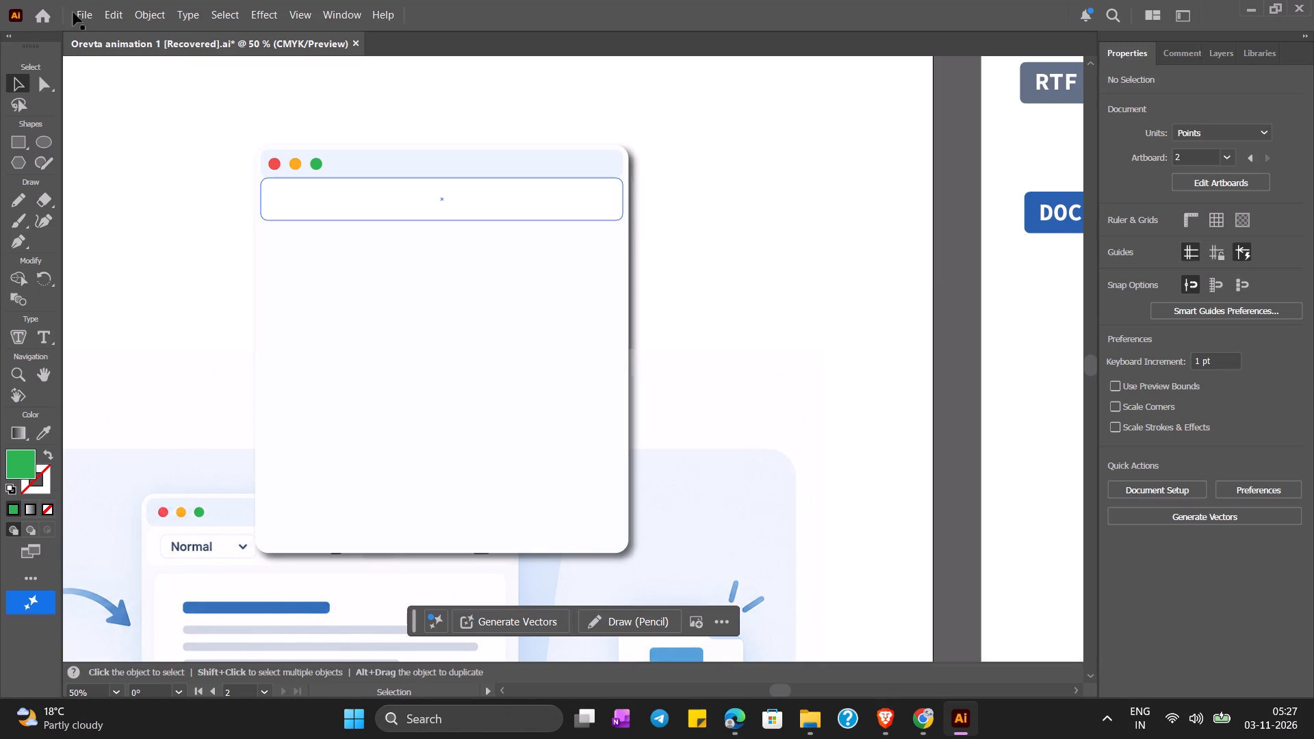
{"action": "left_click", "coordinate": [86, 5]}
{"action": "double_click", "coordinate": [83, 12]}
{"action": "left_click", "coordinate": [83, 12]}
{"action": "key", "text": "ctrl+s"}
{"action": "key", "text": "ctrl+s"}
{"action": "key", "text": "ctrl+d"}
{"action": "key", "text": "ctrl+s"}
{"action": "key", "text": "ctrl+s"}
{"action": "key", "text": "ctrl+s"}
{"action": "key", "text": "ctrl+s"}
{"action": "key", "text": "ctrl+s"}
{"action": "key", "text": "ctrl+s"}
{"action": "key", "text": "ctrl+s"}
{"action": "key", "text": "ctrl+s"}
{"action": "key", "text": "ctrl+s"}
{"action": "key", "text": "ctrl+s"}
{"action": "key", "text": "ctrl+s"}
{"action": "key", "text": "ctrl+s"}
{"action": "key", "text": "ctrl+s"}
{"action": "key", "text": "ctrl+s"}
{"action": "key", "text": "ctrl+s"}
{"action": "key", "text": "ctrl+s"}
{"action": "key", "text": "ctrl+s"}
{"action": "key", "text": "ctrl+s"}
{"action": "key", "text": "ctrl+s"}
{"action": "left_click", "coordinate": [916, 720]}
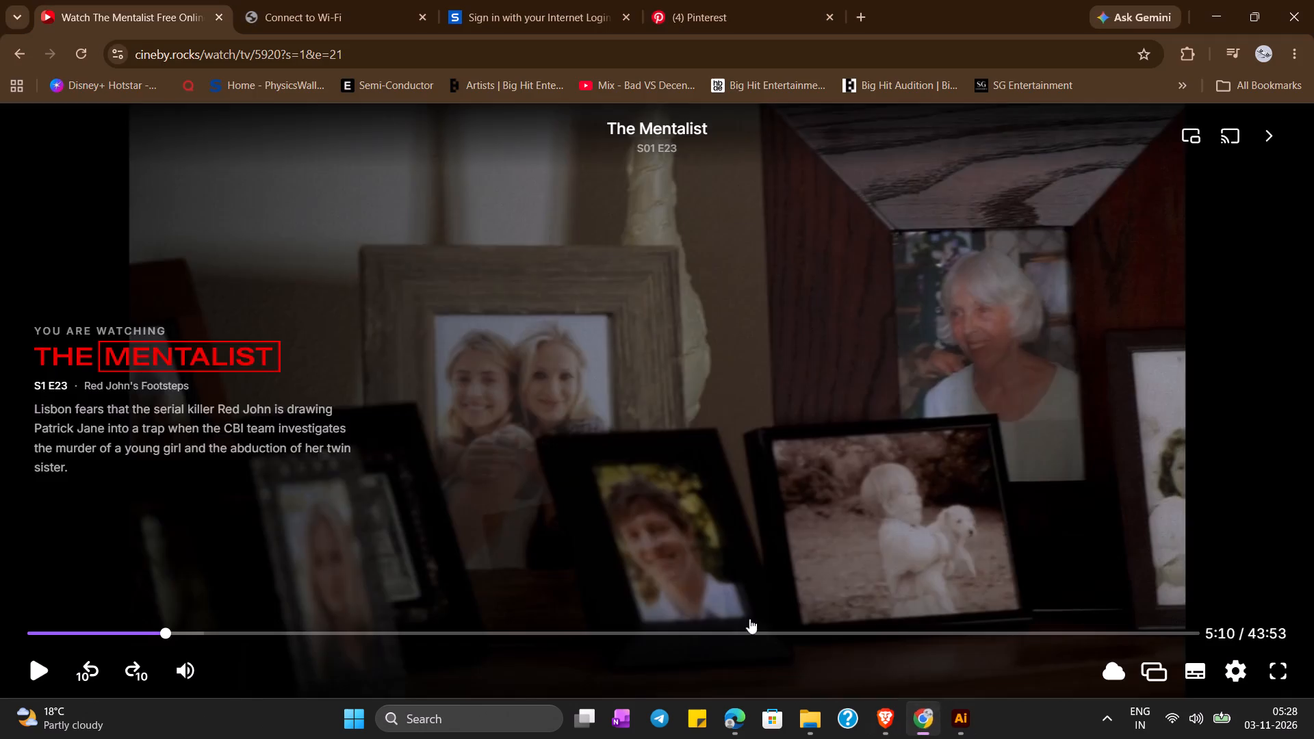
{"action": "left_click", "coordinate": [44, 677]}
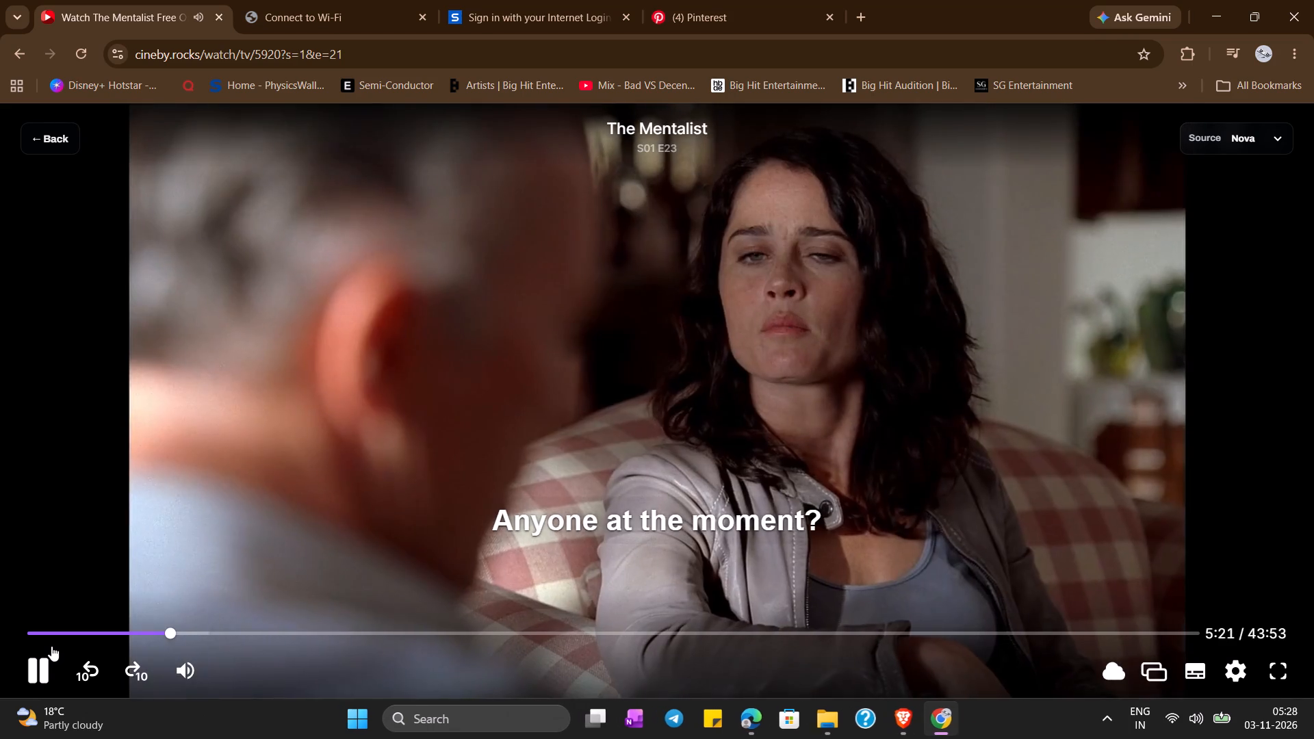
Relaunch Adobe Illustrator and open the recovered Orevta animation 1 document.
{"action": "left_click", "coordinate": [511, 710]}
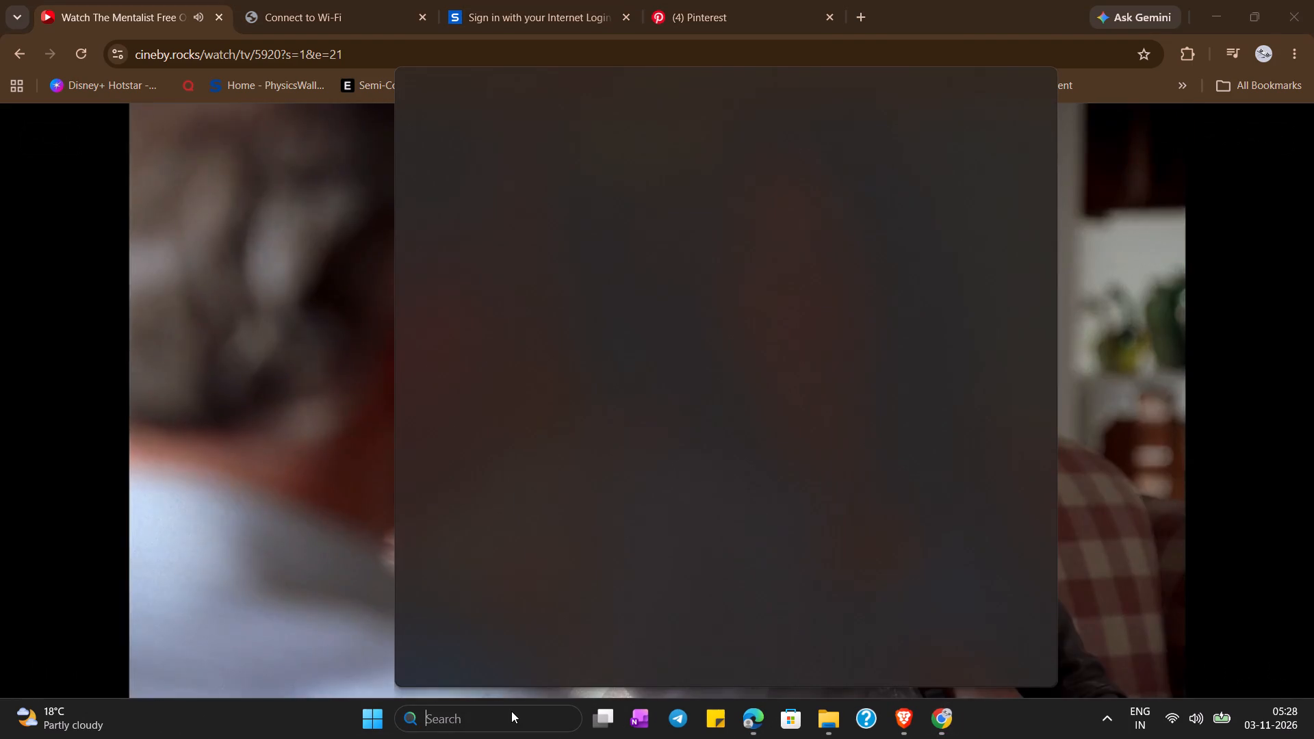
{"action": "key", "text": "a"}
{"action": "left_click", "coordinate": [552, 195]}
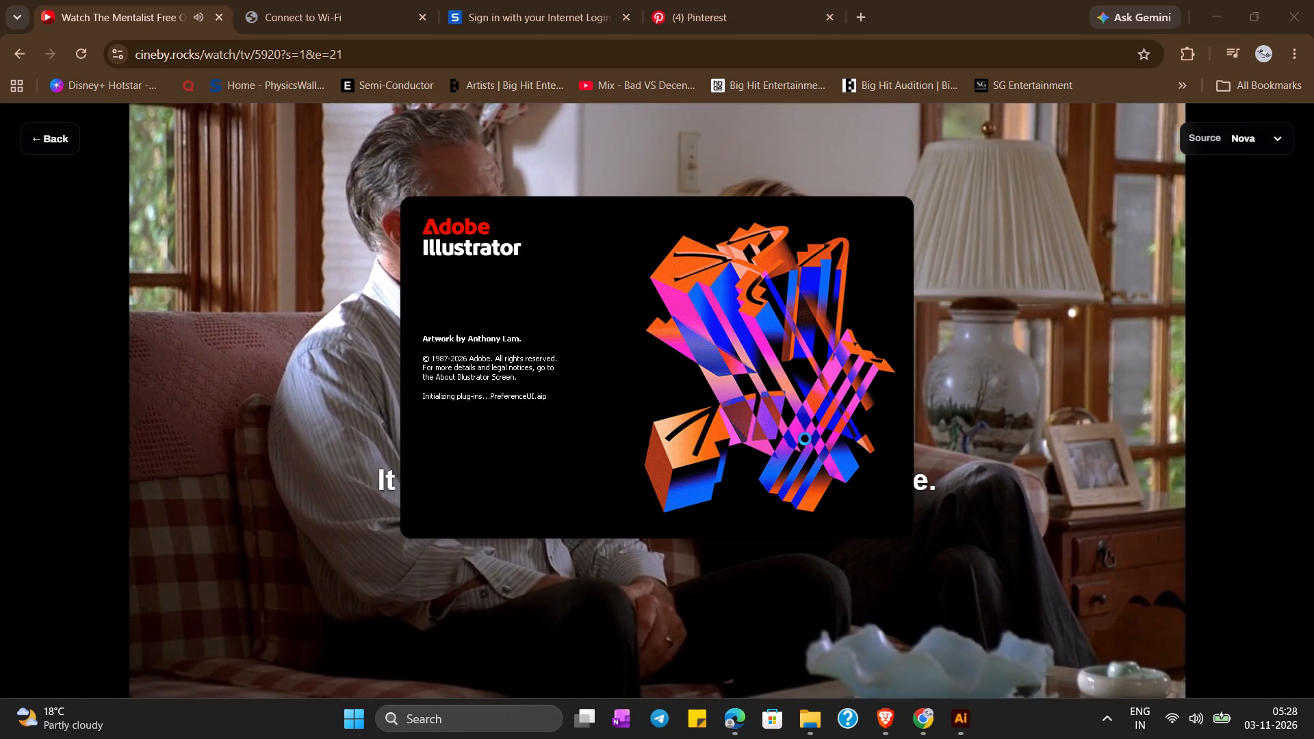
{"action": "left_click", "coordinate": [39, 673]}
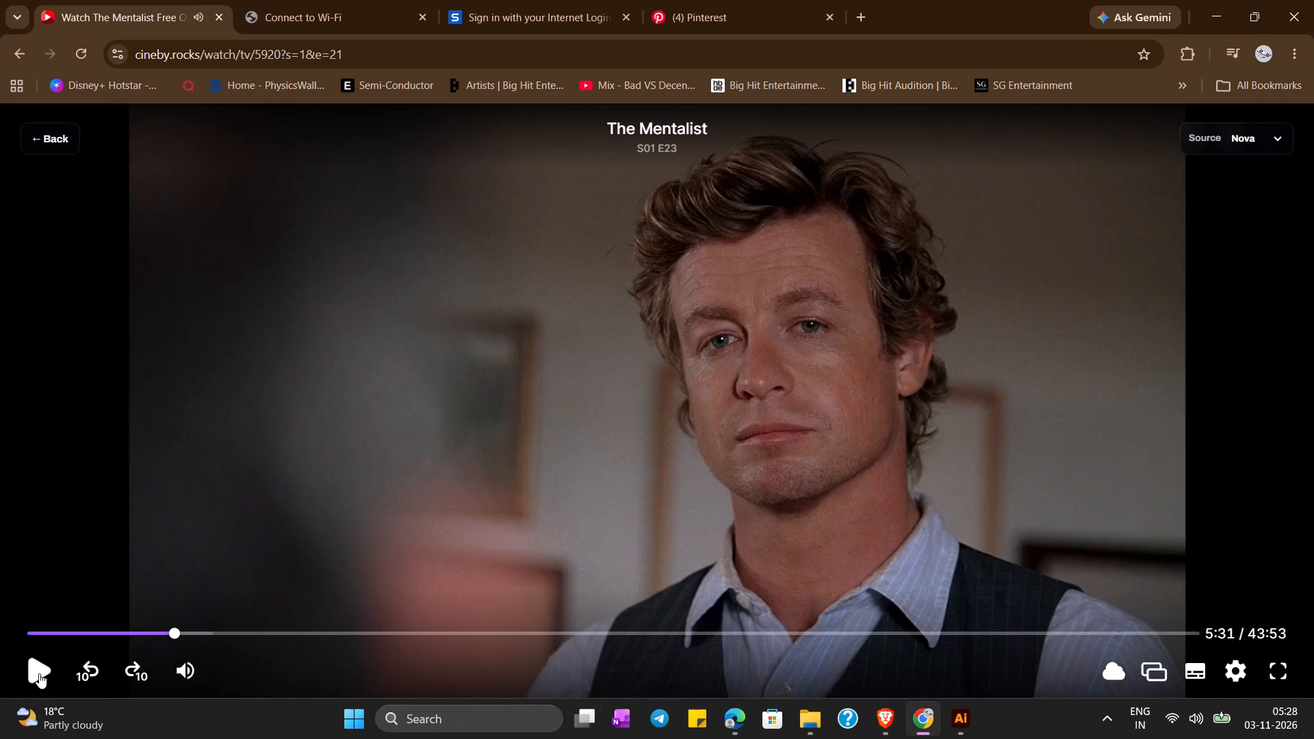
{"action": "left_click", "coordinate": [978, 710]}
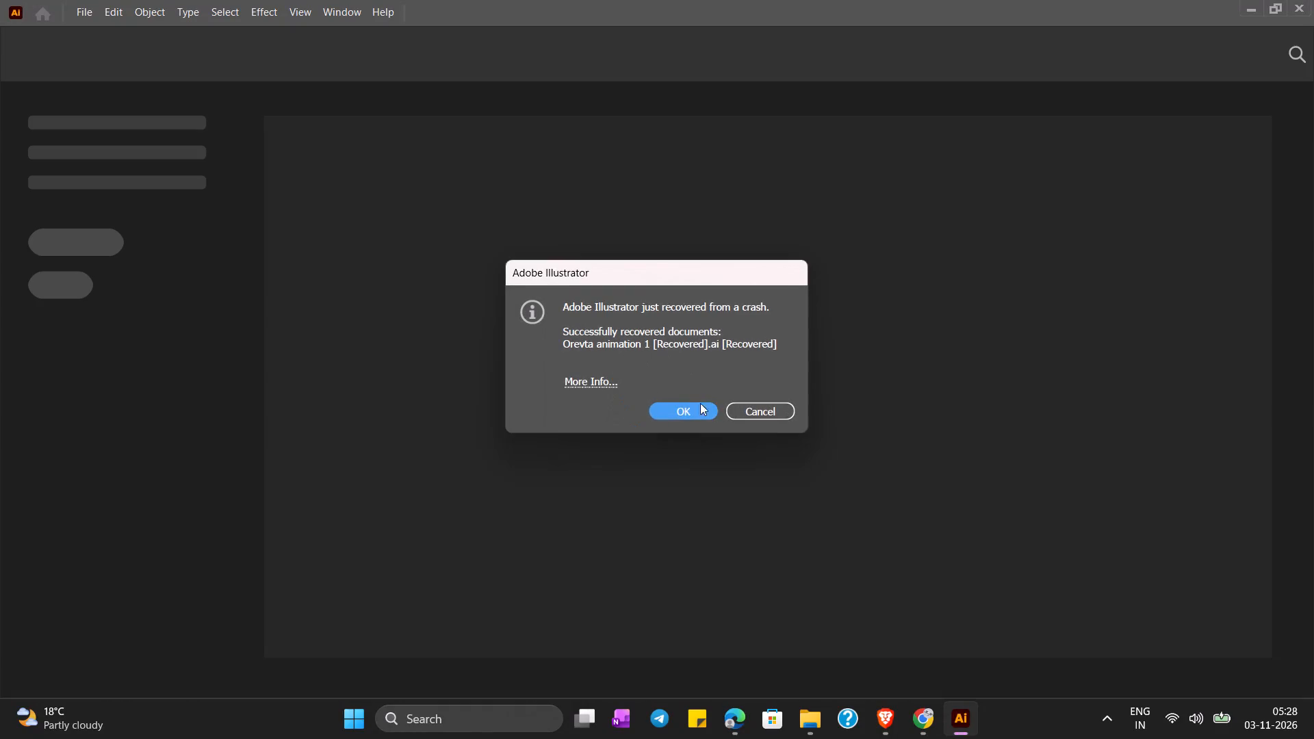
{"action": "left_click", "coordinate": [686, 407]}
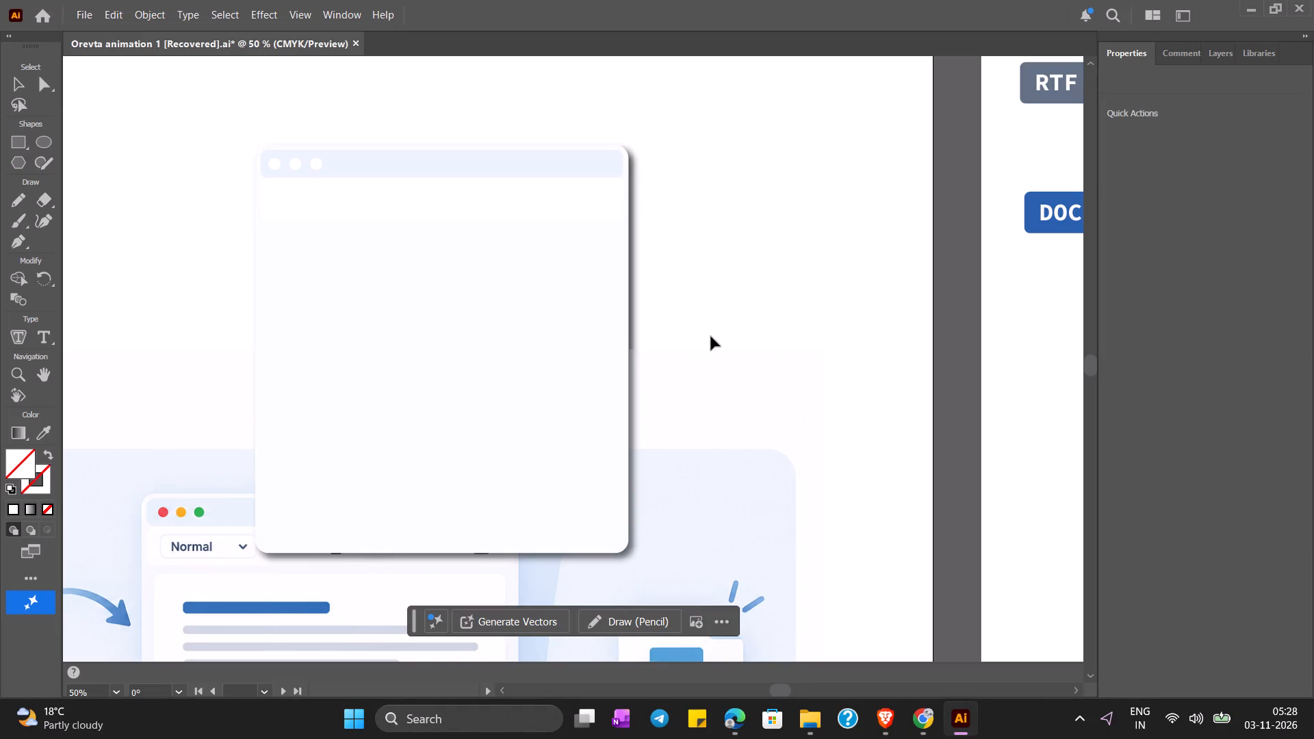
Fill the first title-bar circle red and the middle one orange, using Eyedropper samples from the reference mockup's window dots.
{"action": "left_click", "coordinate": [274, 165]}
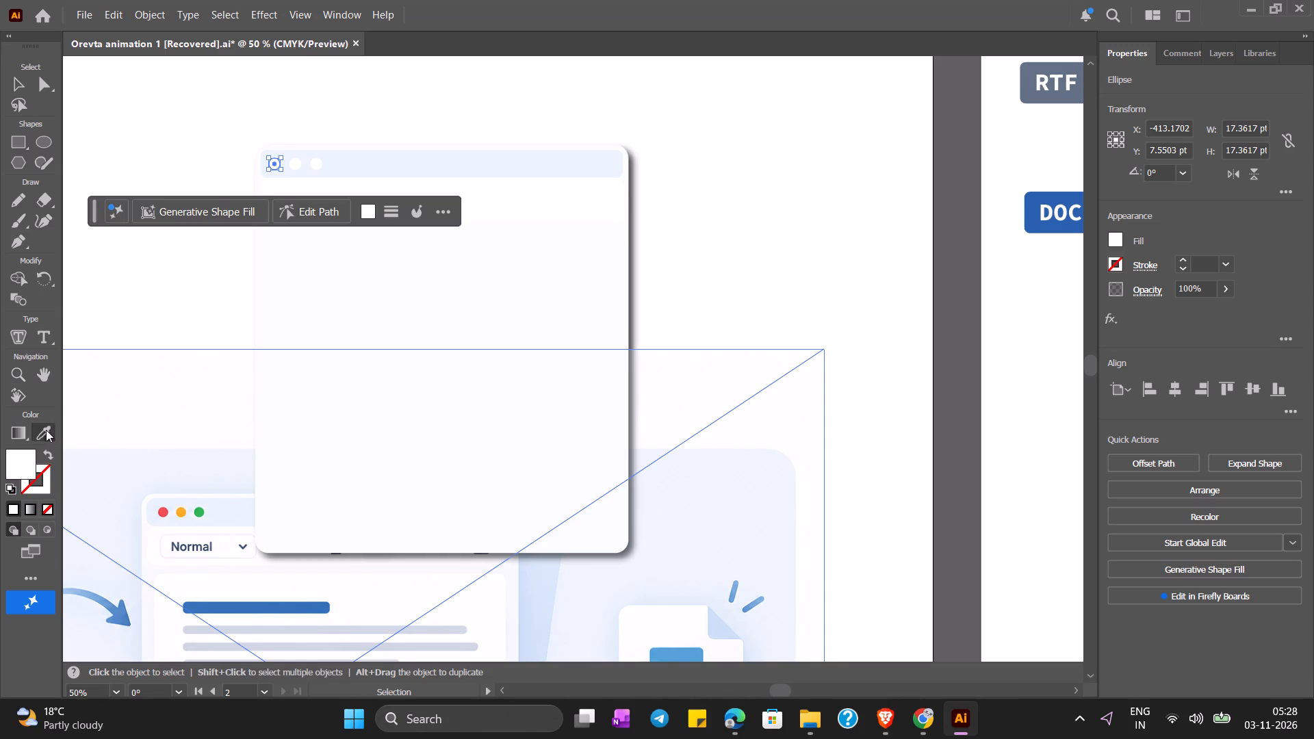
{"action": "left_click", "coordinate": [46, 430]}
{"action": "left_click", "coordinate": [164, 511]}
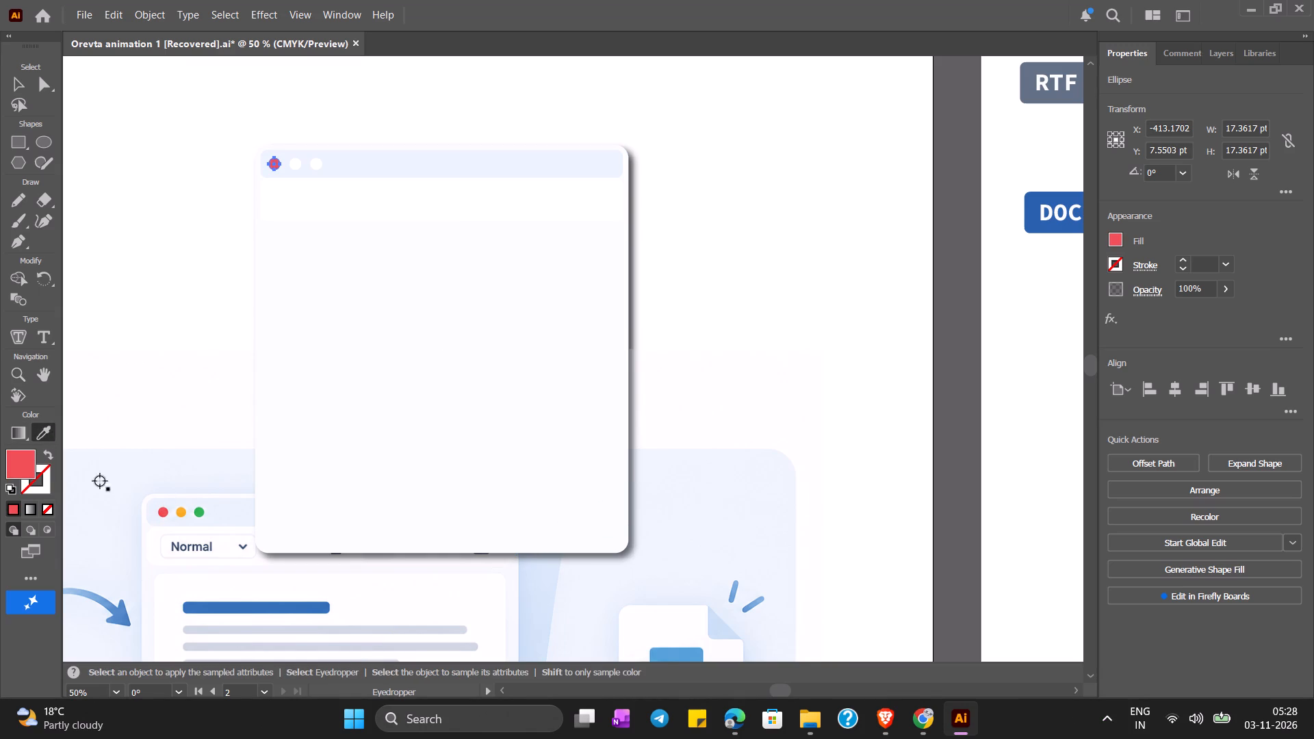
{"action": "left_click", "coordinate": [16, 81]}
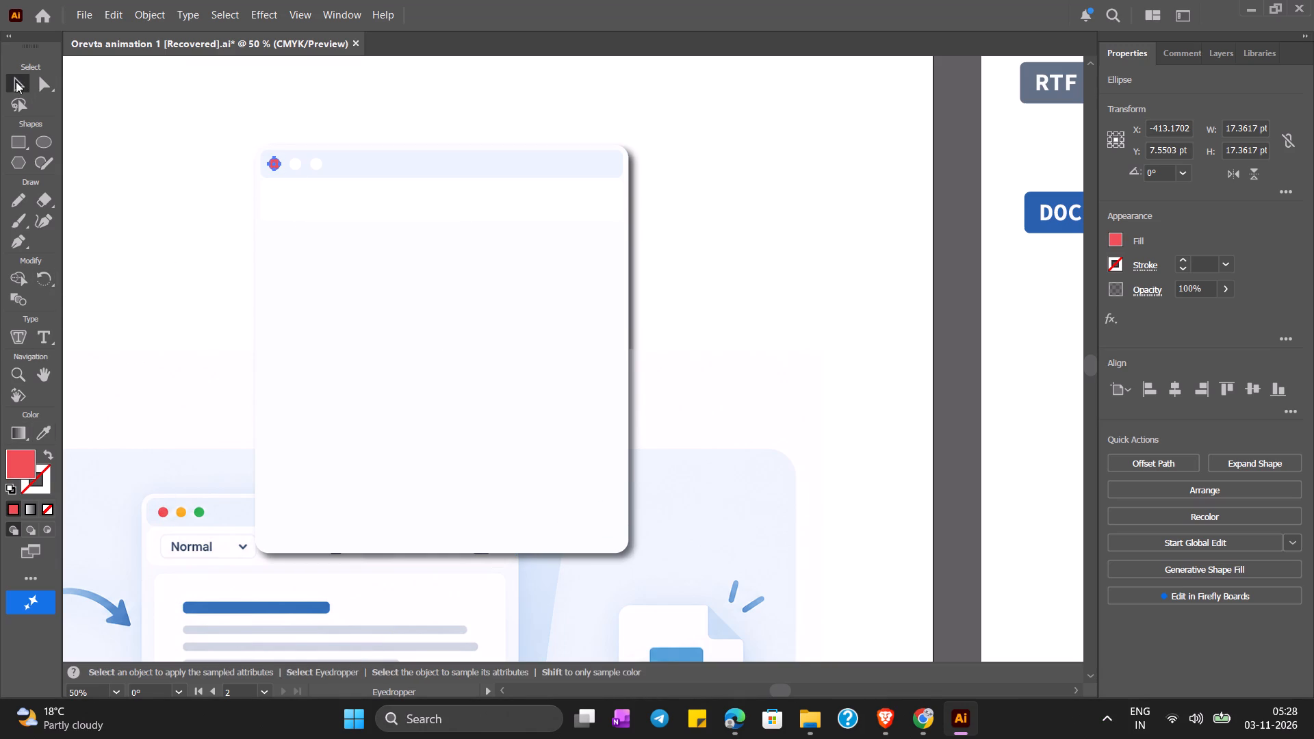
{"action": "left_click", "coordinate": [299, 166]}
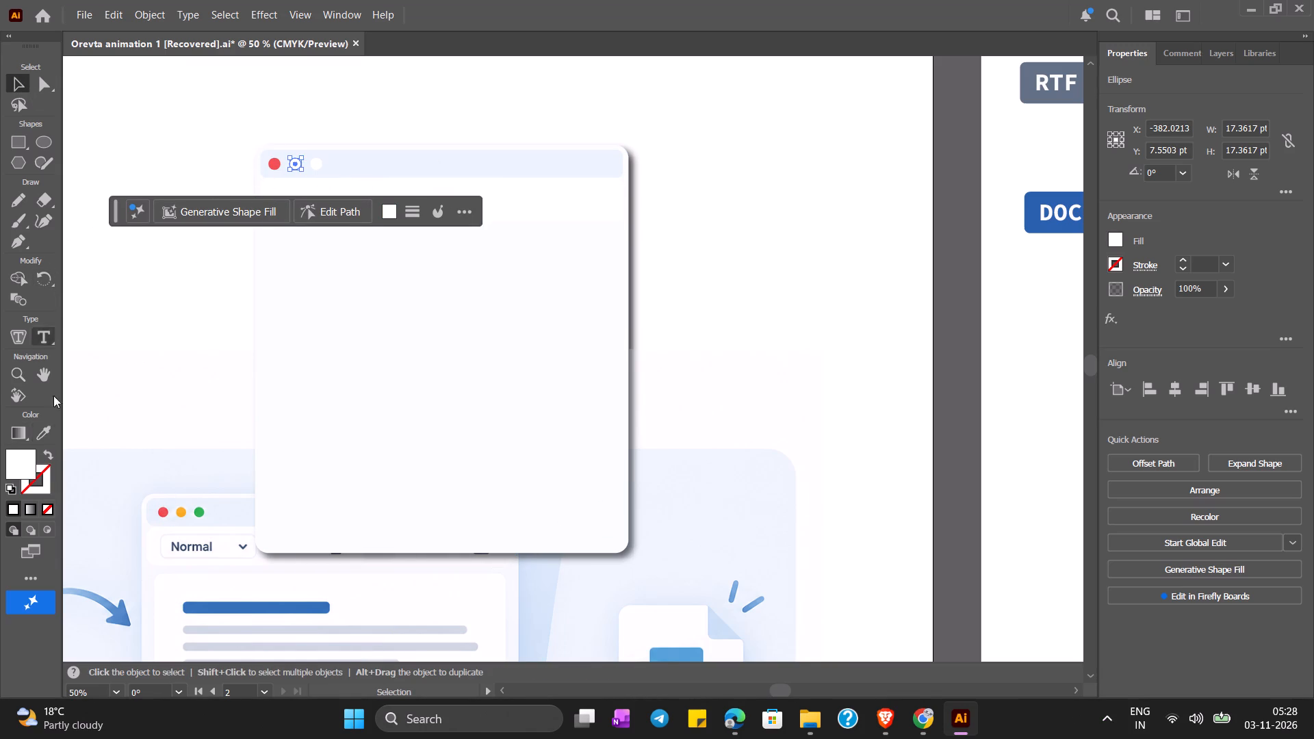
{"action": "left_click", "coordinate": [38, 434]}
{"action": "left_click", "coordinate": [183, 513]}
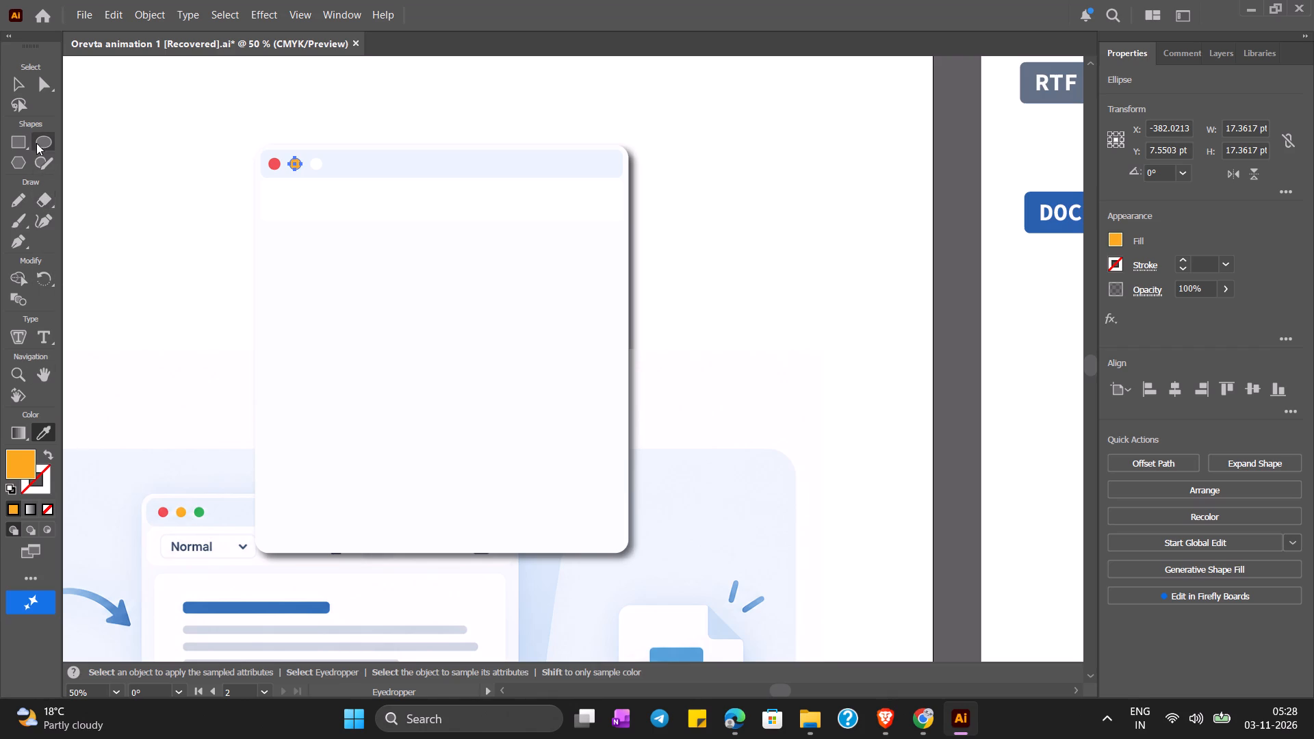
Fill the third title-bar circle green, using an Eyedropper sample from the reference mockup's green window dot.
{"action": "left_click", "coordinate": [5, 79]}
{"action": "left_click", "coordinate": [318, 166]}
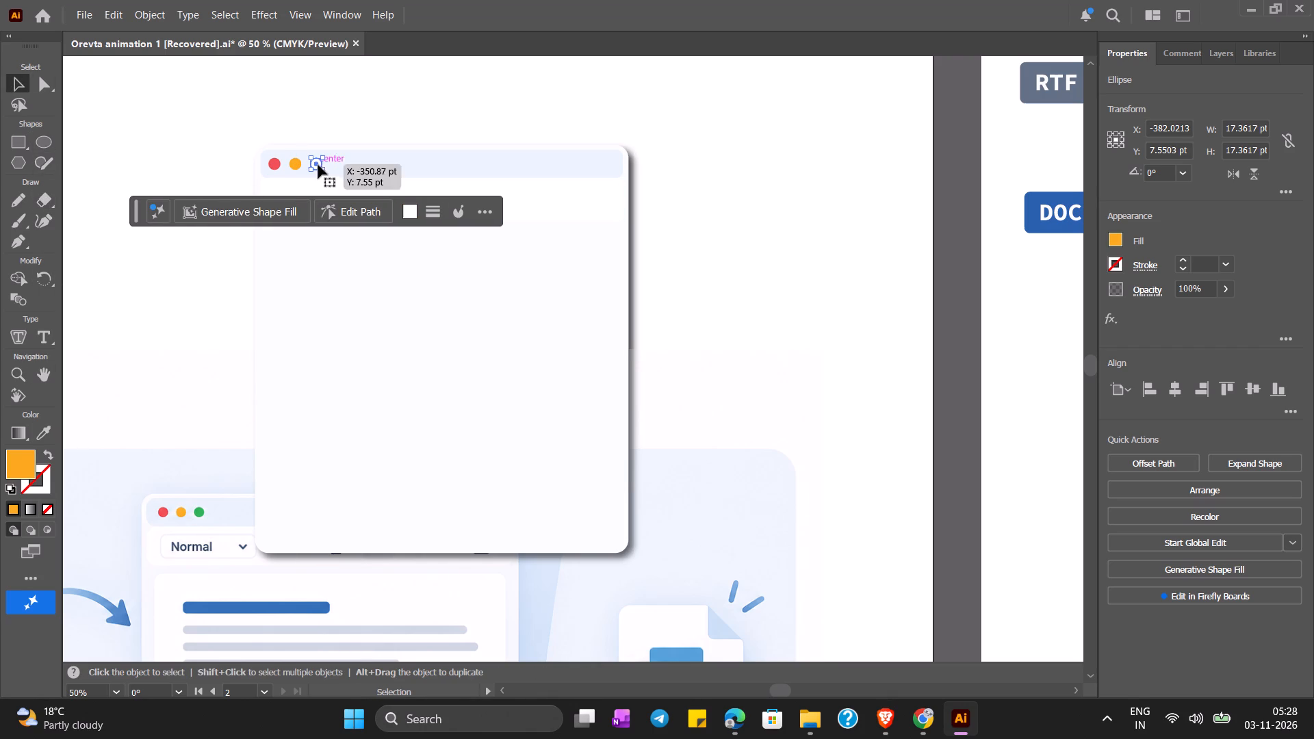
{"action": "left_click", "coordinate": [47, 429]}
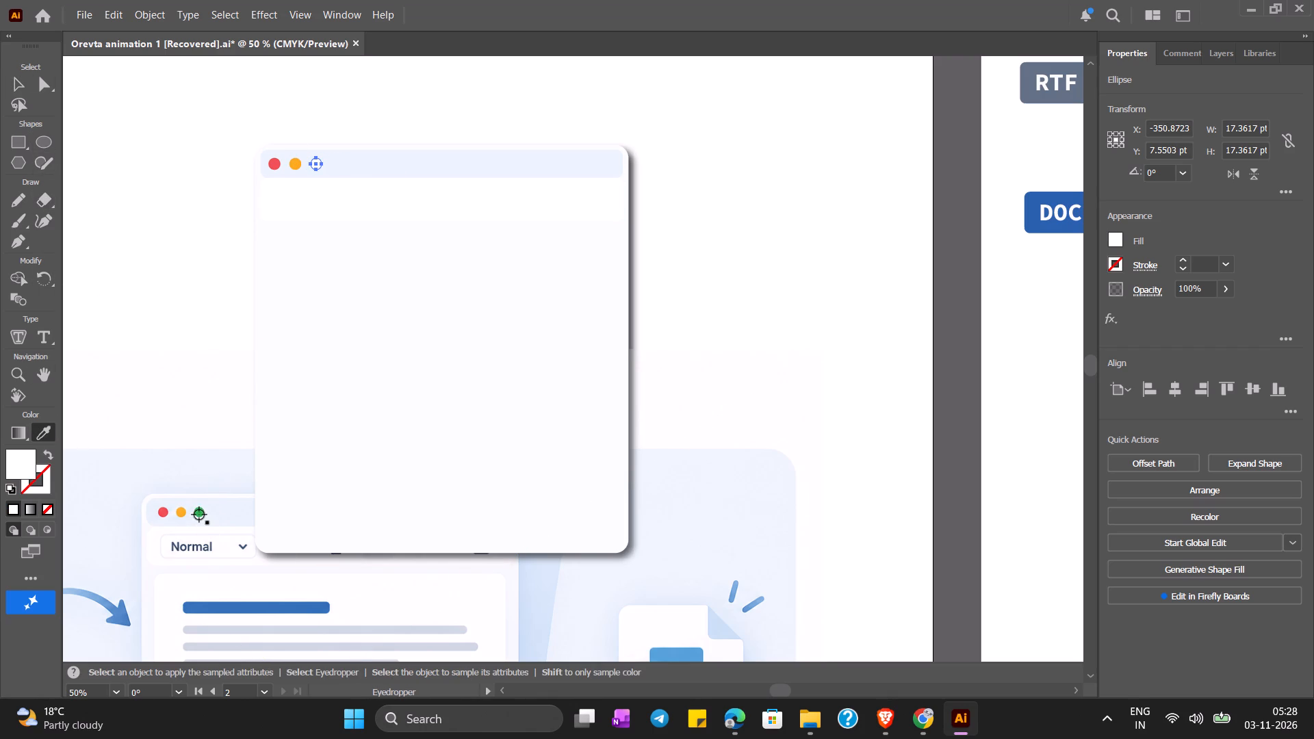
{"action": "left_click", "coordinate": [199, 510]}
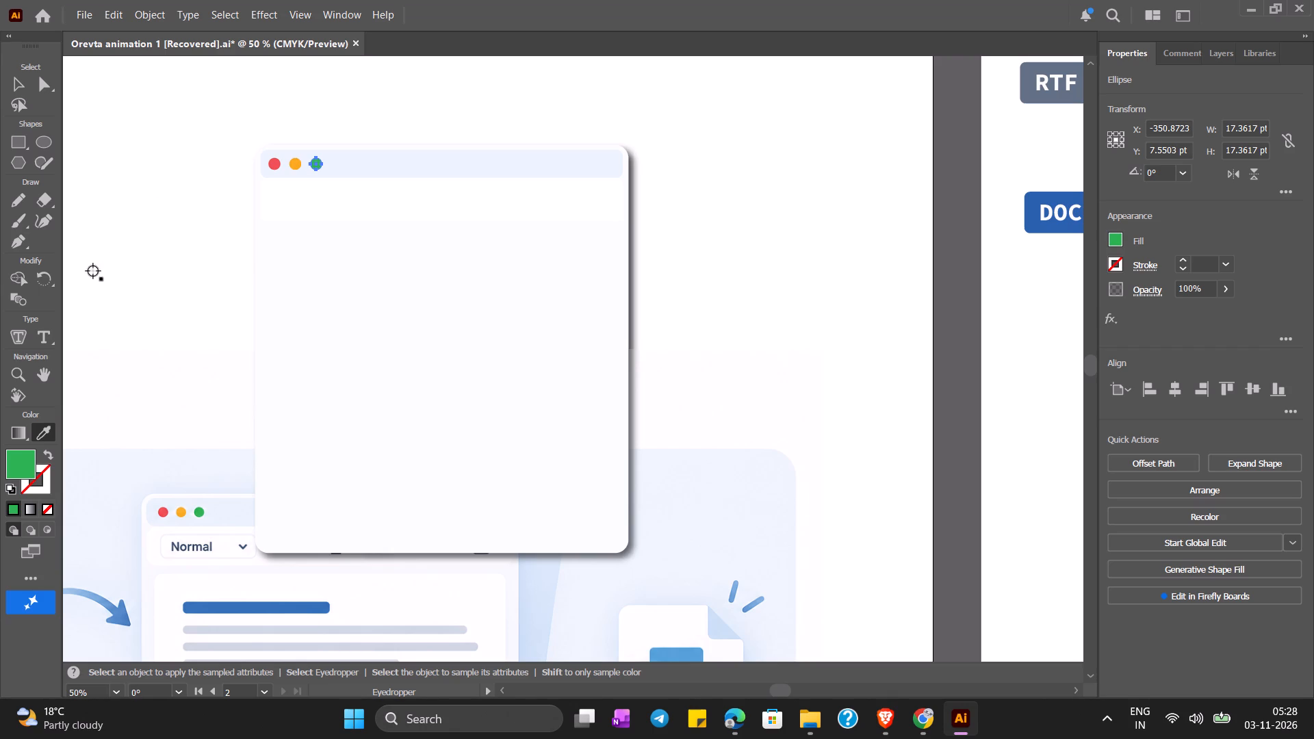
{"action": "left_click", "coordinate": [16, 78]}
{"action": "left_click", "coordinate": [162, 106]}
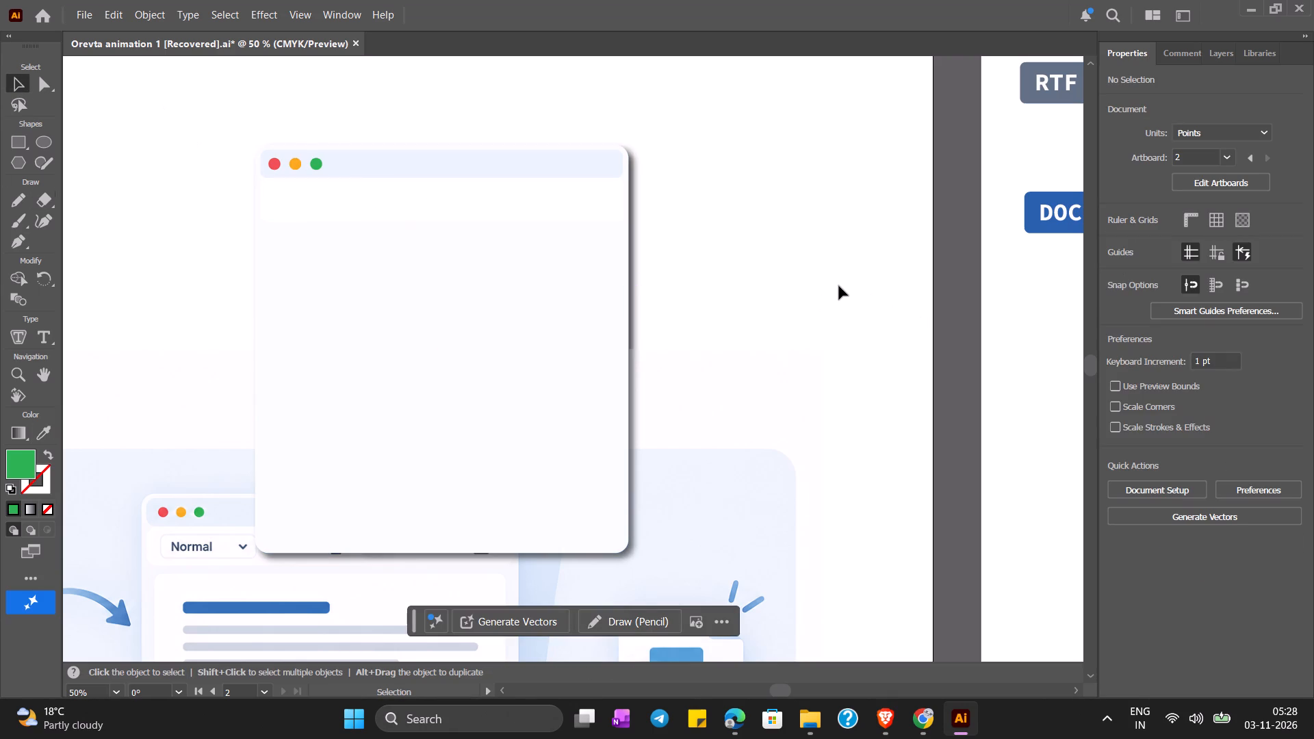
Draw a rounded rectangle with 12 pt corners over the reference mockup's page area, about 520 by 468 pt.
{"action": "scroll", "coordinate": [839, 286], "scroll_direction": "down", "scroll_amount": 4}
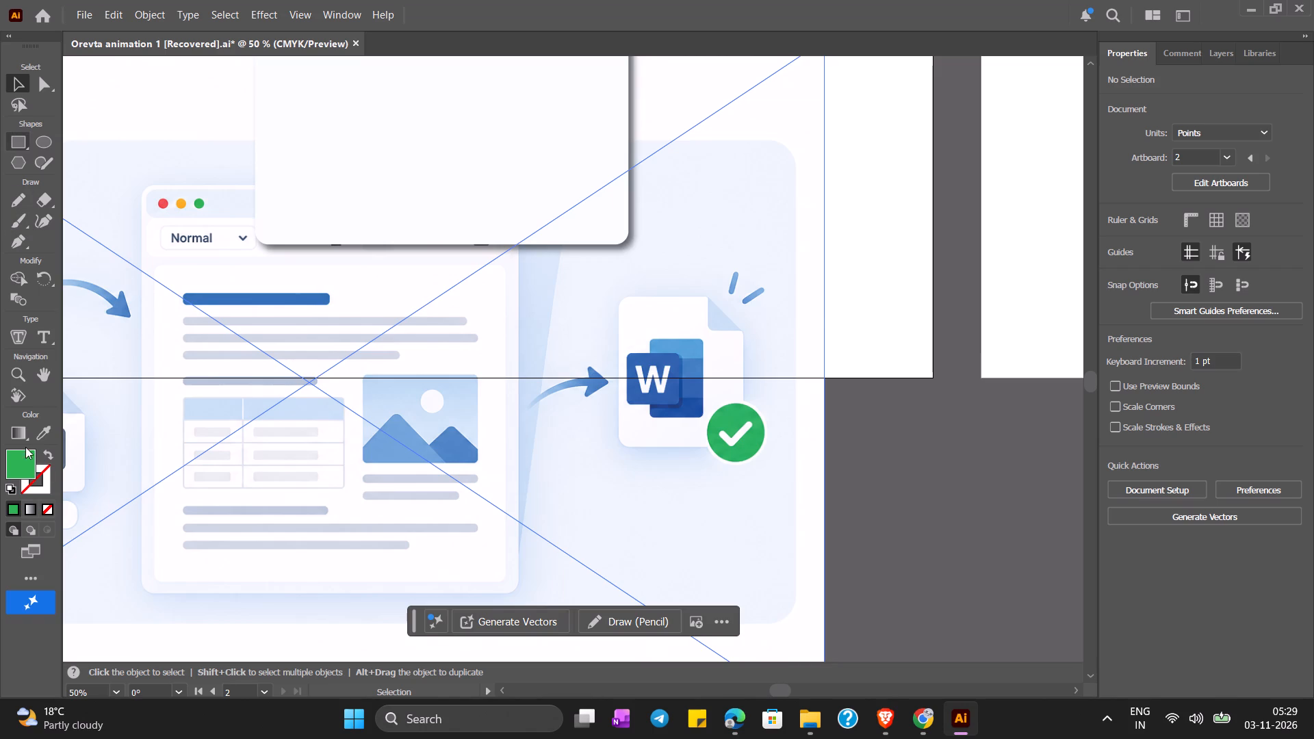
{"action": "left_click", "coordinate": [28, 571]}
{"action": "left_click", "coordinate": [34, 575]}
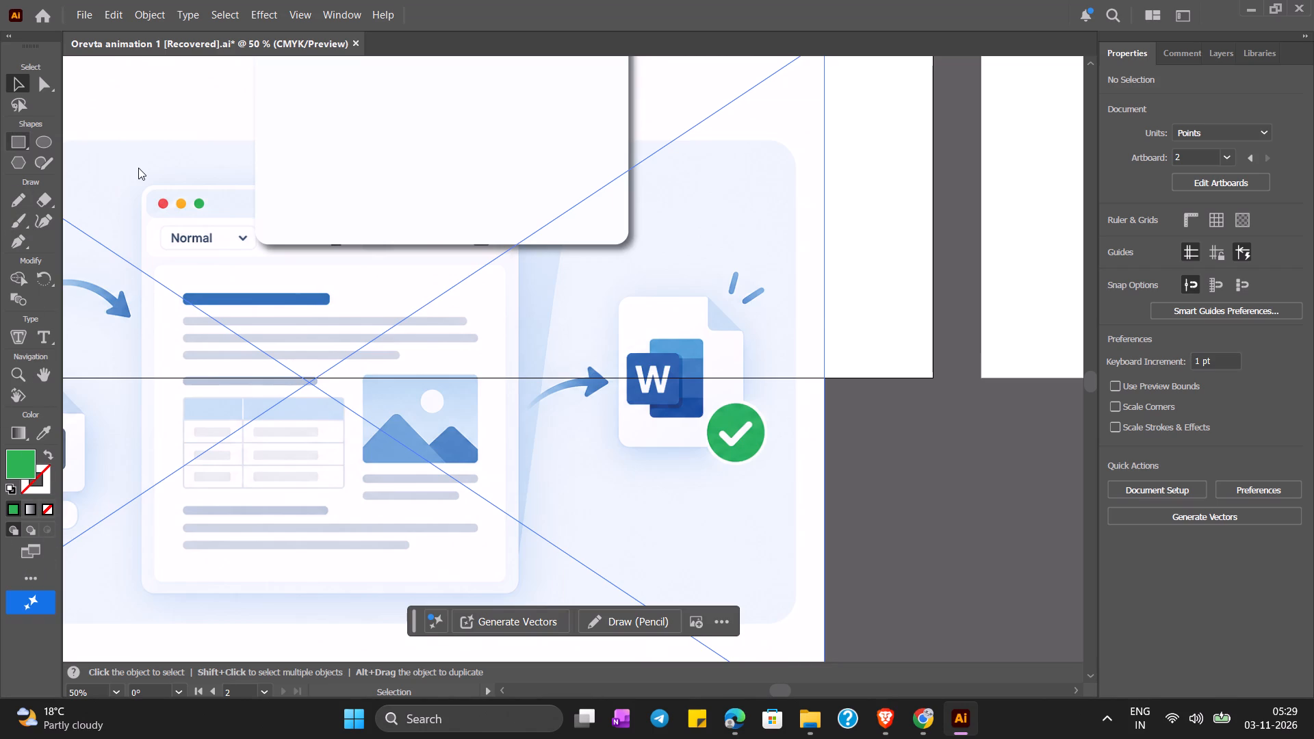
{"action": "left_click", "coordinate": [138, 167]}
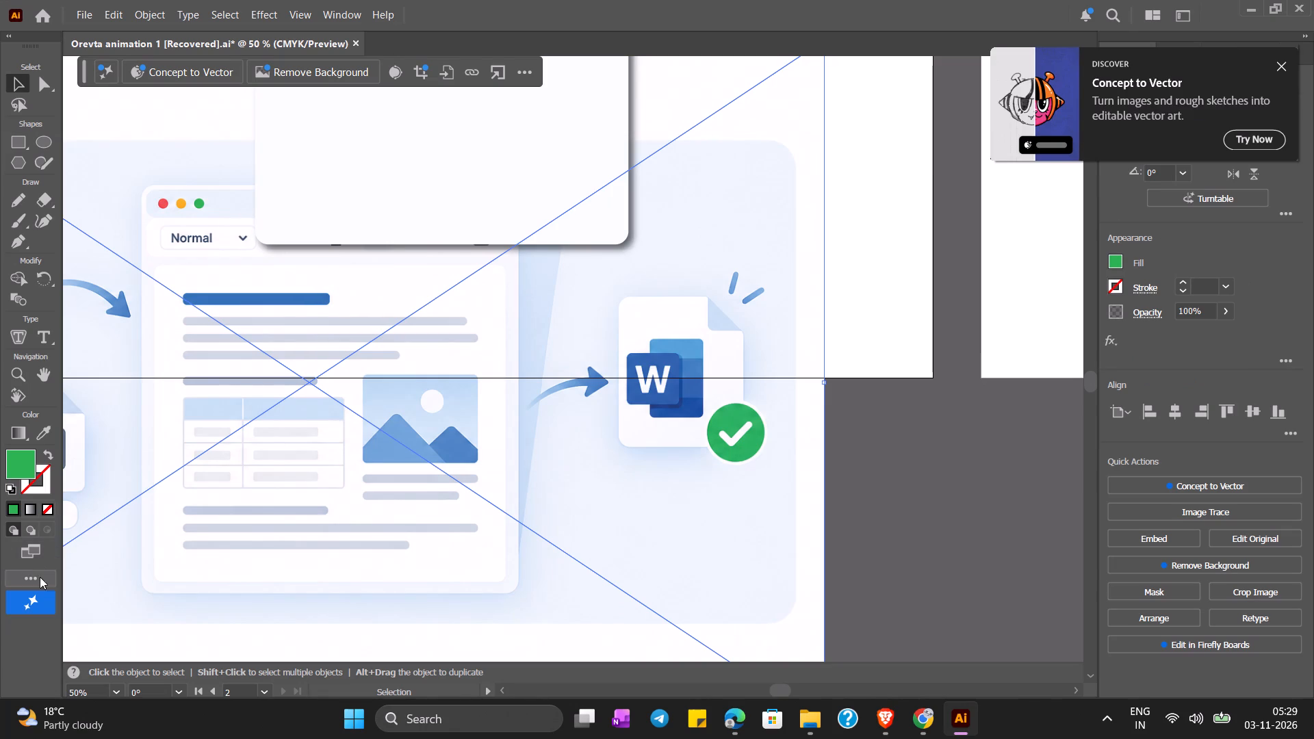
{"action": "left_click", "coordinate": [38, 582]}
{"action": "left_click", "coordinate": [104, 291]}
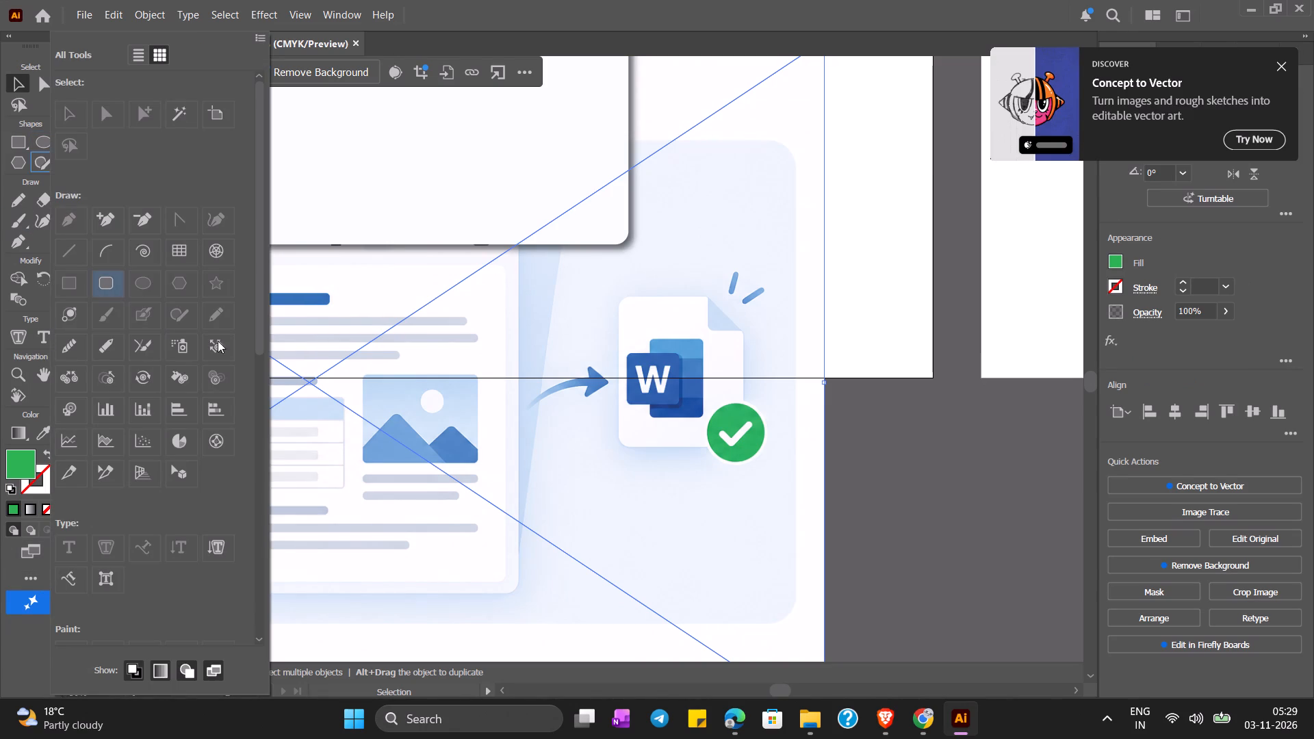
{"action": "left_click", "coordinate": [565, 339]}
{"action": "left_click_drag", "start_coordinate": [165, 267], "coordinate": [211, 284]}
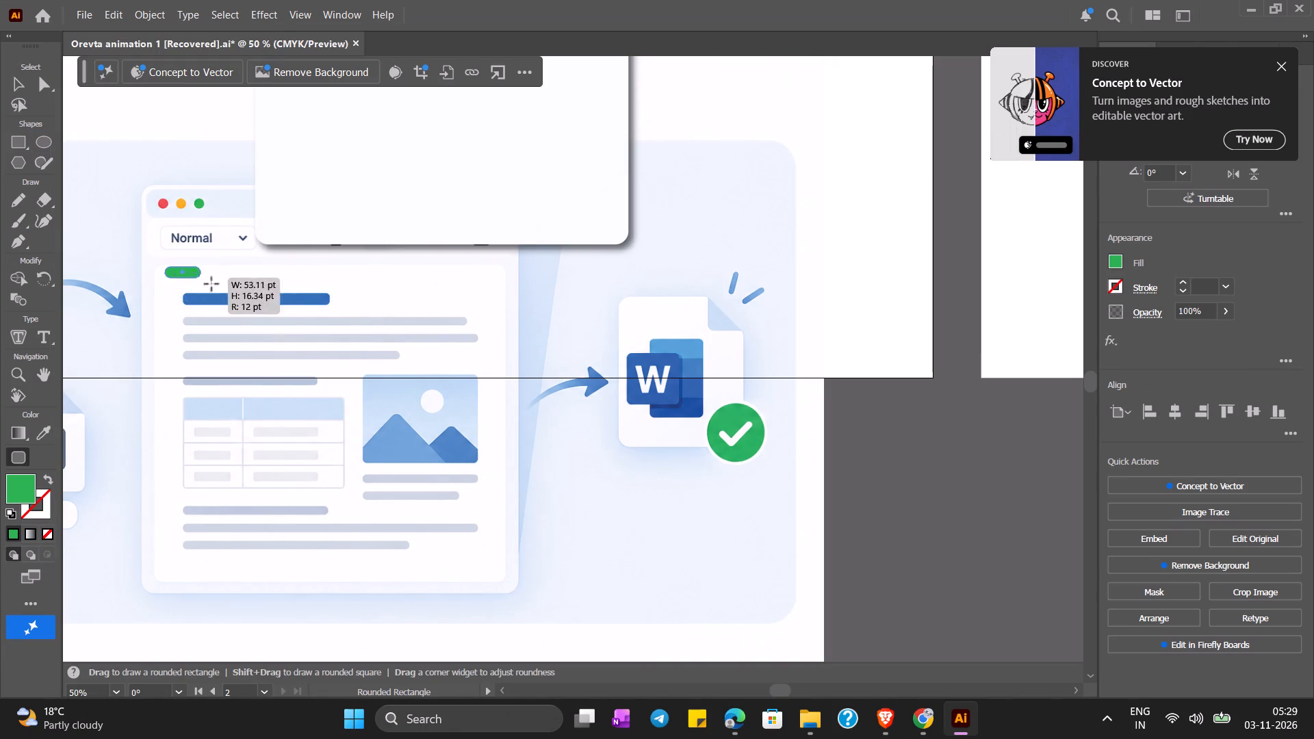
{"action": "left_click_drag", "start_coordinate": [211, 284], "coordinate": [500, 576]}
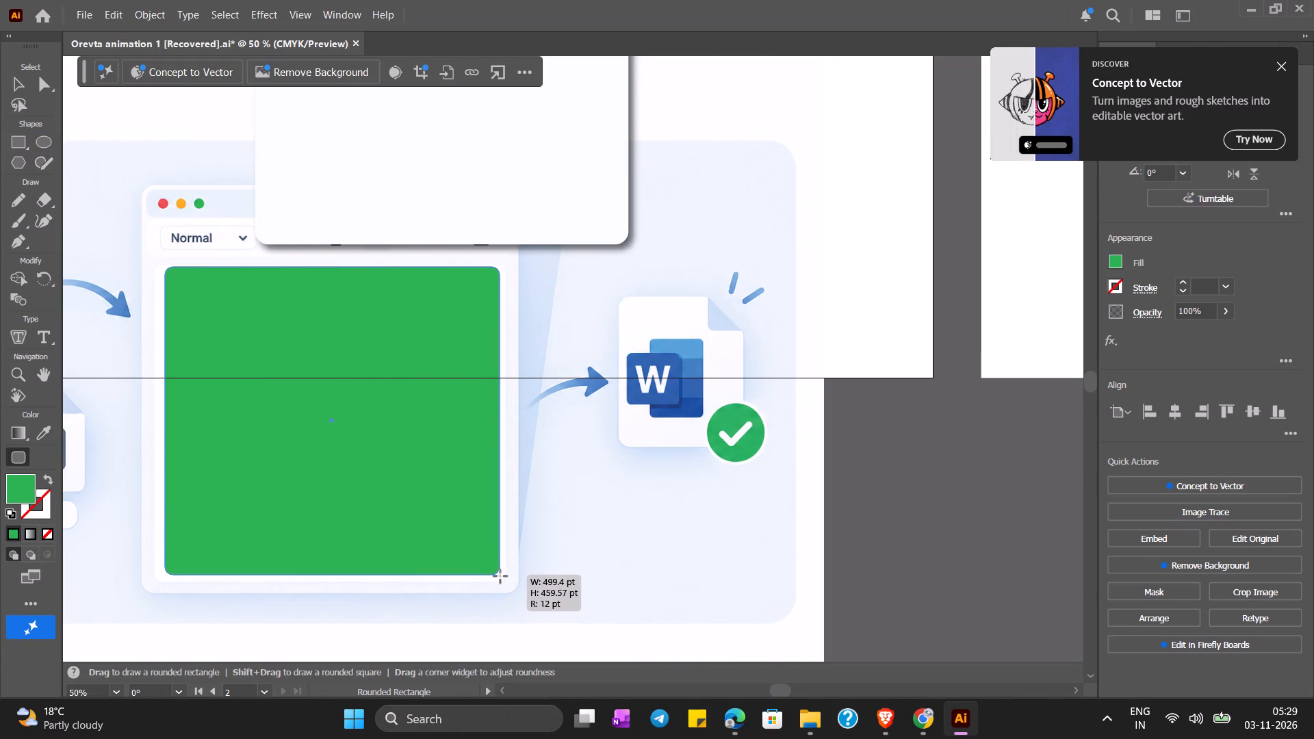
{"action": "left_click_drag", "start_coordinate": [500, 576], "coordinate": [506, 581]}
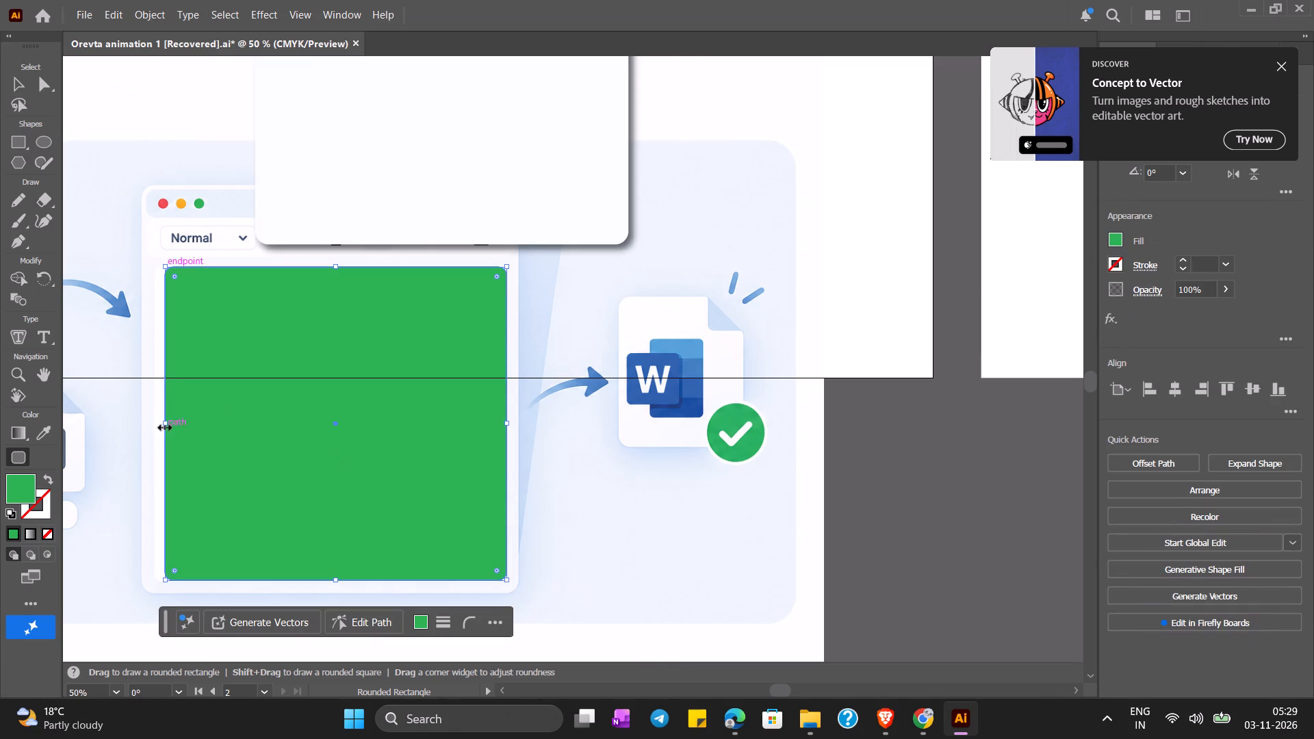
{"action": "left_click_drag", "start_coordinate": [164, 422], "coordinate": [157, 423]}
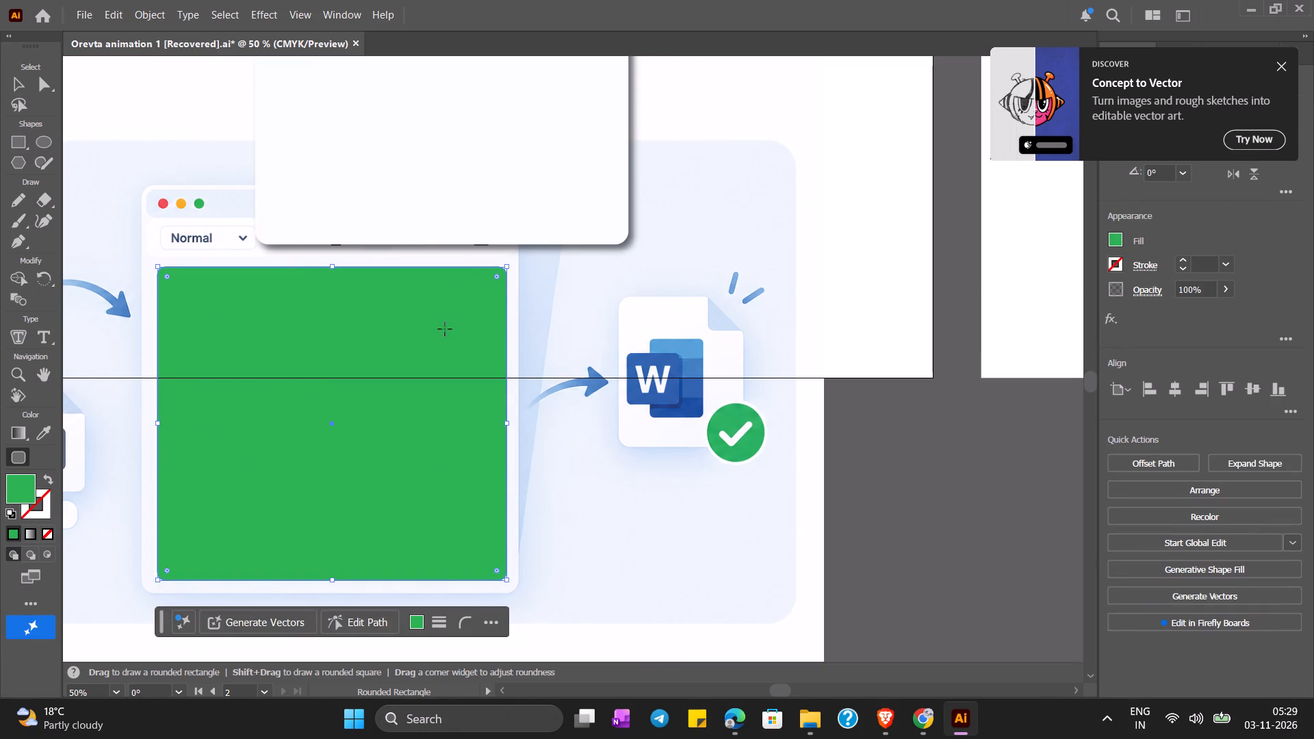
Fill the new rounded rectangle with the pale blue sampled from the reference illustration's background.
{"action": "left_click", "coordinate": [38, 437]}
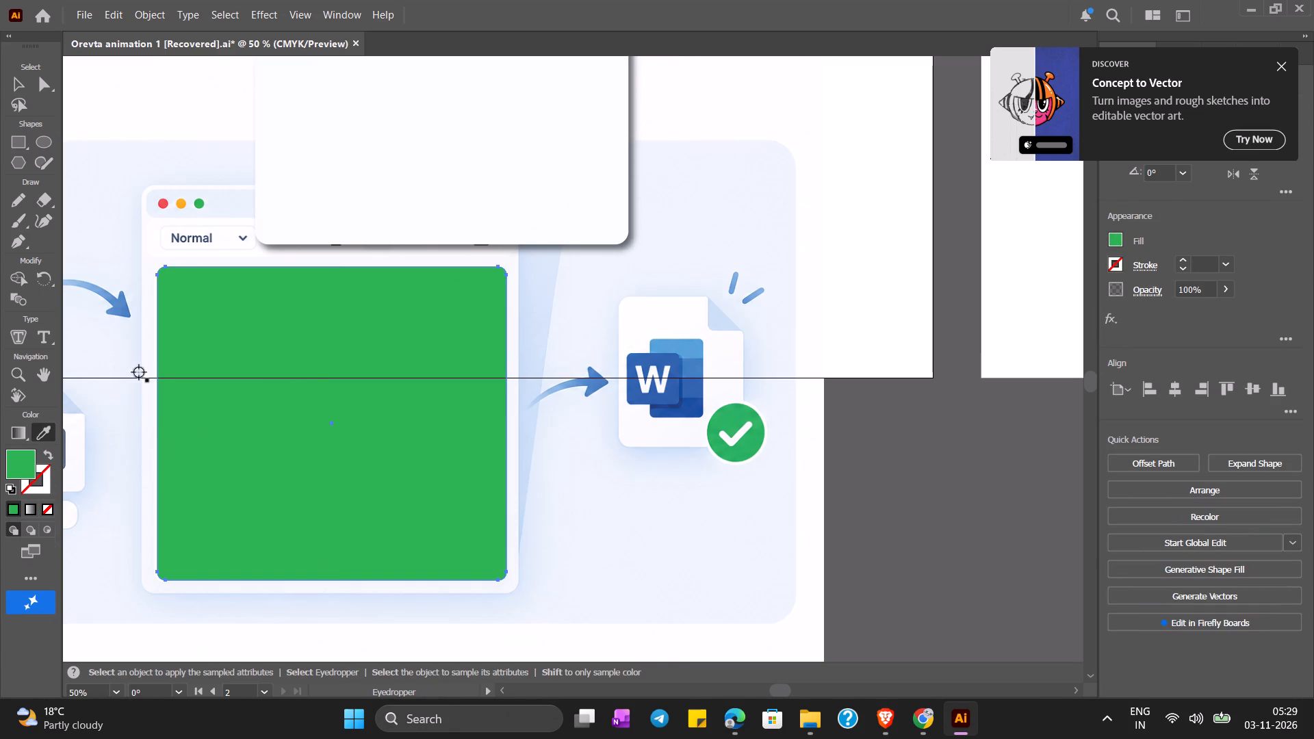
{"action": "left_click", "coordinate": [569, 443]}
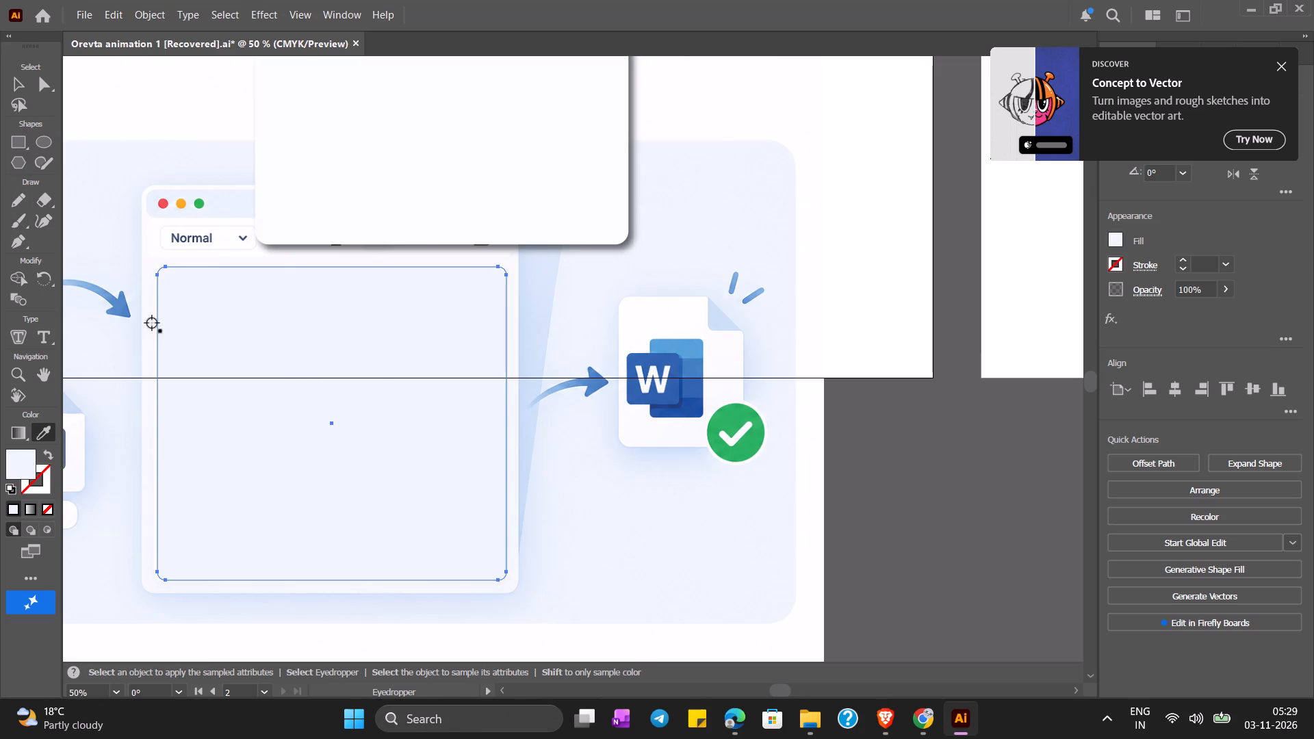
Extend the left edge of the rounded rectangle slightly, making it about 523 pt wide.
{"action": "left_click", "coordinate": [15, 82]}
{"action": "left_click", "coordinate": [293, 291]}
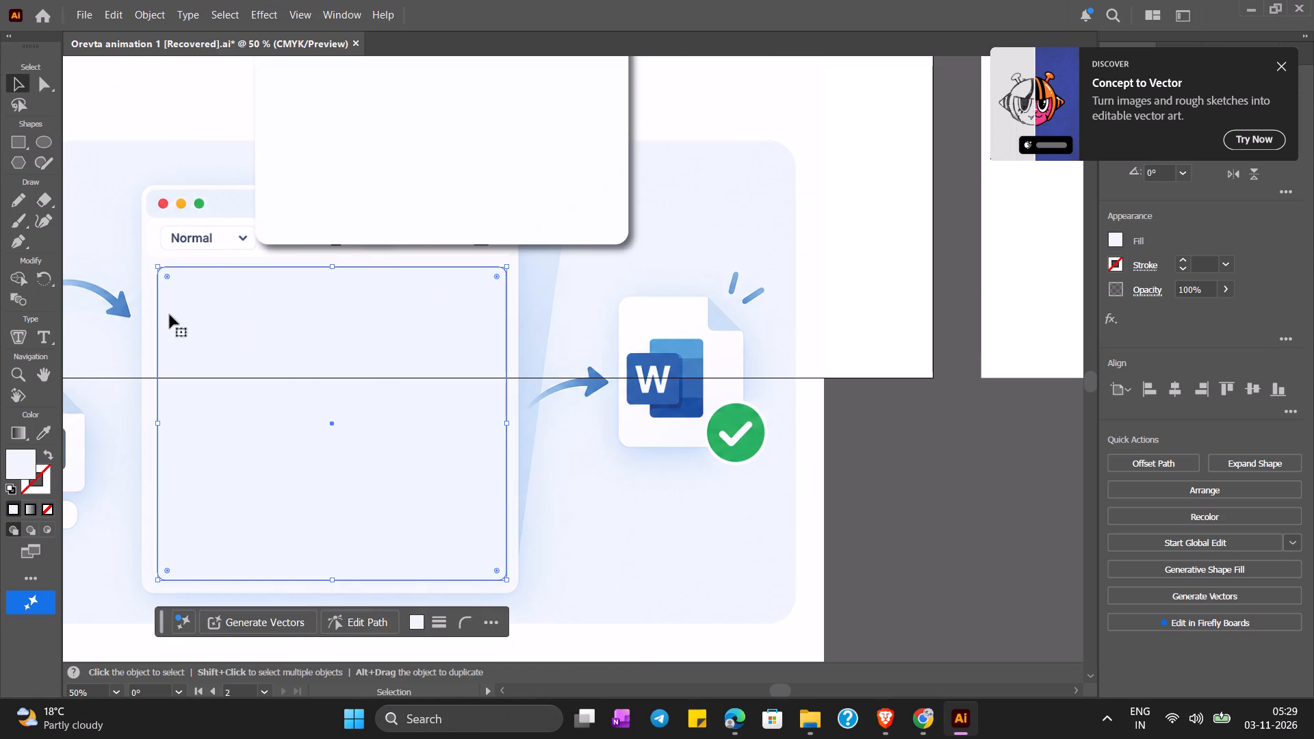
{"action": "left_click", "coordinate": [155, 422]}
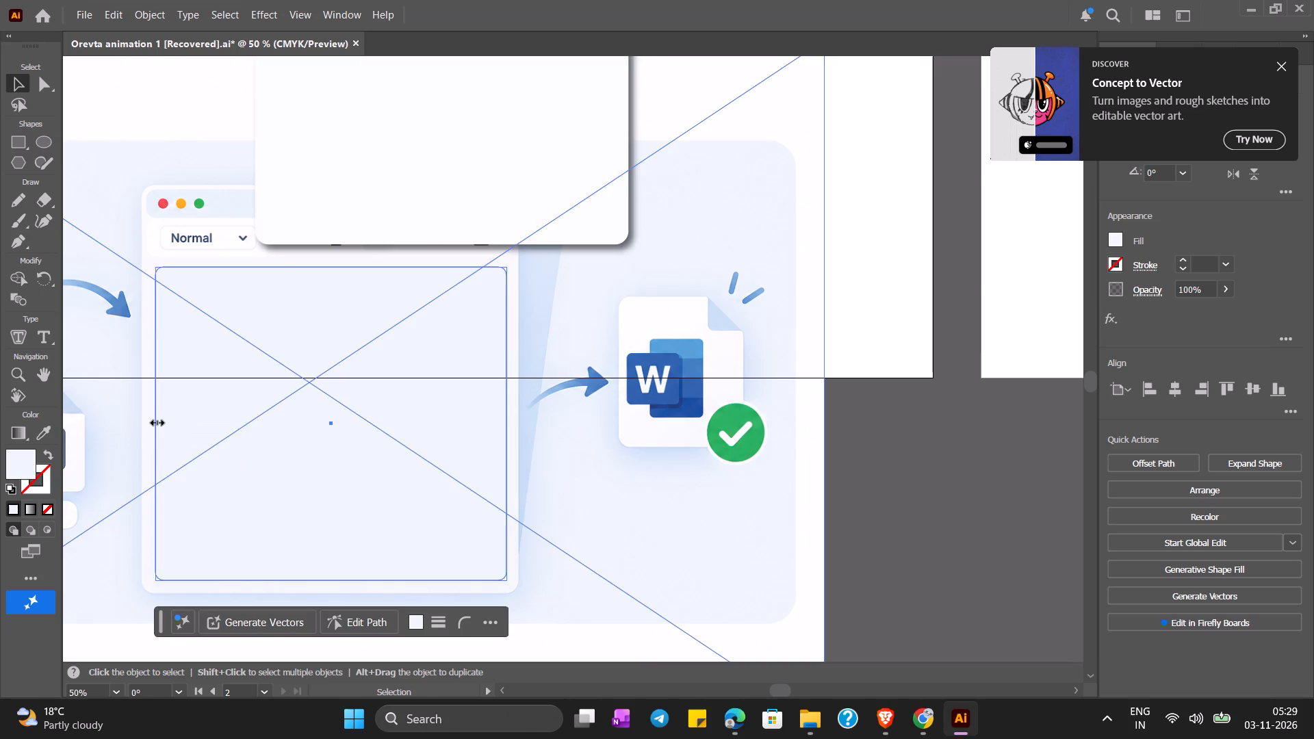
{"action": "left_click", "coordinate": [168, 275]}
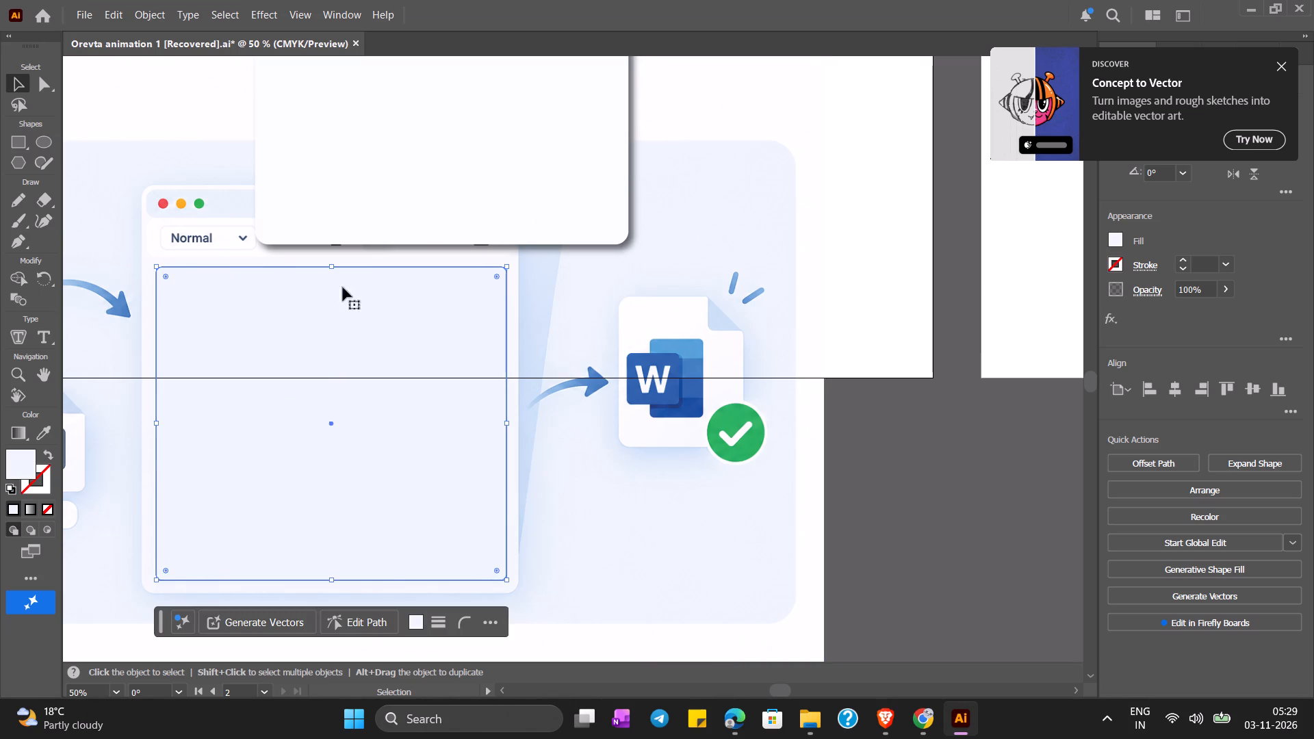
Move the rounded rectangle aside to uncover the reference page and fill it with the white sampled from that page.
{"action": "left_click_drag", "start_coordinate": [337, 353], "coordinate": [663, 345]}
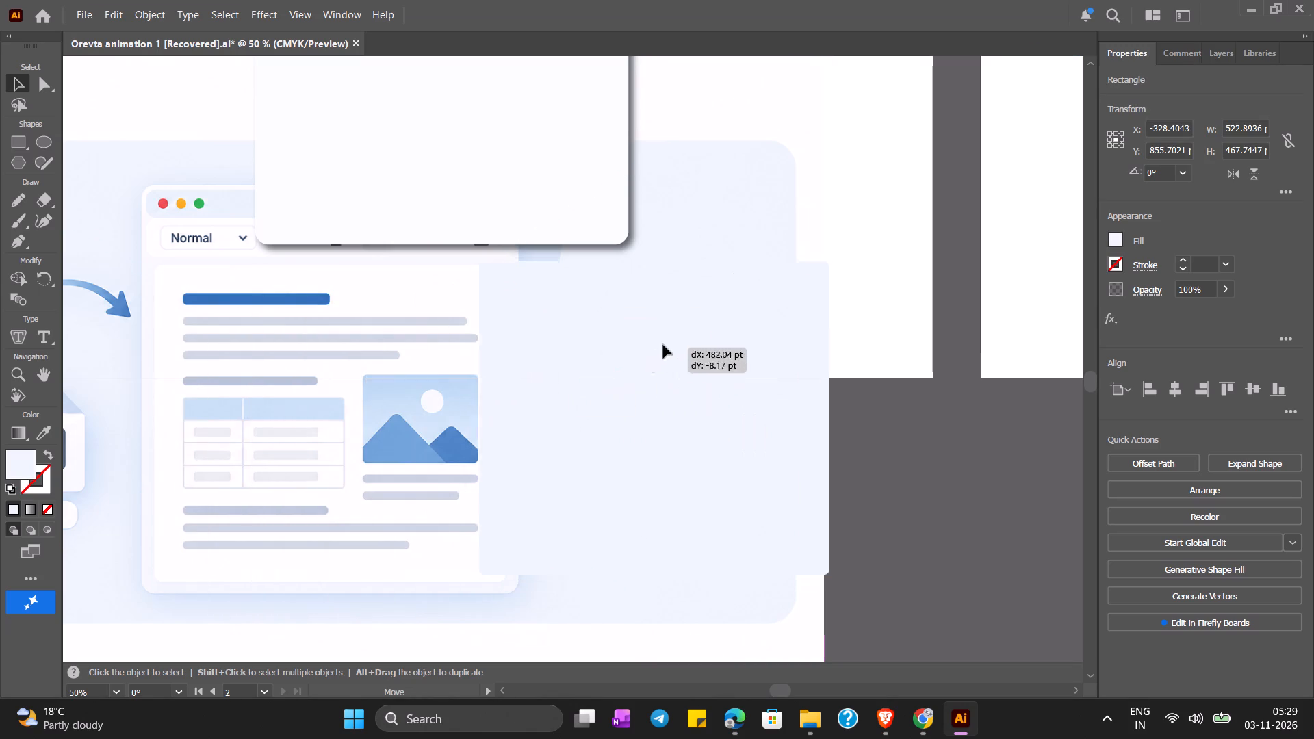
{"action": "left_click_drag", "start_coordinate": [663, 345], "coordinate": [665, 350]}
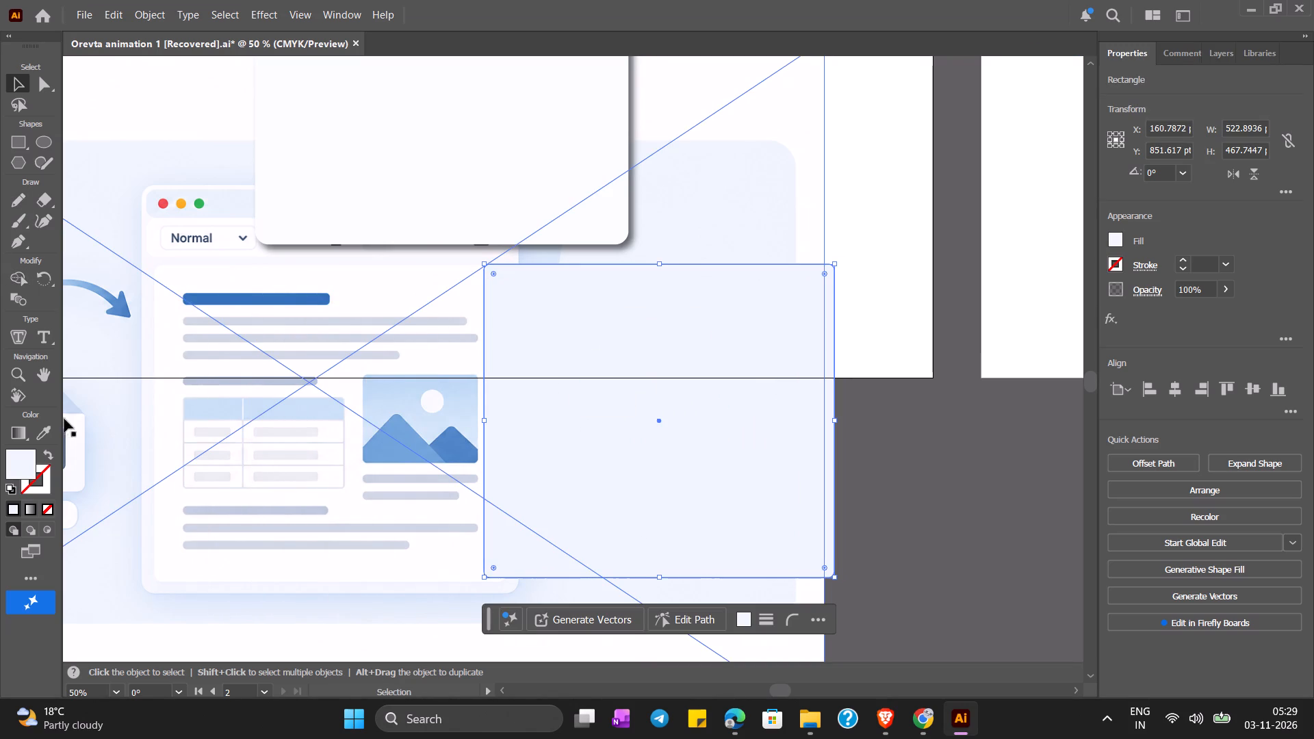
{"action": "left_click", "coordinate": [49, 437]}
{"action": "left_click", "coordinate": [168, 349]}
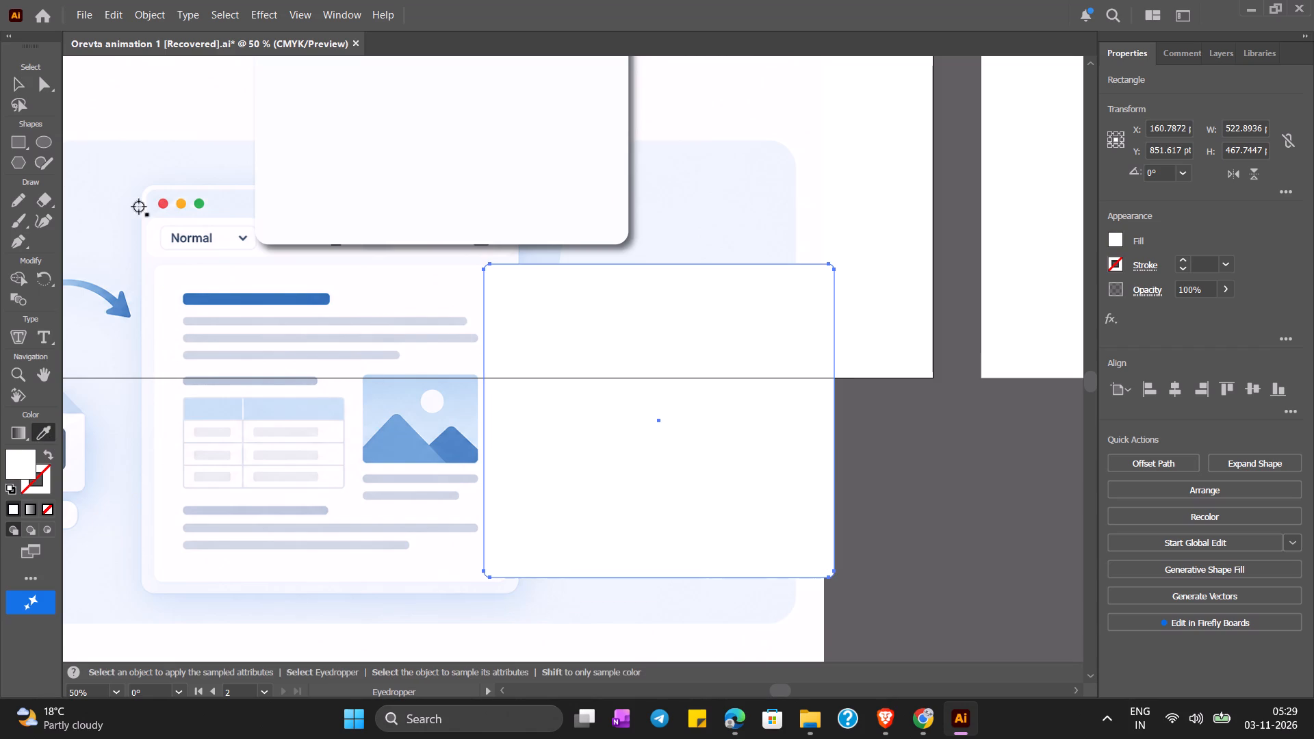
Move the white page rectangle onto the vector editor window, just below the toolbar row.
{"action": "left_click", "coordinate": [43, 86]}
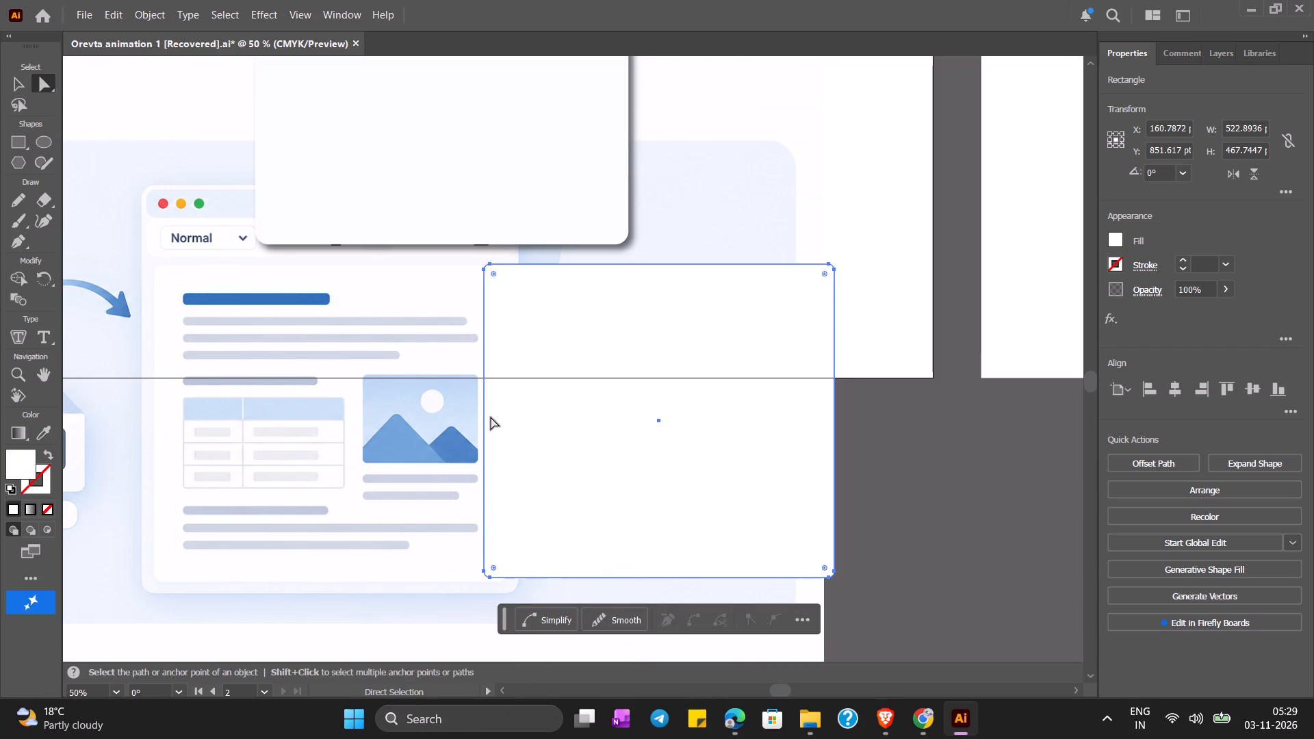
{"action": "scroll", "coordinate": [356, 359], "scroll_direction": "up", "scroll_amount": 3}
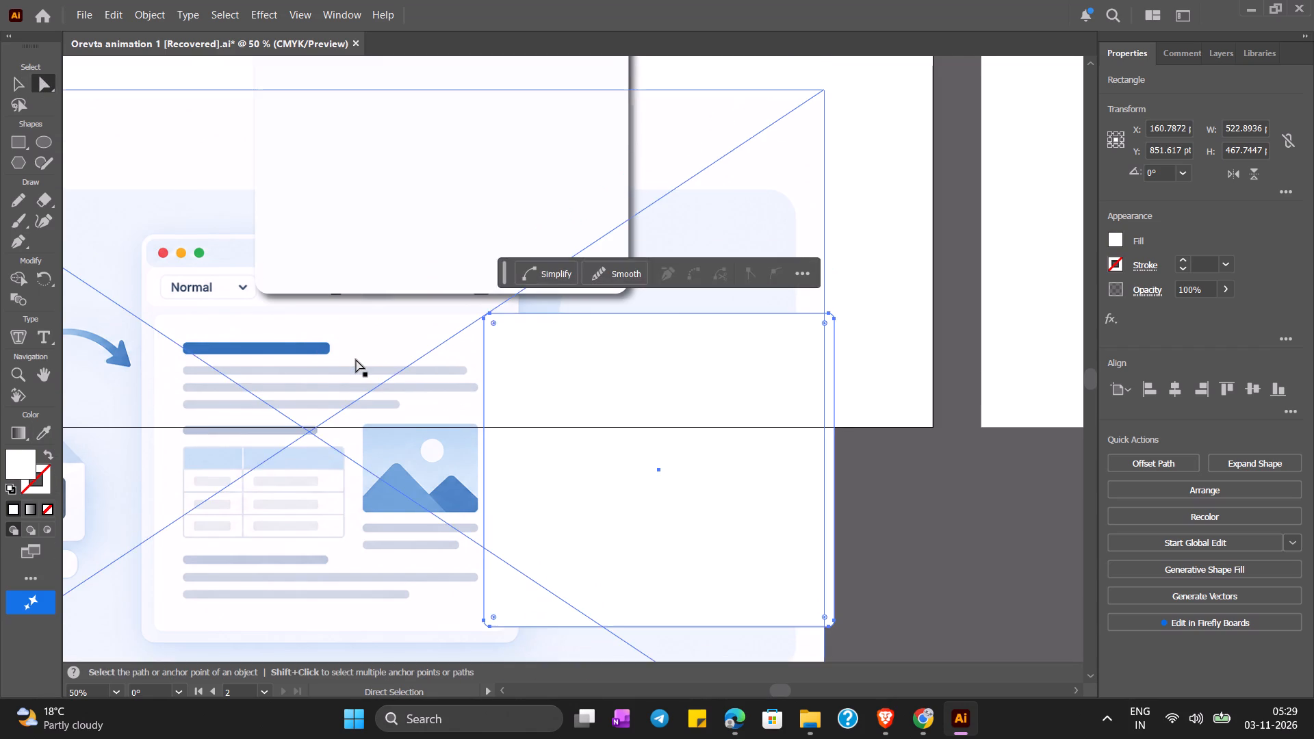
{"action": "scroll", "coordinate": [356, 359], "scroll_direction": "up", "scroll_amount": 2}
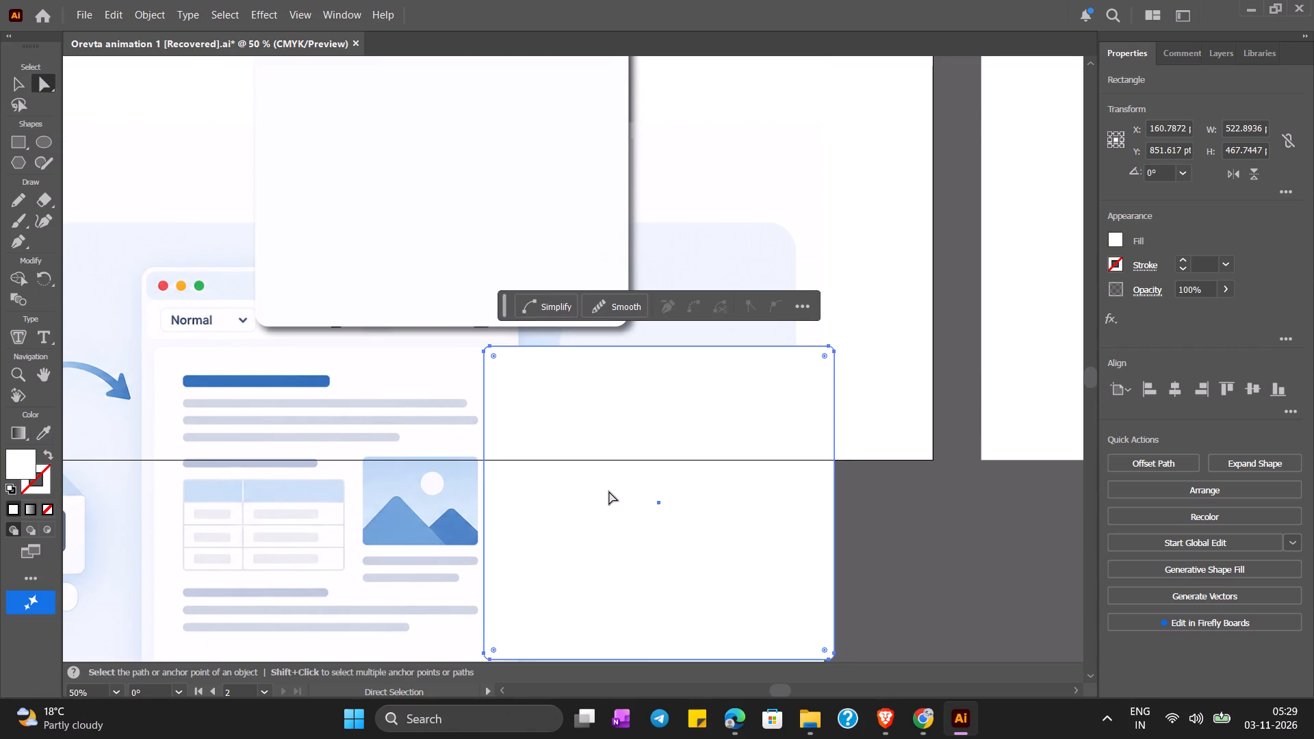
{"action": "left_click_drag", "start_coordinate": [645, 493], "coordinate": [420, 220]}
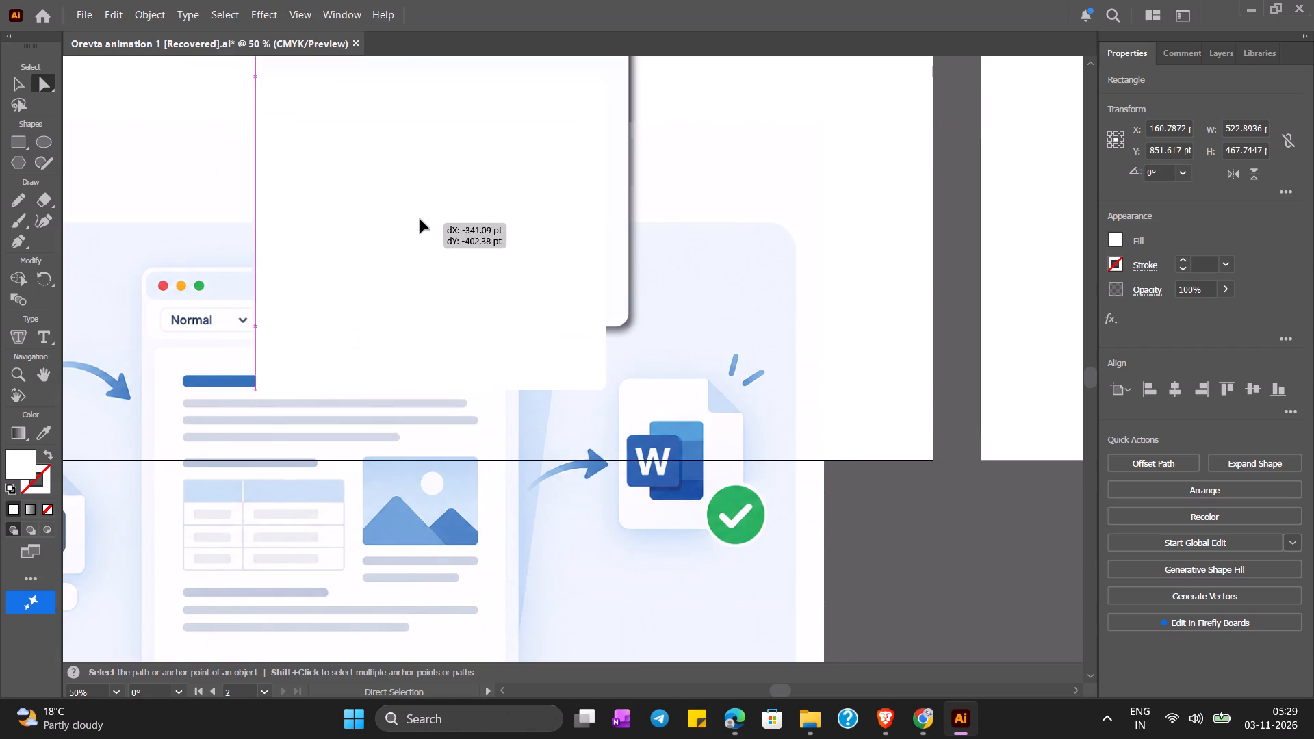
{"action": "left_click_drag", "start_coordinate": [420, 220], "coordinate": [422, 218]}
{"action": "scroll", "coordinate": [662, 446], "scroll_direction": "up", "scroll_amount": 11}
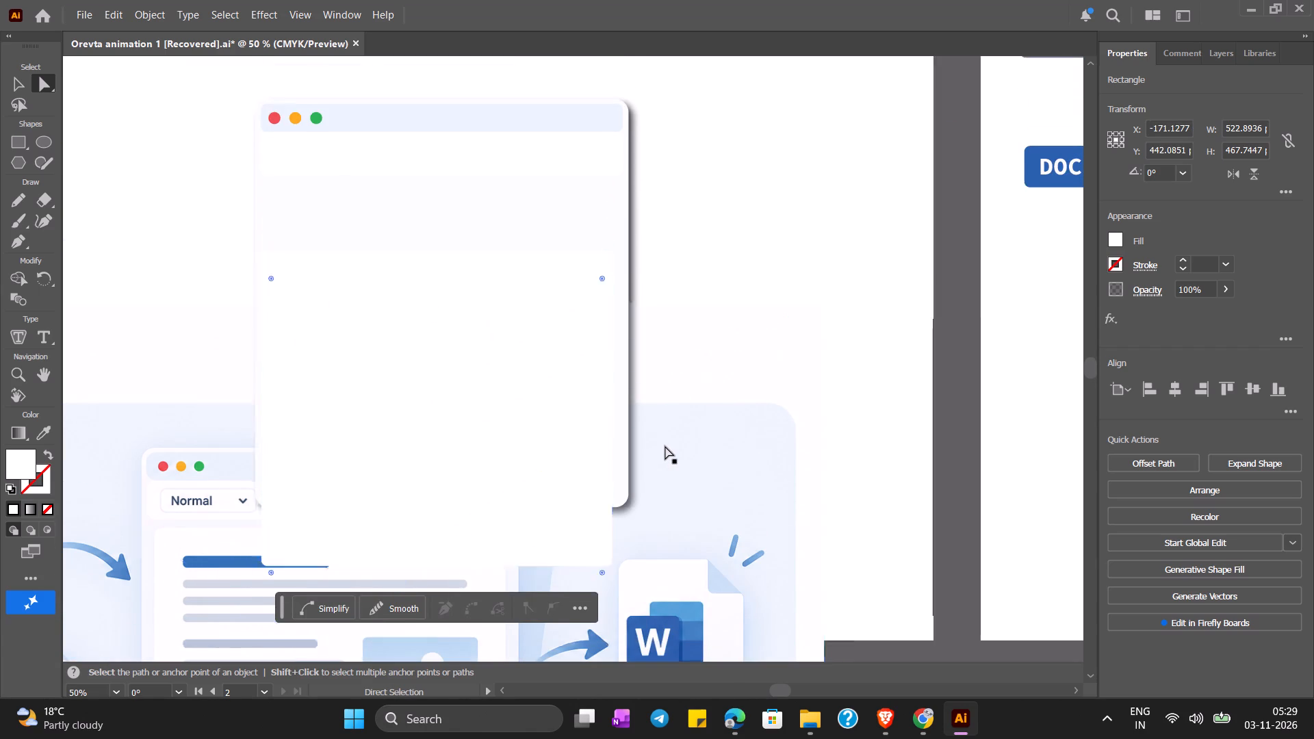
{"action": "left_click_drag", "start_coordinate": [415, 365], "coordinate": [424, 291]}
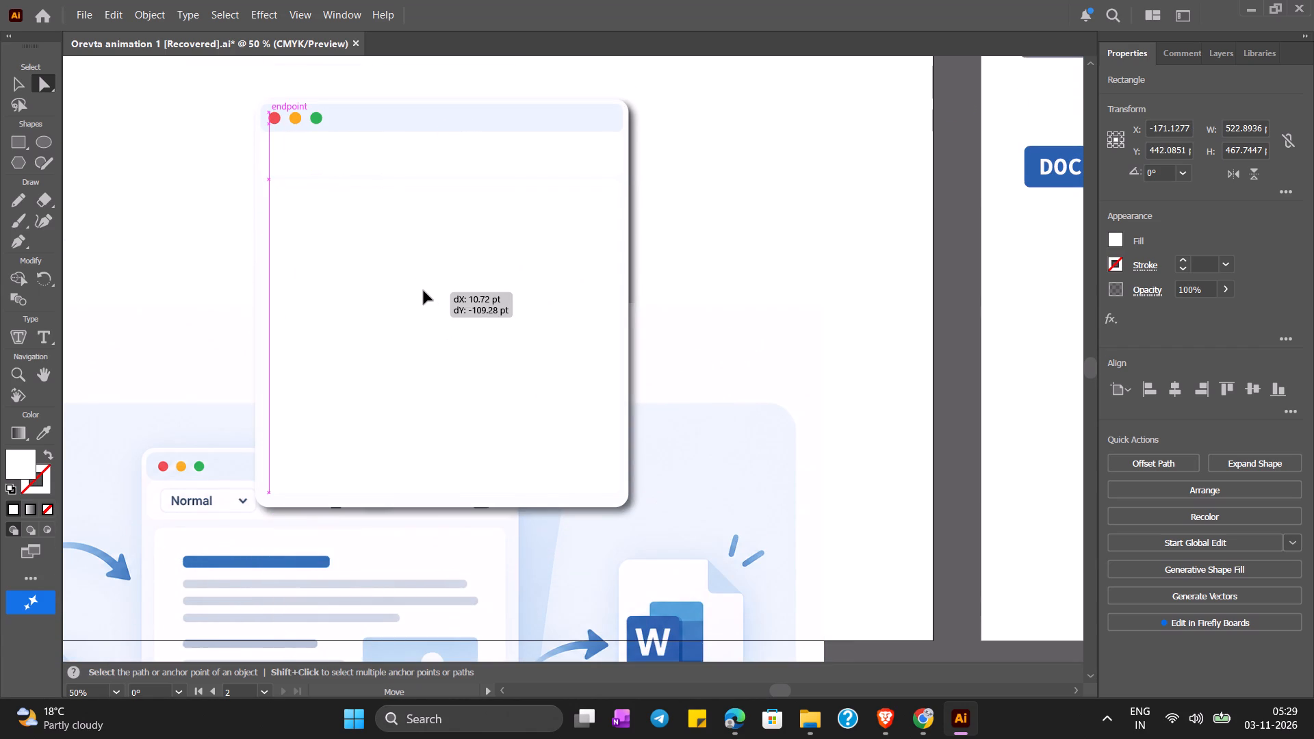
{"action": "left_click_drag", "start_coordinate": [424, 291], "coordinate": [424, 296]}
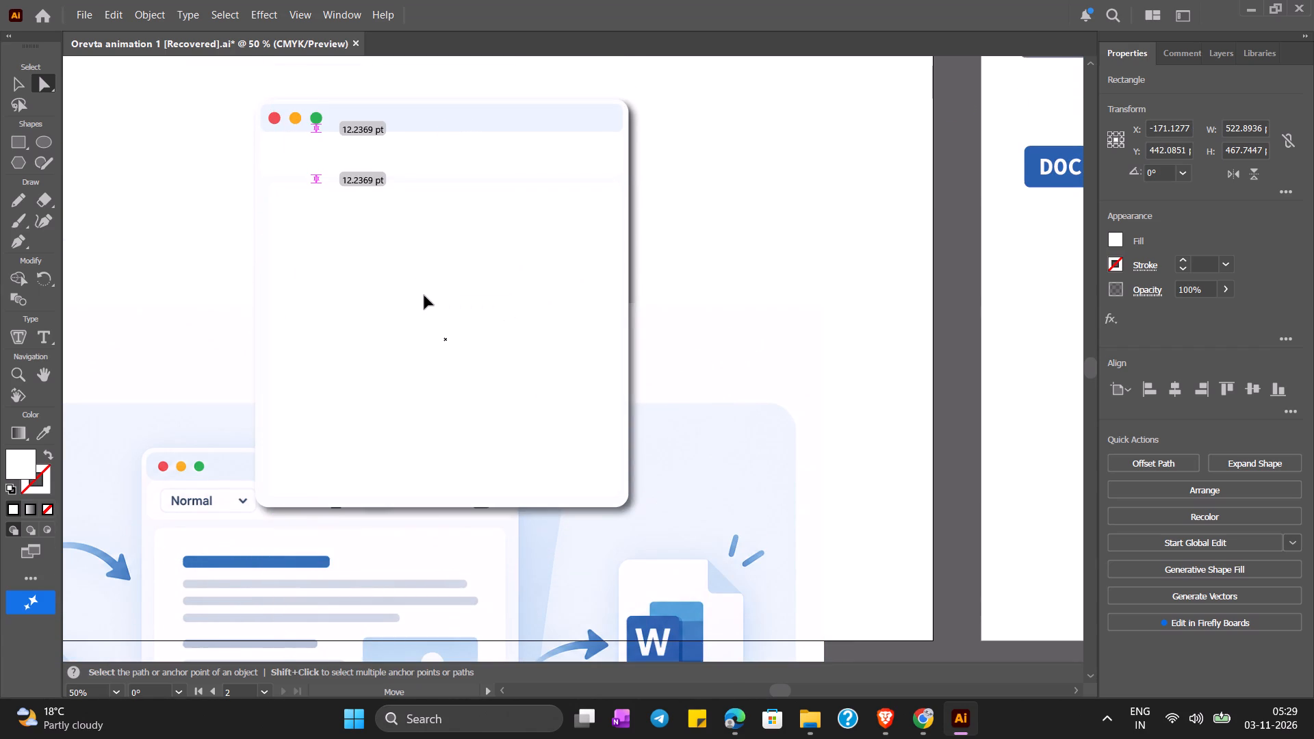
{"action": "left_click_drag", "start_coordinate": [424, 296], "coordinate": [424, 298]}
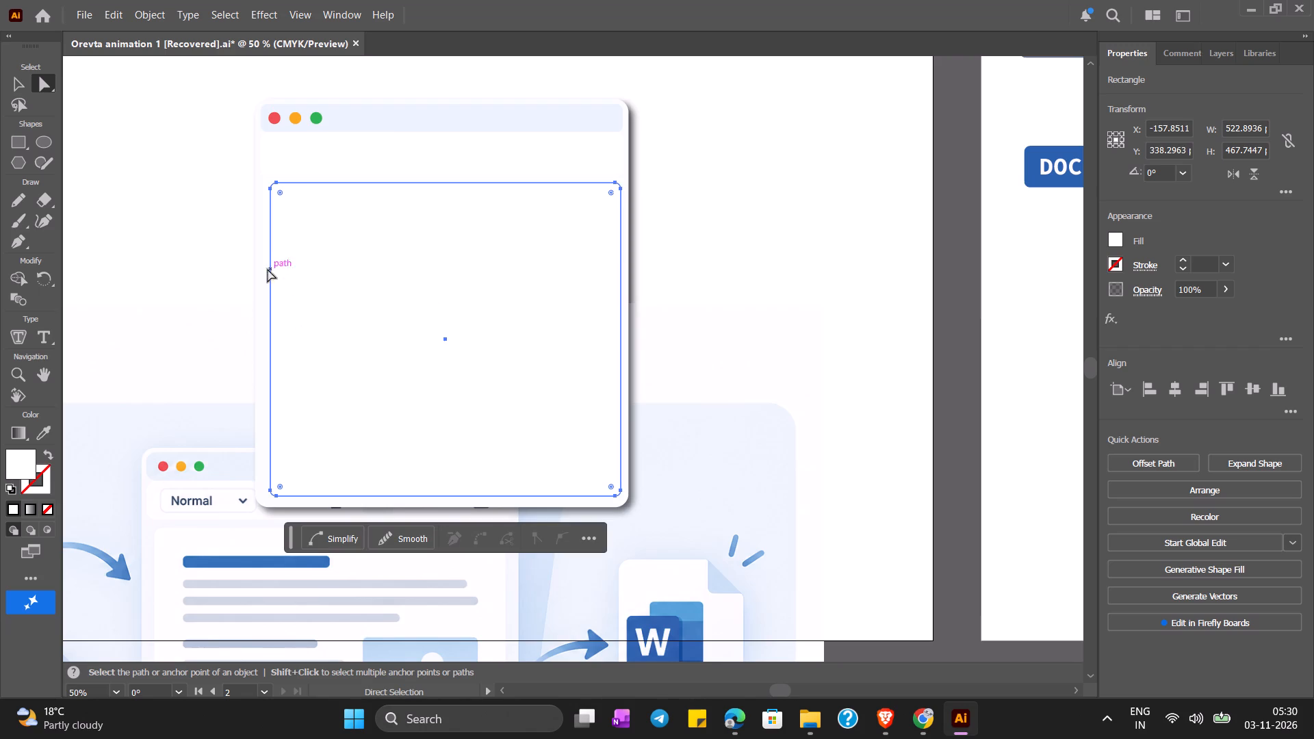
Fill the window's drop-shadowed background rectangle with the pale tint sampled from the reference mockup's window frame.
{"action": "left_click", "coordinate": [265, 269]}
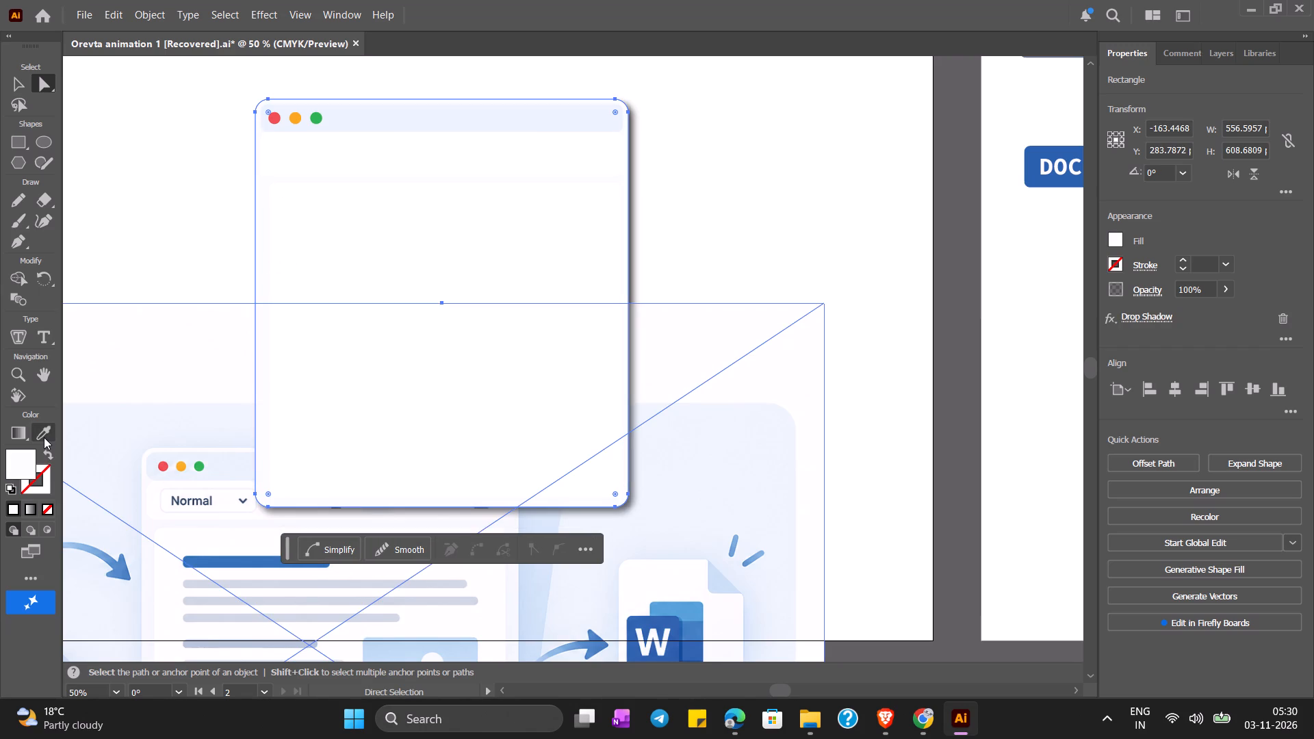
{"action": "left_click", "coordinate": [44, 434]}
{"action": "left_click", "coordinate": [146, 555]}
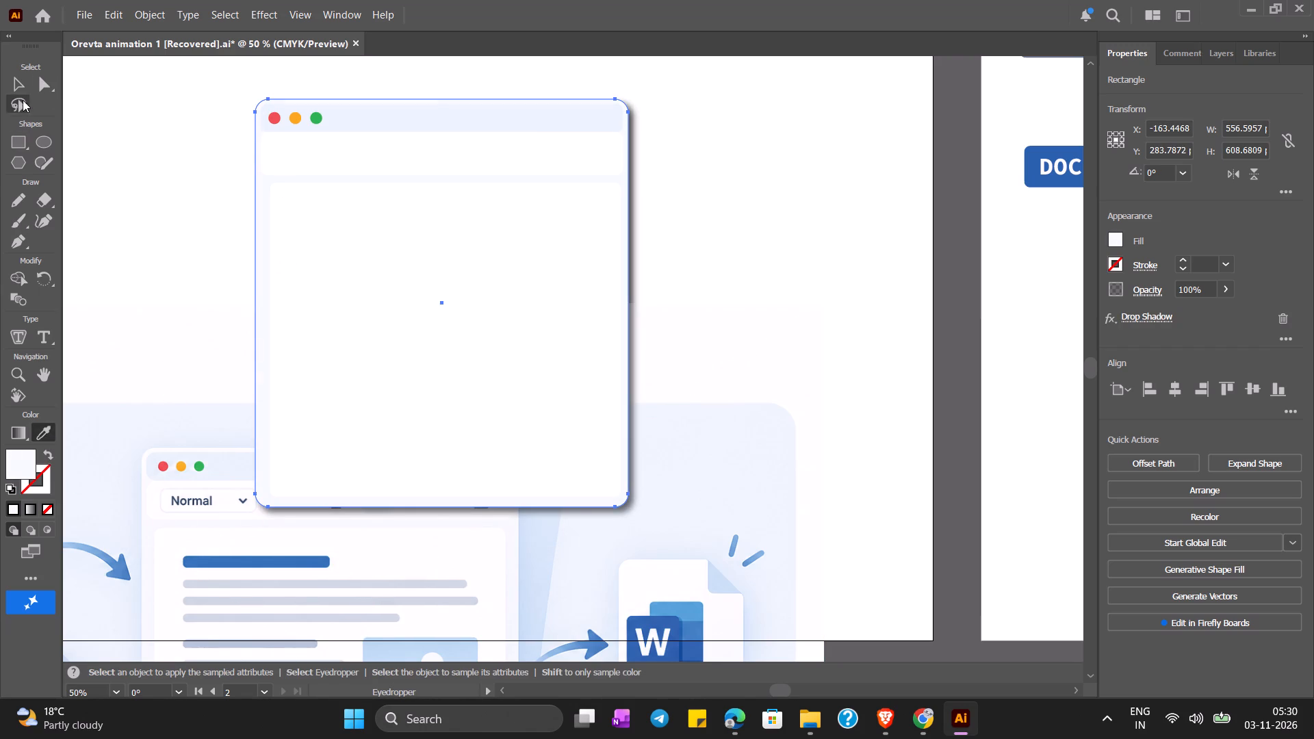
Nudge the white page rectangle horizontally within the window frame to X about -160.85 pt.
{"action": "left_click", "coordinate": [10, 84]}
{"action": "left_click", "coordinate": [411, 244]}
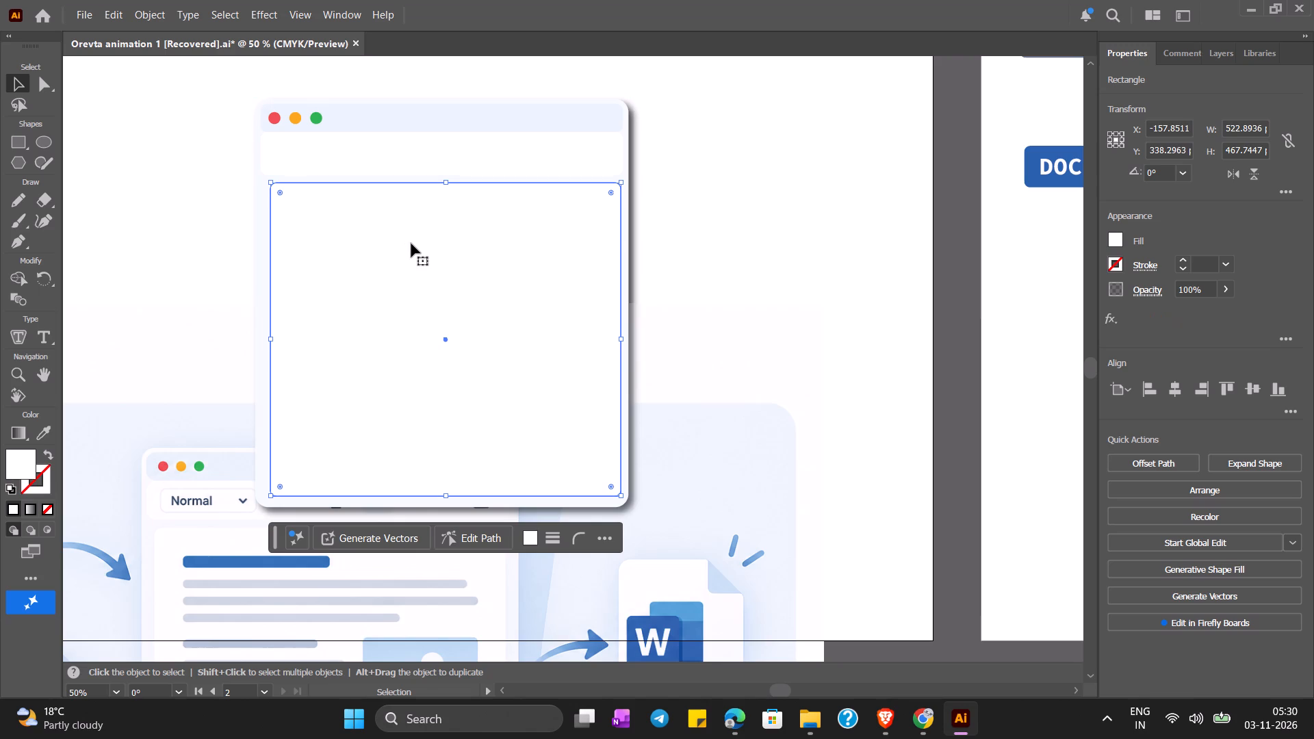
{"action": "key", "text": "Left"}
{"action": "key", "text": "Left"}
{"action": "key", "text": "Left"}
{"action": "key", "text": "Left"}
{"action": "key", "text": "Left"}
{"action": "key", "text": "Left"}
{"action": "key", "text": "Left"}
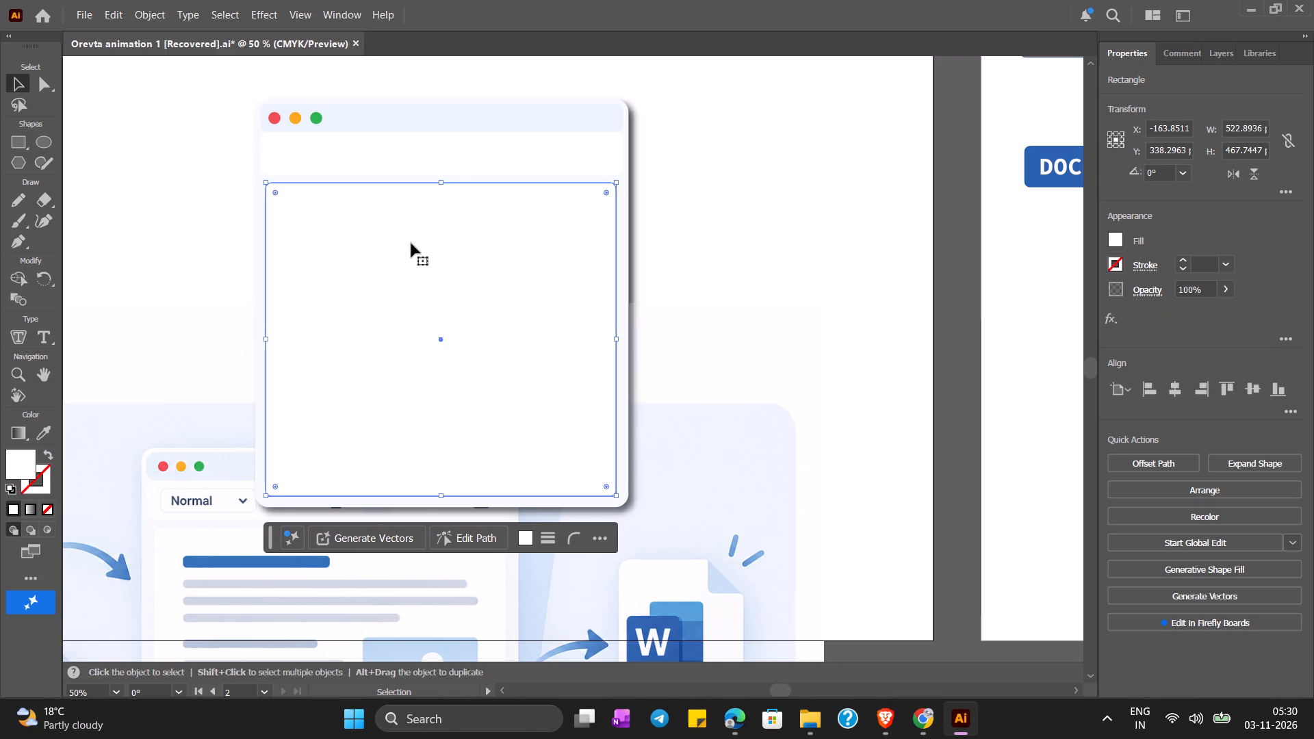
{"action": "key", "text": "Left"}
{"action": "key", "text": "Left"}
{"action": "key", "text": "Left"}
{"action": "key", "text": "Right"}
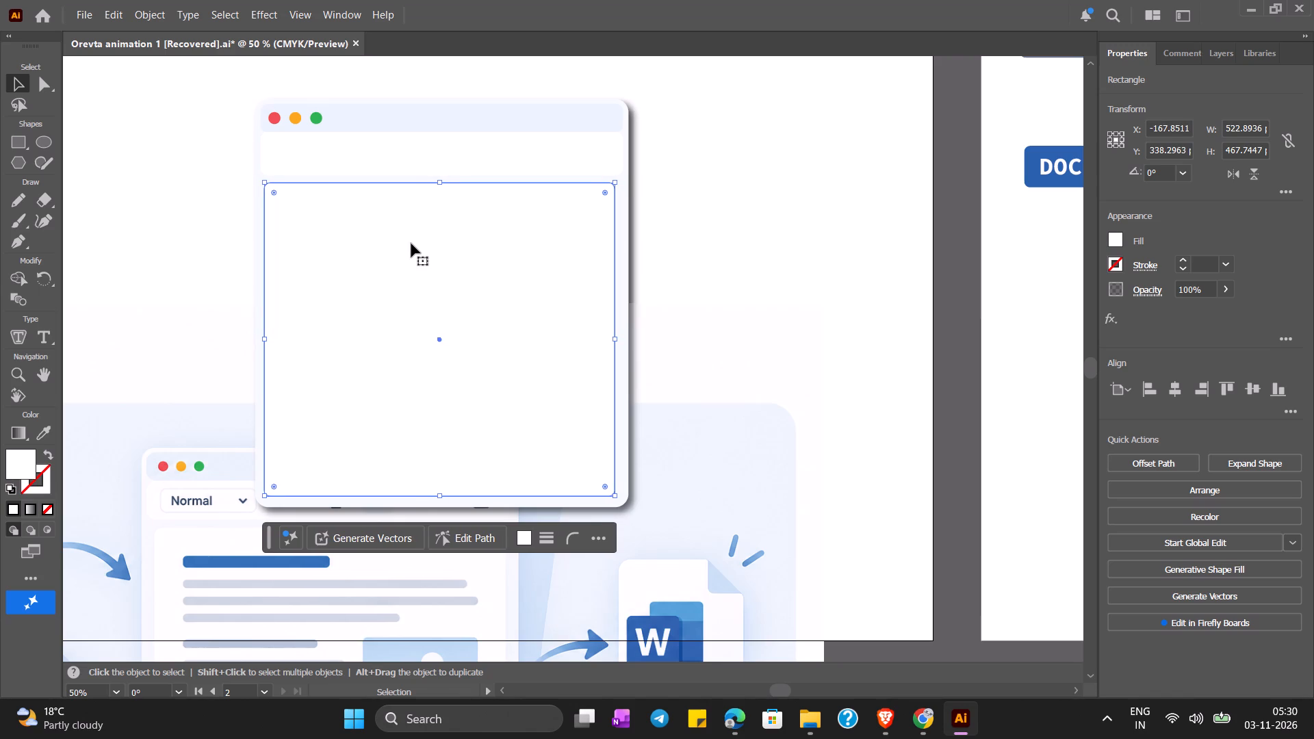
{"action": "key", "text": "Right"}
{"action": "key", "text": "Right"}
{"action": "key", "text": "Right"}
{"action": "key", "text": "Right"}
{"action": "key", "text": "Right"}
{"action": "key", "text": "Right"}
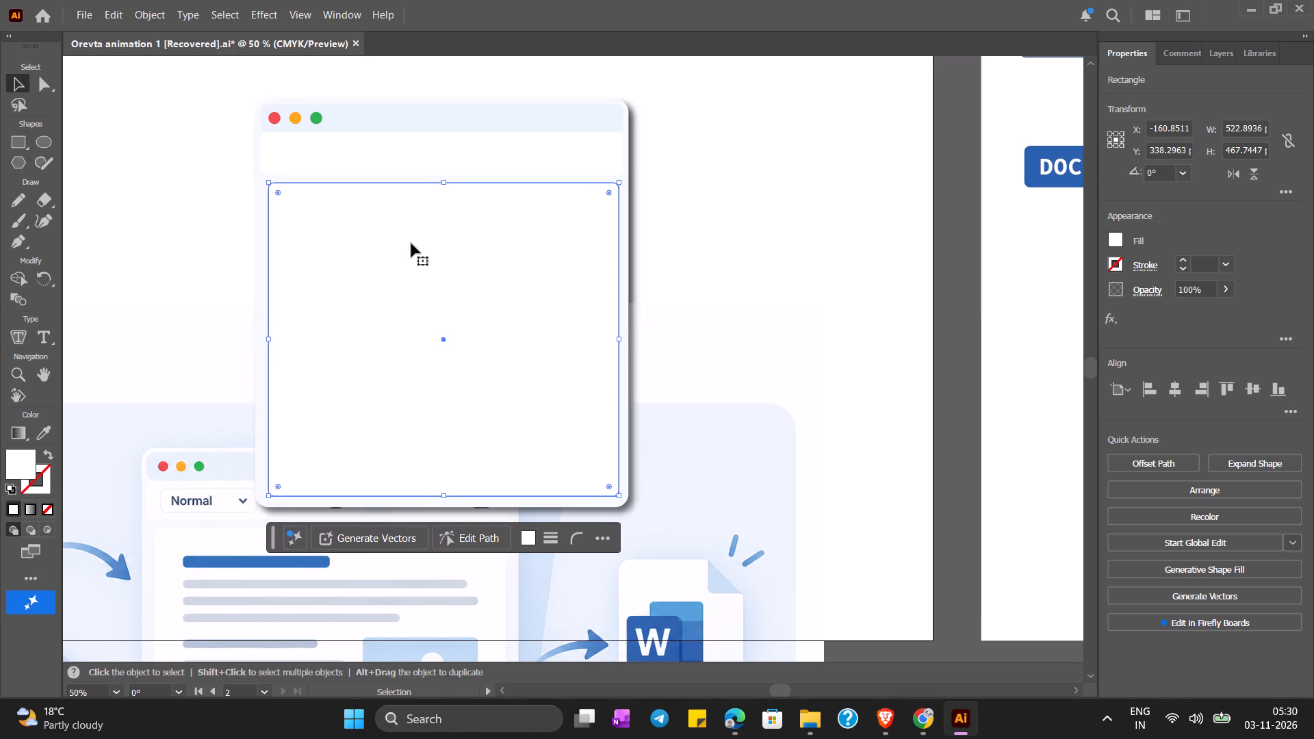
Nudge the white page rectangle horizontally within the window frame to X about -162.85 pt.
{"action": "key", "text": "Left"}
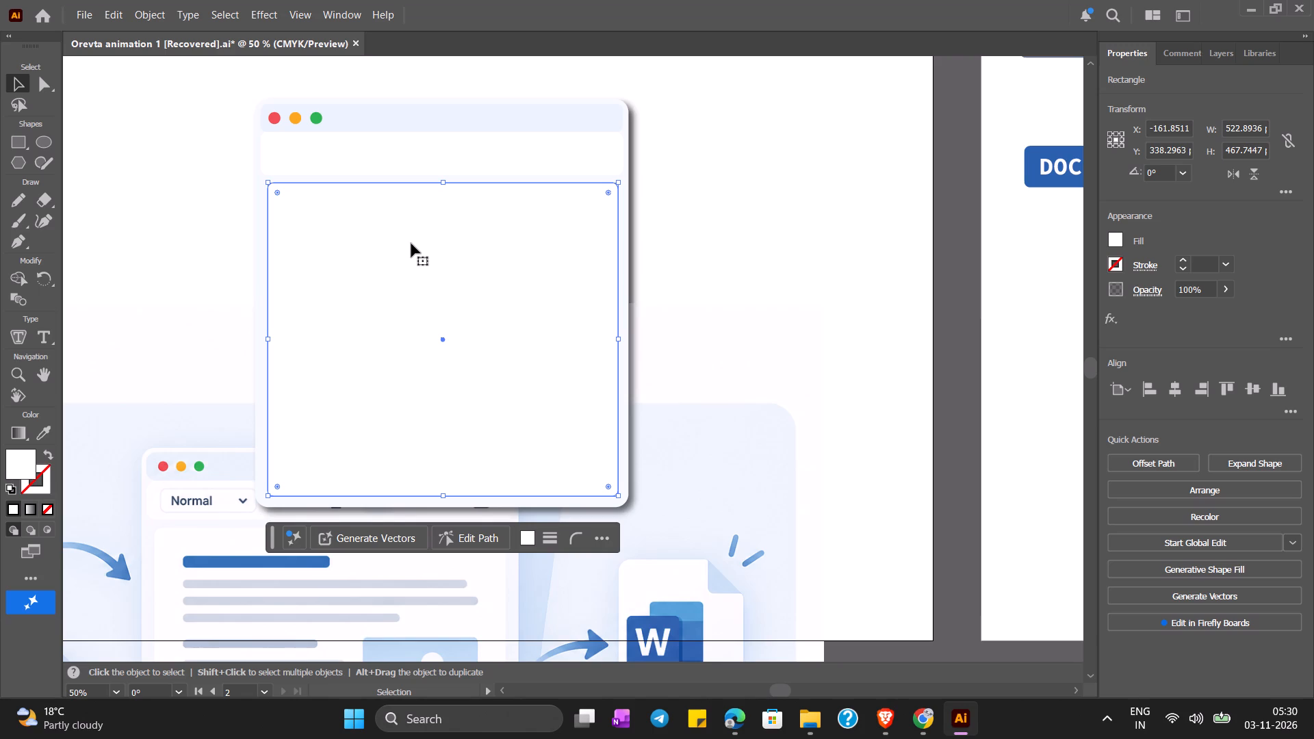
{"action": "key", "text": "Left"}
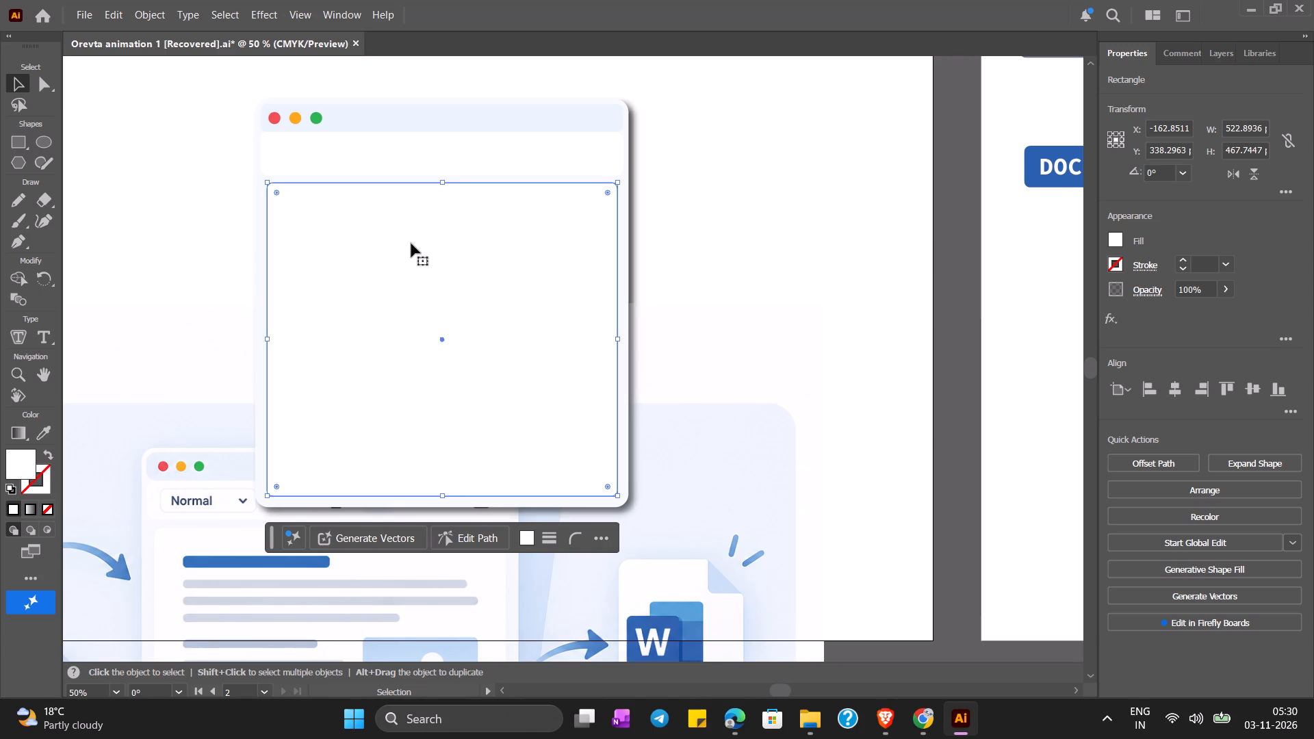
{"action": "left_click", "coordinate": [770, 229]}
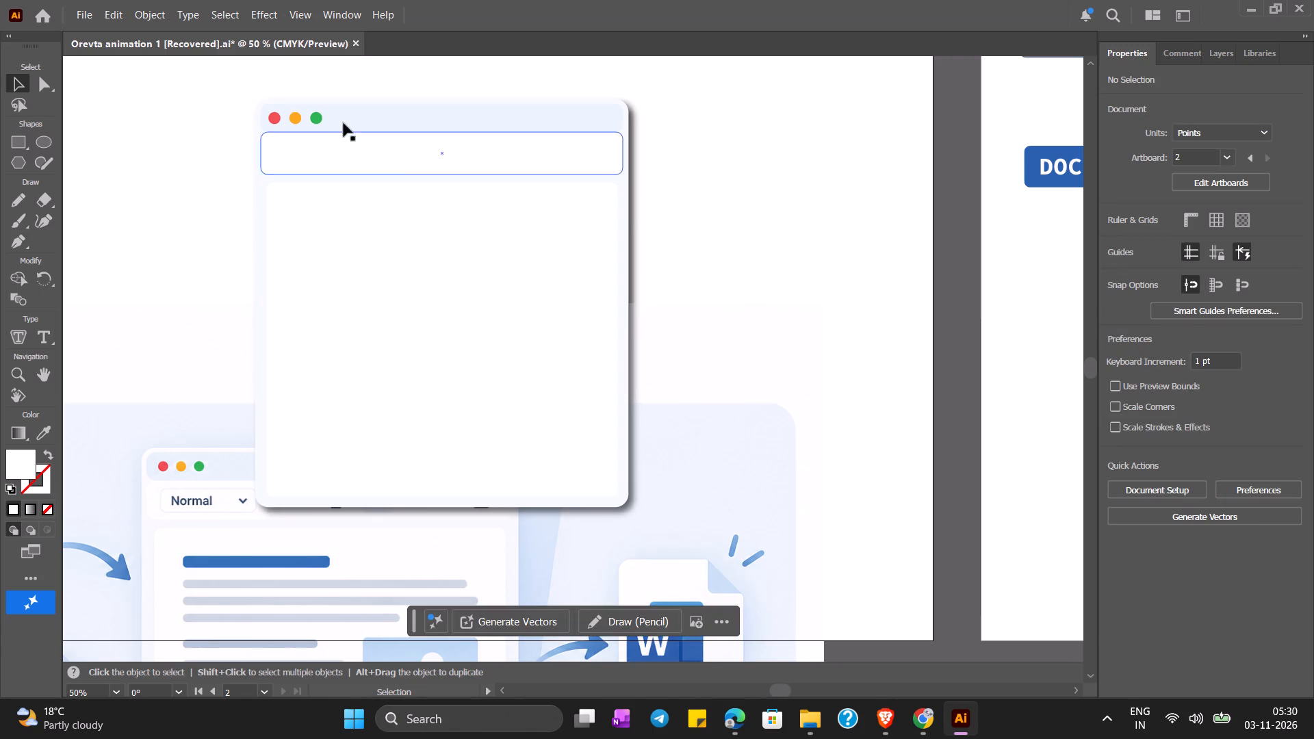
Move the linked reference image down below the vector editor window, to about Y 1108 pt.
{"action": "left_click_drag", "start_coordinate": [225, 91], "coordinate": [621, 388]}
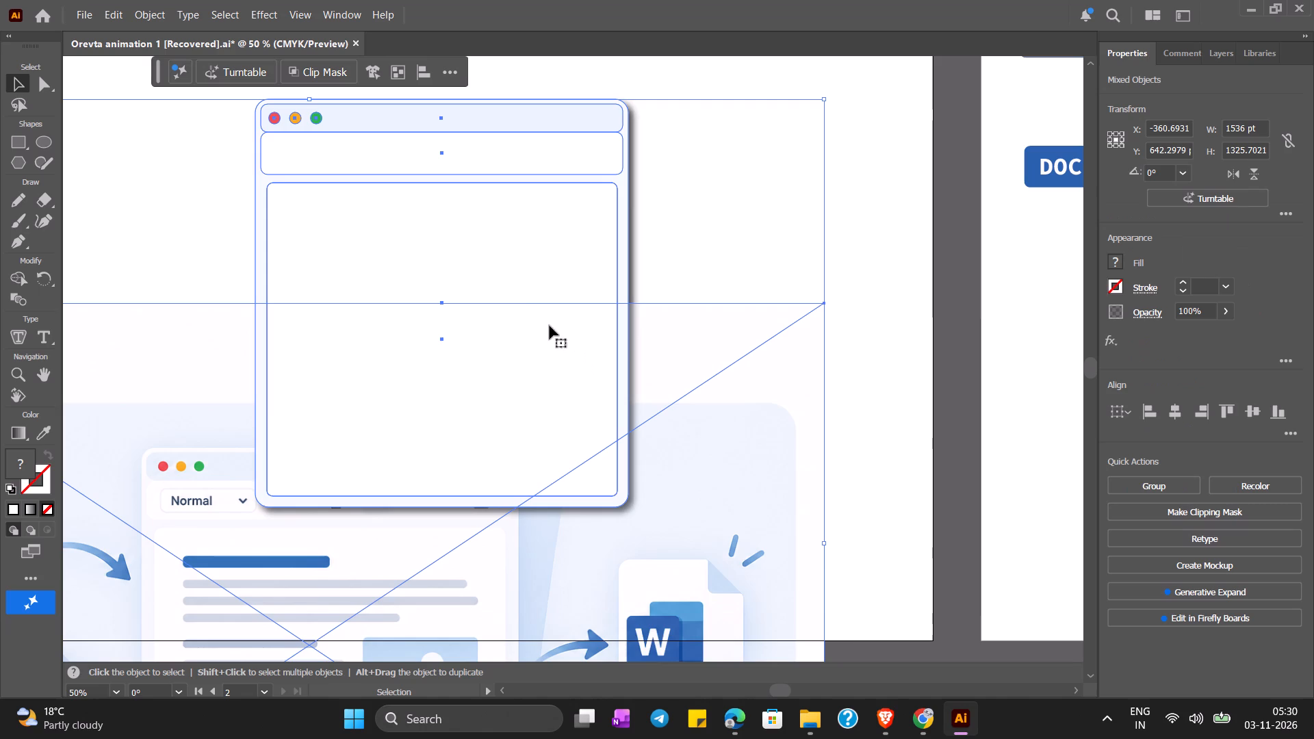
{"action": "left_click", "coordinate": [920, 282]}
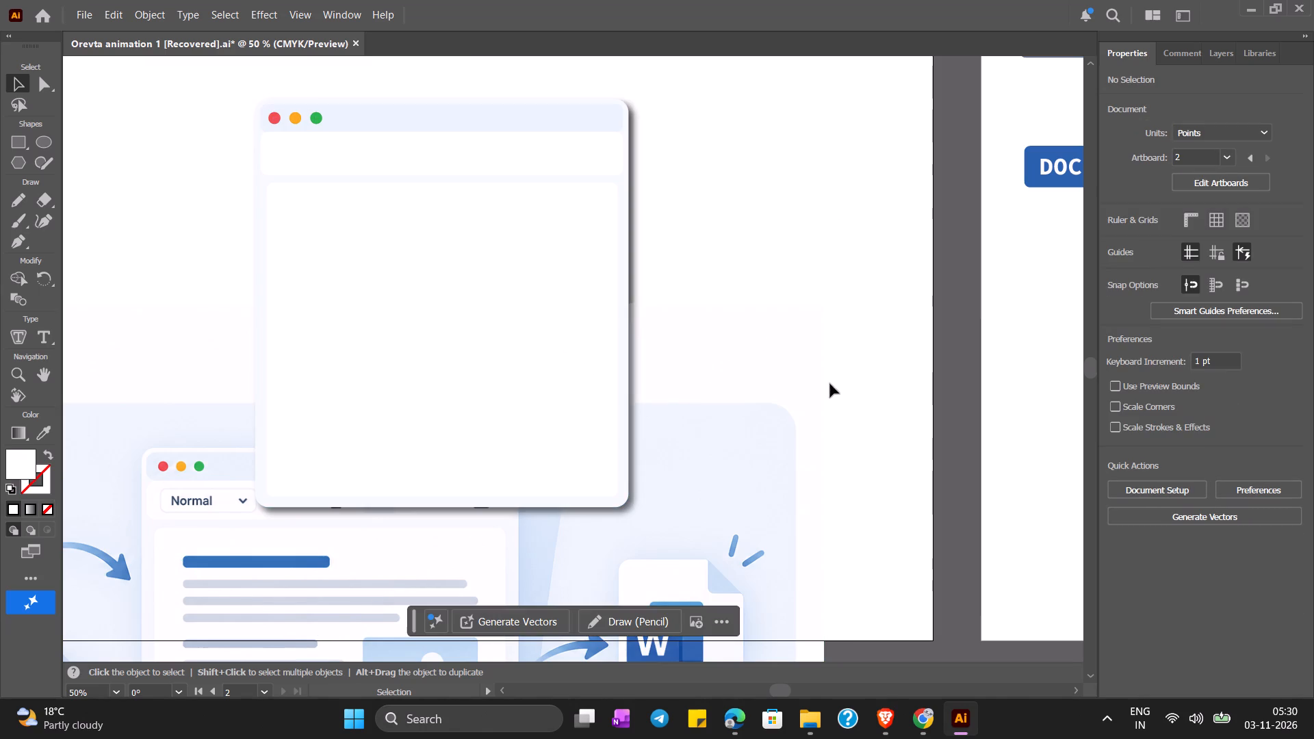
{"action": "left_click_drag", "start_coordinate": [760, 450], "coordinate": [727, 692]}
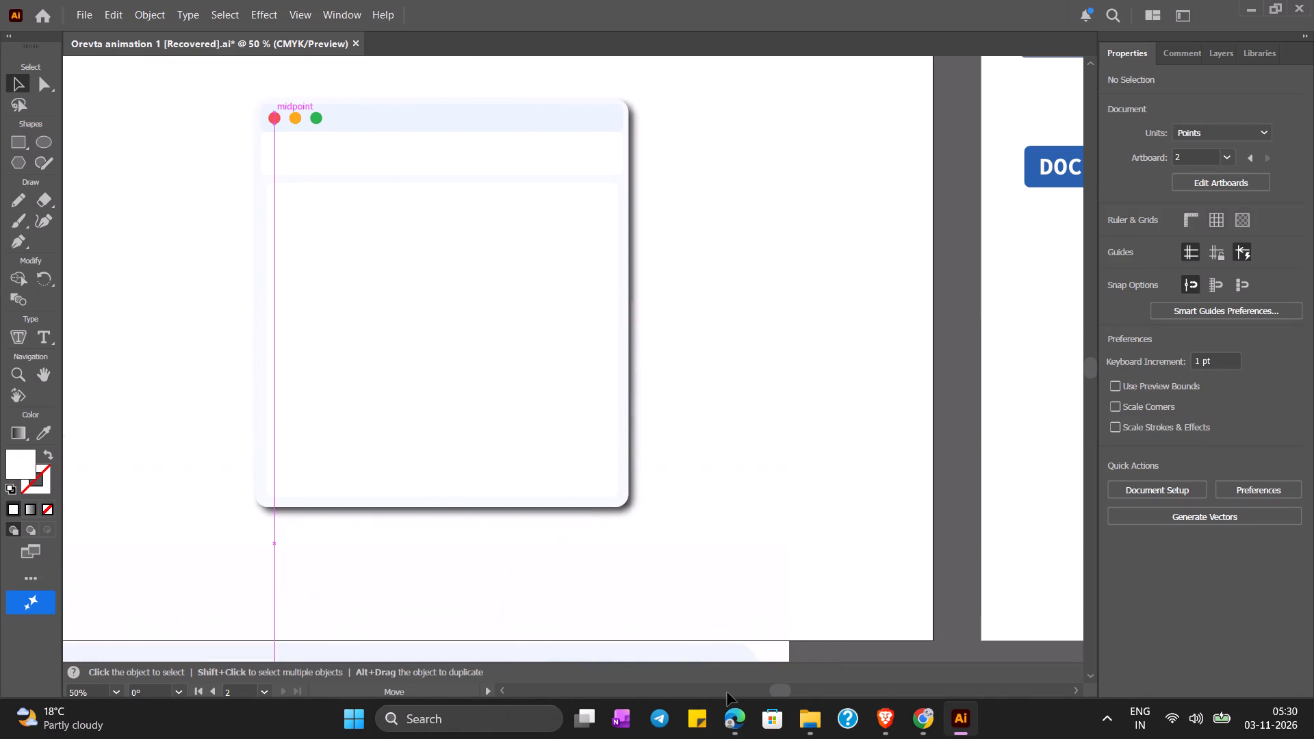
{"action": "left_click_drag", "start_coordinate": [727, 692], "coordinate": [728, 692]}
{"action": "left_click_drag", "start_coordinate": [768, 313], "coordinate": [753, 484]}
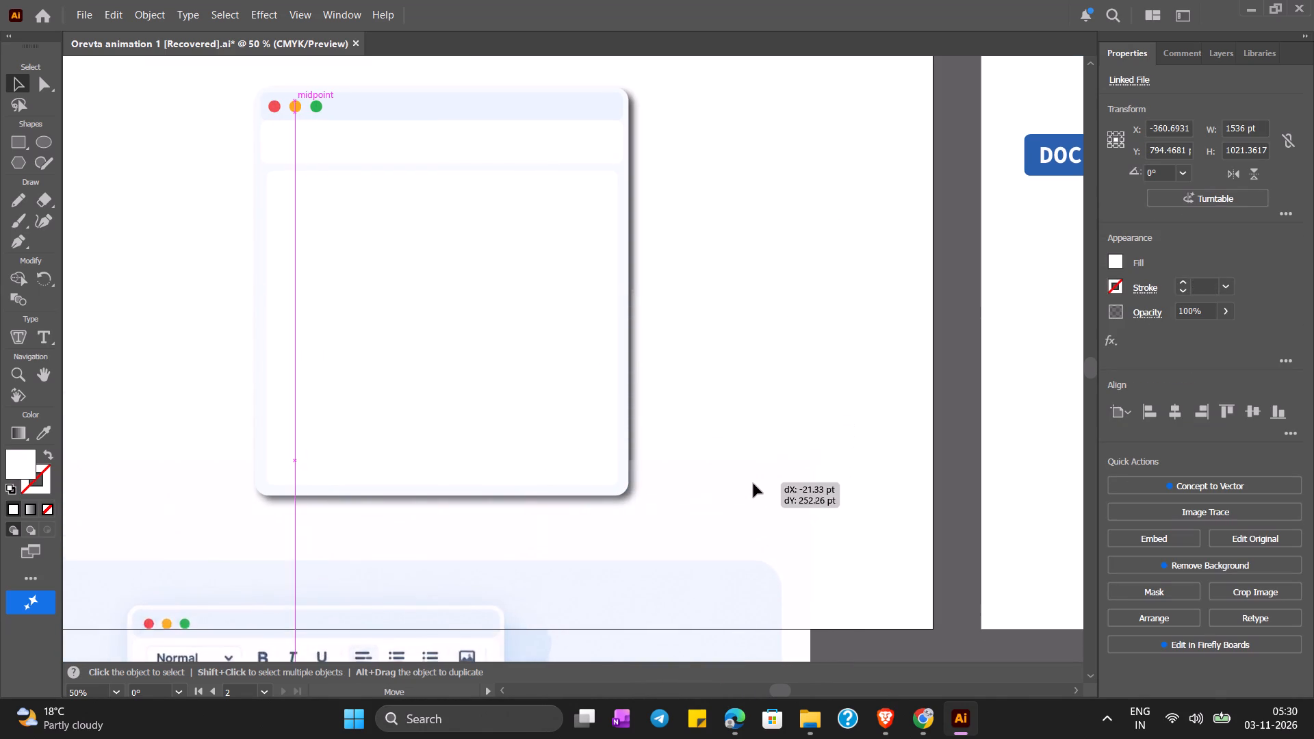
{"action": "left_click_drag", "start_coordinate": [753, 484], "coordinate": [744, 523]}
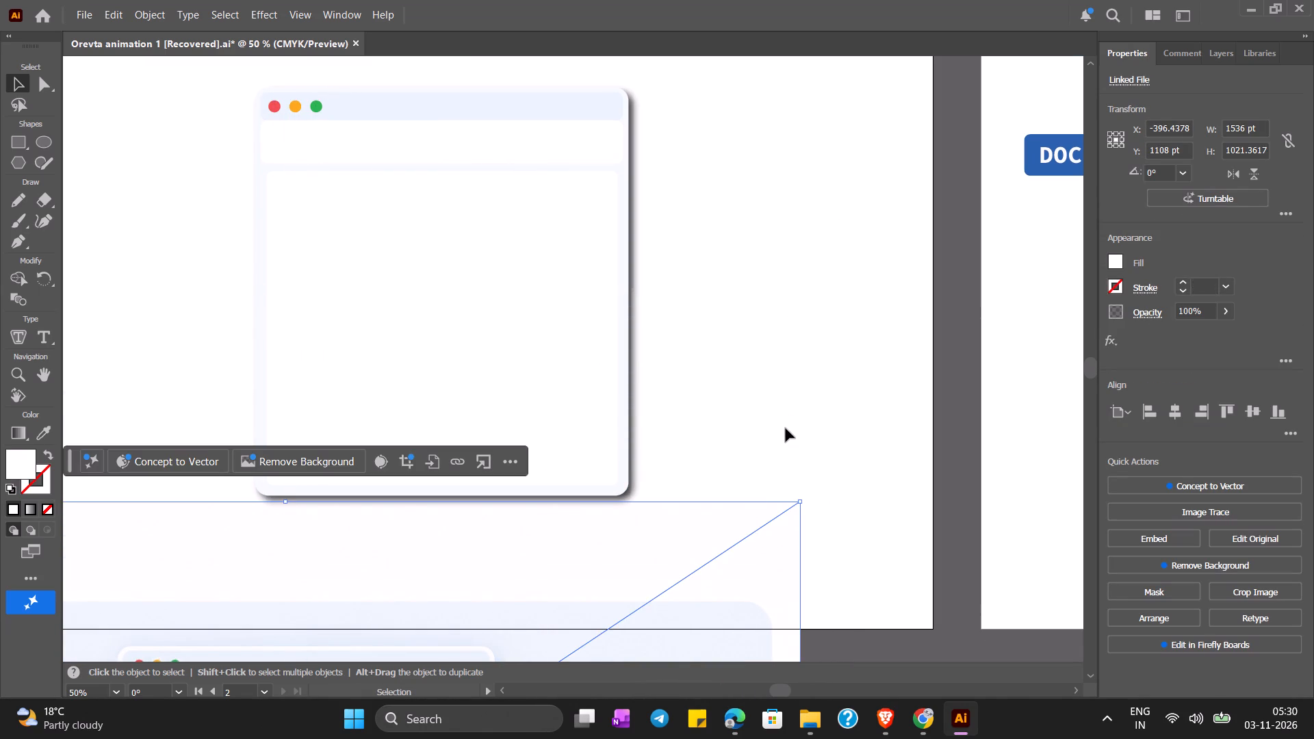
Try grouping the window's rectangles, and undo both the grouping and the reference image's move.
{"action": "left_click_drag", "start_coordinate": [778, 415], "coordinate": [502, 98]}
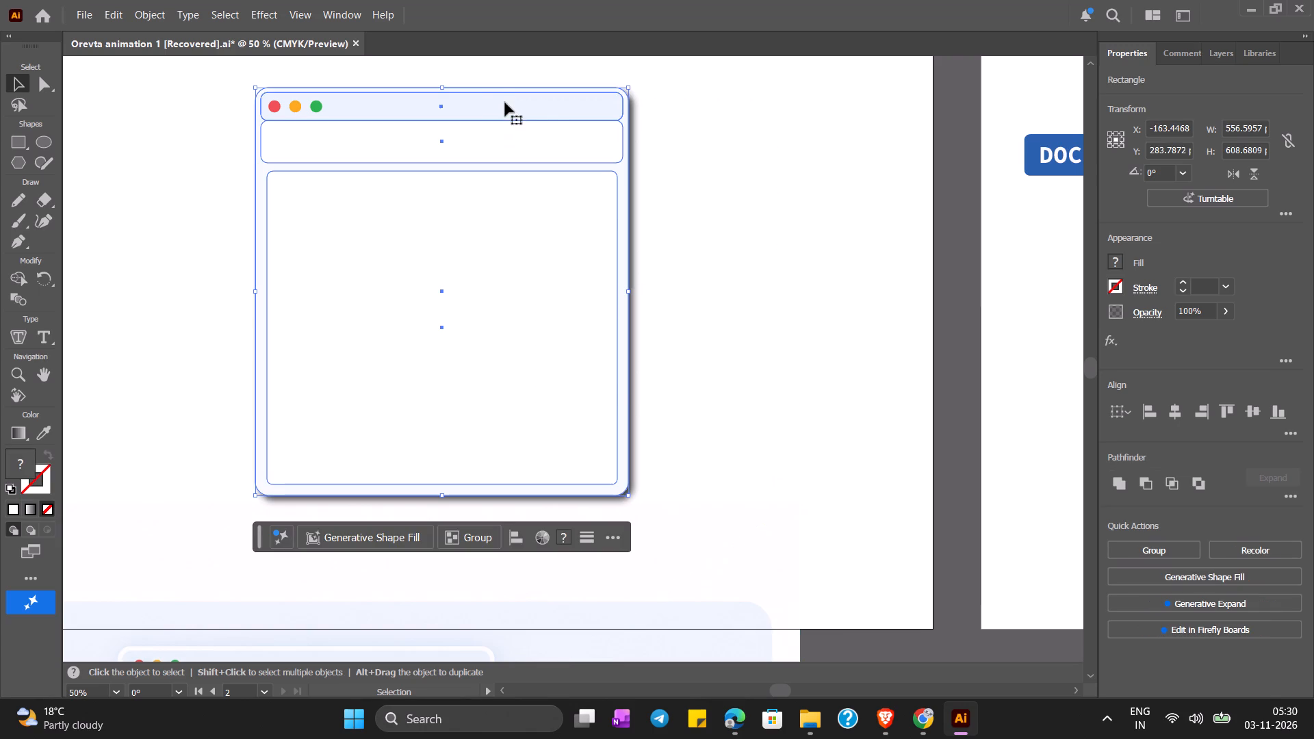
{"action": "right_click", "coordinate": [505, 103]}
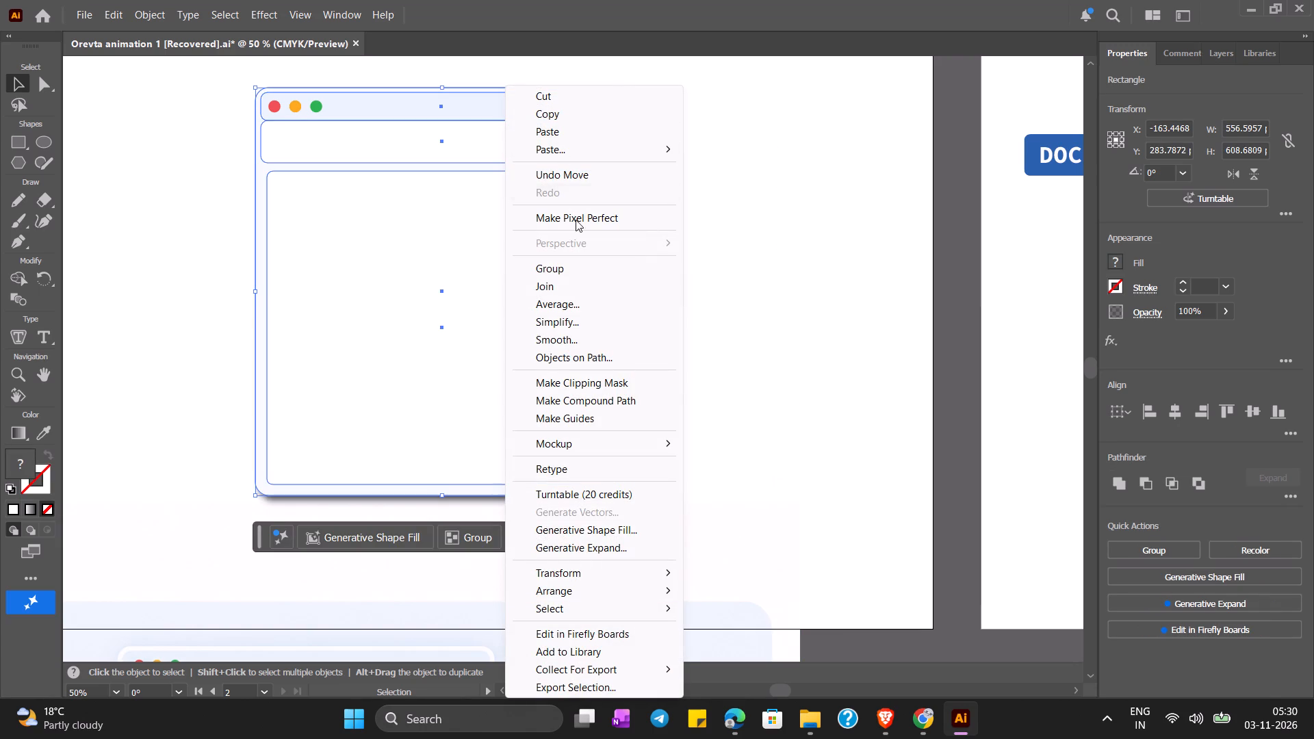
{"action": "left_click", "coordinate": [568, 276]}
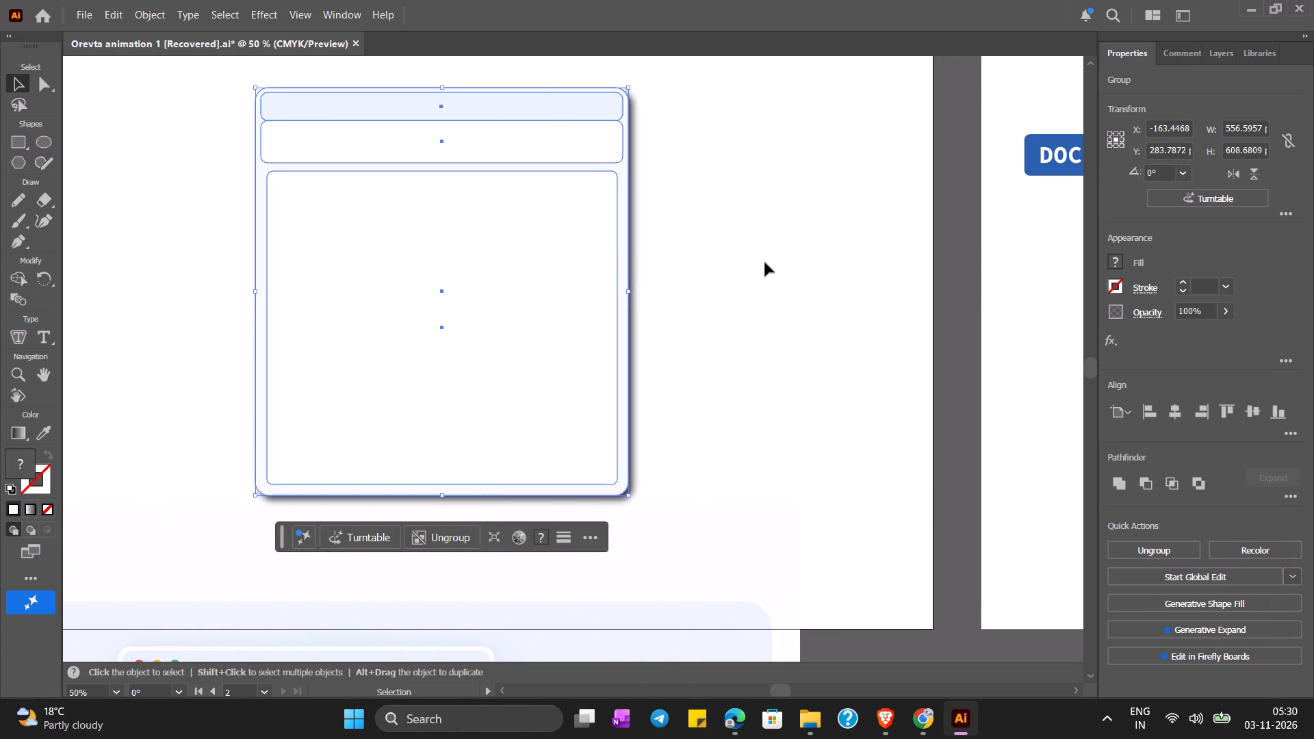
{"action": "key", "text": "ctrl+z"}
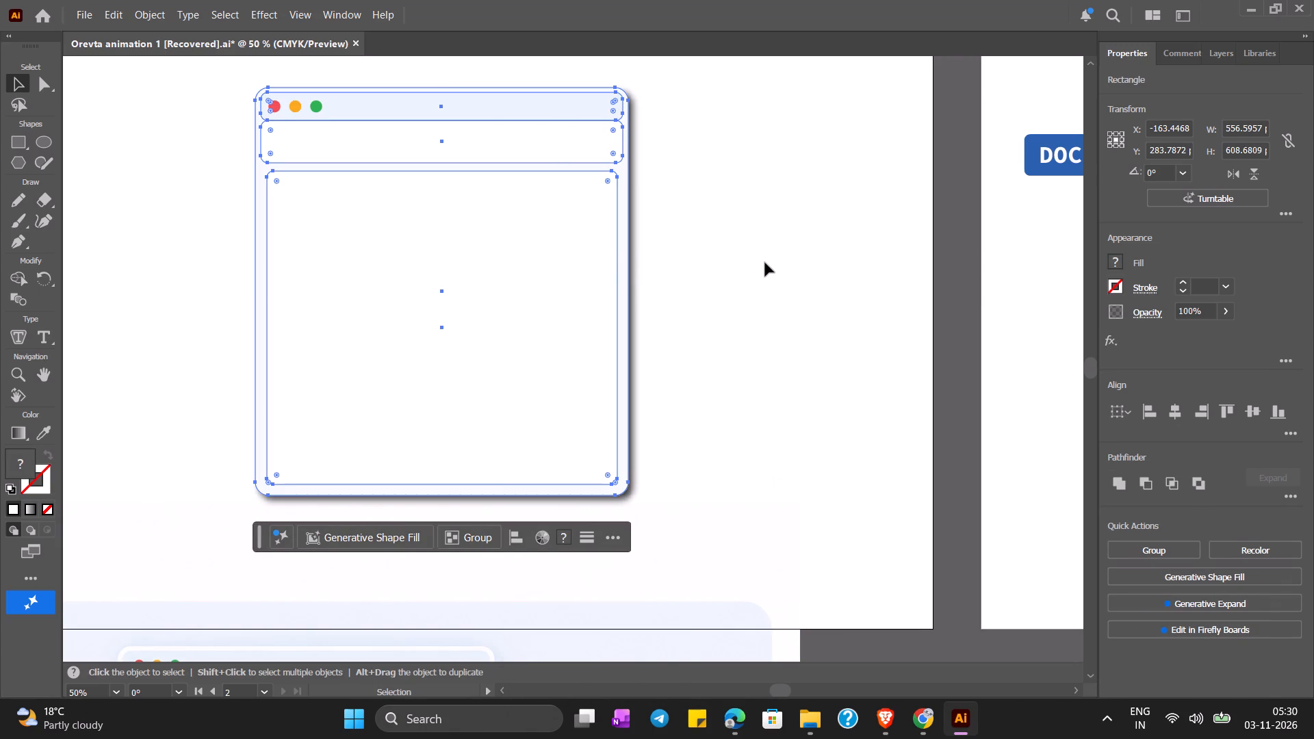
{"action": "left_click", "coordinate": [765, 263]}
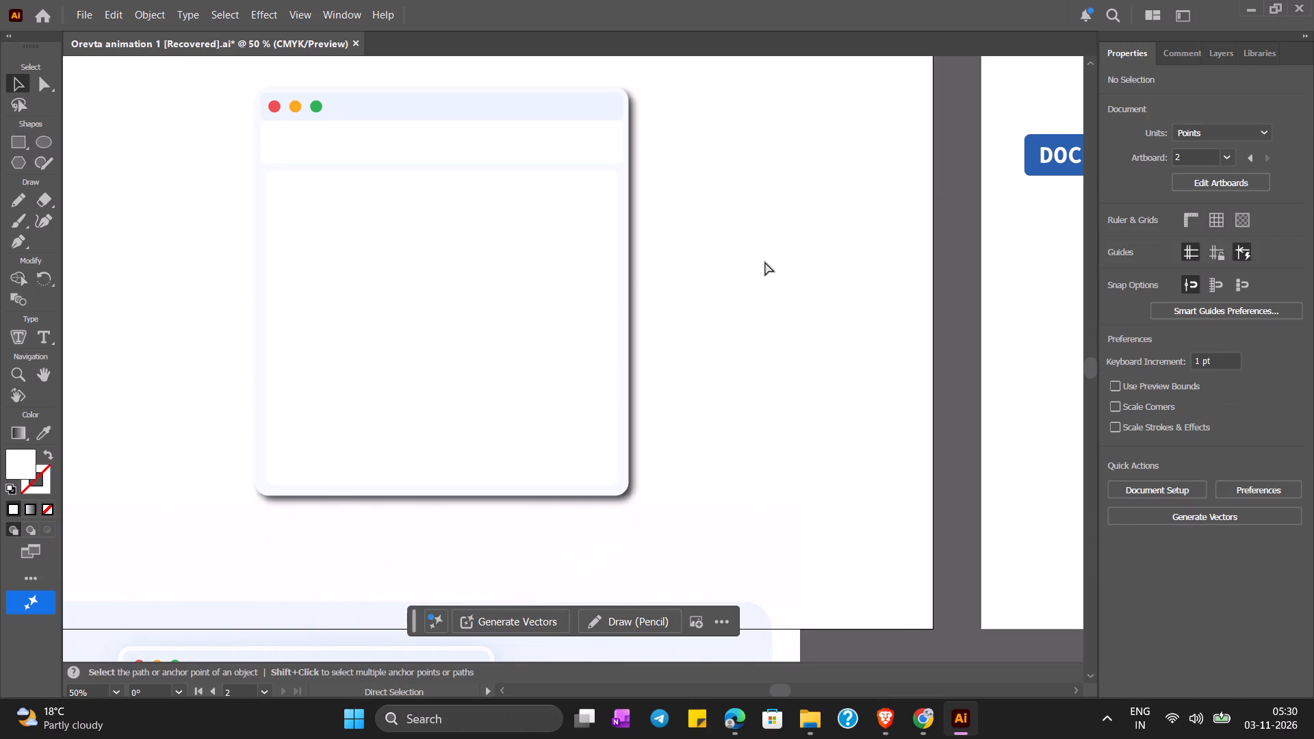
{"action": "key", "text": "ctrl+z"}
Move the linked reference image down clear of the vector editor window, to about Y 1171 pt.
{"action": "left_click_drag", "start_coordinate": [780, 346], "coordinate": [752, 561]}
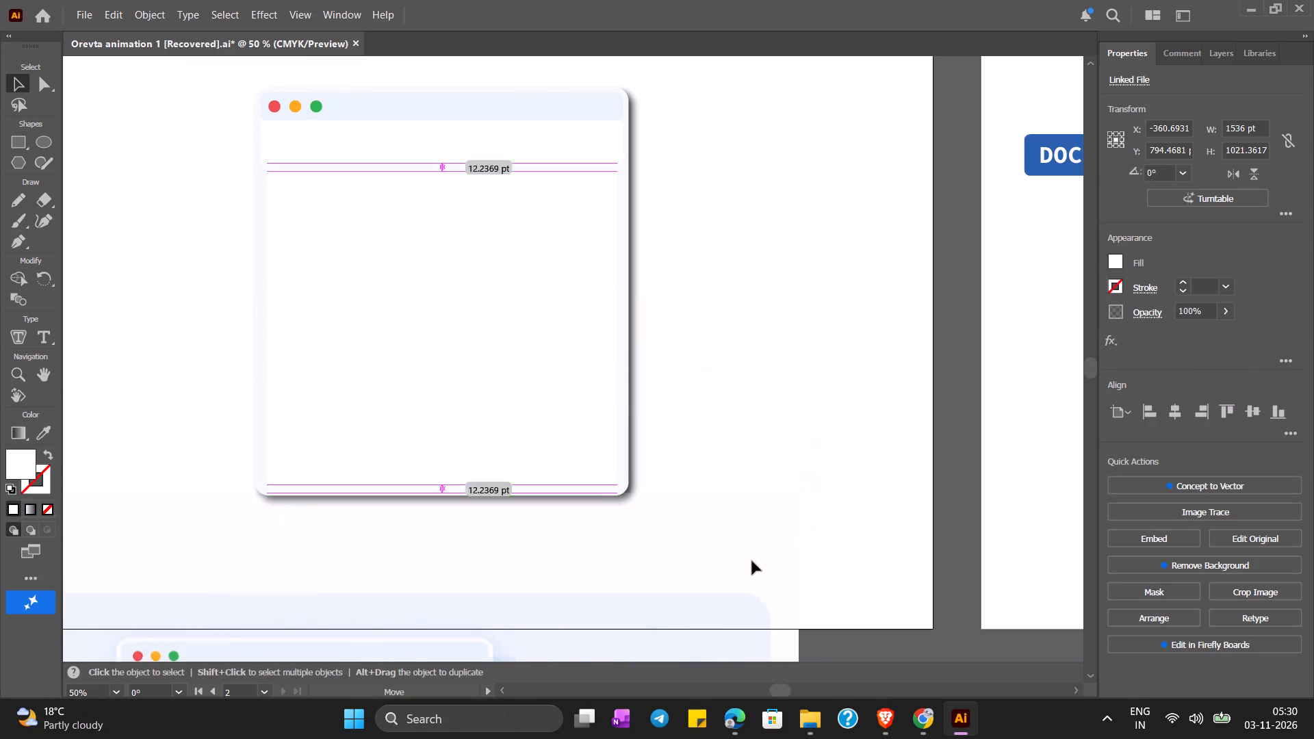
{"action": "left_click_drag", "start_coordinate": [752, 561], "coordinate": [756, 598]}
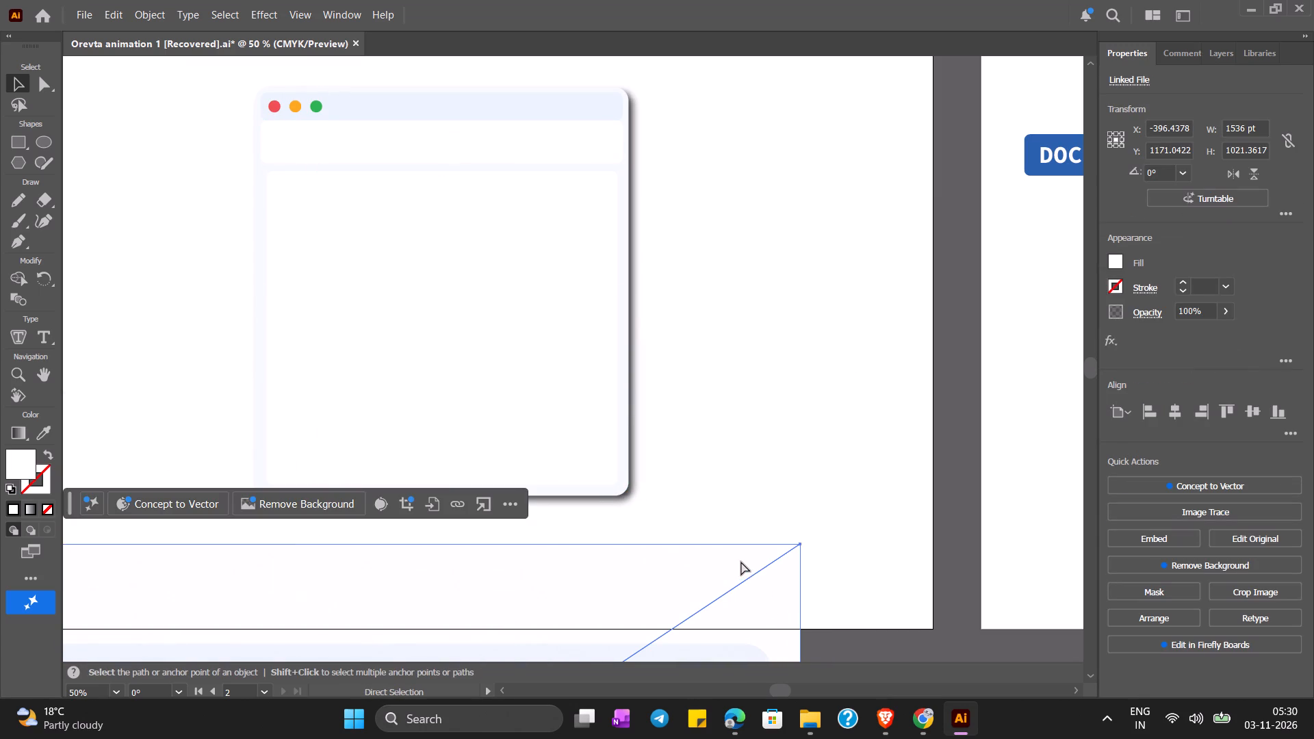
{"action": "left_click", "coordinate": [743, 392]}
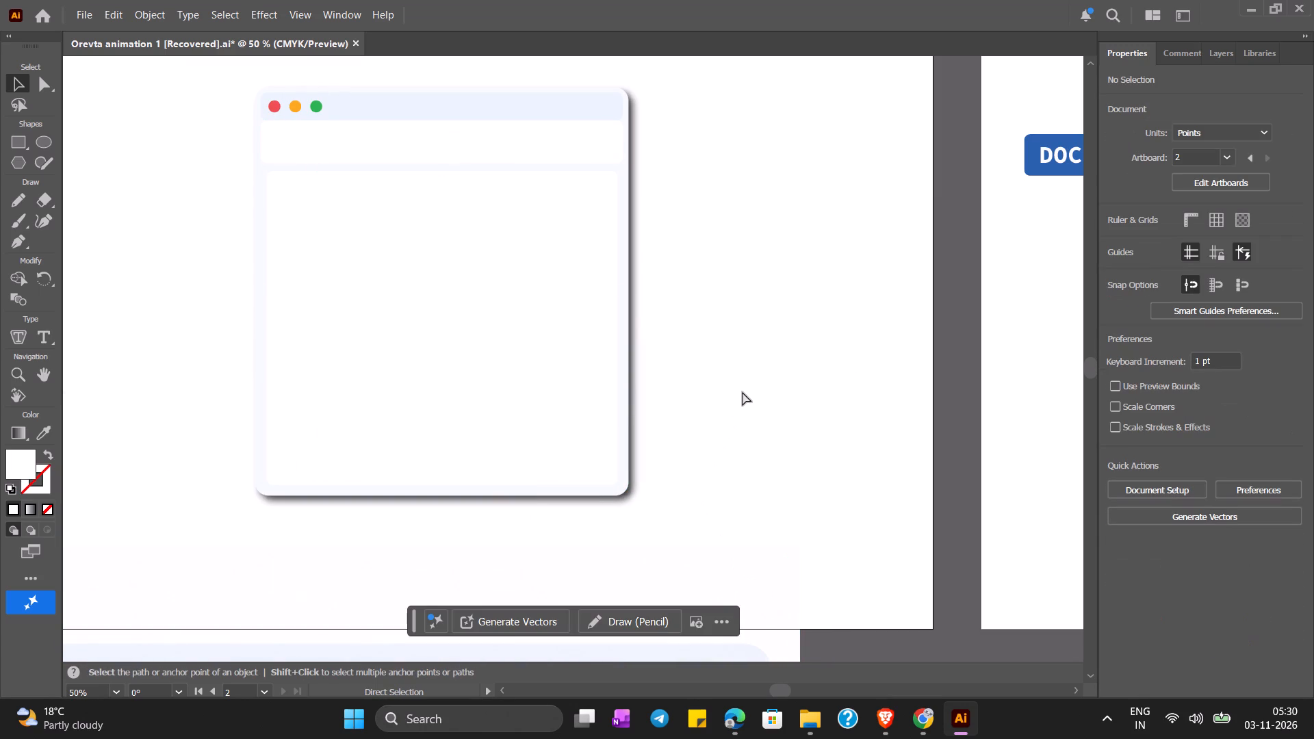
Save the document as "Orevta animation 1 [Recovered]" in Downloads, in Adobe Illustrator format with the Illustrator 2020 version.
{"action": "key", "text": "ctrl+s"}
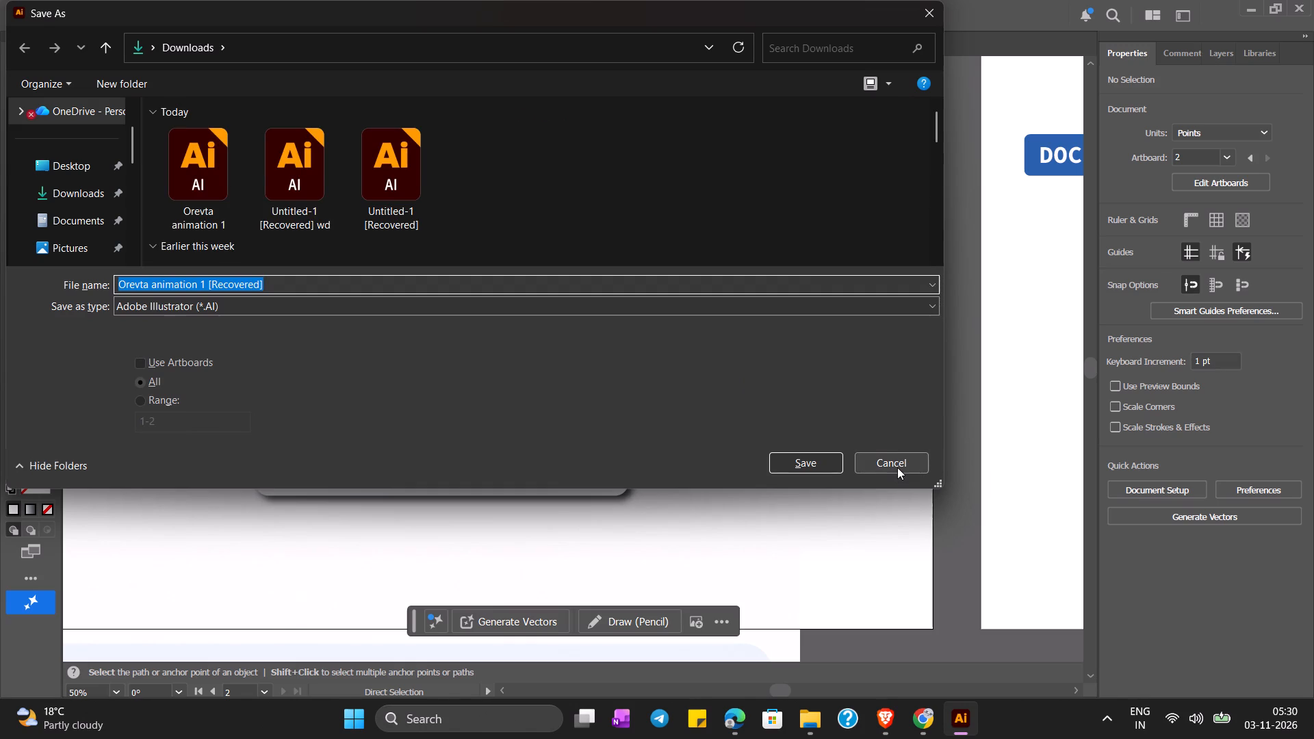
{"action": "left_click", "coordinate": [897, 467]}
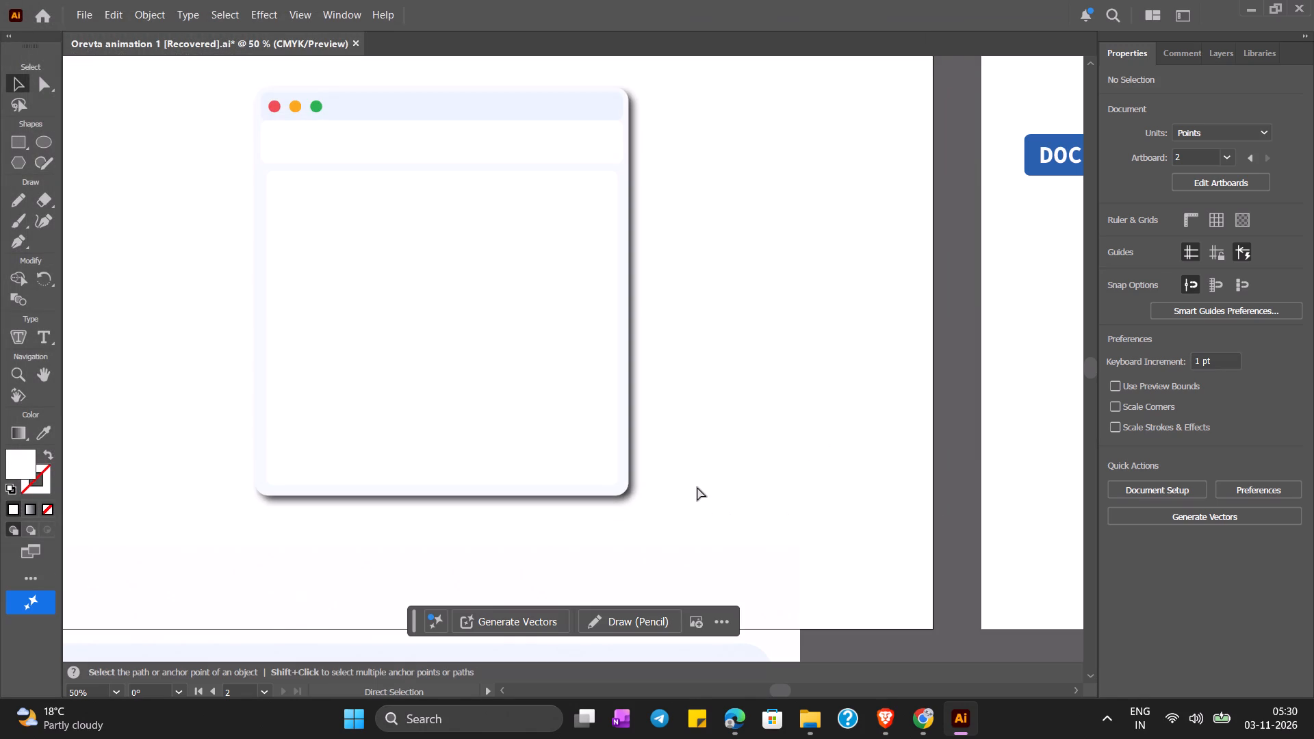
{"action": "key", "text": "ctrl+s"}
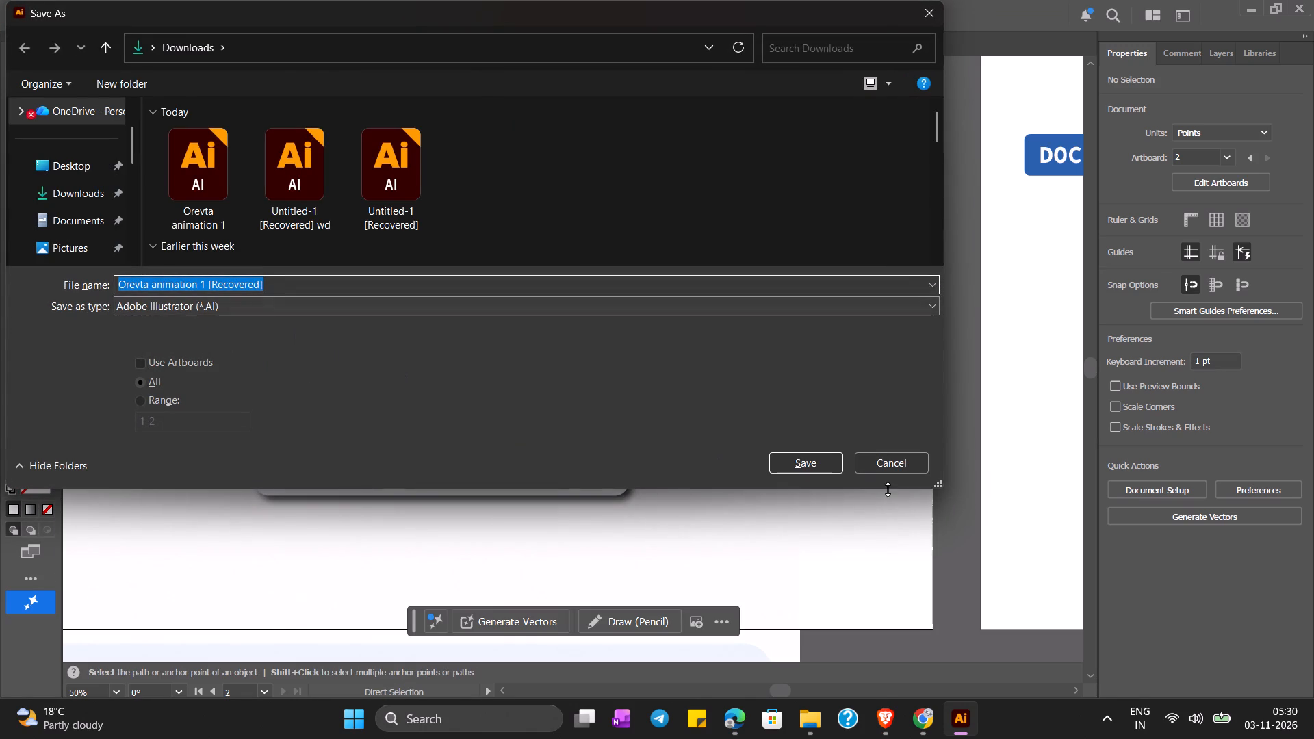
{"action": "left_click", "coordinate": [821, 459]}
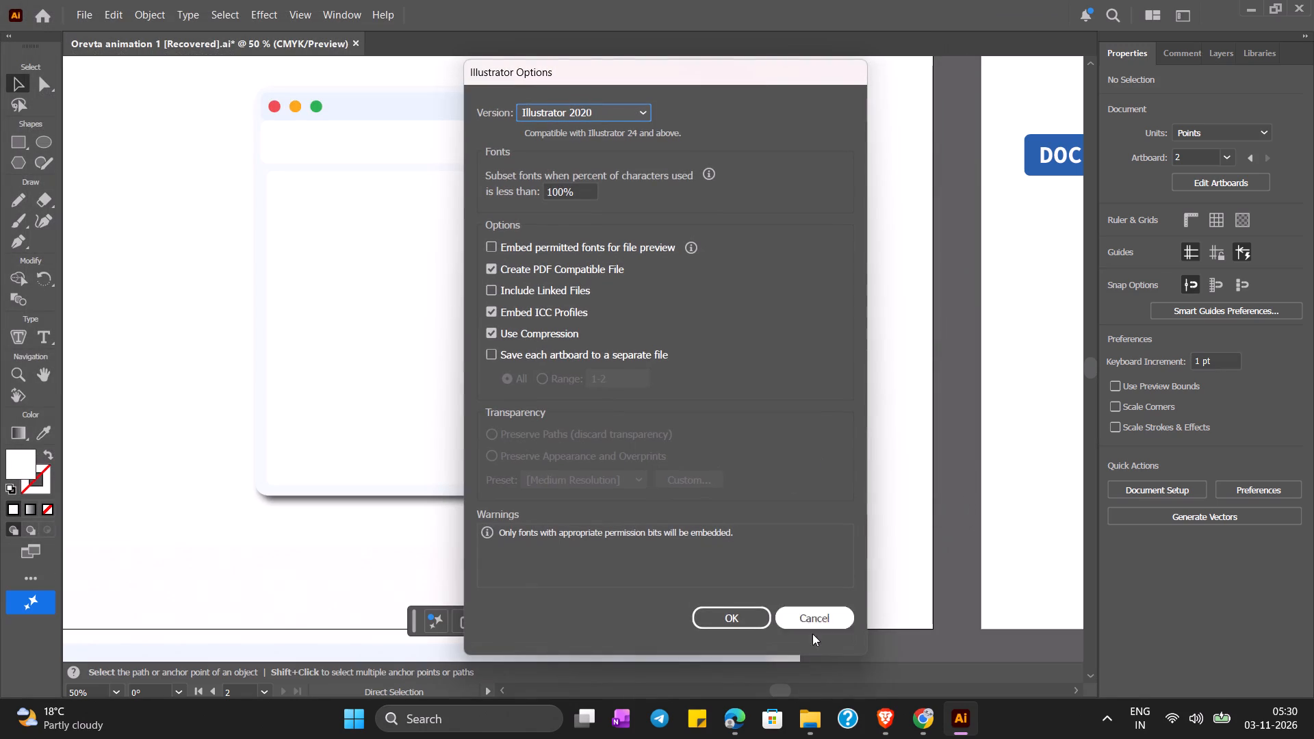
{"action": "left_click", "coordinate": [749, 621]}
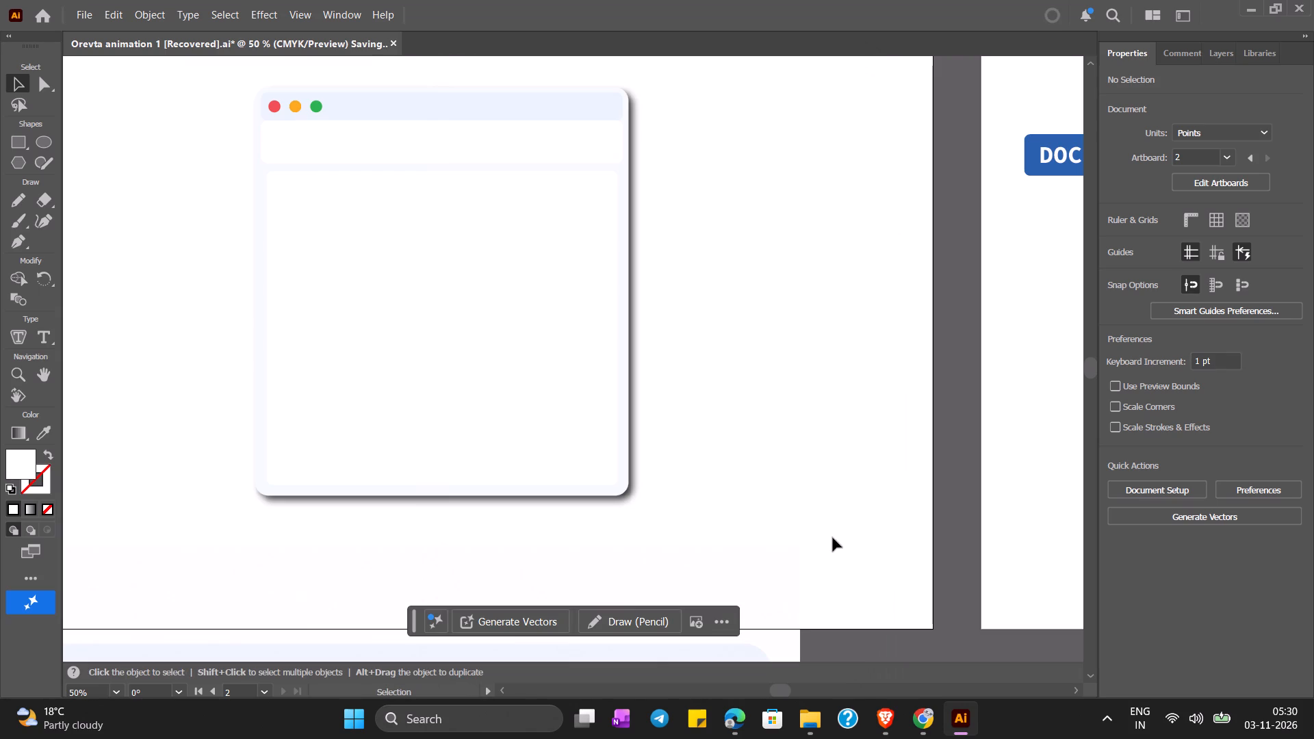
Nudge the white page rectangle horizontally within the window frame to X about -164.85 pt.
{"action": "left_click", "coordinate": [545, 263]}
{"action": "key", "text": "Left"}
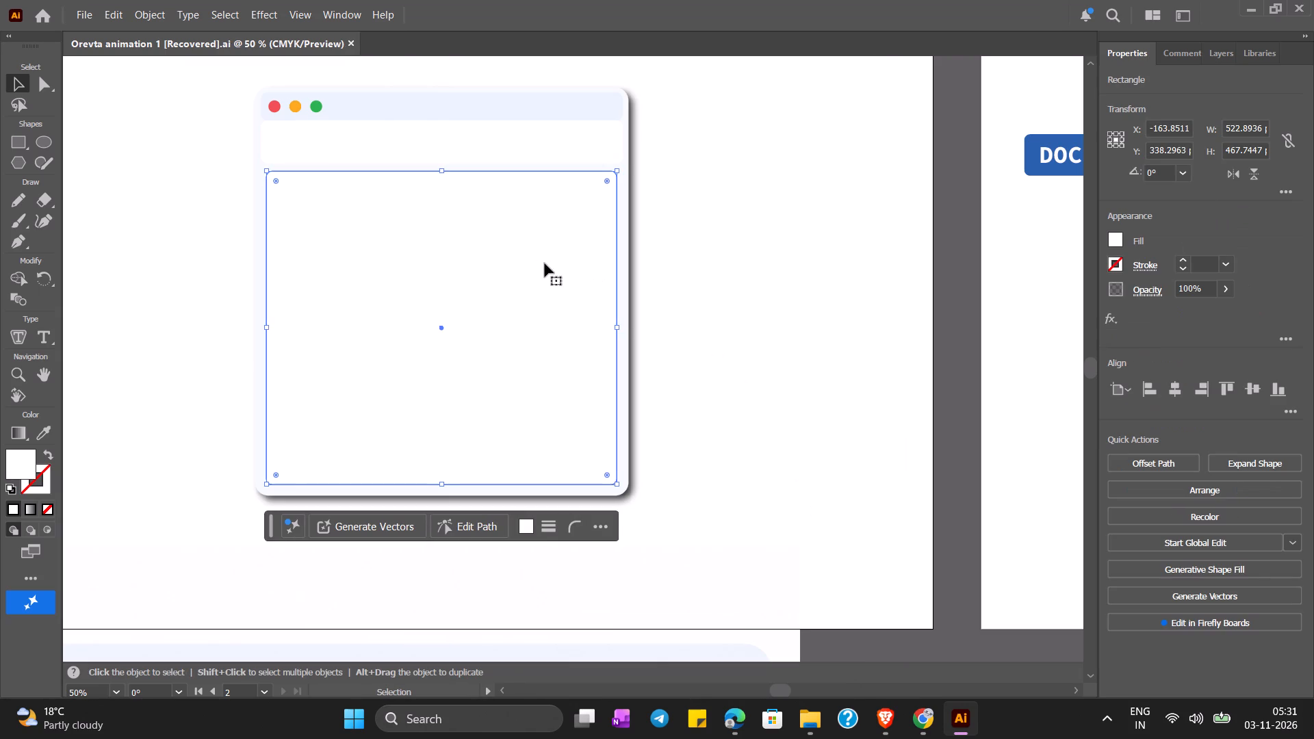
{"action": "key", "text": "Left"}
{"action": "key", "text": "Left"}
{"action": "key", "text": "Right"}
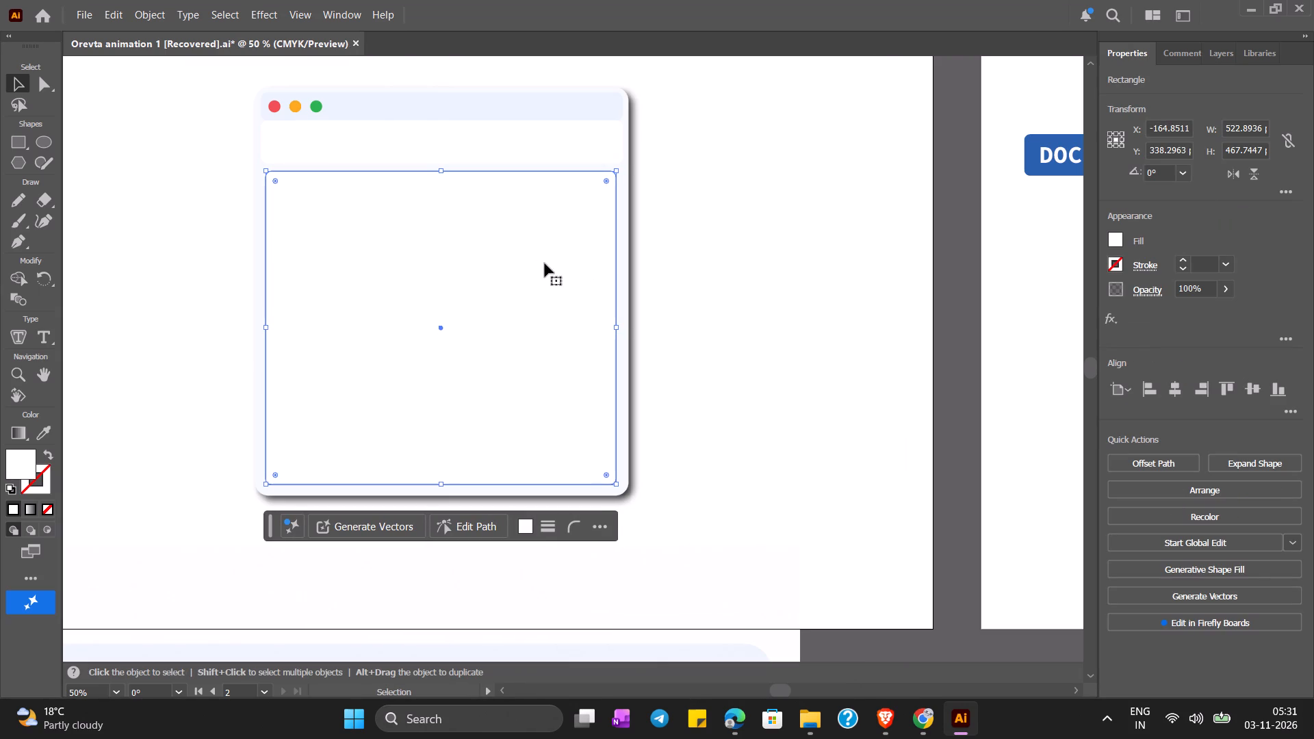
{"action": "left_click", "coordinate": [760, 260]}
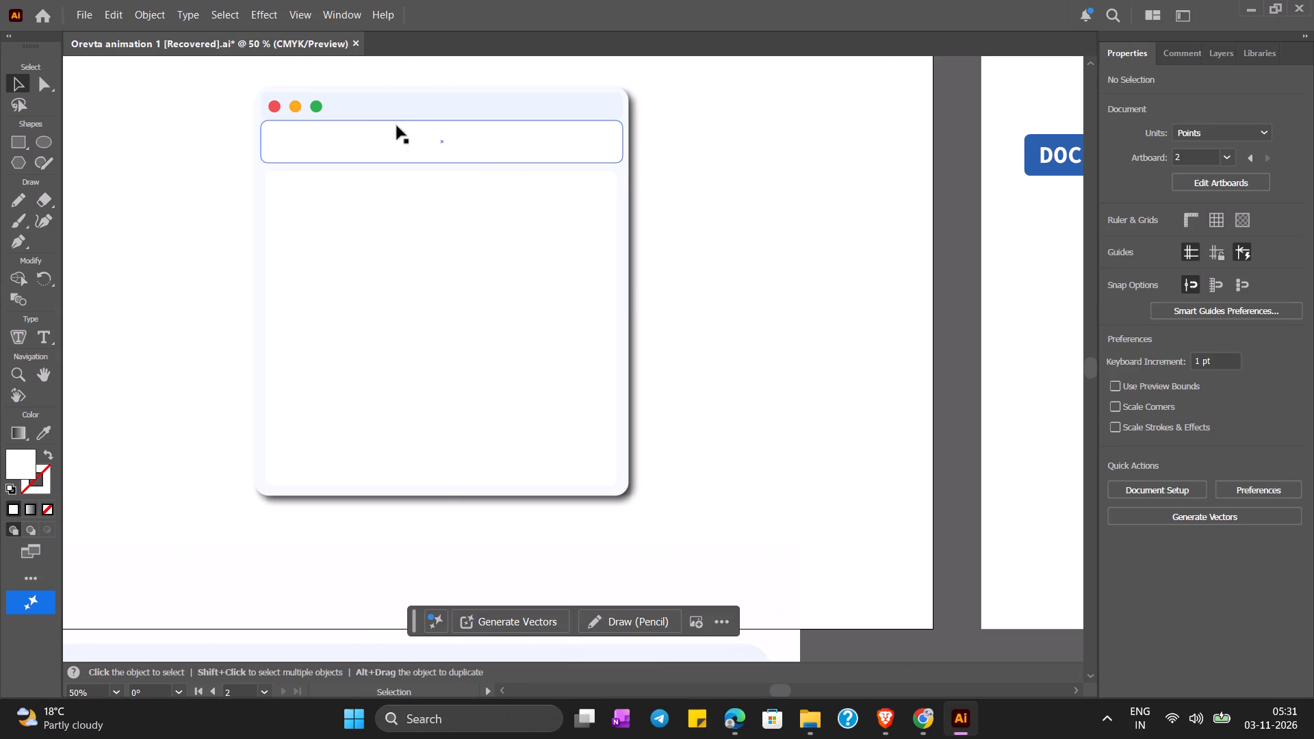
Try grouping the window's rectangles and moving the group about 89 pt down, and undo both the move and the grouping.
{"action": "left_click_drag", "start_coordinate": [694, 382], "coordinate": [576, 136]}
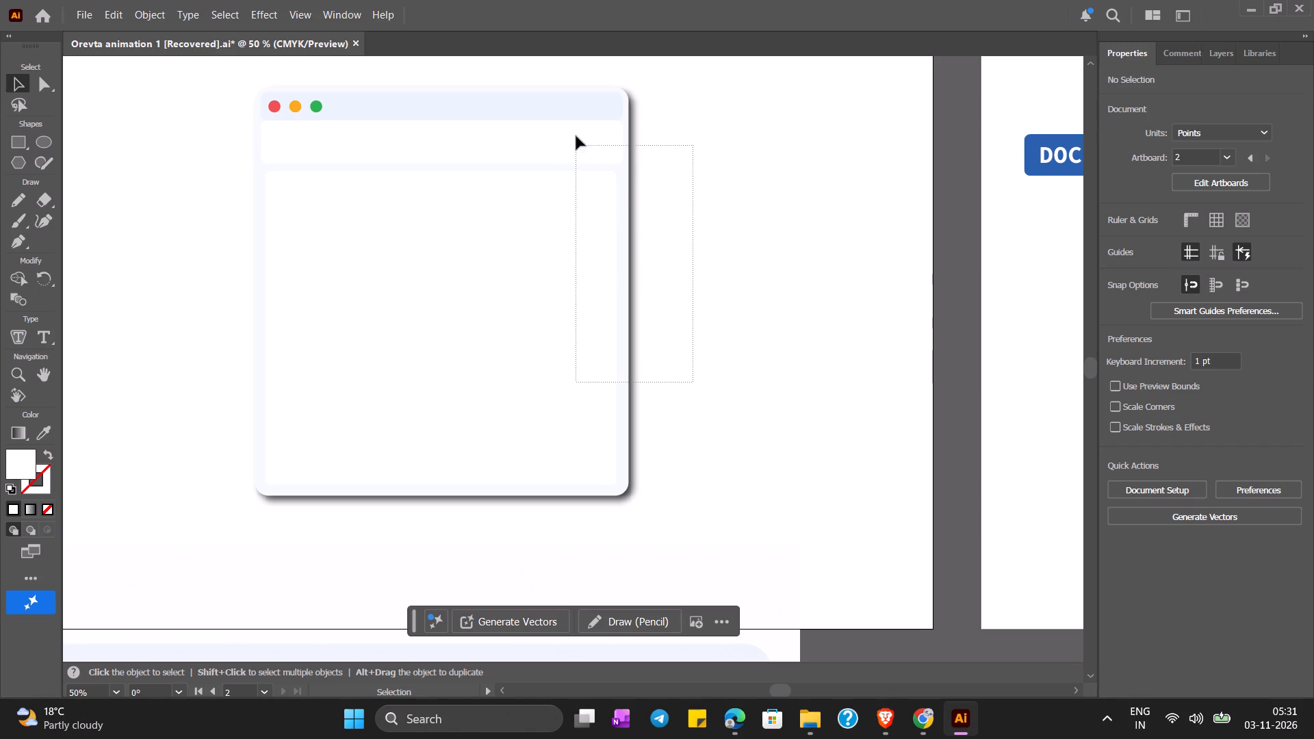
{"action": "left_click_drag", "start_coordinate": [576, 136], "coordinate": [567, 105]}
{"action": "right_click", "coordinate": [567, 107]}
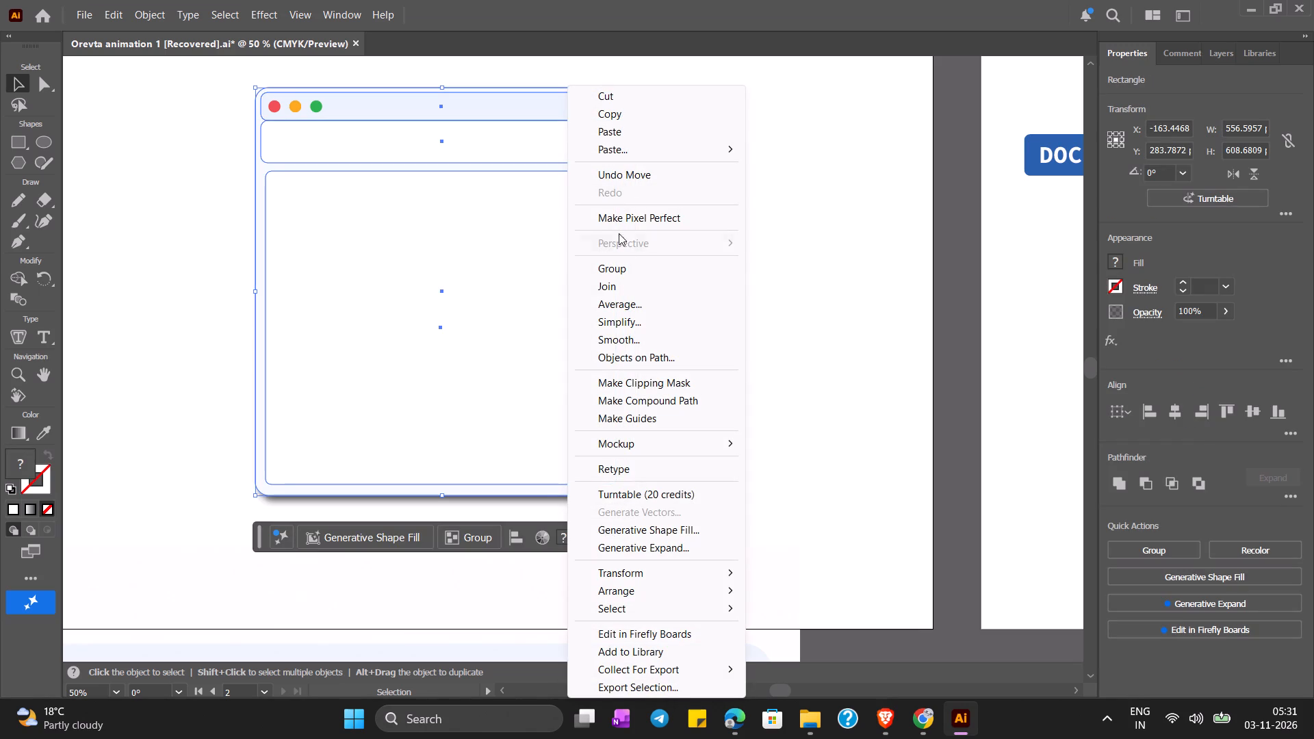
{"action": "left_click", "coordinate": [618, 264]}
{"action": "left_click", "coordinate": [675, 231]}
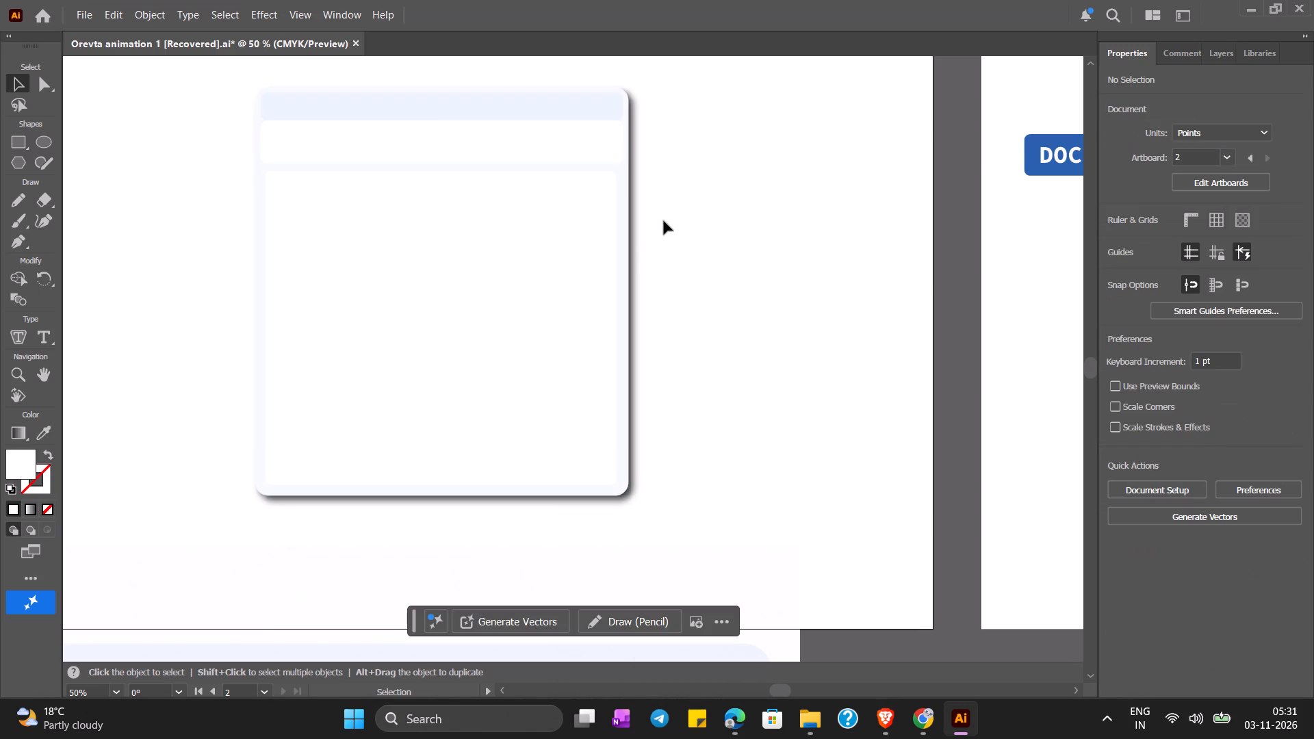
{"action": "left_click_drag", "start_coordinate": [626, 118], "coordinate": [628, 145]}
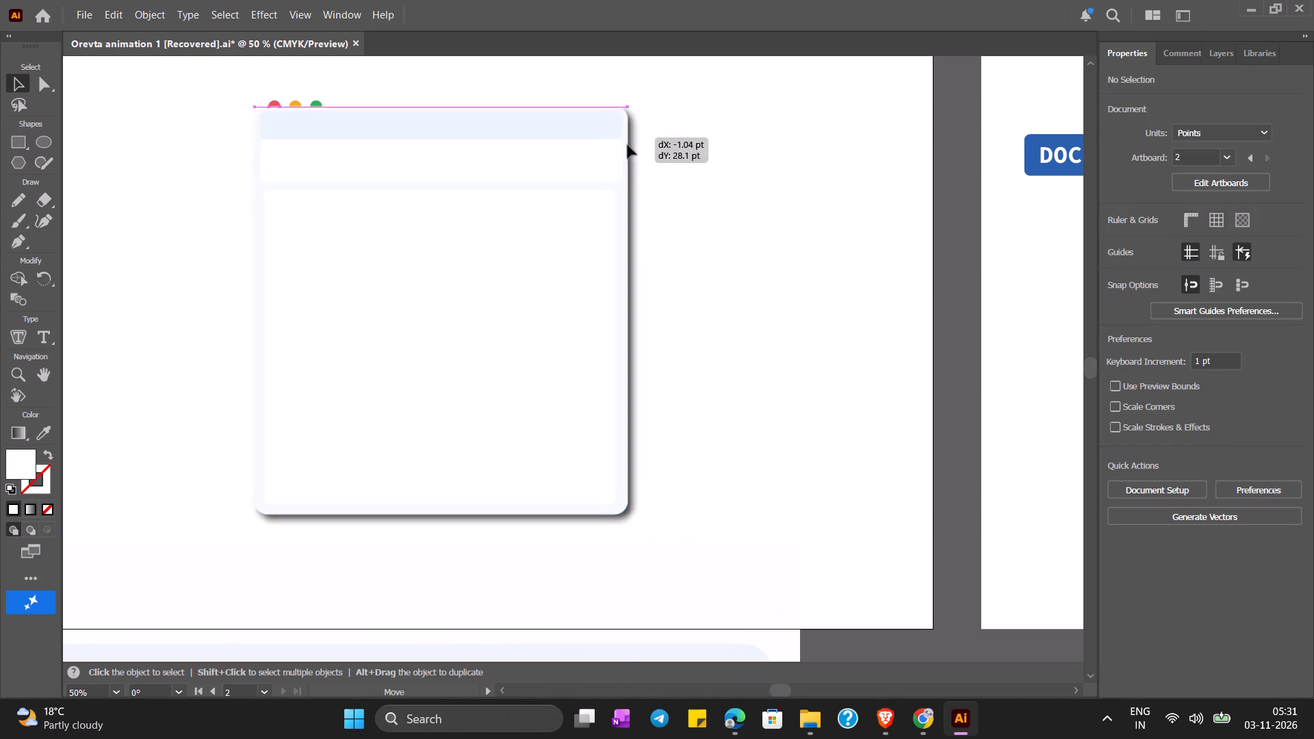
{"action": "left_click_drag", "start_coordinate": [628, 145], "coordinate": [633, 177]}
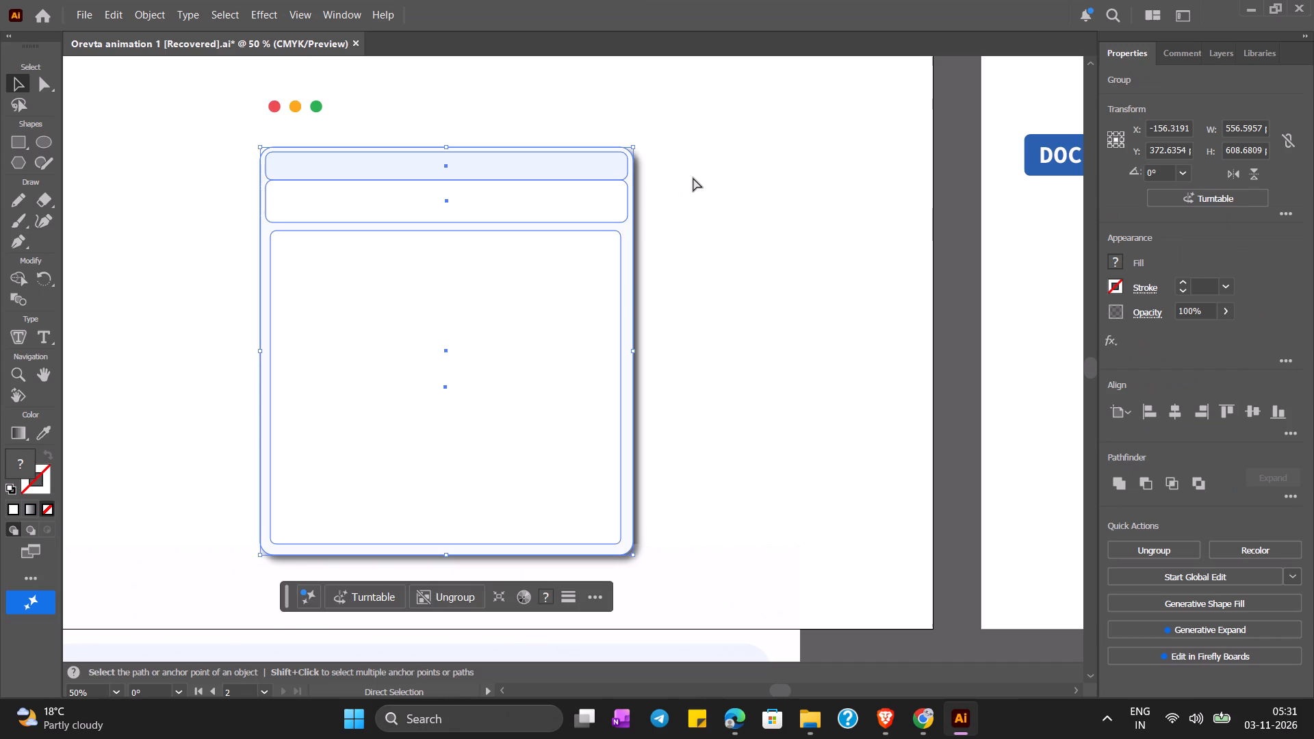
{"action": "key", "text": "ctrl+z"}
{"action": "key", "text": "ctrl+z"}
Group all the editor window's shapes, including the three coloured title-bar dots.
{"action": "left_click", "coordinate": [190, 105]}
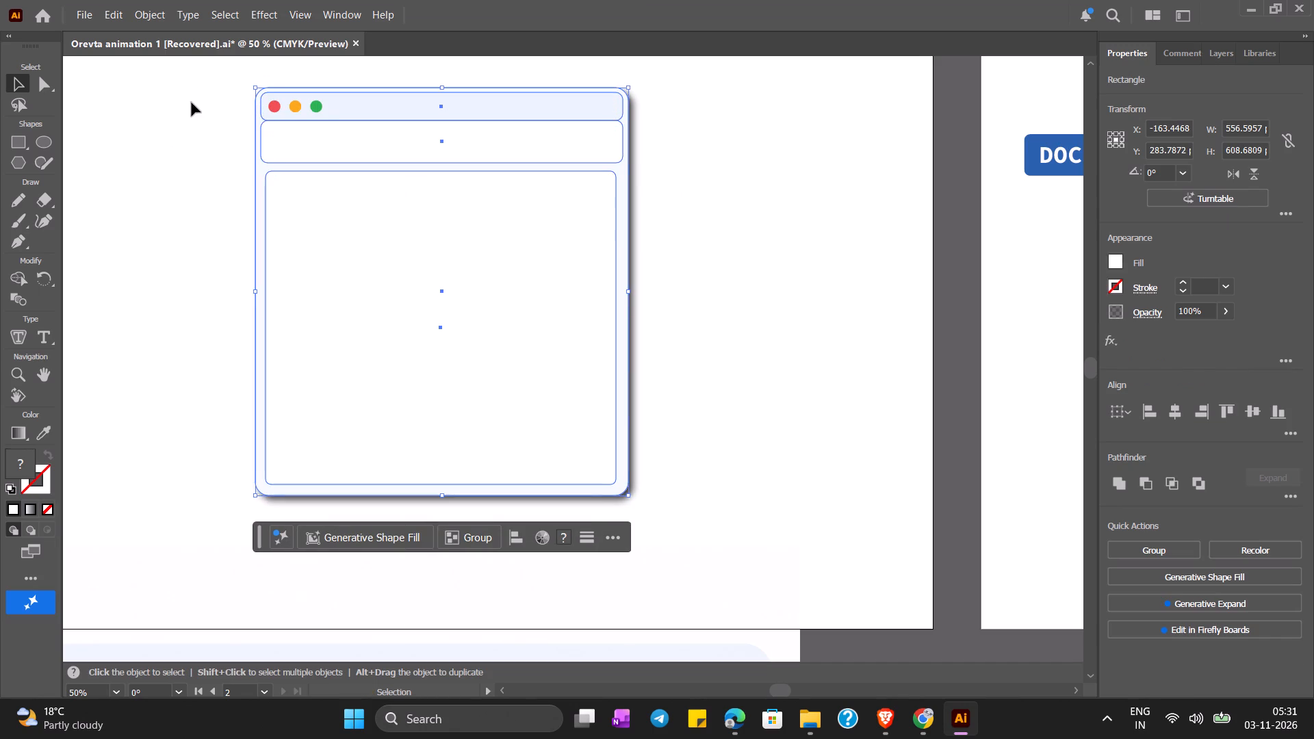
{"action": "left_click_drag", "start_coordinate": [209, 79], "coordinate": [339, 242]}
{"action": "right_click", "coordinate": [424, 237]}
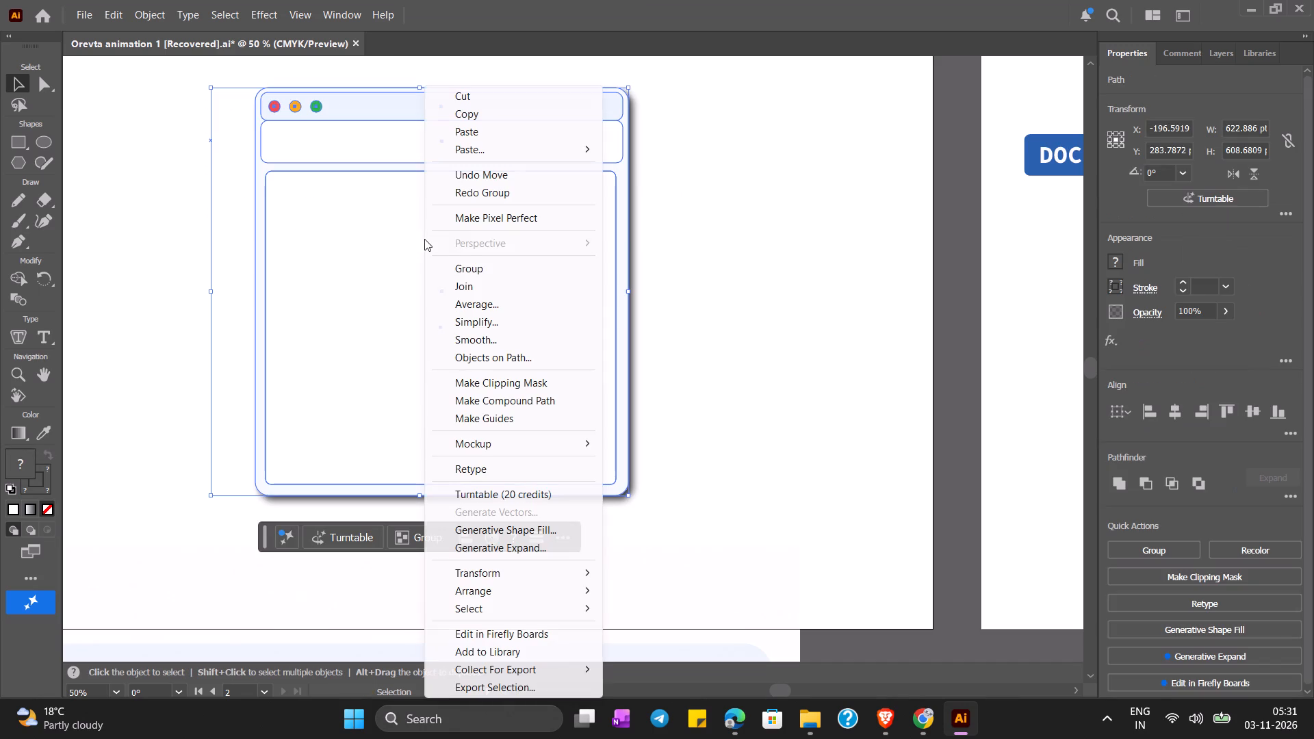
{"action": "left_click", "coordinate": [487, 271]}
{"action": "left_click", "coordinate": [653, 236]}
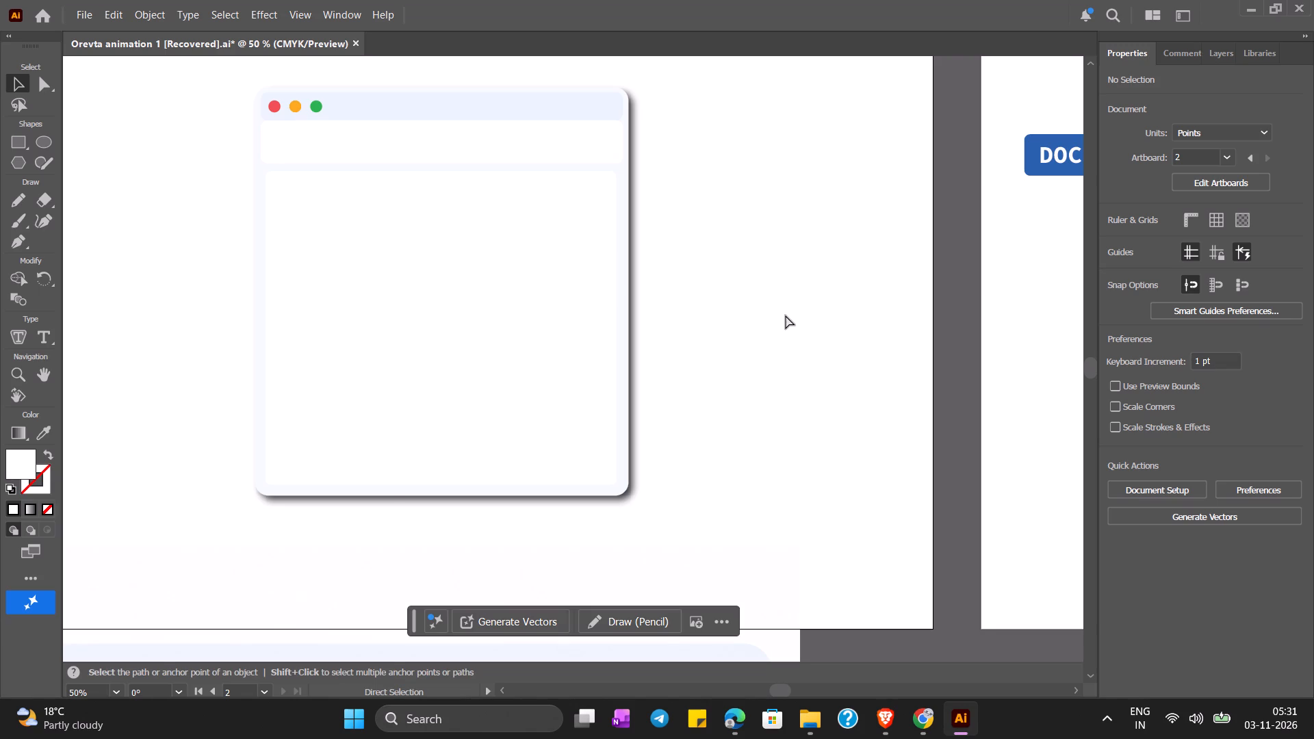
Examine the document editor window in the reference illustration below the artboard for its remaining content.
{"action": "key", "text": "ctrl+minus"}
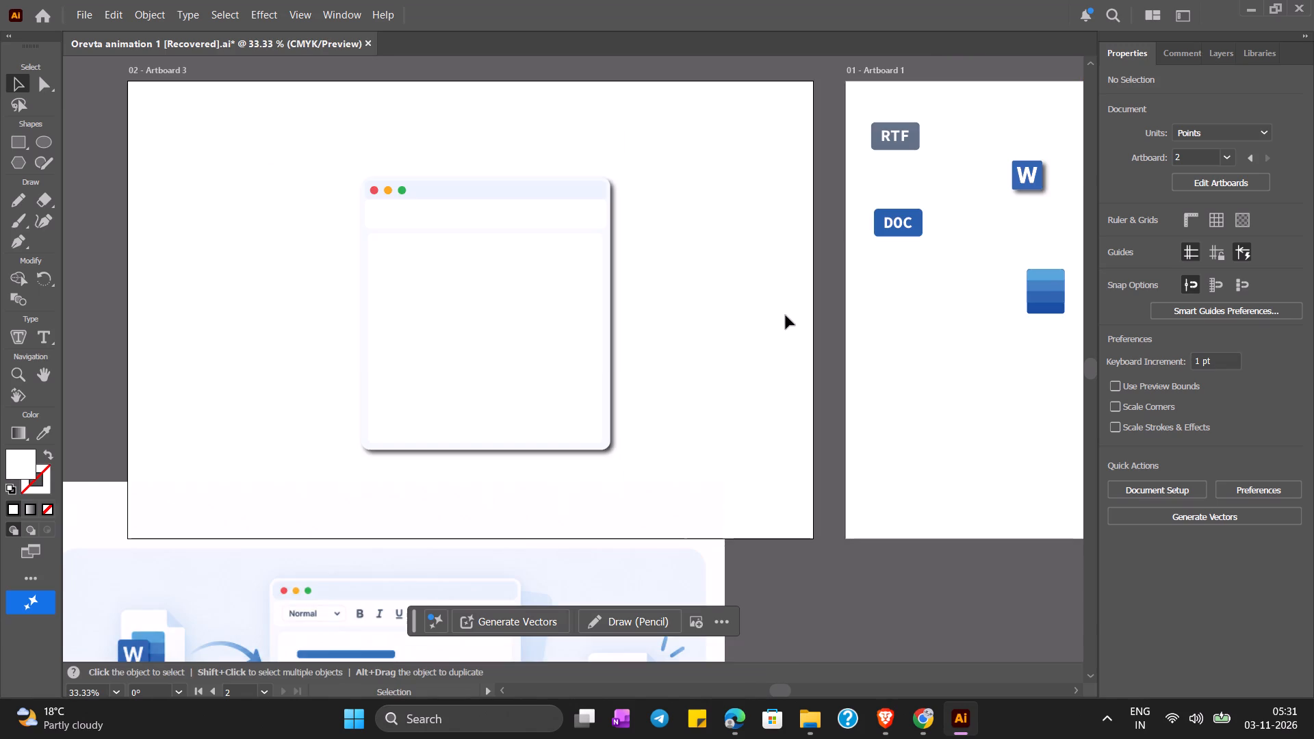
{"action": "scroll", "coordinate": [683, 397], "scroll_direction": "down", "scroll_amount": 12}
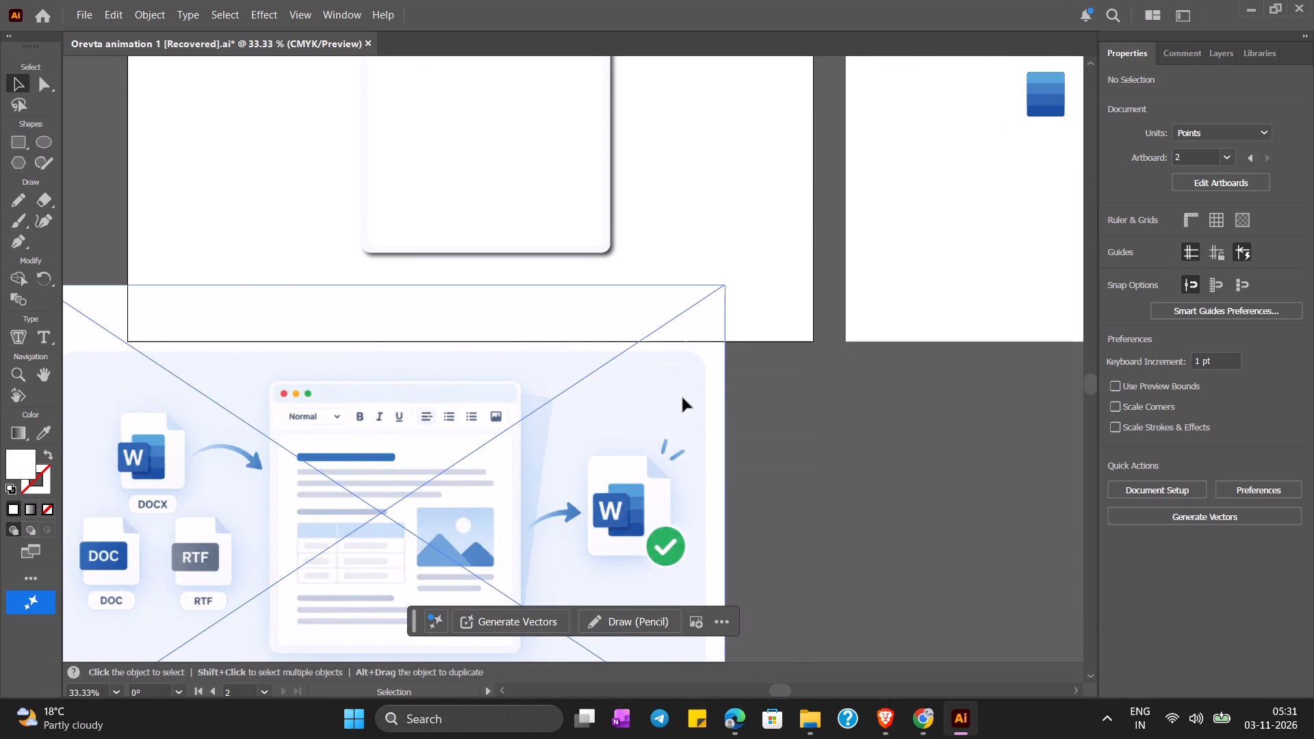
{"action": "scroll", "coordinate": [683, 398], "scroll_direction": "down", "scroll_amount": 1}
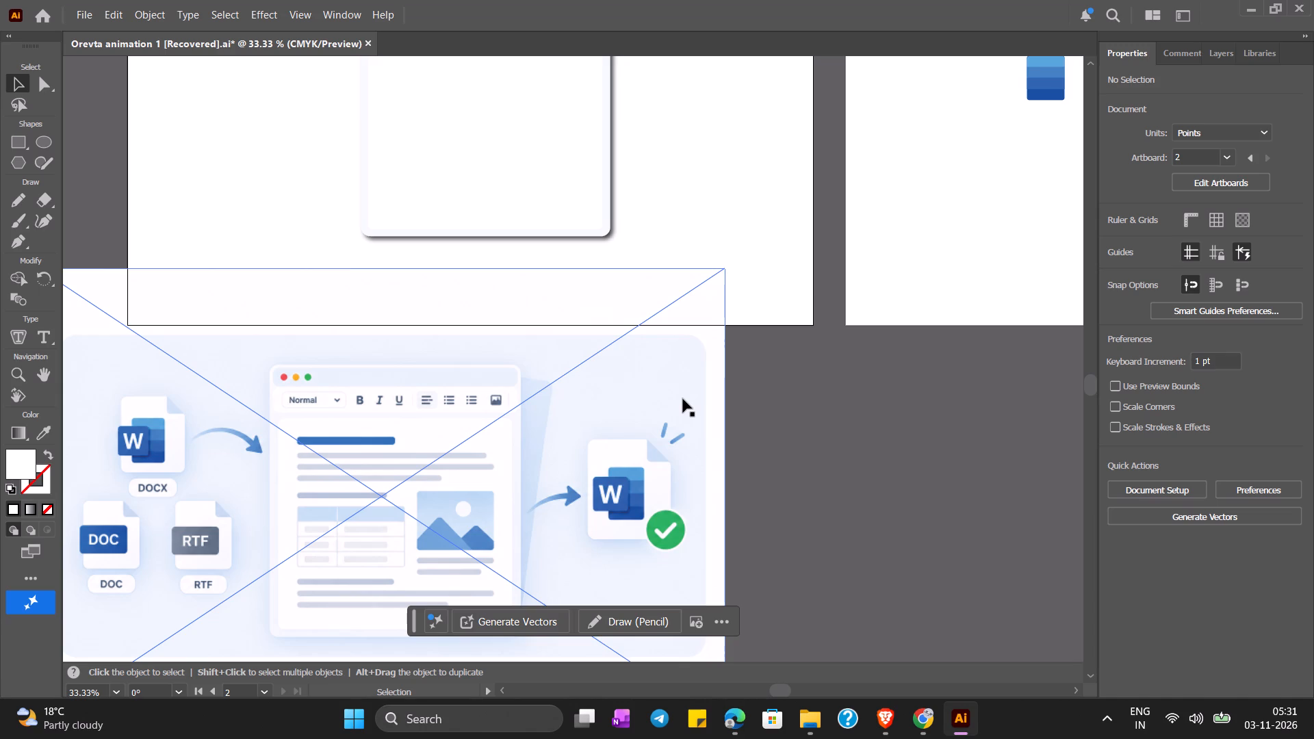
Add a new 1521.31 by 1024 pt artboard directly below Artboard 1 and leave artboard editing.
{"action": "left_click", "coordinate": [971, 258]}
{"action": "left_click", "coordinate": [1218, 180]}
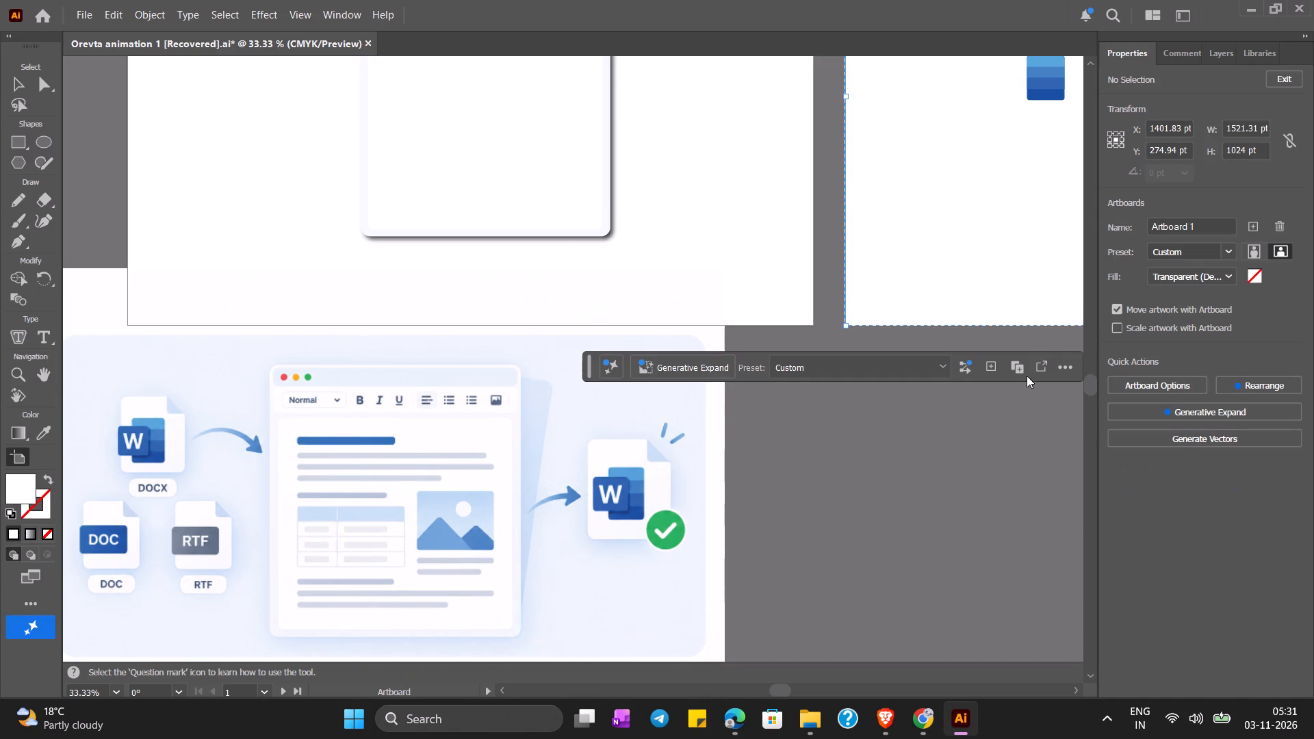
{"action": "scroll", "coordinate": [1047, 309], "scroll_direction": "left", "scroll_amount": 5}
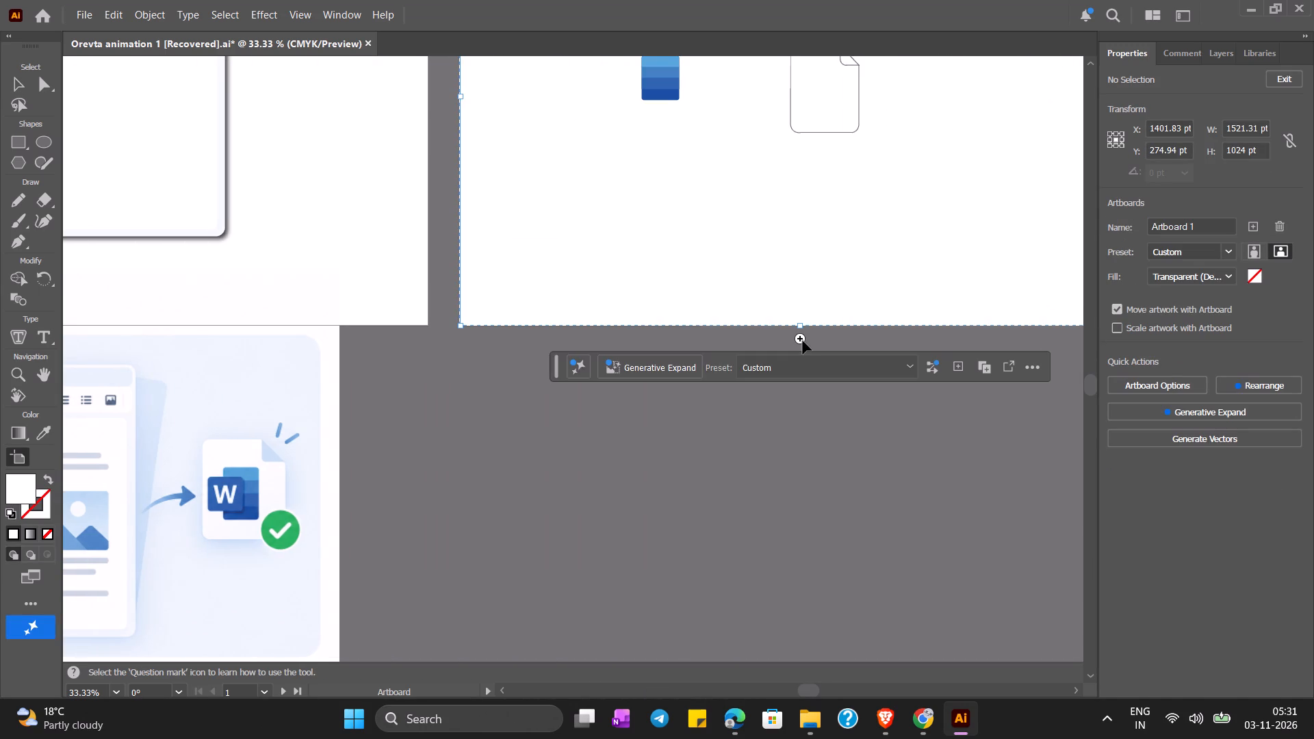
{"action": "left_click", "coordinate": [803, 341]}
{"action": "scroll", "coordinate": [621, 304], "scroll_direction": "right", "scroll_amount": 6}
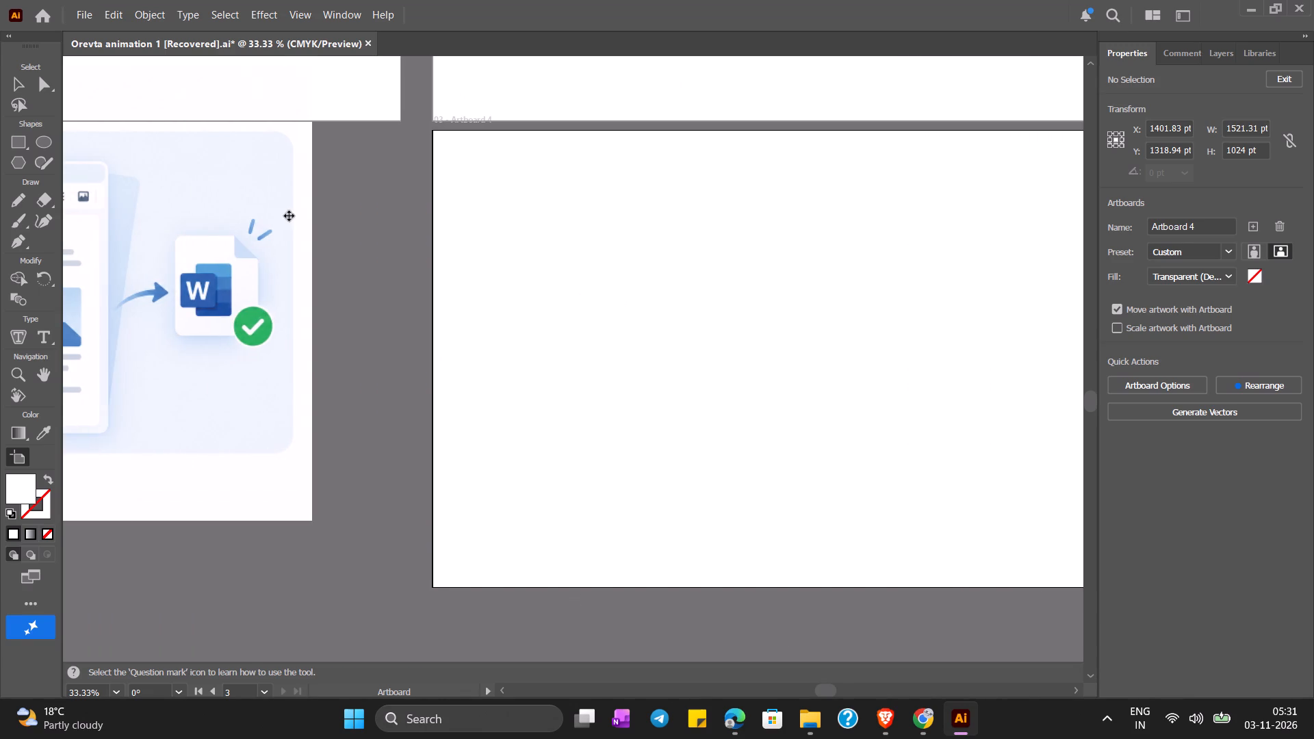
{"action": "scroll", "coordinate": [289, 216], "scroll_direction": "right", "scroll_amount": 1}
{"action": "left_click", "coordinate": [15, 83]}
Move the grouped editor window onto the new artboard, at about X 1355 pt, Y 1171 pt.
{"action": "scroll", "coordinate": [62, 106], "scroll_direction": "up", "scroll_amount": 3}
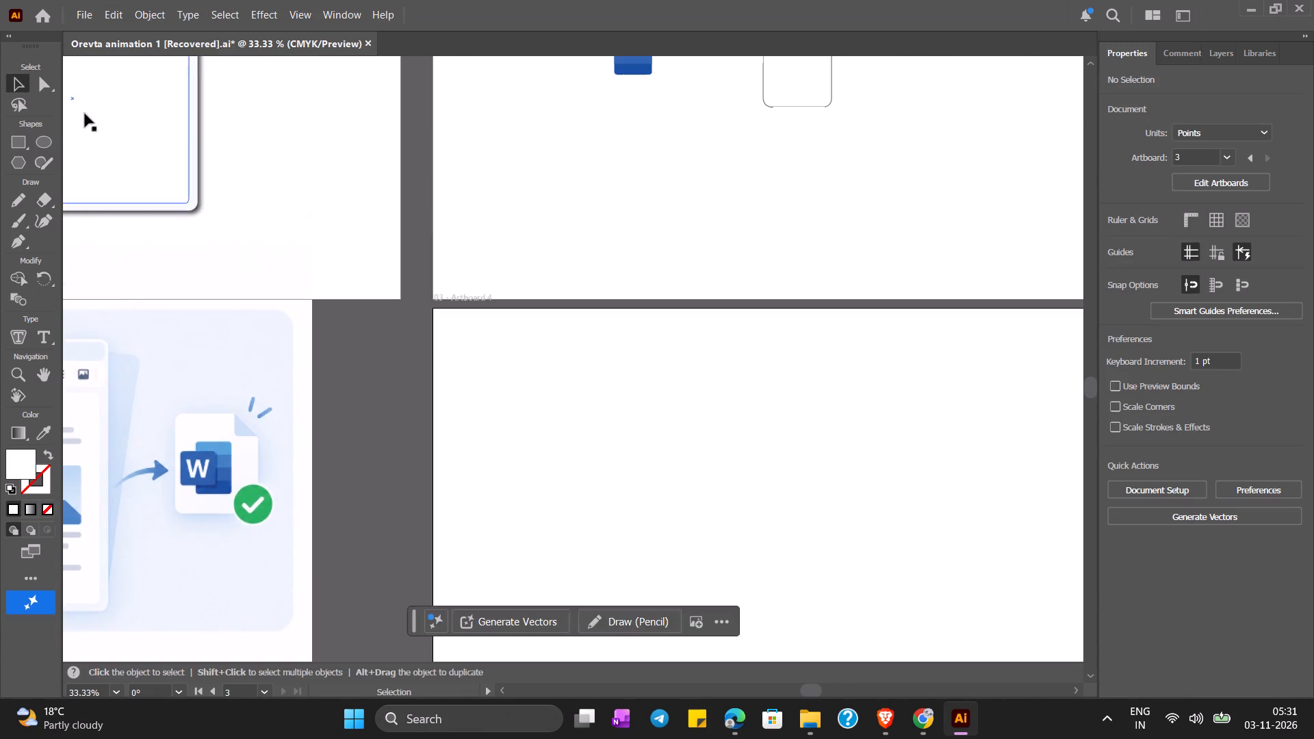
{"action": "scroll", "coordinate": [85, 114], "scroll_direction": "up", "scroll_amount": 2}
{"action": "left_click_drag", "start_coordinate": [120, 135], "coordinate": [813, 530]}
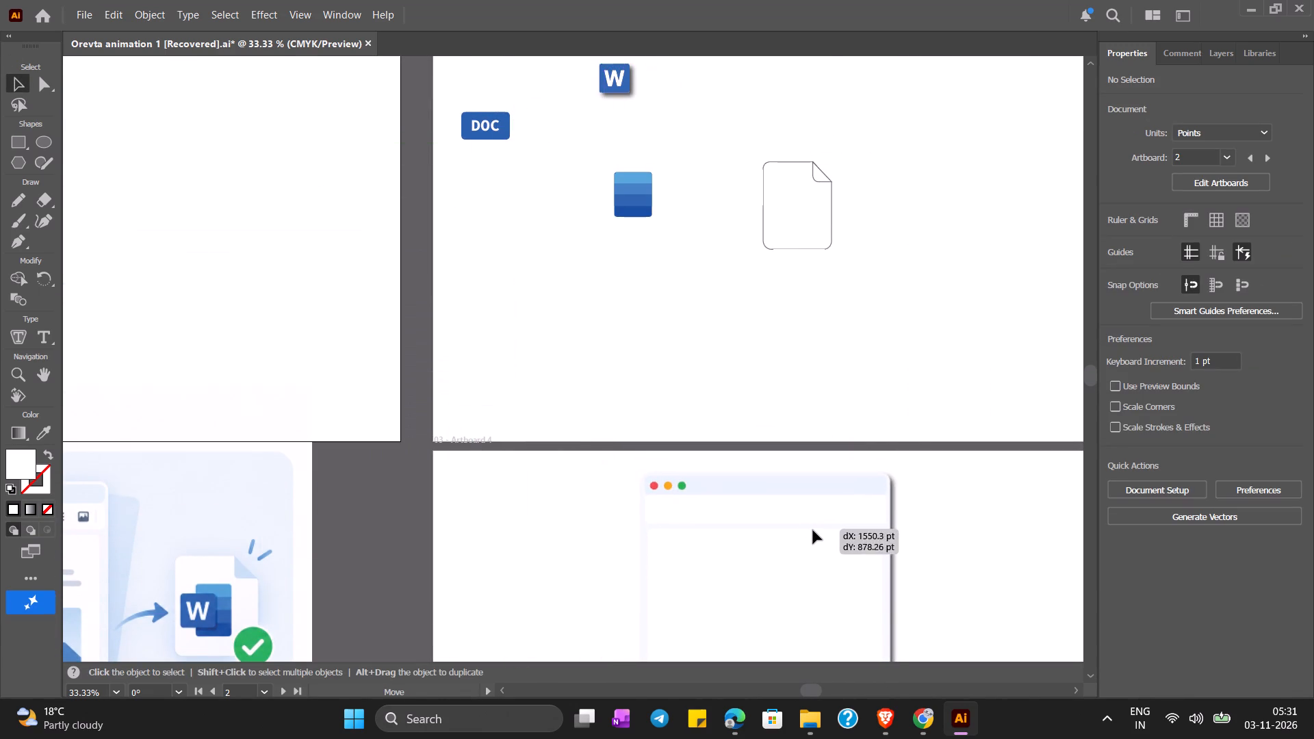
{"action": "left_click_drag", "start_coordinate": [813, 530], "coordinate": [814, 530]}
Move the linked reference illustration up onto the artboard the editor window vacated, at about X -206 pt, Y 267 pt.
{"action": "scroll", "coordinate": [712, 500], "scroll_direction": "right", "scroll_amount": 9}
{"action": "left_click_drag", "start_coordinate": [218, 513], "coordinate": [286, 121]}
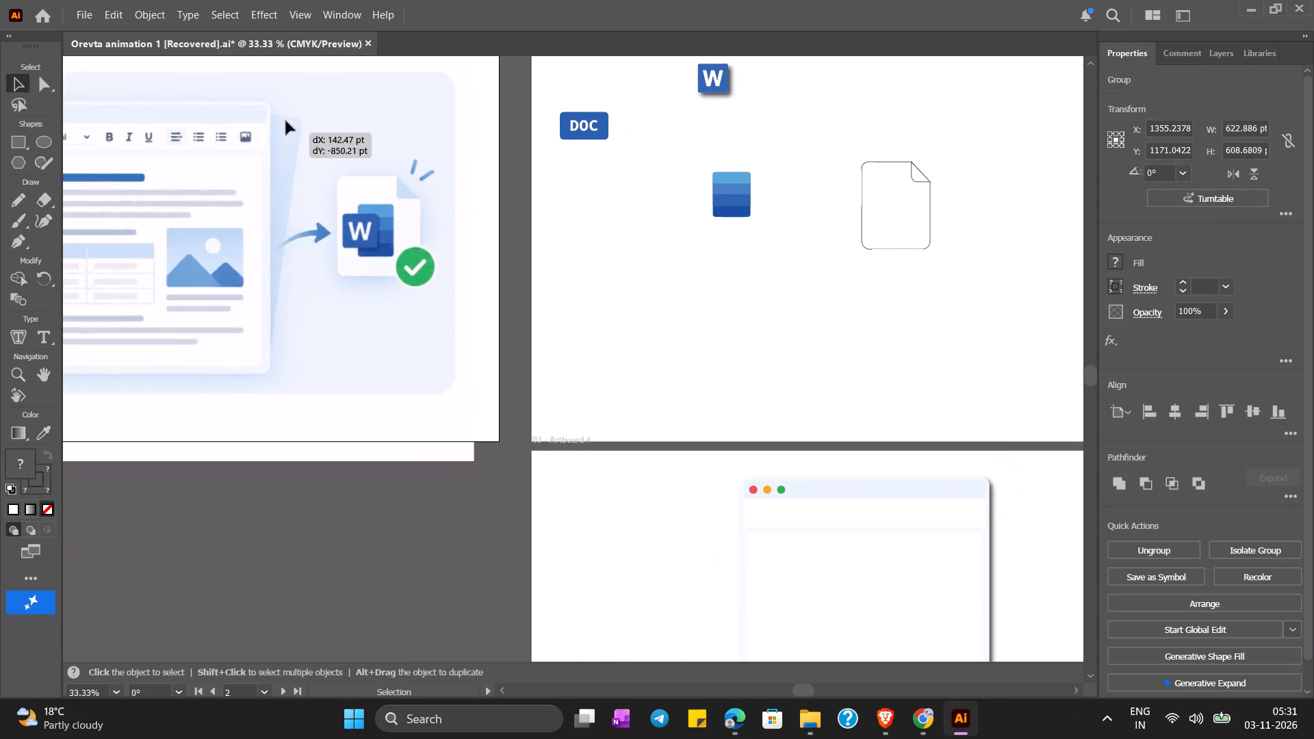
{"action": "left_click_drag", "start_coordinate": [286, 121], "coordinate": [303, 109]}
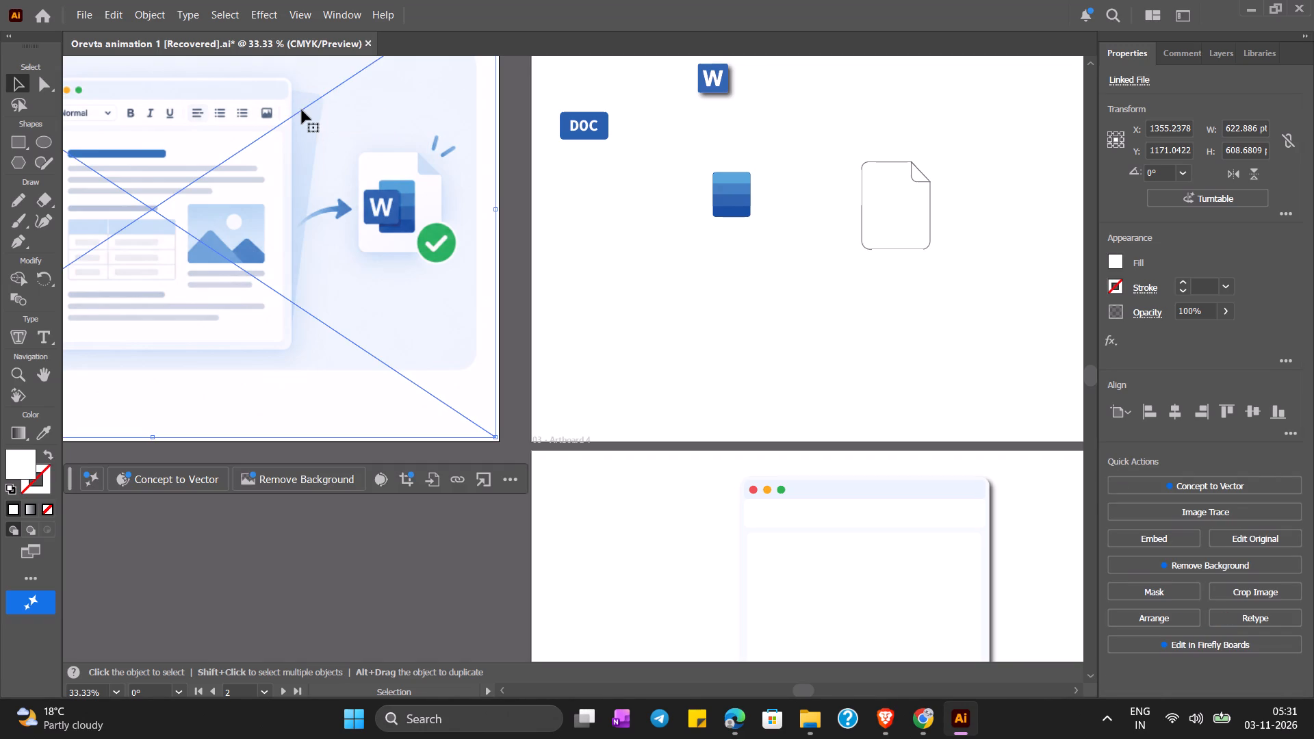
Draw a white rounded rectangle about 155 by 129 pt over the picture placeholder in the reference window.
{"action": "key", "text": "ctrl+plus"}
{"action": "scroll", "coordinate": [302, 110], "scroll_direction": "right", "scroll_amount": 1}
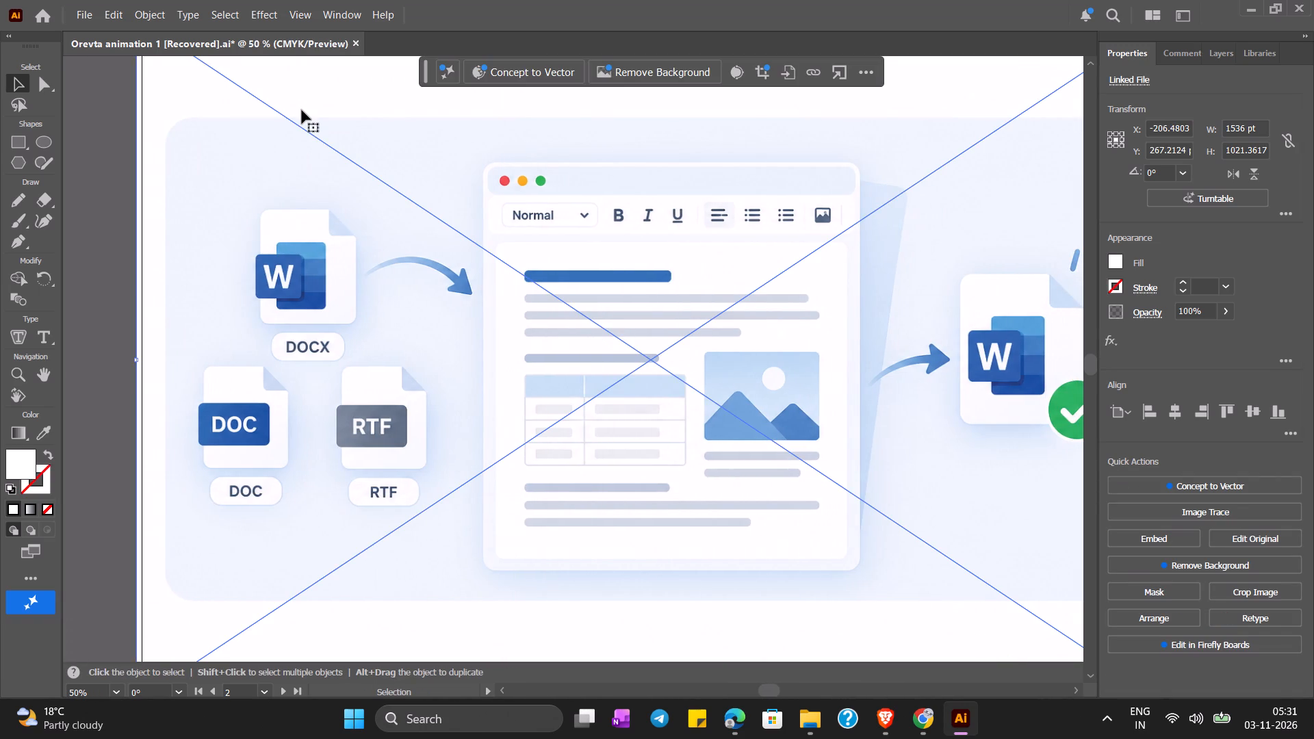
{"action": "key", "text": "ctrl+plus"}
{"action": "scroll", "coordinate": [302, 110], "scroll_direction": "left", "scroll_amount": 2}
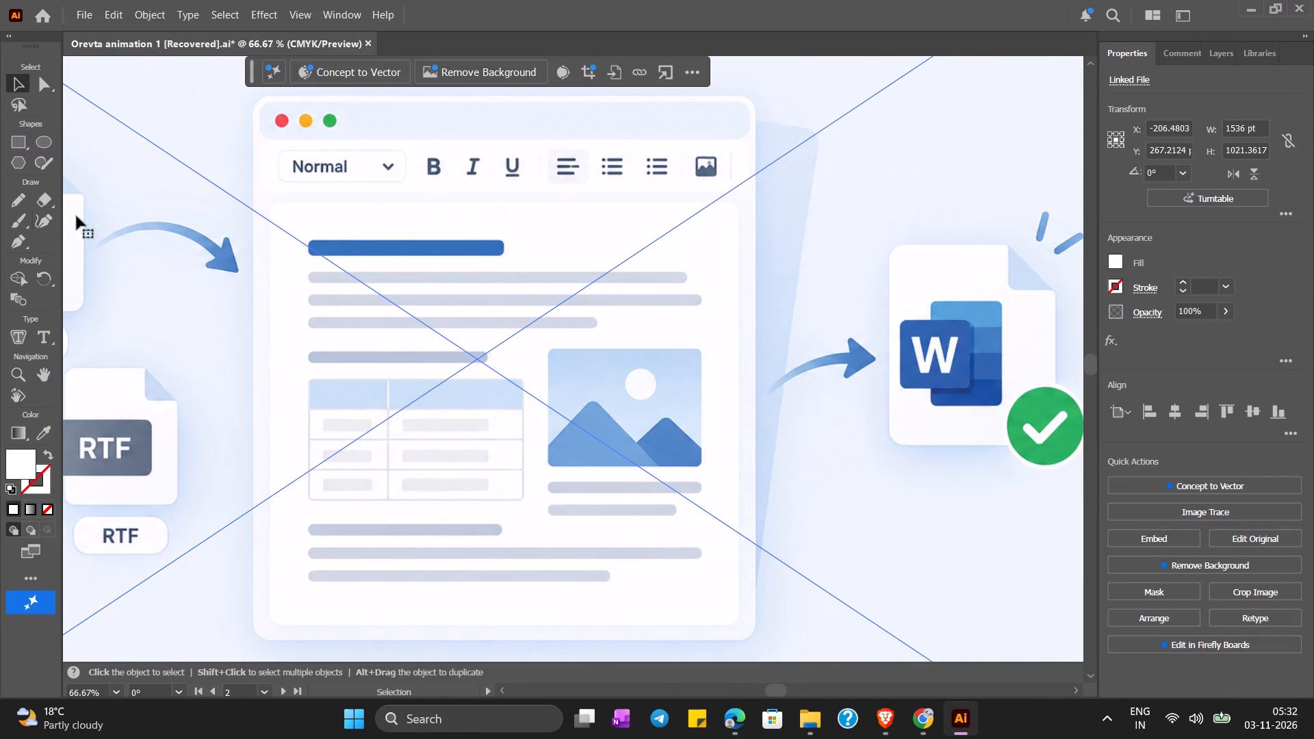
{"action": "left_click", "coordinate": [34, 575]}
{"action": "left_click", "coordinate": [115, 283]}
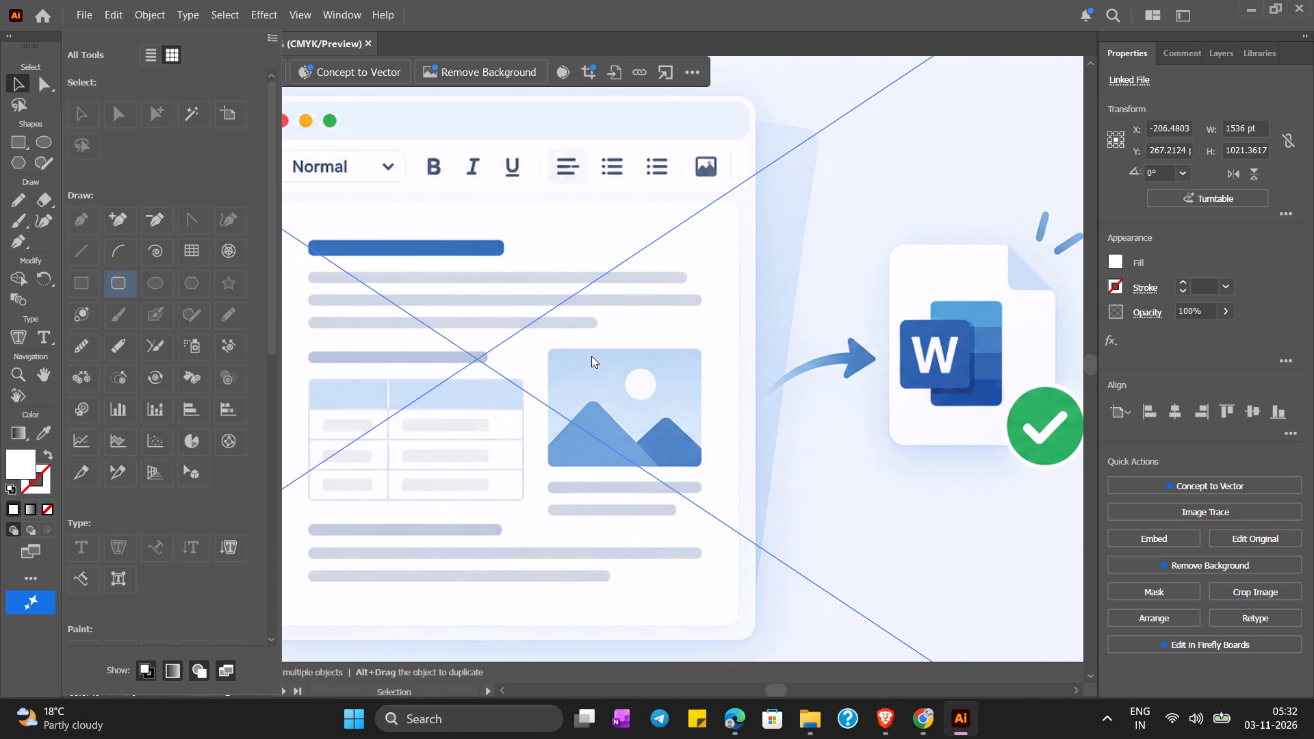
{"action": "left_click", "coordinate": [591, 356]}
{"action": "left_click_drag", "start_coordinate": [699, 464], "coordinate": [590, 385]}
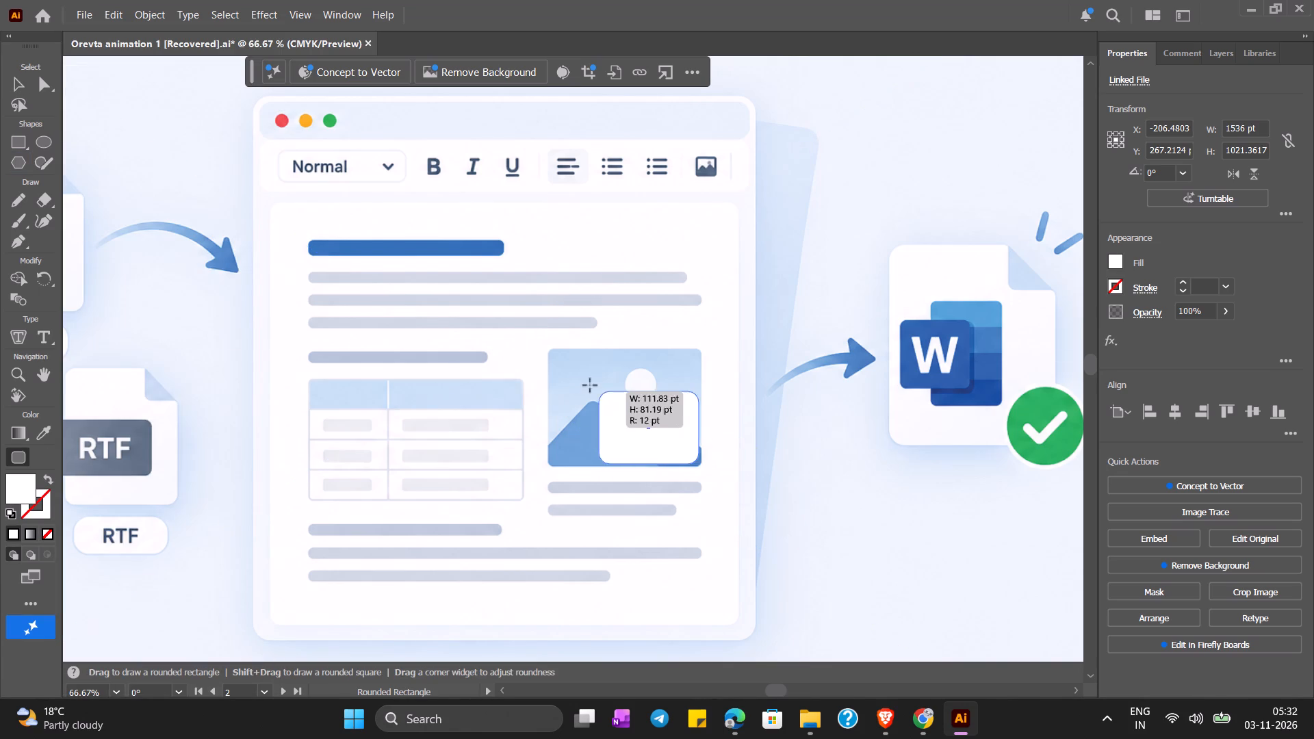
{"action": "left_click_drag", "start_coordinate": [590, 385], "coordinate": [560, 349]}
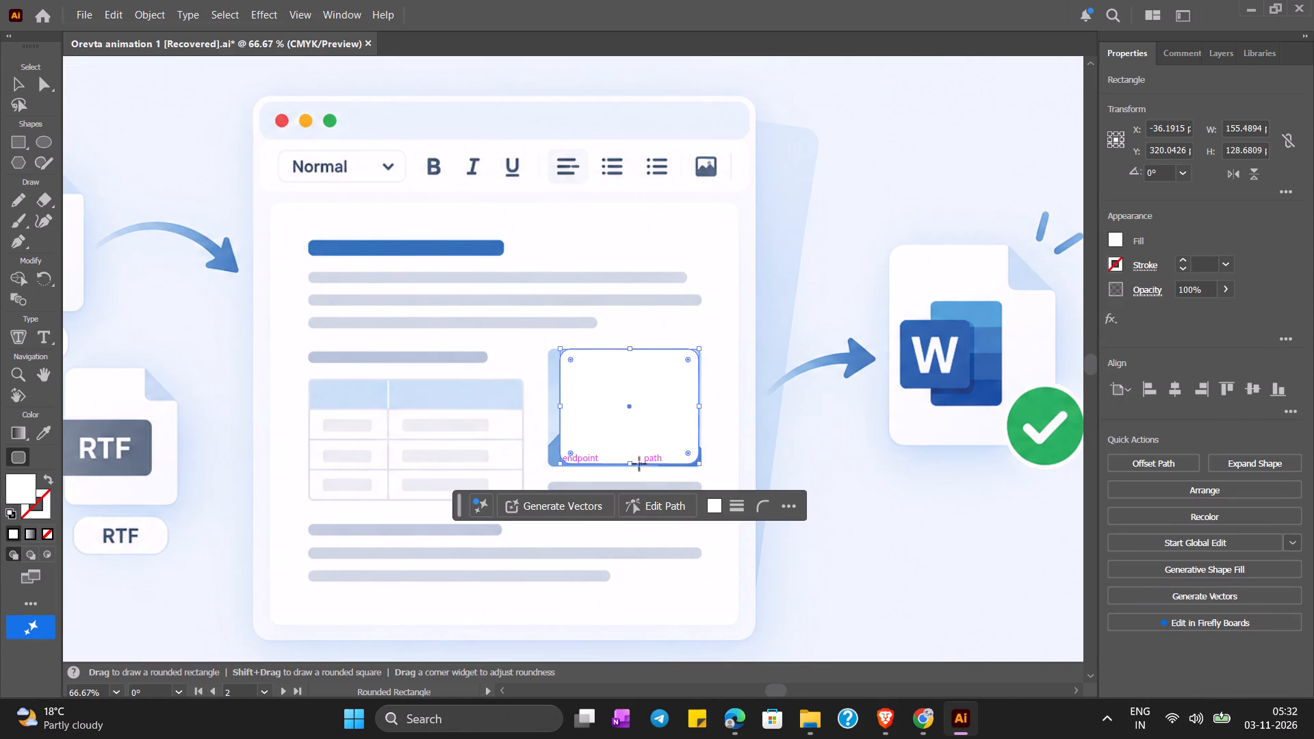
Resize the rounded rectangle to about 168.5 by 130.2 pt to cover the picture placeholder, and reduce its corner rounding.
{"action": "left_click", "coordinate": [630, 463]}
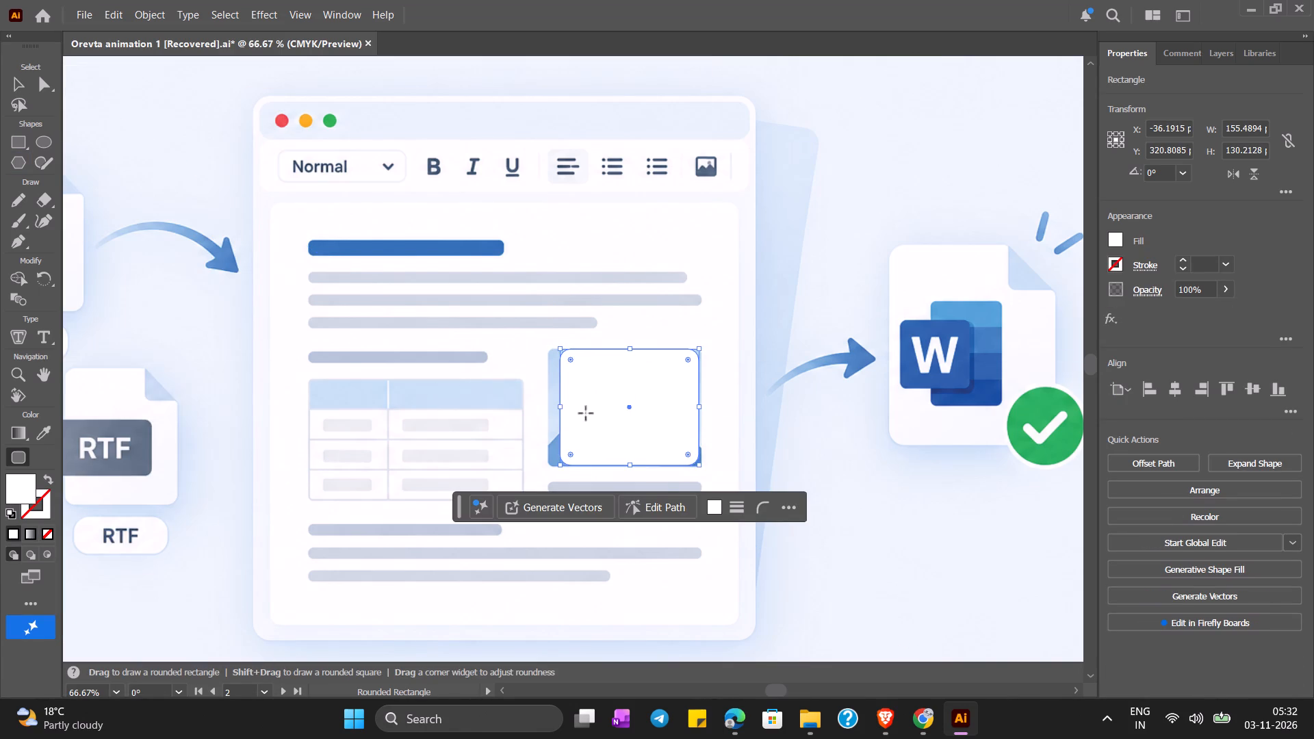
{"action": "left_click_drag", "start_coordinate": [558, 406], "coordinate": [551, 404]}
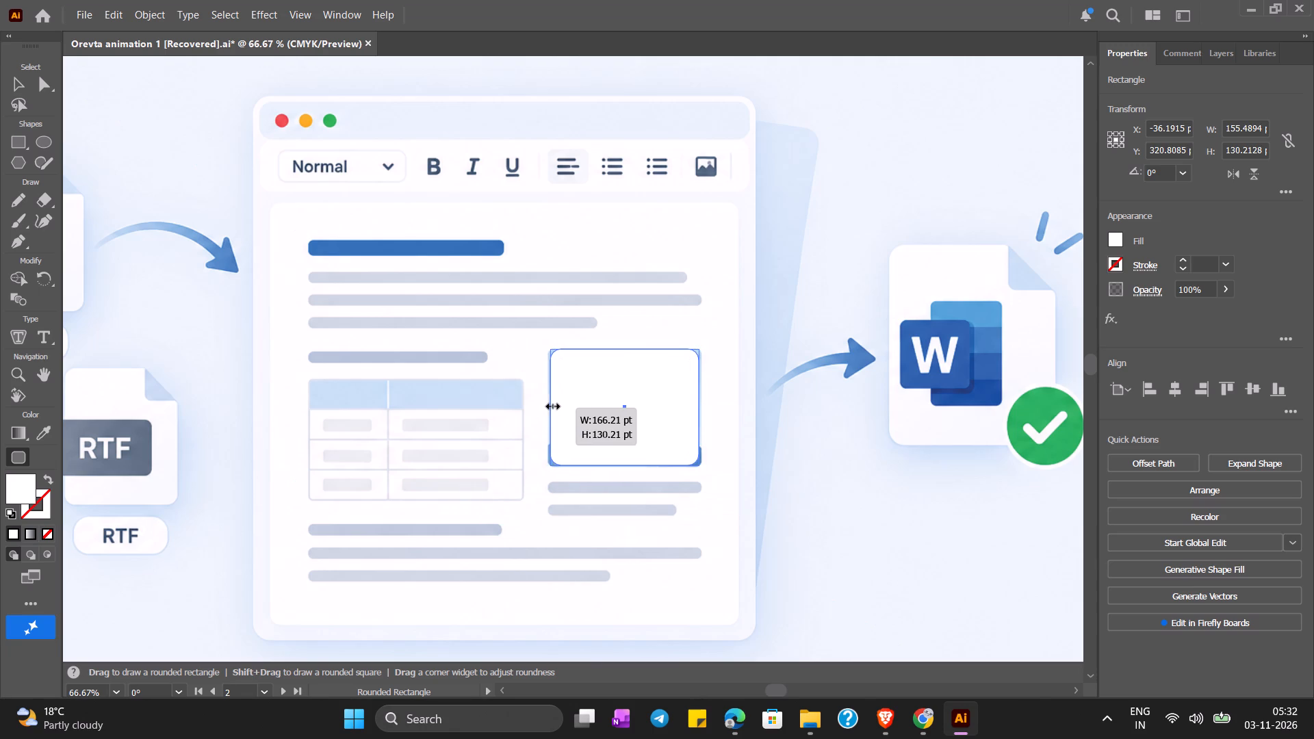
{"action": "left_click_drag", "start_coordinate": [551, 404], "coordinate": [550, 404]}
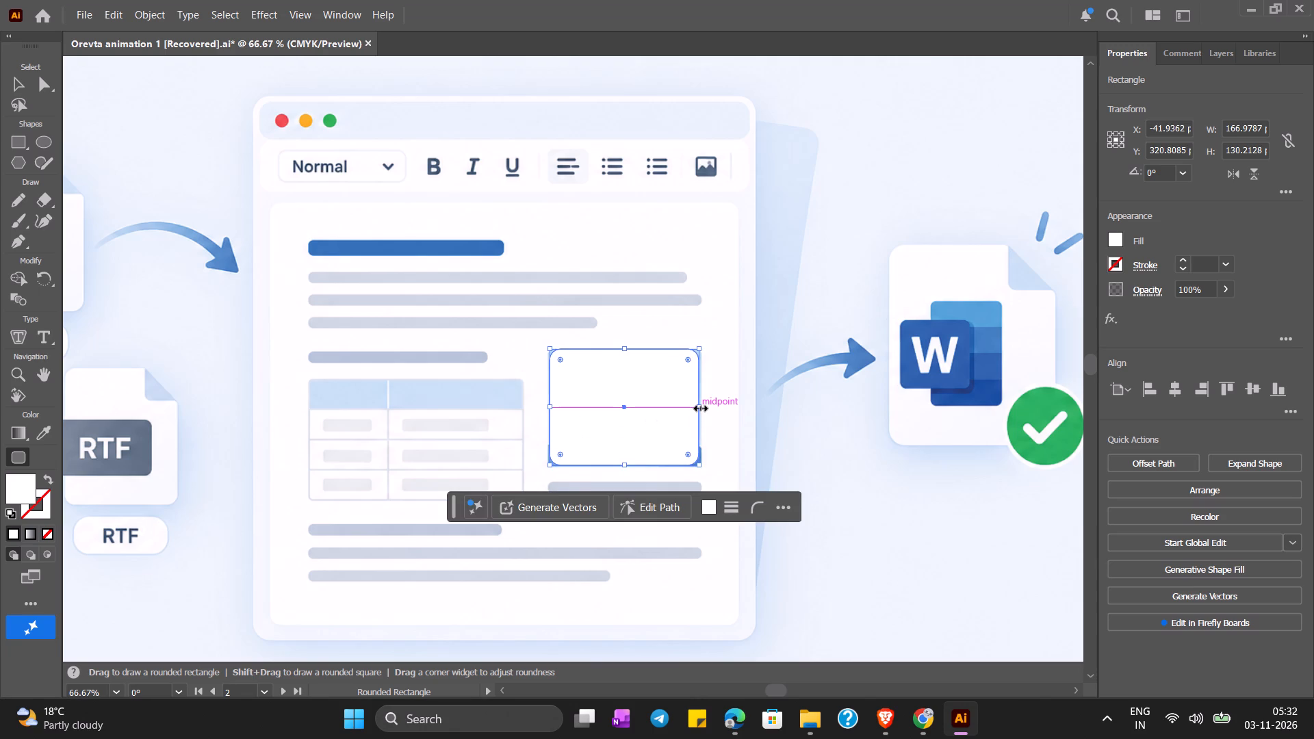
{"action": "left_click", "coordinate": [699, 406]}
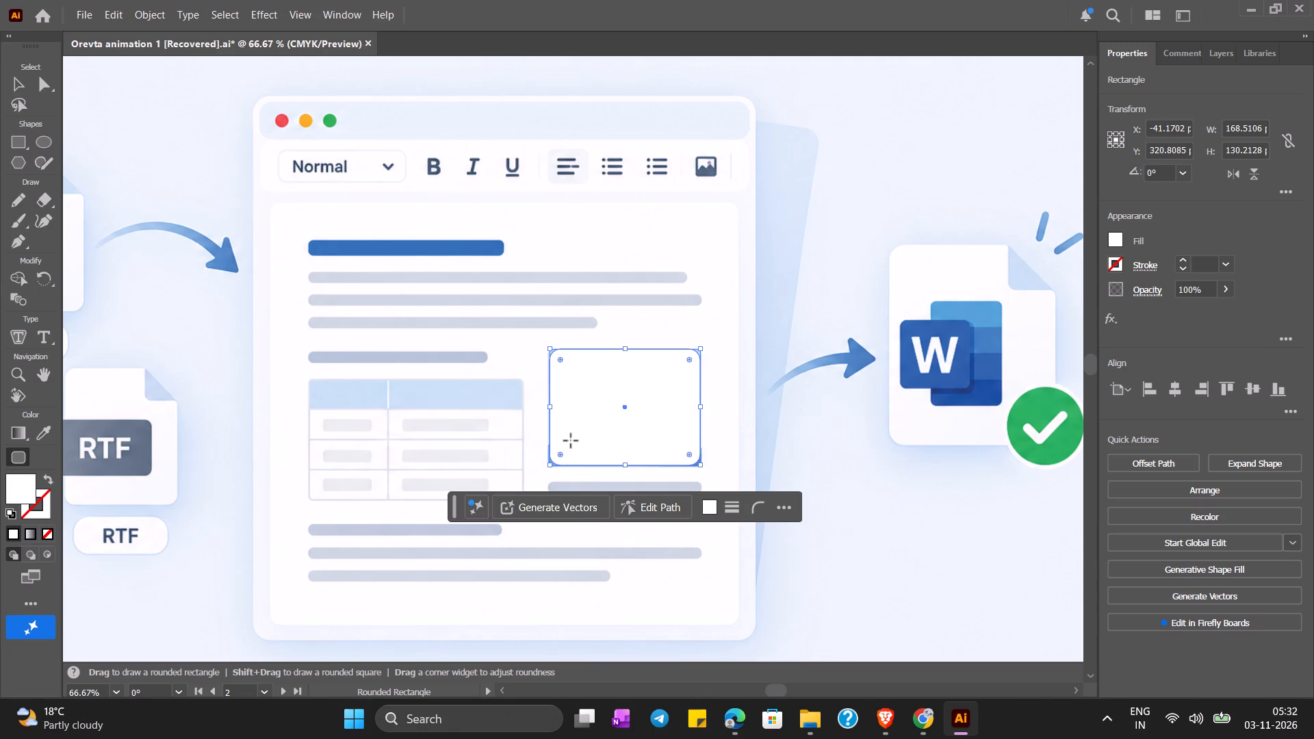
{"action": "left_click_drag", "start_coordinate": [562, 454], "coordinate": [552, 463]}
Move the rectangle off the placeholder to about X -294 pt, Y 263 pt, and fill it with the placeholder's sampled light-blue sky colour.
{"action": "left_click", "coordinate": [21, 84]}
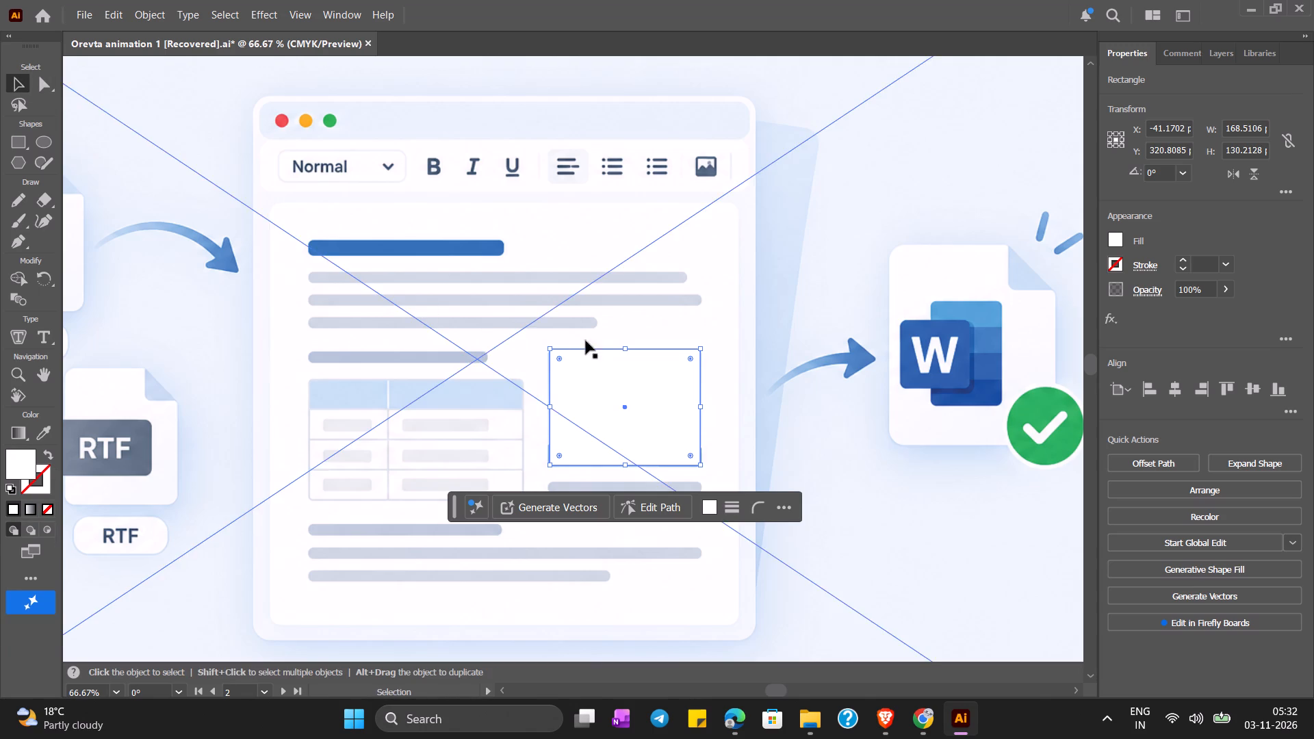
{"action": "left_click_drag", "start_coordinate": [626, 371], "coordinate": [400, 319]}
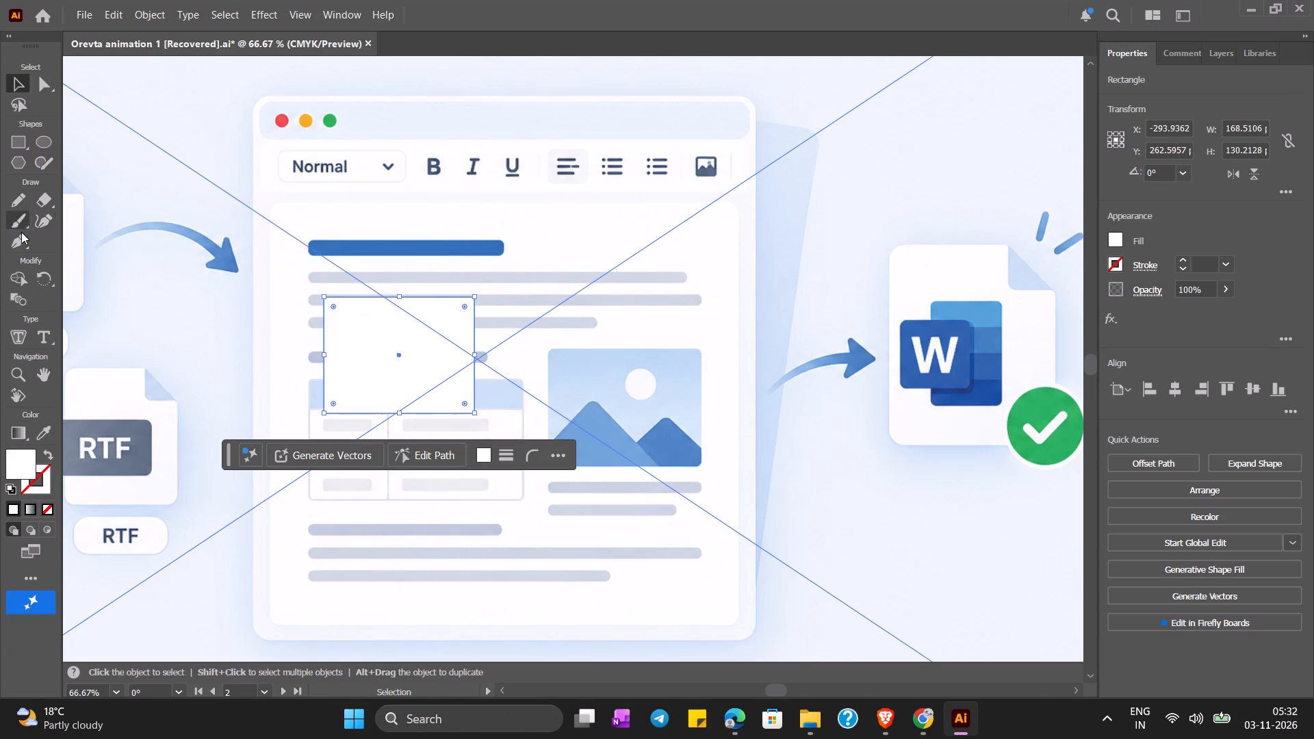
{"action": "left_click", "coordinate": [40, 435]}
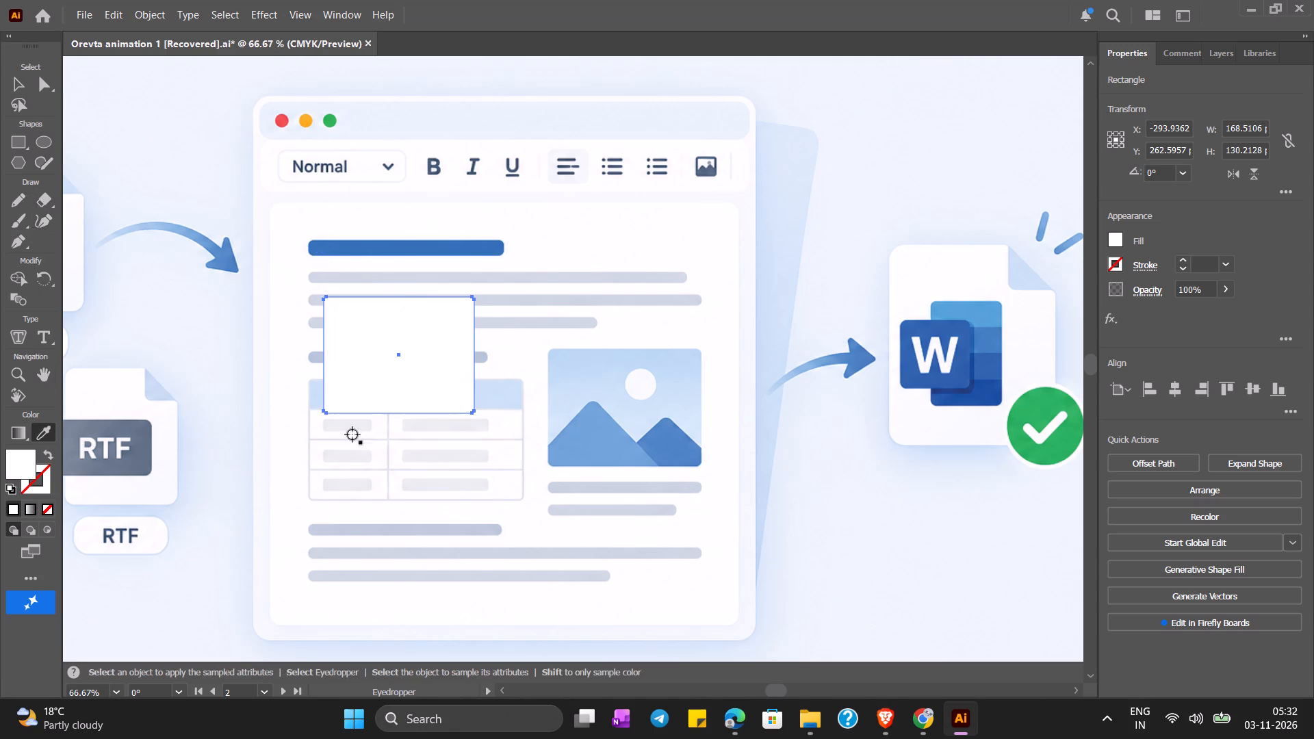
{"action": "left_click", "coordinate": [604, 361]}
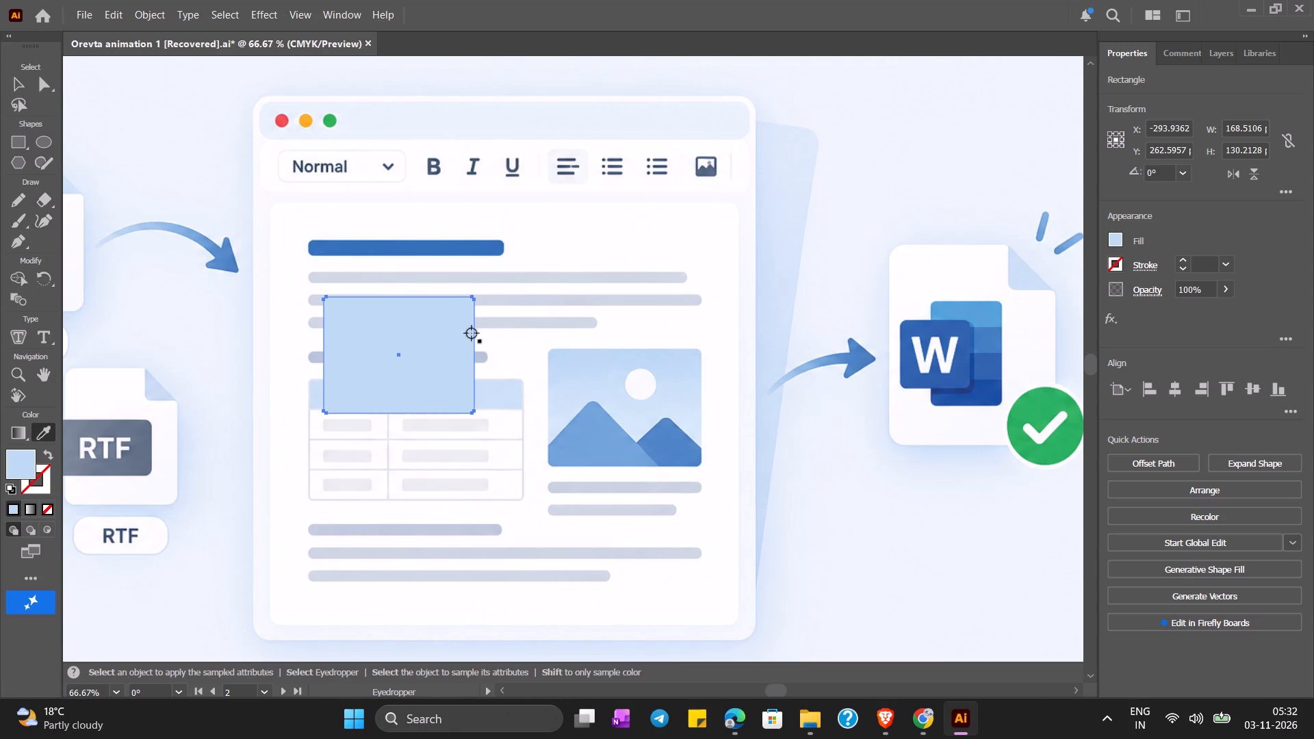
Apply a linear gradient fill to the rectangle, from the light blue to white (FFFFFF) by setting the end stop's K to 0%.
{"action": "left_click", "coordinate": [1114, 241]}
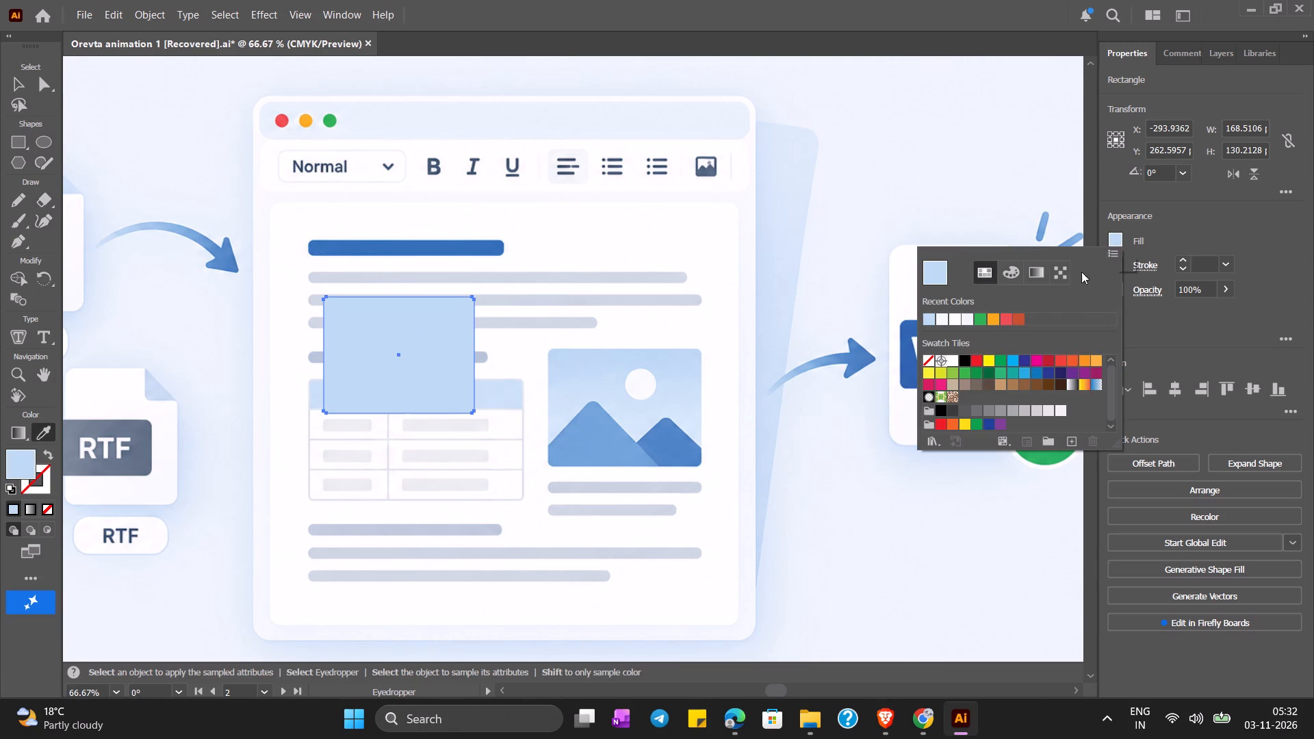
{"action": "left_click", "coordinate": [1035, 276]}
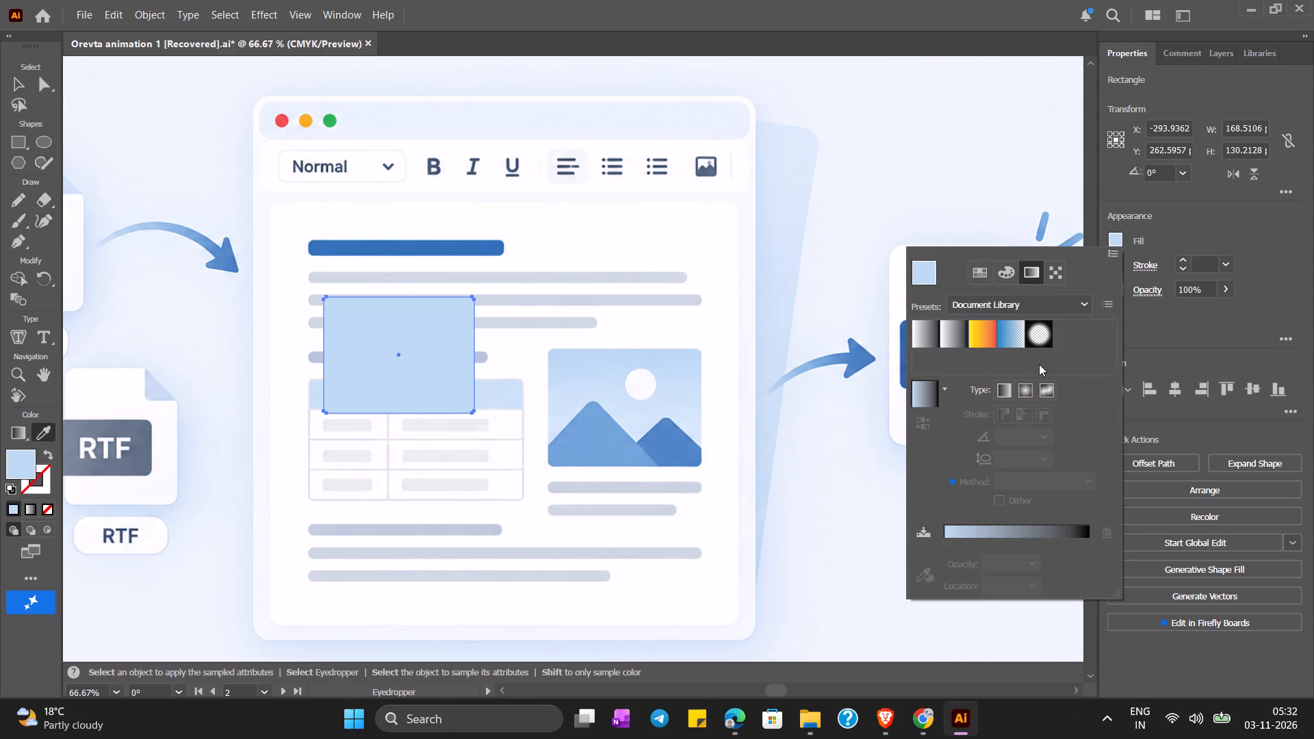
{"action": "left_click", "coordinate": [1085, 532]}
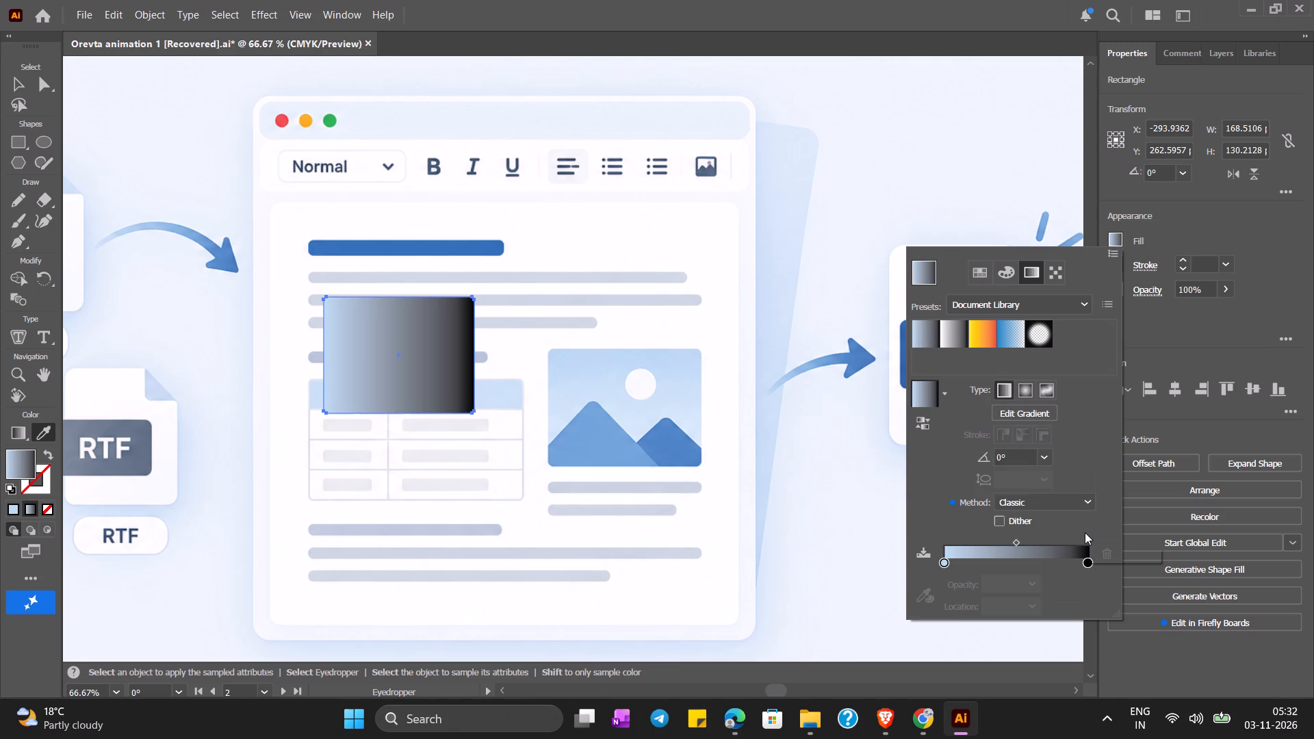
{"action": "left_click", "coordinate": [1087, 561]}
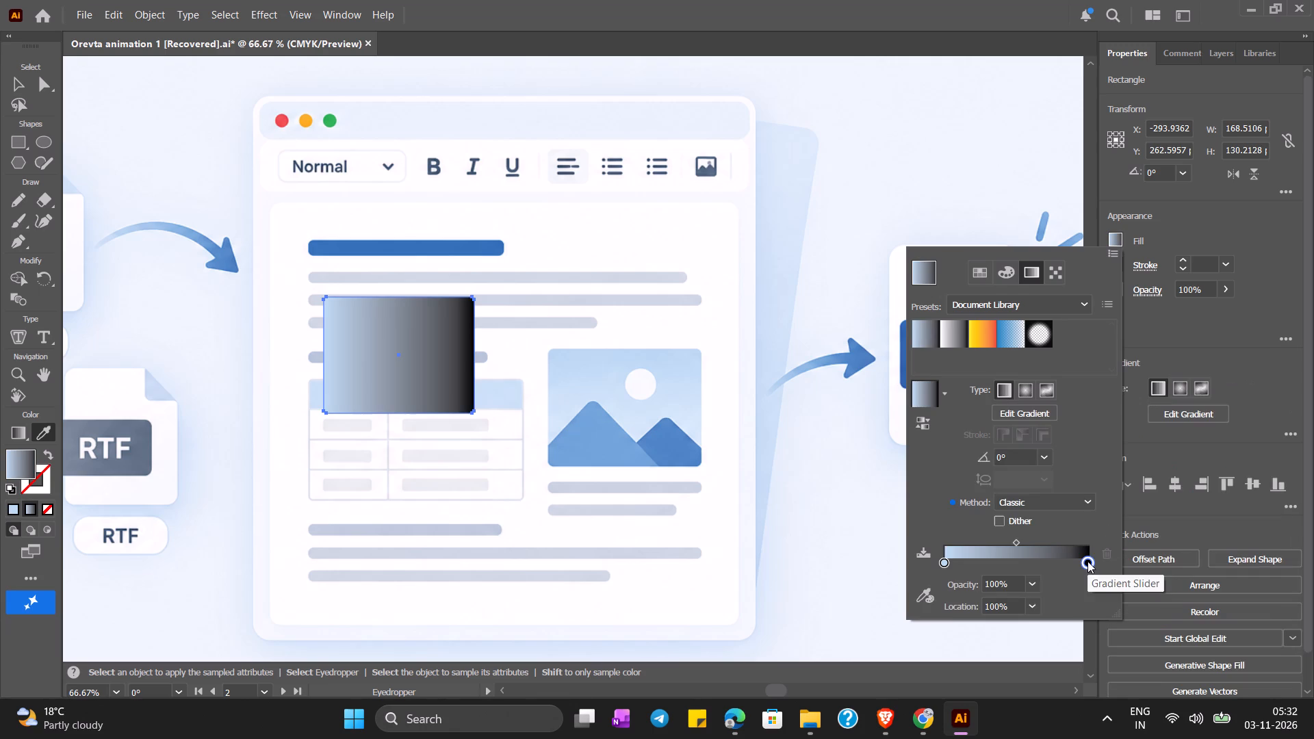
{"action": "double_click", "coordinate": [1087, 561]}
{"action": "left_click", "coordinate": [1087, 561]}
{"action": "left_click", "coordinate": [1087, 561]}
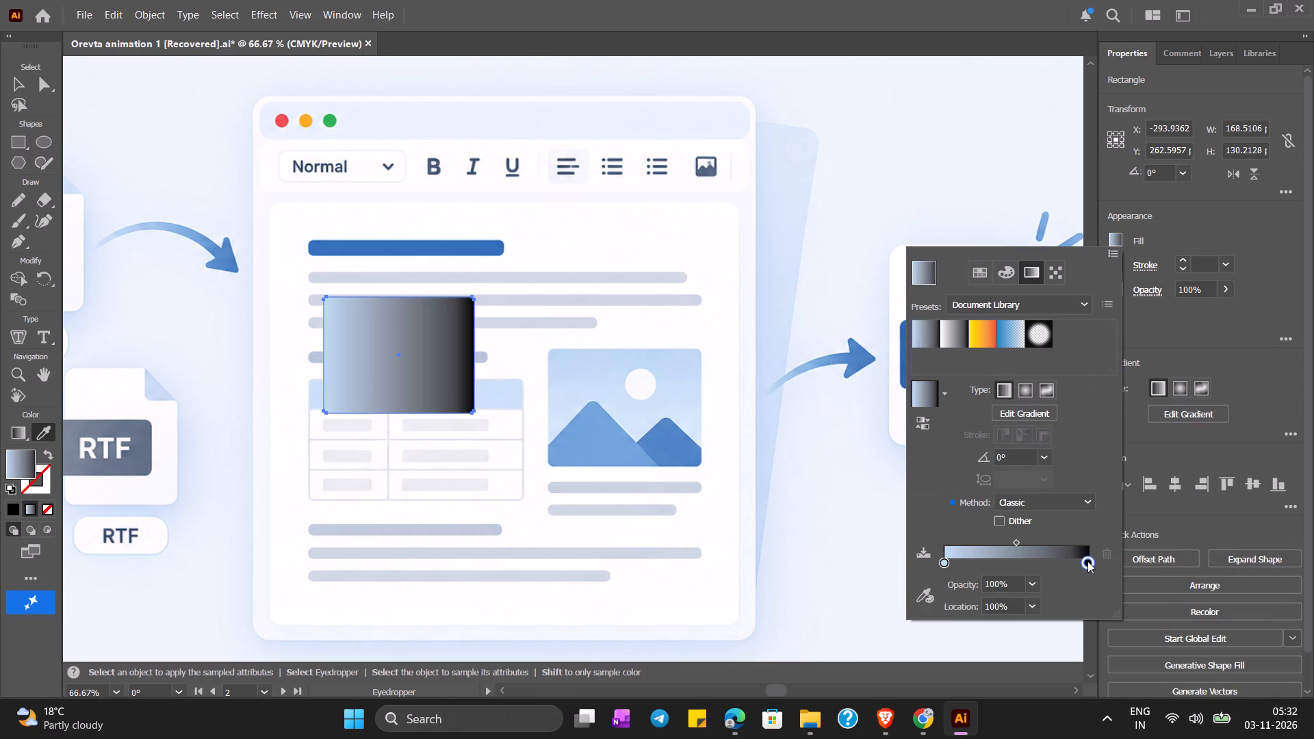
{"action": "double_click", "coordinate": [1087, 561]}
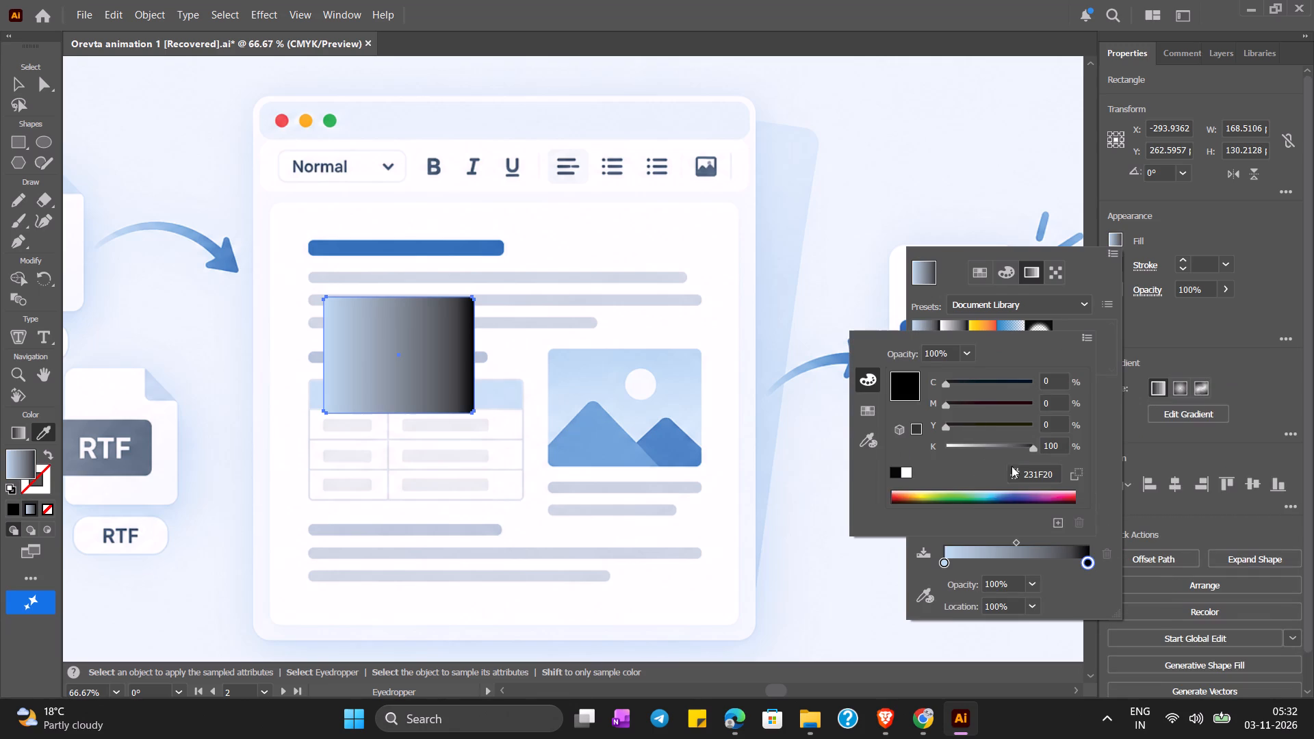
{"action": "left_click_drag", "start_coordinate": [1033, 449], "coordinate": [921, 454]}
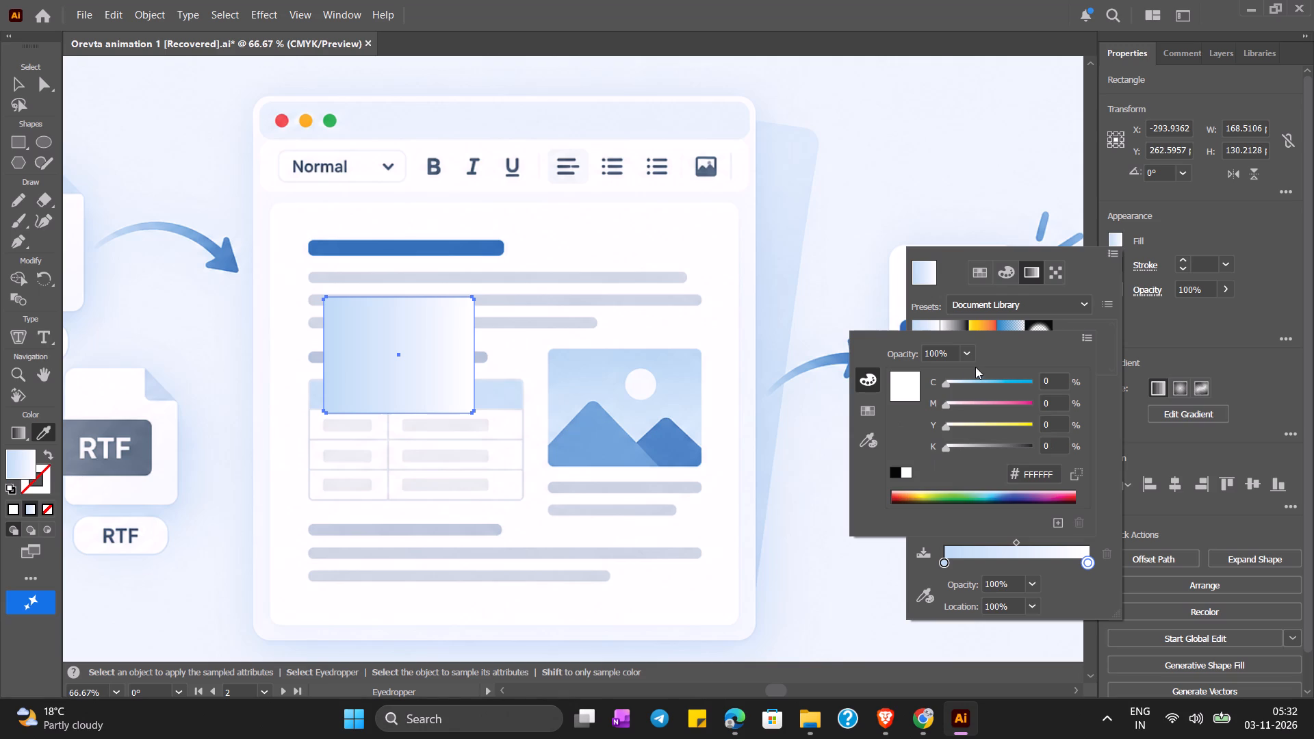
{"action": "left_click", "coordinate": [805, 482]}
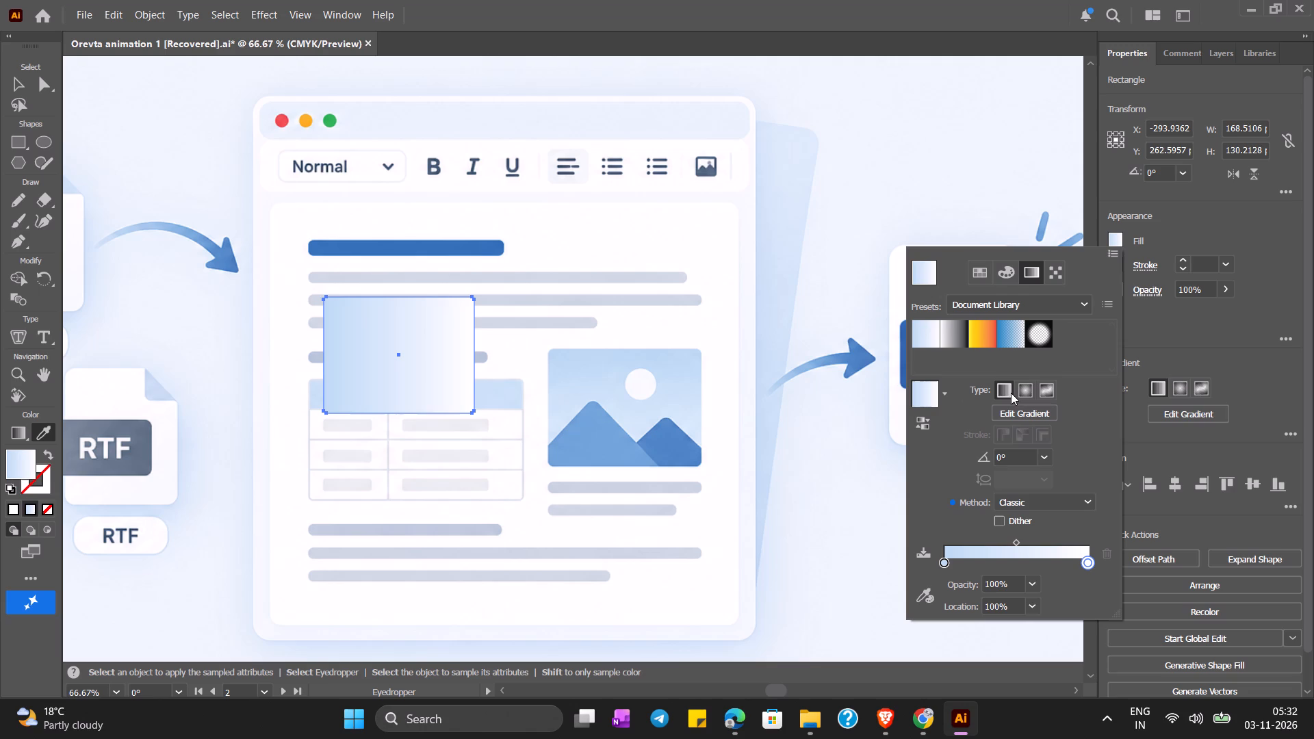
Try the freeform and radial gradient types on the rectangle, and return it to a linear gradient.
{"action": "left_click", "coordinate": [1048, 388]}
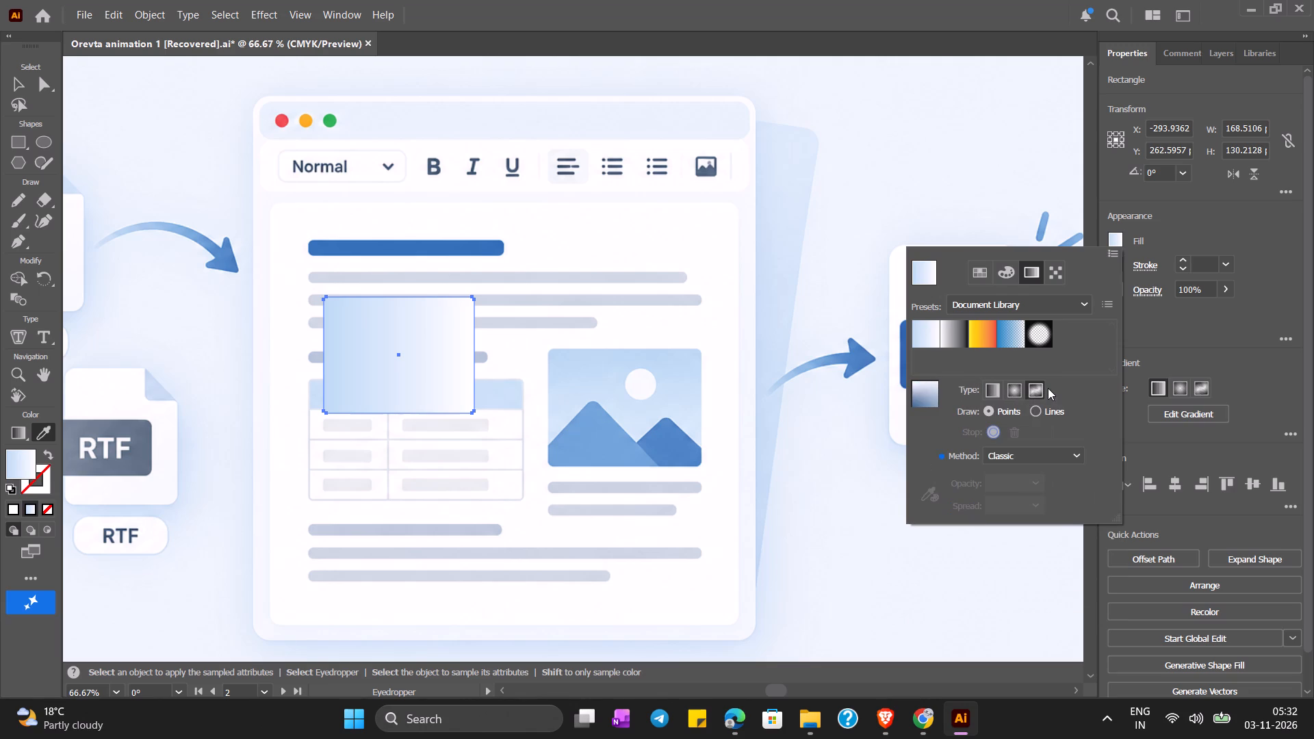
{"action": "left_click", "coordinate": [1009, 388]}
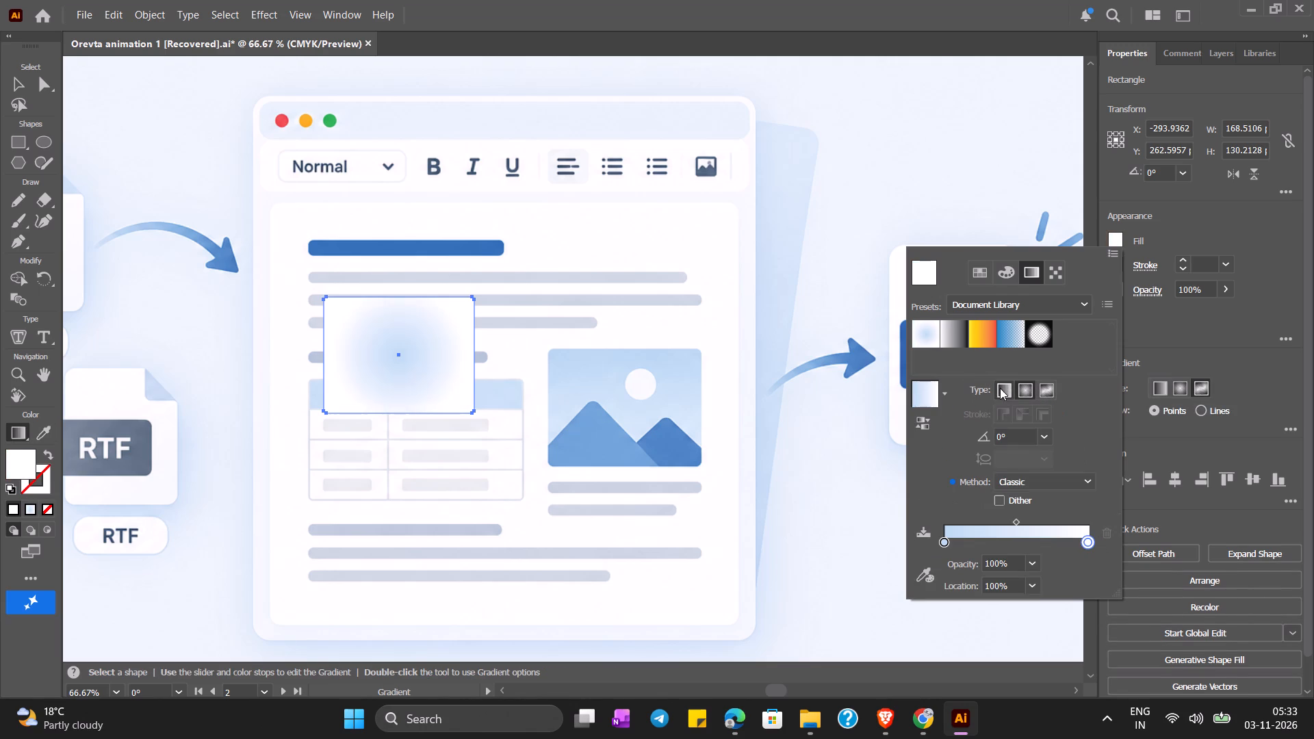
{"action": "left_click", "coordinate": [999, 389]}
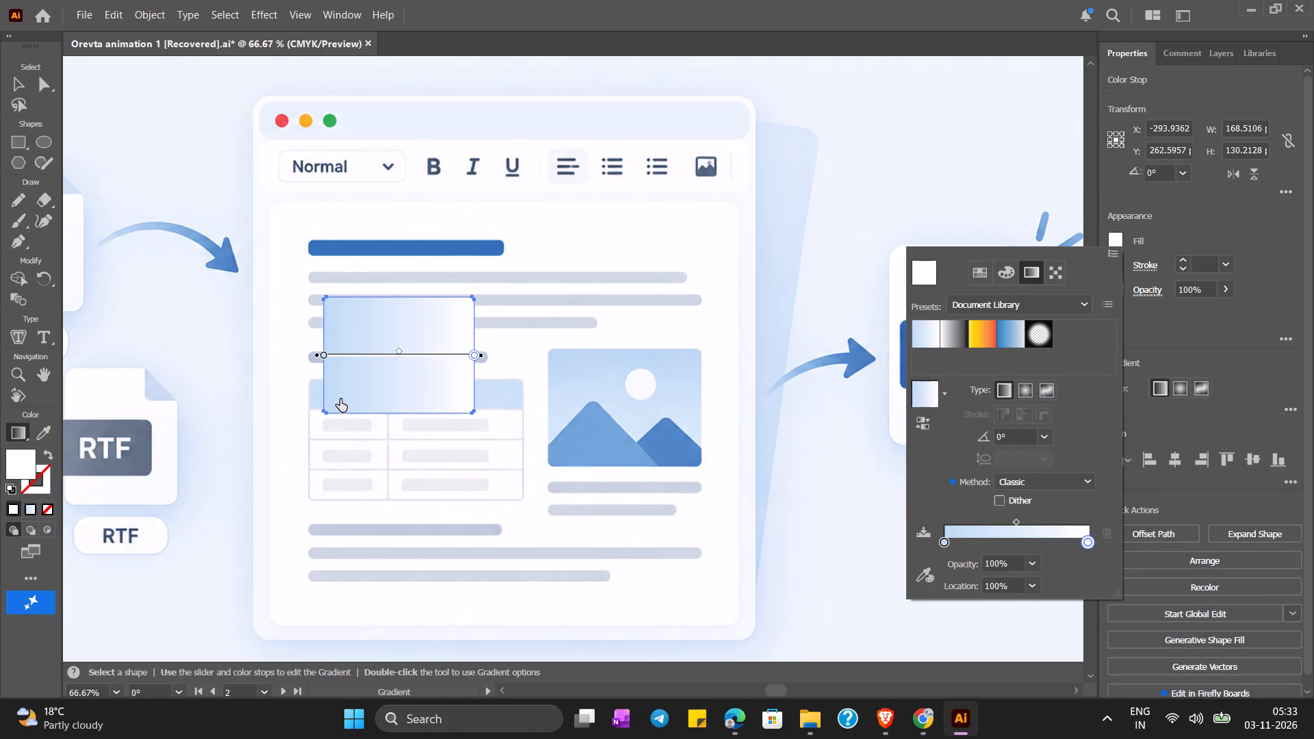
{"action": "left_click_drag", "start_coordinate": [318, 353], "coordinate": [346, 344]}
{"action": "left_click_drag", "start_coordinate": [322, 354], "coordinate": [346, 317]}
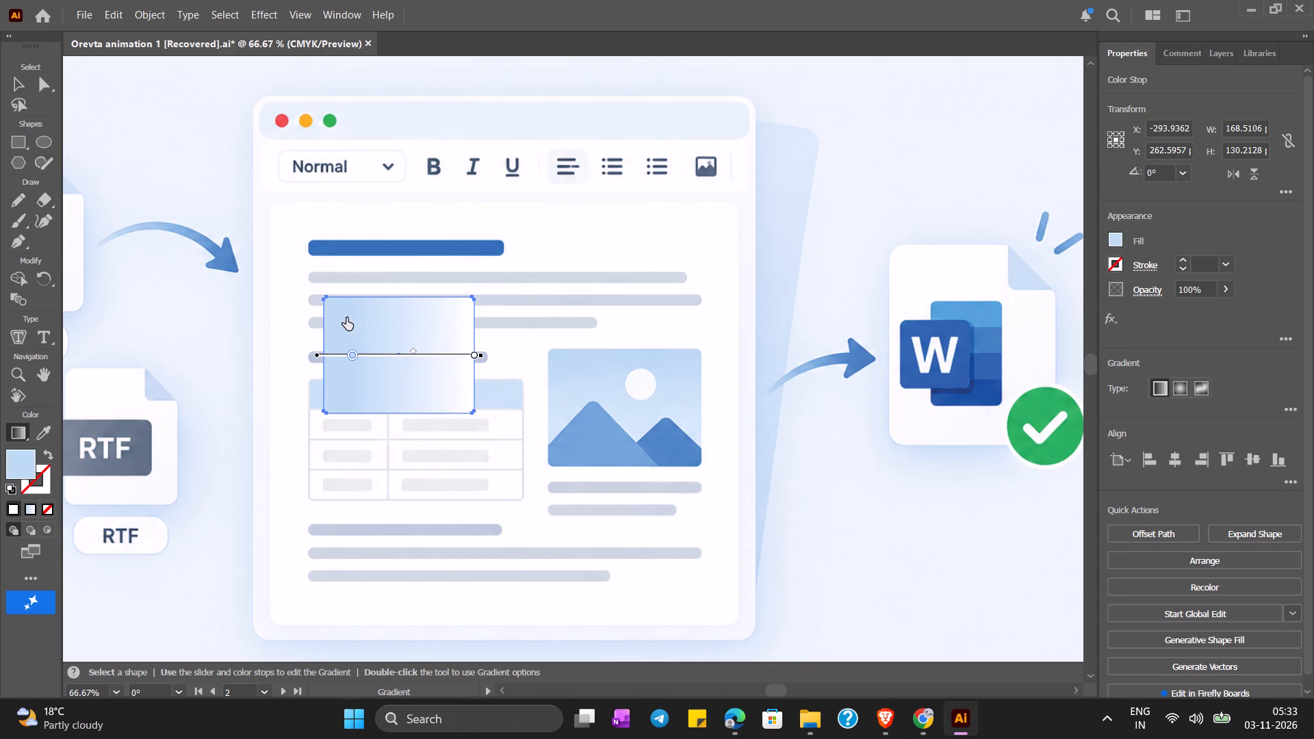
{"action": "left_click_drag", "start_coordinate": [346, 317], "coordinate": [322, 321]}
Turn the rectangle's linear gradient to run vertically, starting with light blue at the centre of its top edge and fading toward white below.
{"action": "left_click_drag", "start_coordinate": [315, 354], "coordinate": [374, 298]}
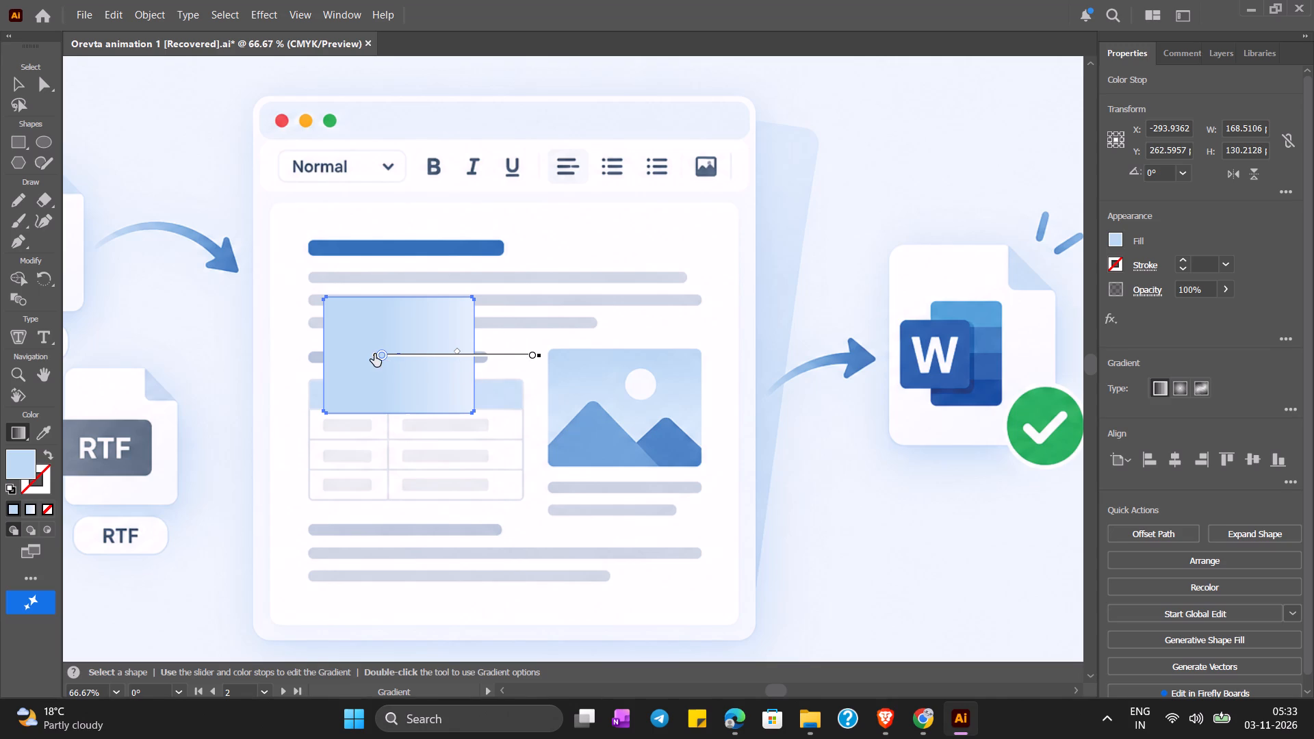
{"action": "left_click_drag", "start_coordinate": [374, 354], "coordinate": [384, 297]}
{"action": "left_click_drag", "start_coordinate": [553, 354], "coordinate": [394, 436]}
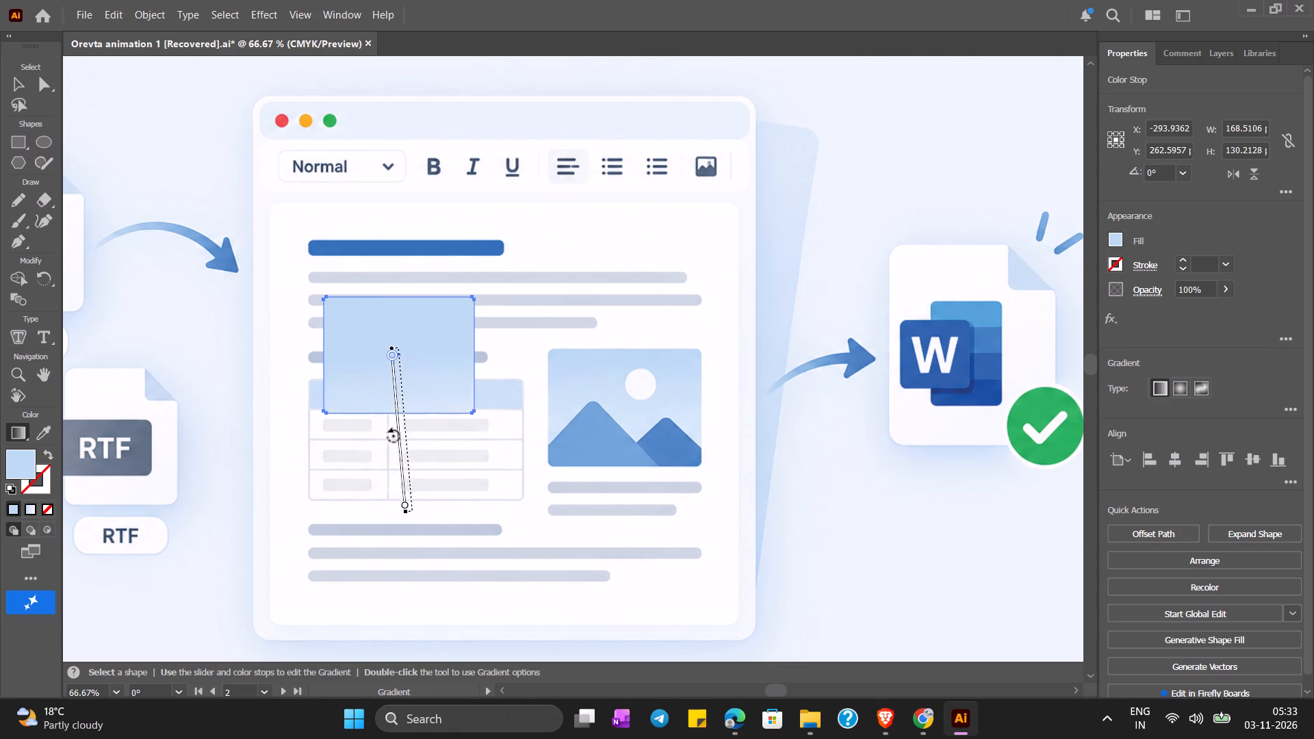
{"action": "left_click_drag", "start_coordinate": [394, 436], "coordinate": [394, 435]}
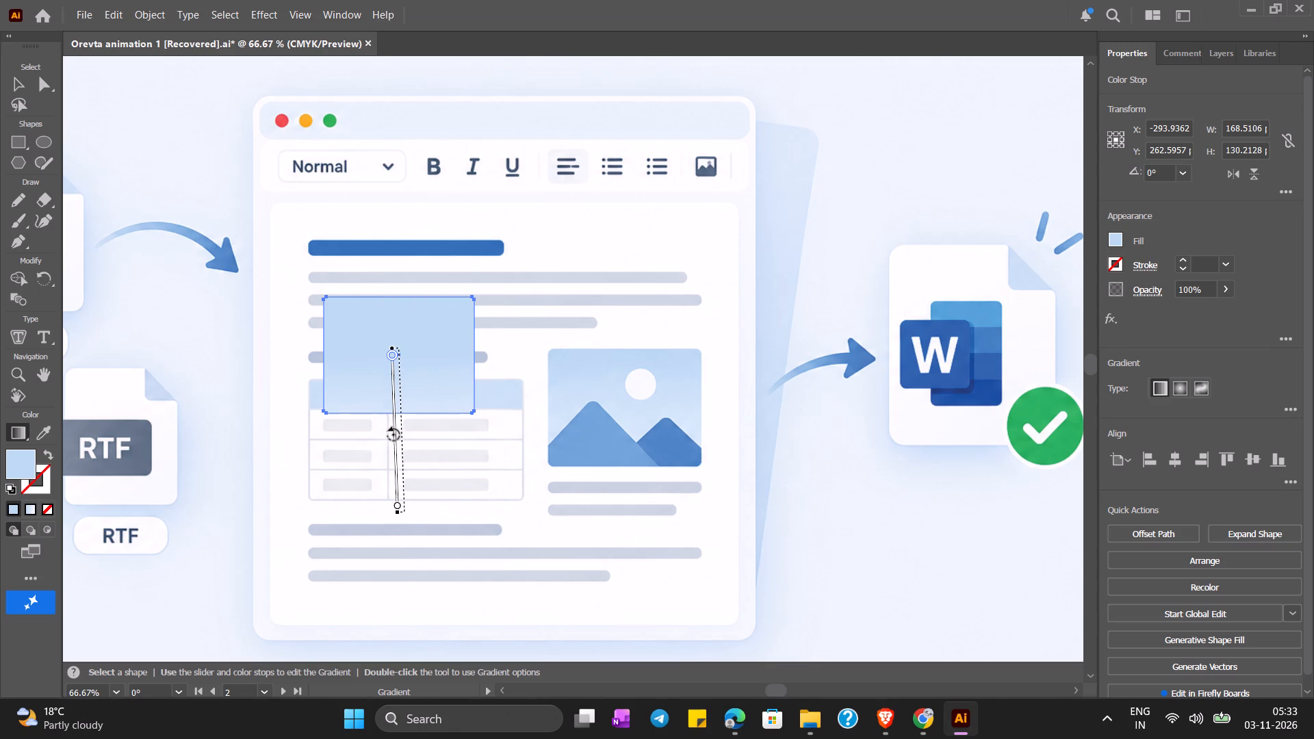
{"action": "left_click_drag", "start_coordinate": [394, 435], "coordinate": [392, 435]}
{"action": "left_click_drag", "start_coordinate": [398, 352], "coordinate": [401, 312]}
{"action": "left_click_drag", "start_coordinate": [398, 346], "coordinate": [398, 335]}
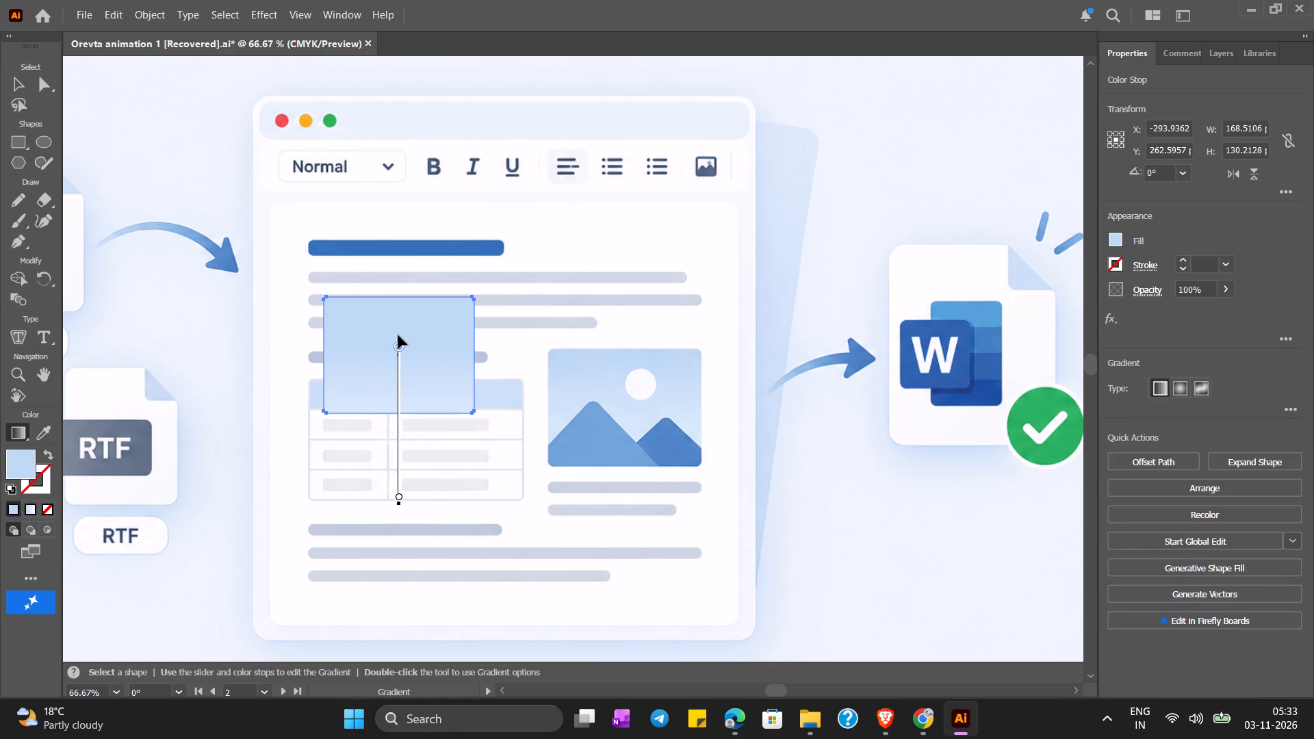
{"action": "left_click_drag", "start_coordinate": [398, 335], "coordinate": [400, 298]}
{"action": "left_click_drag", "start_coordinate": [400, 298], "coordinate": [400, 296]}
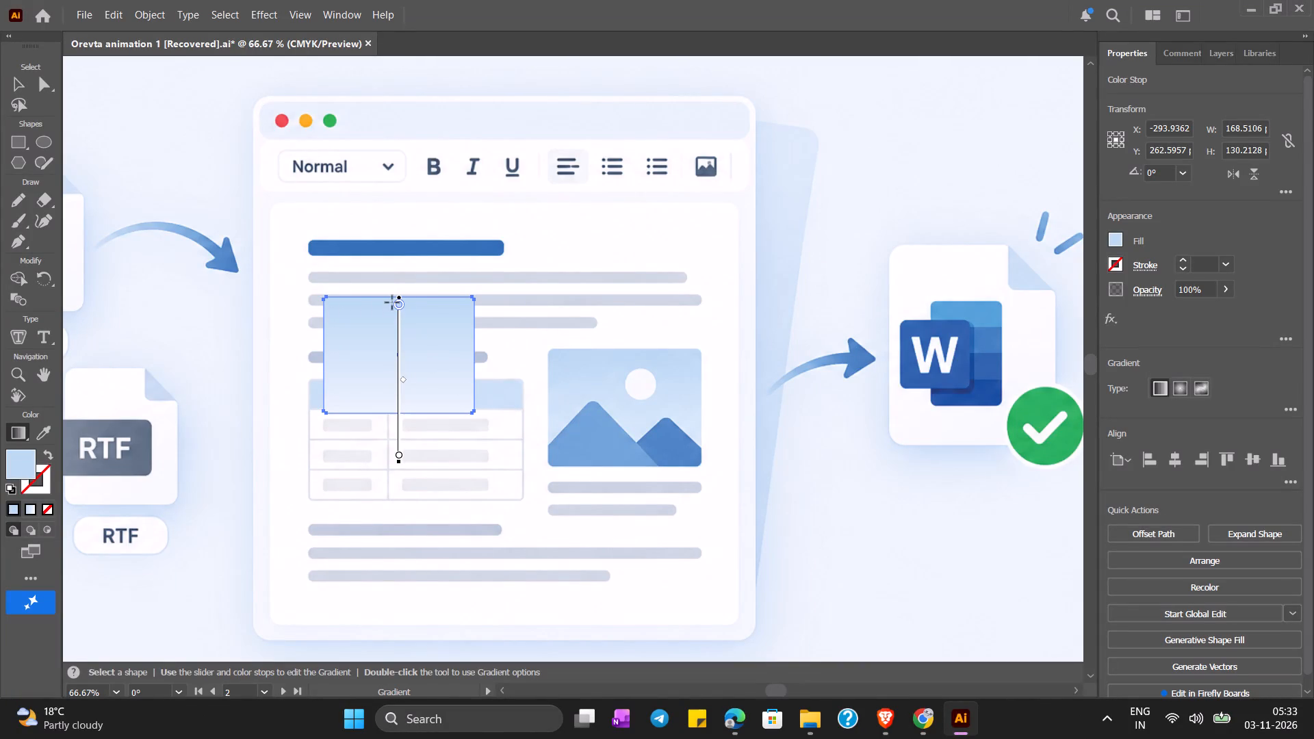
Save the document.
{"action": "key", "text": "ctrl+s"}
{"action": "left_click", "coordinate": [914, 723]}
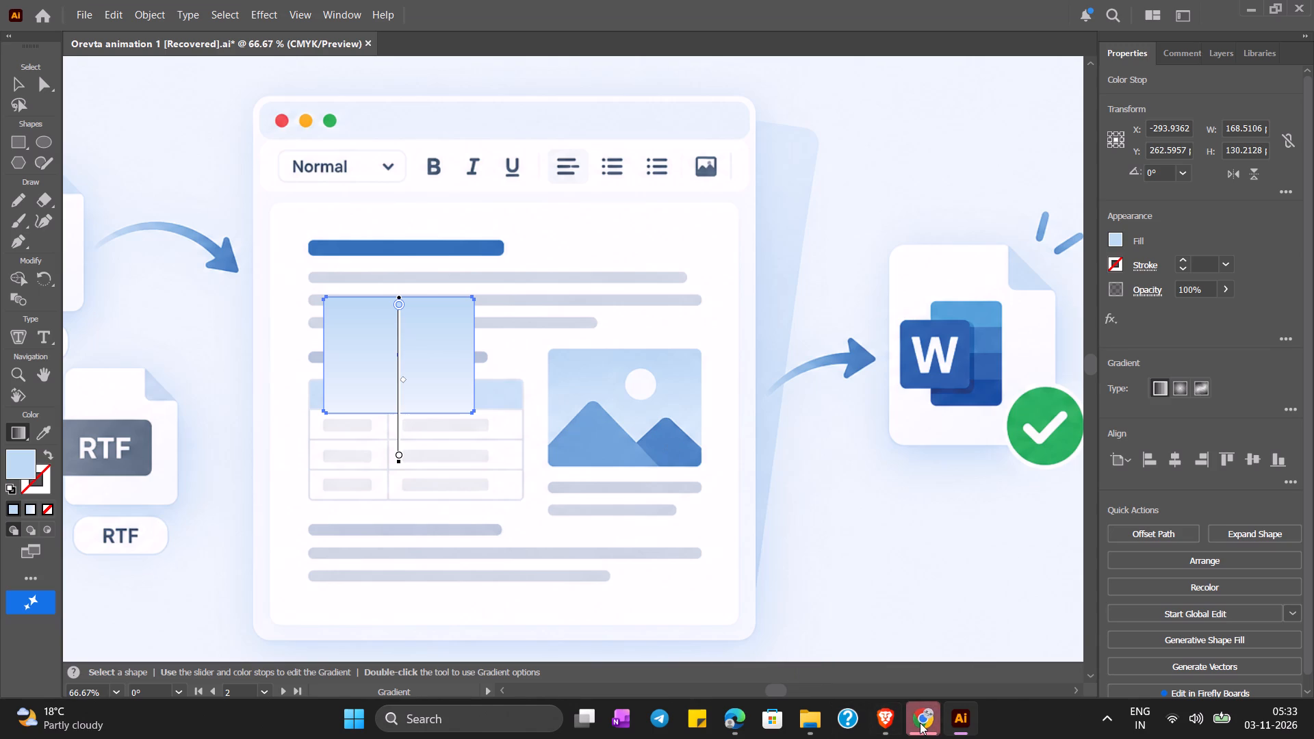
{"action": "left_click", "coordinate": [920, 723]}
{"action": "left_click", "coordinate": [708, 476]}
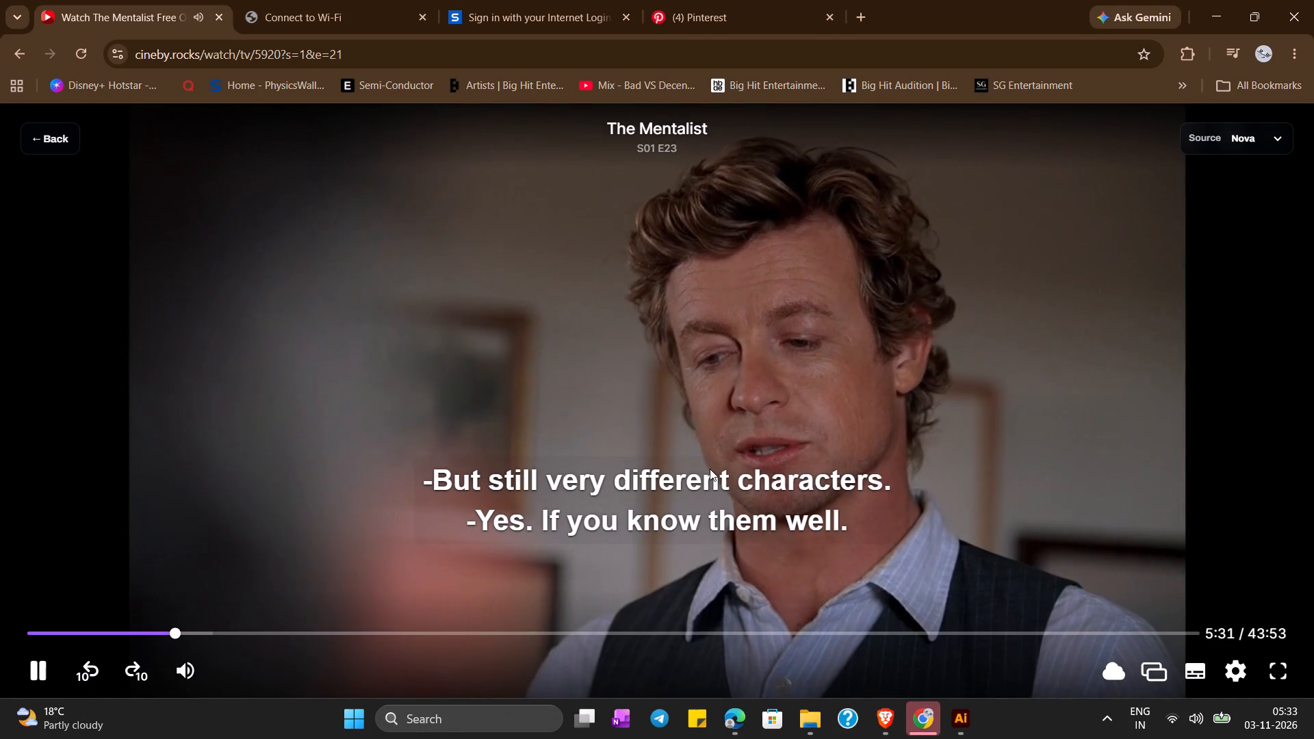